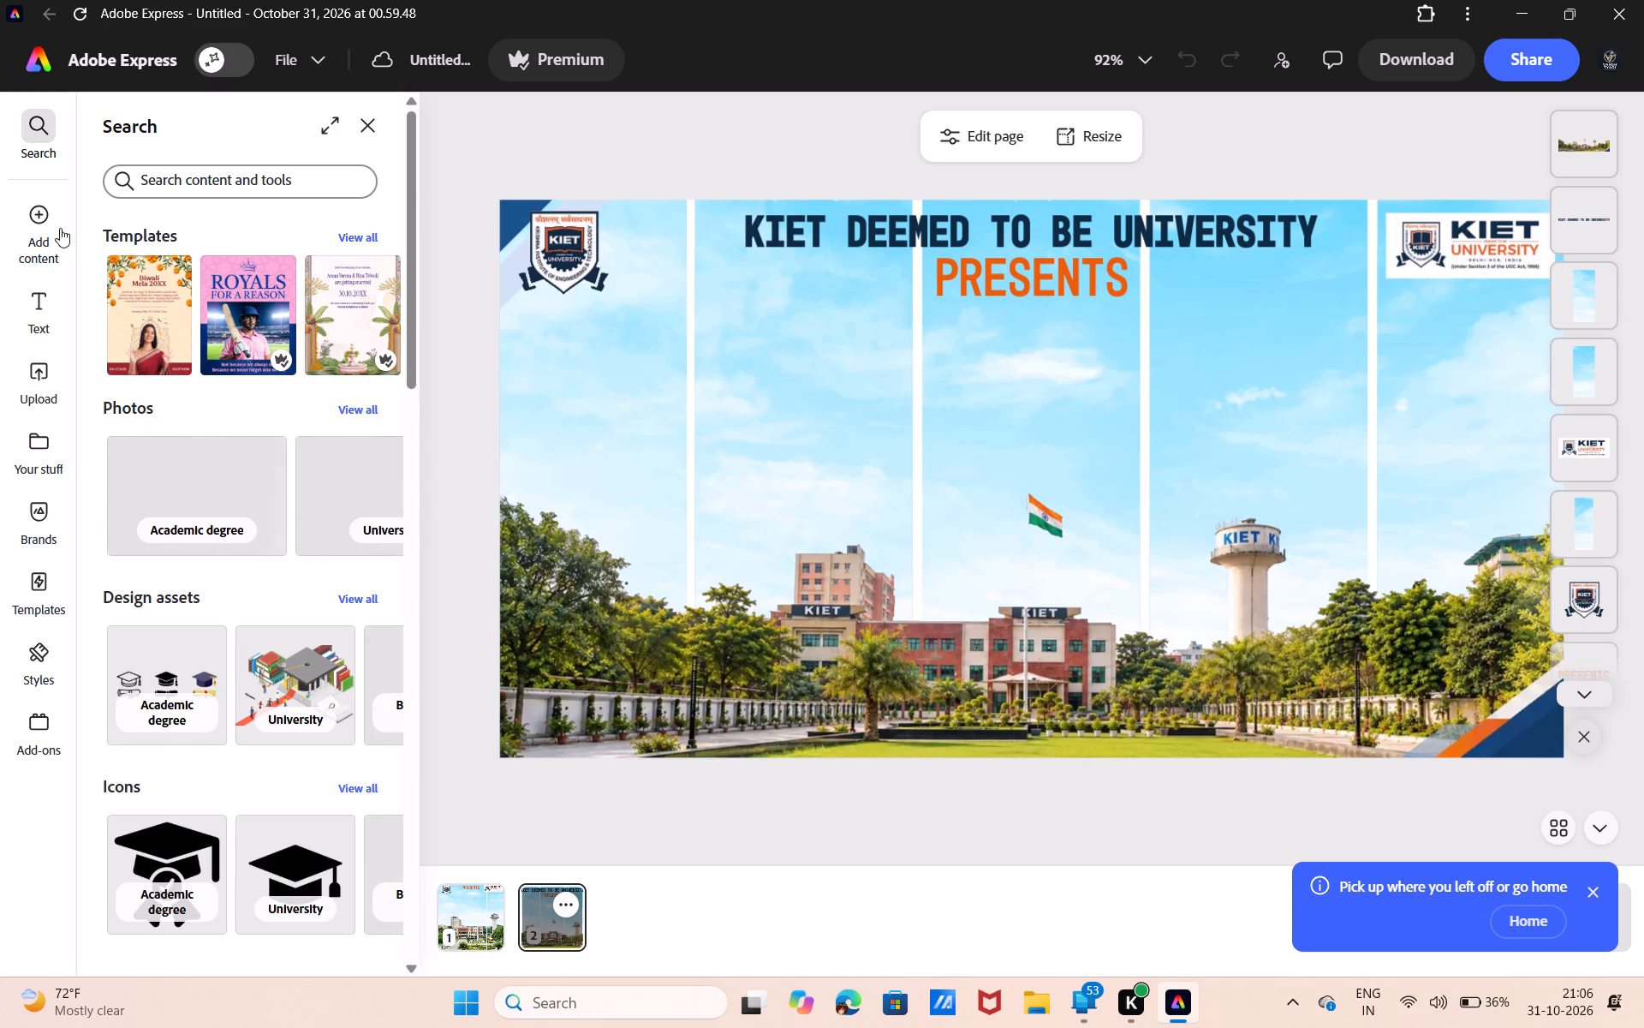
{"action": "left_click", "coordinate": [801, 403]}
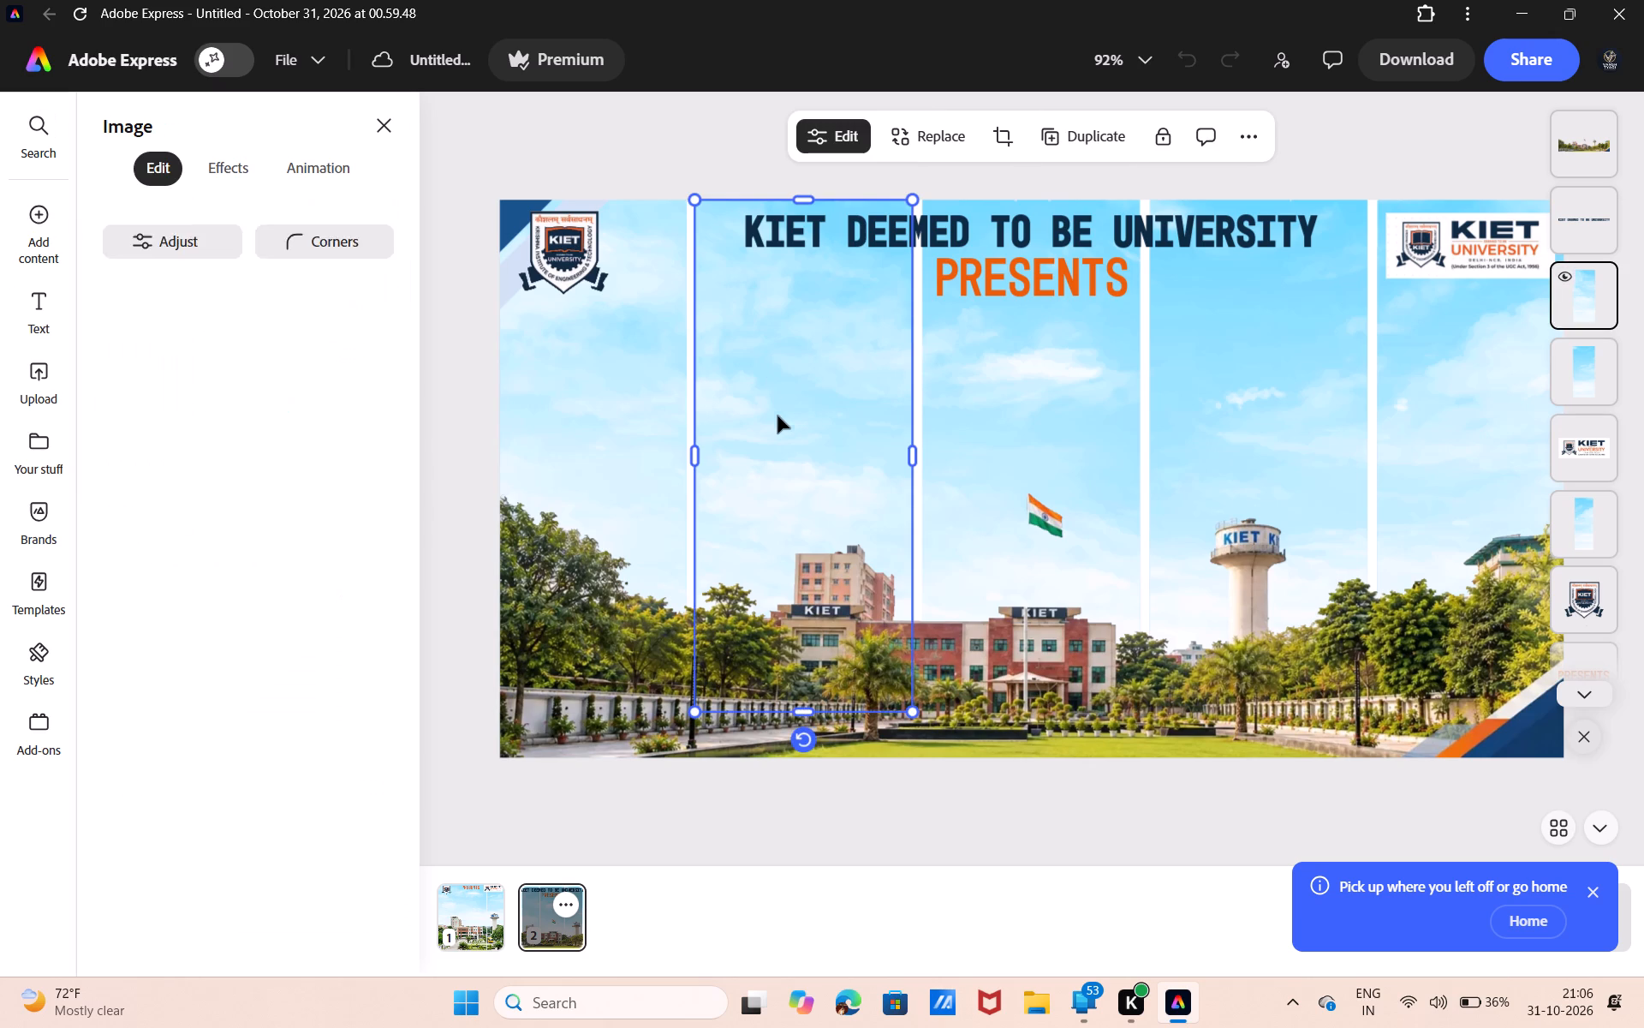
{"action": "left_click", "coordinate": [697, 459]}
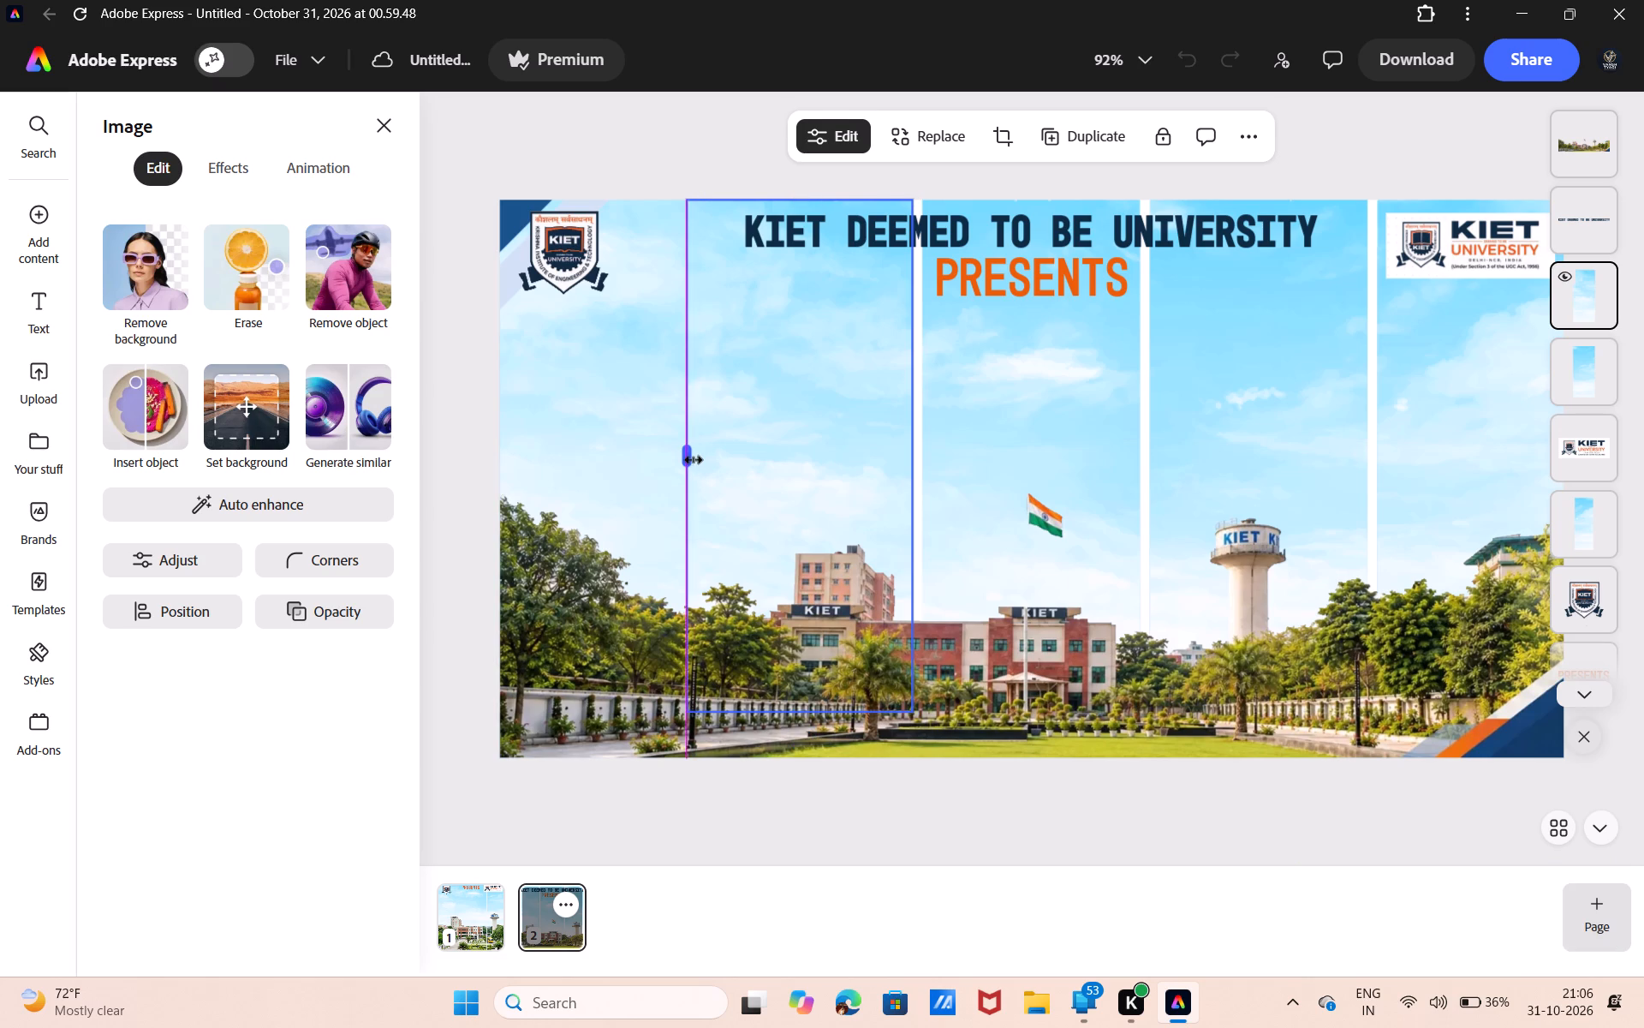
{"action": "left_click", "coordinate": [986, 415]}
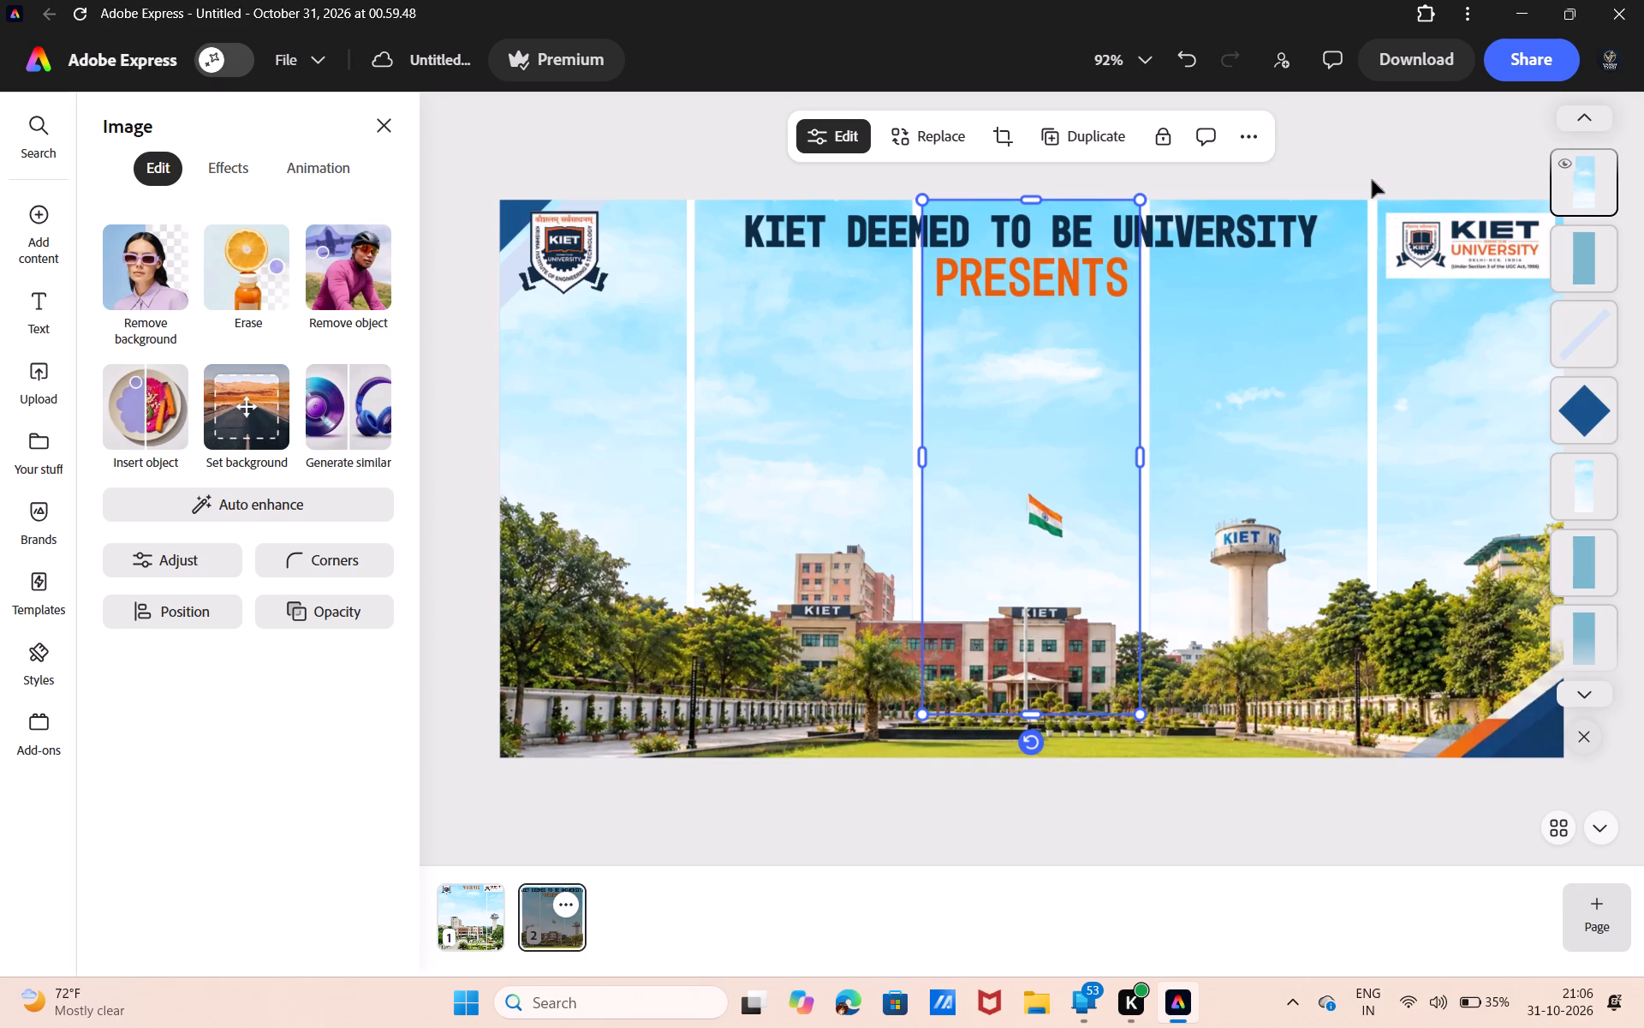
Browse the available fonts for the orange PRESENTS text on page 2 and search the fonts for "s".
{"action": "left_click", "coordinate": [1008, 302]}
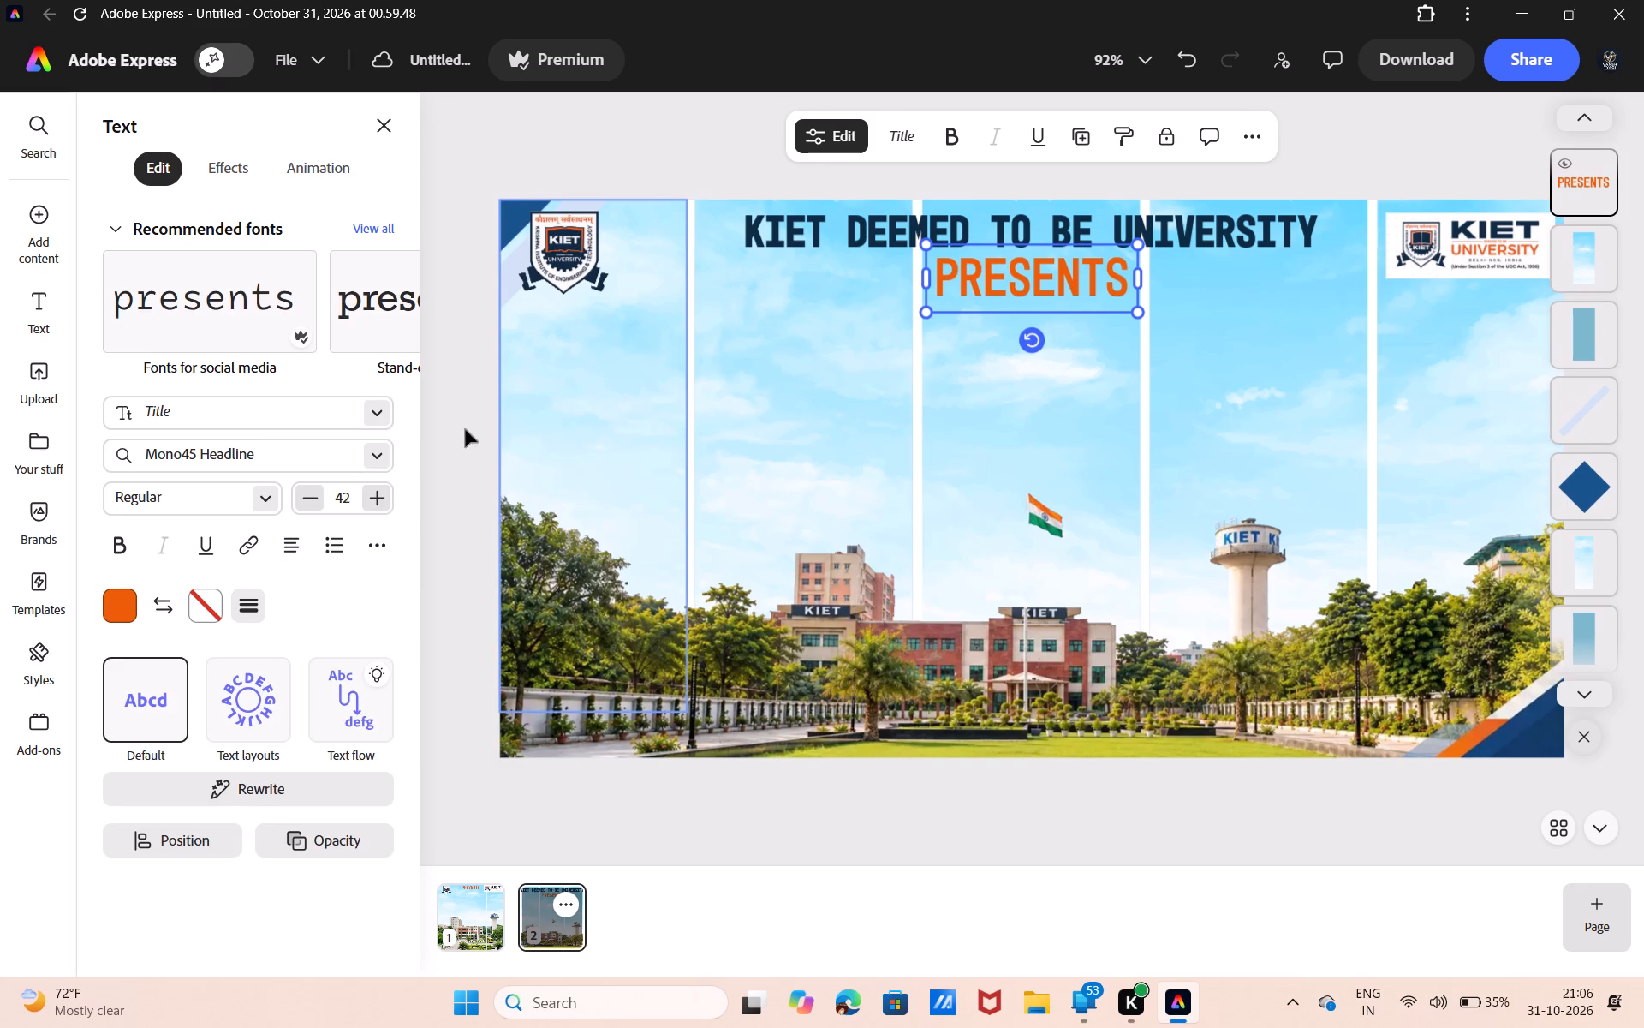
{"action": "left_click", "coordinate": [381, 441]}
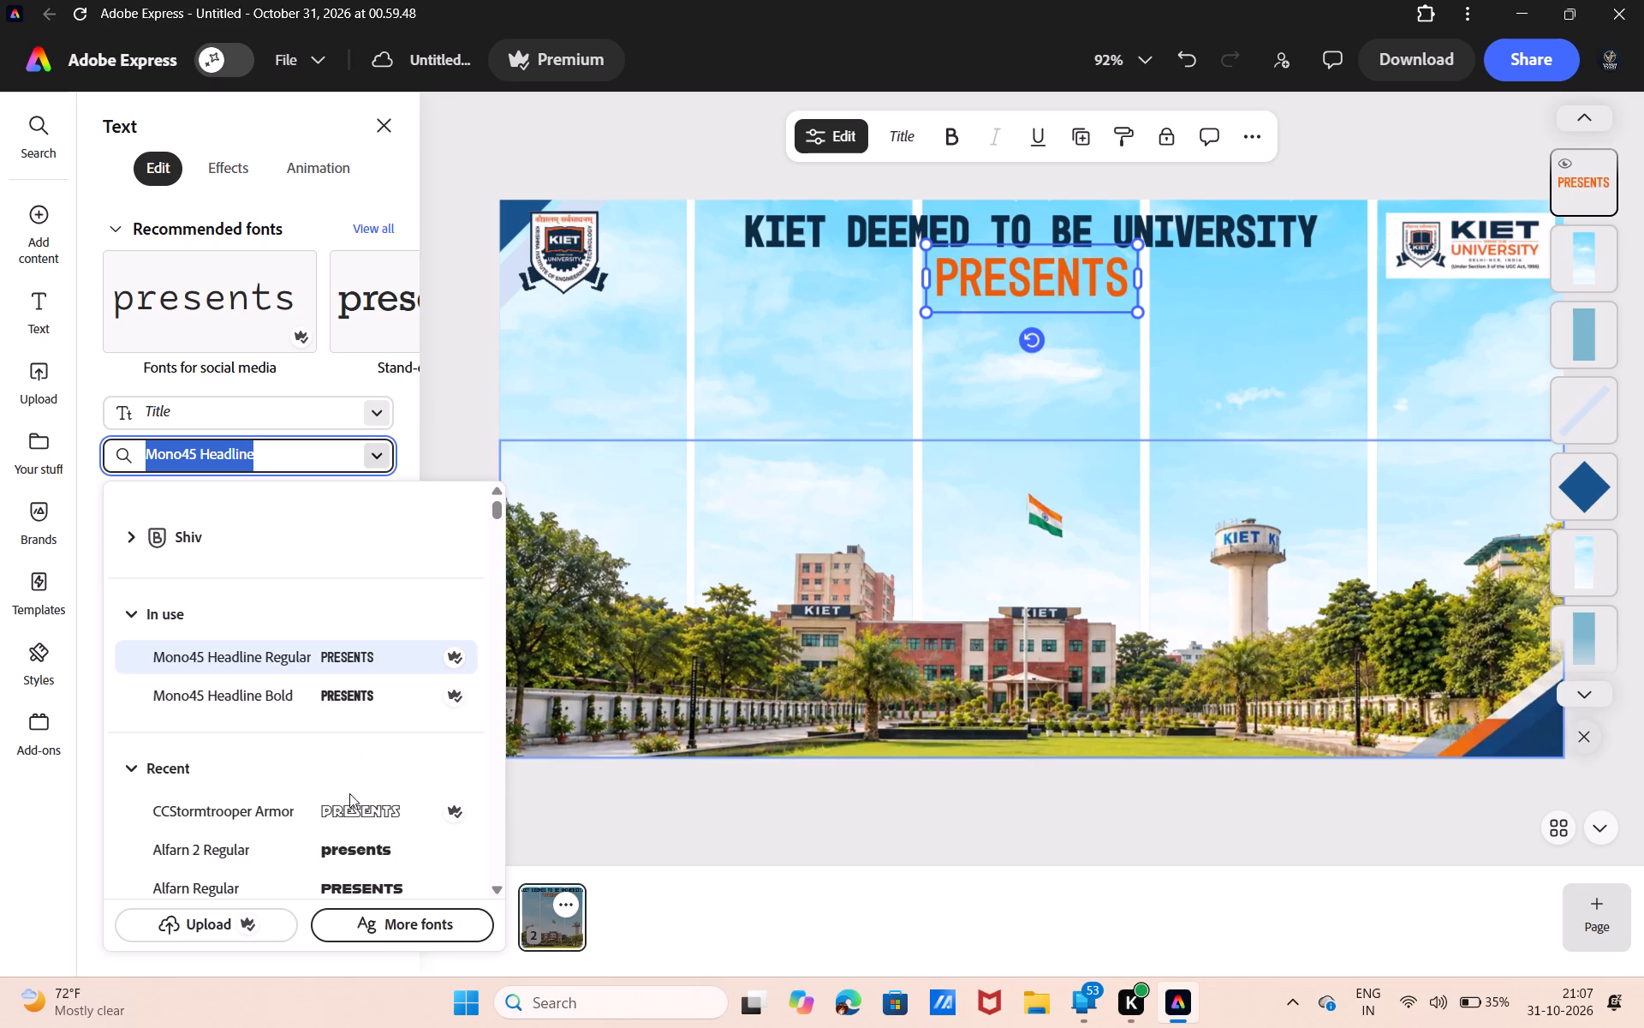
{"action": "scroll", "coordinate": [349, 800], "scroll_direction": "down", "scroll_amount": 1}
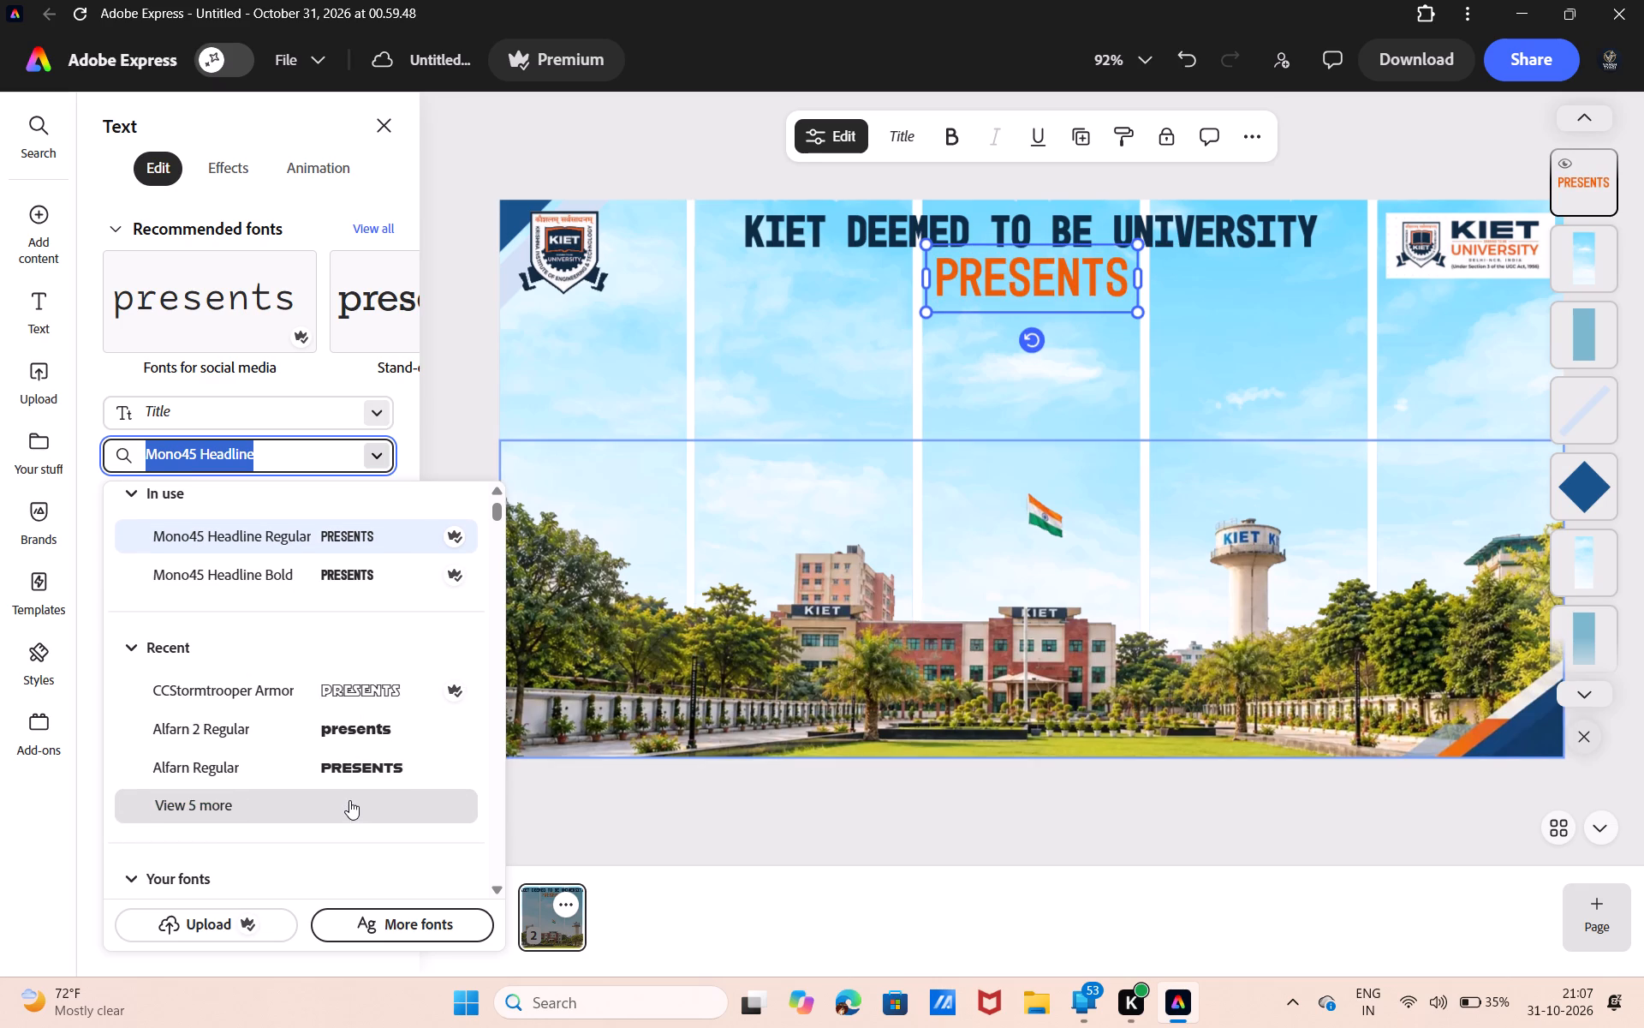
{"action": "scroll", "coordinate": [349, 800], "scroll_direction": "down", "scroll_amount": 1}
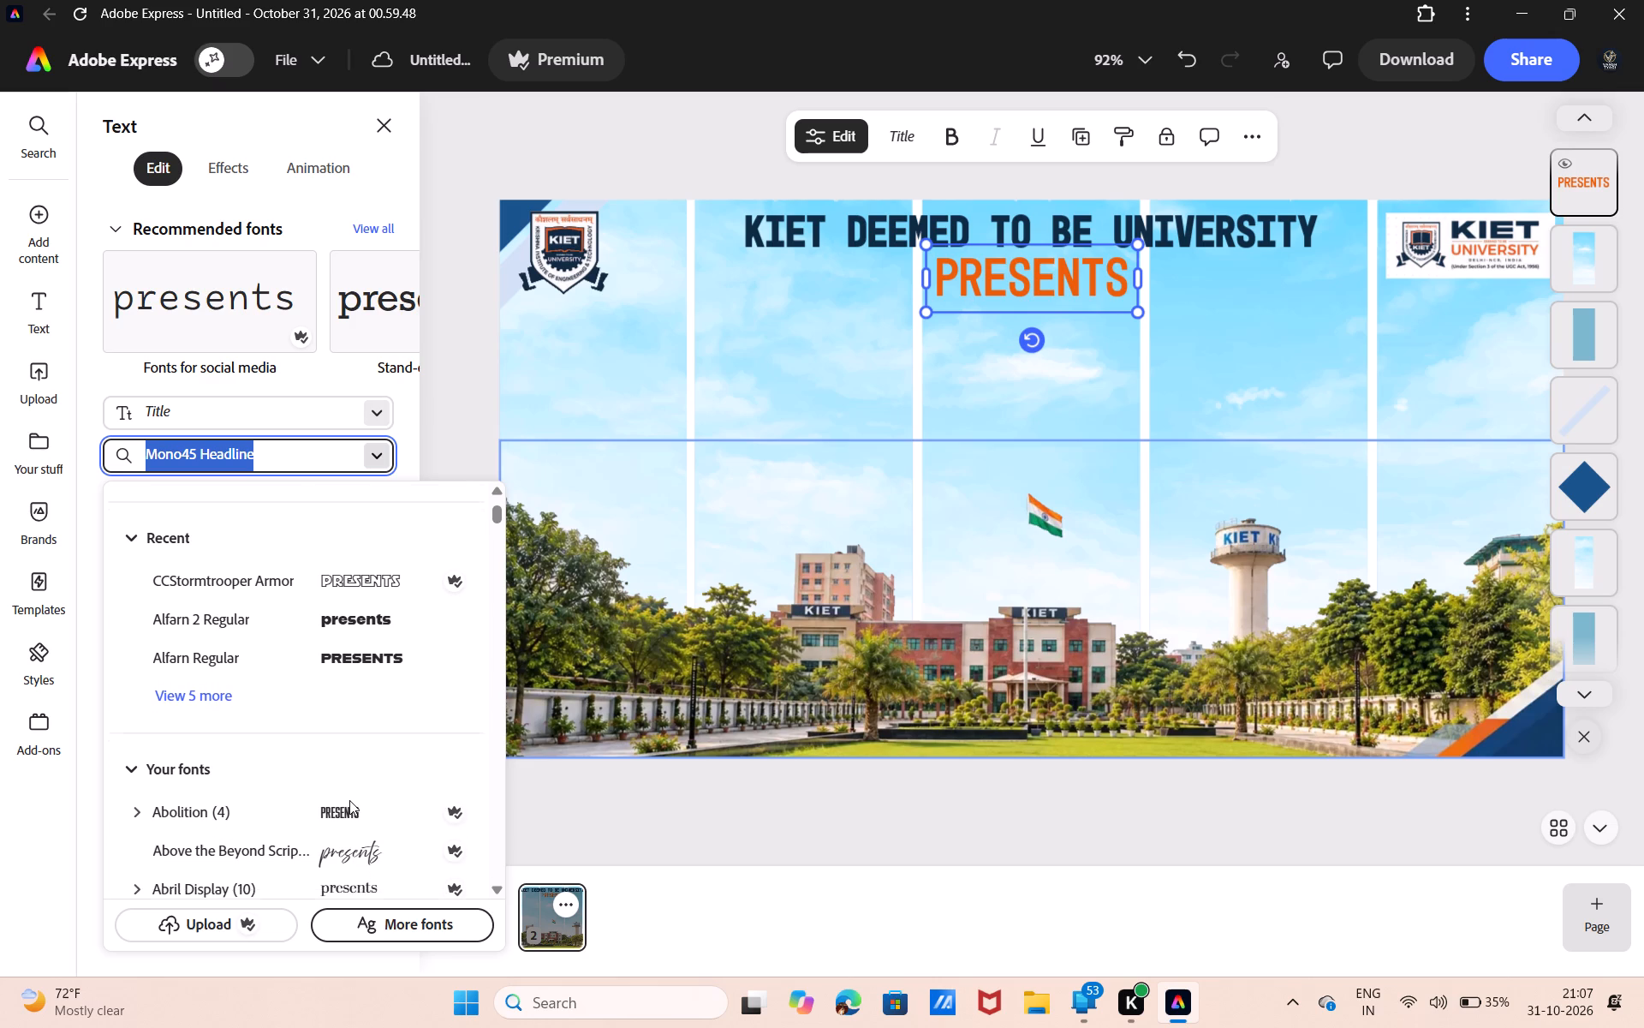
{"action": "scroll", "coordinate": [349, 800], "scroll_direction": "down", "scroll_amount": 1}
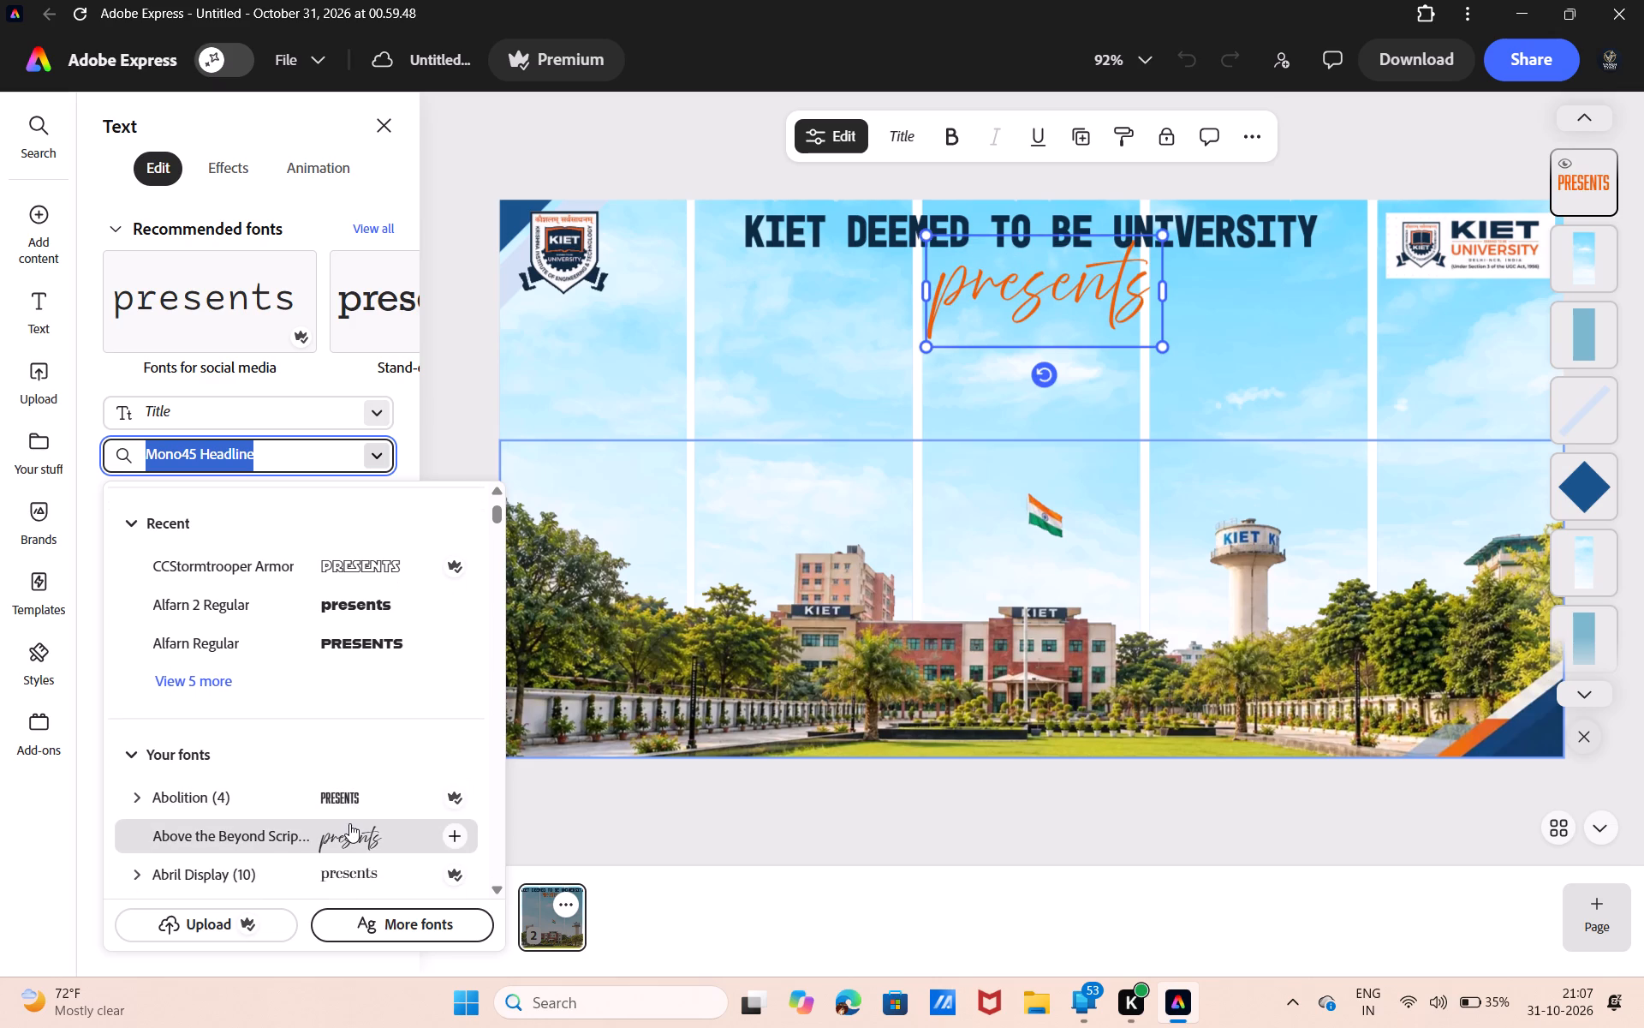
{"action": "scroll", "coordinate": [349, 881], "scroll_direction": "down", "scroll_amount": 1}
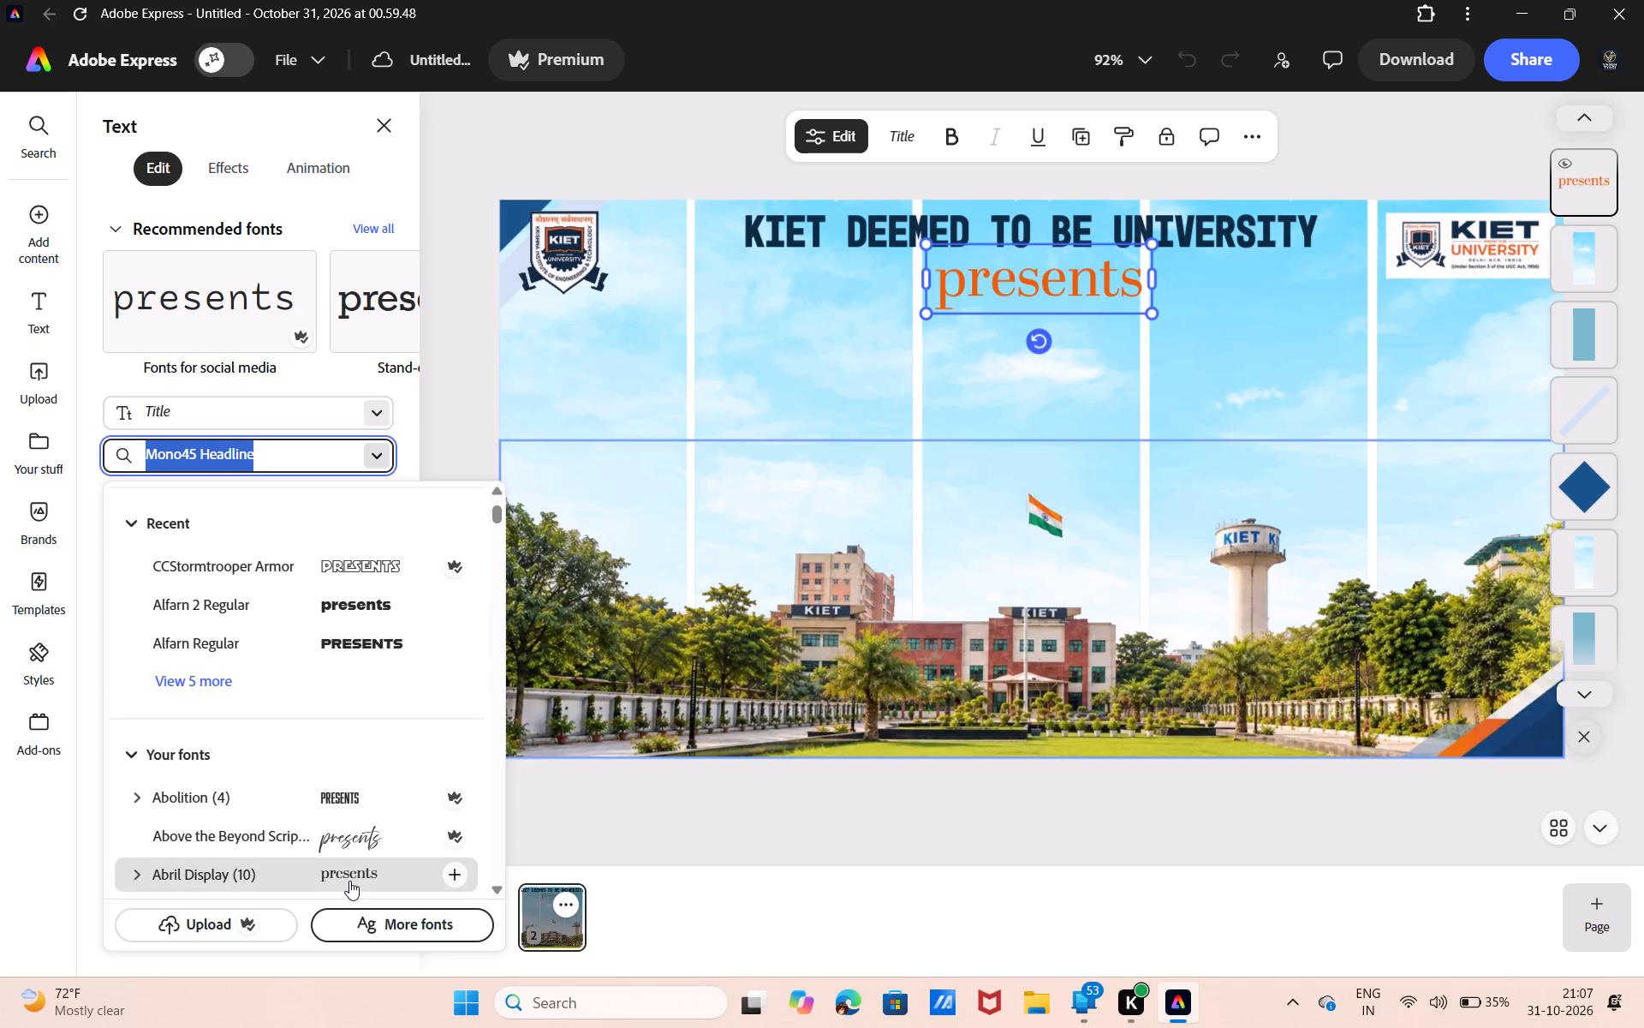
{"action": "scroll", "coordinate": [349, 881], "scroll_direction": "down", "scroll_amount": 1}
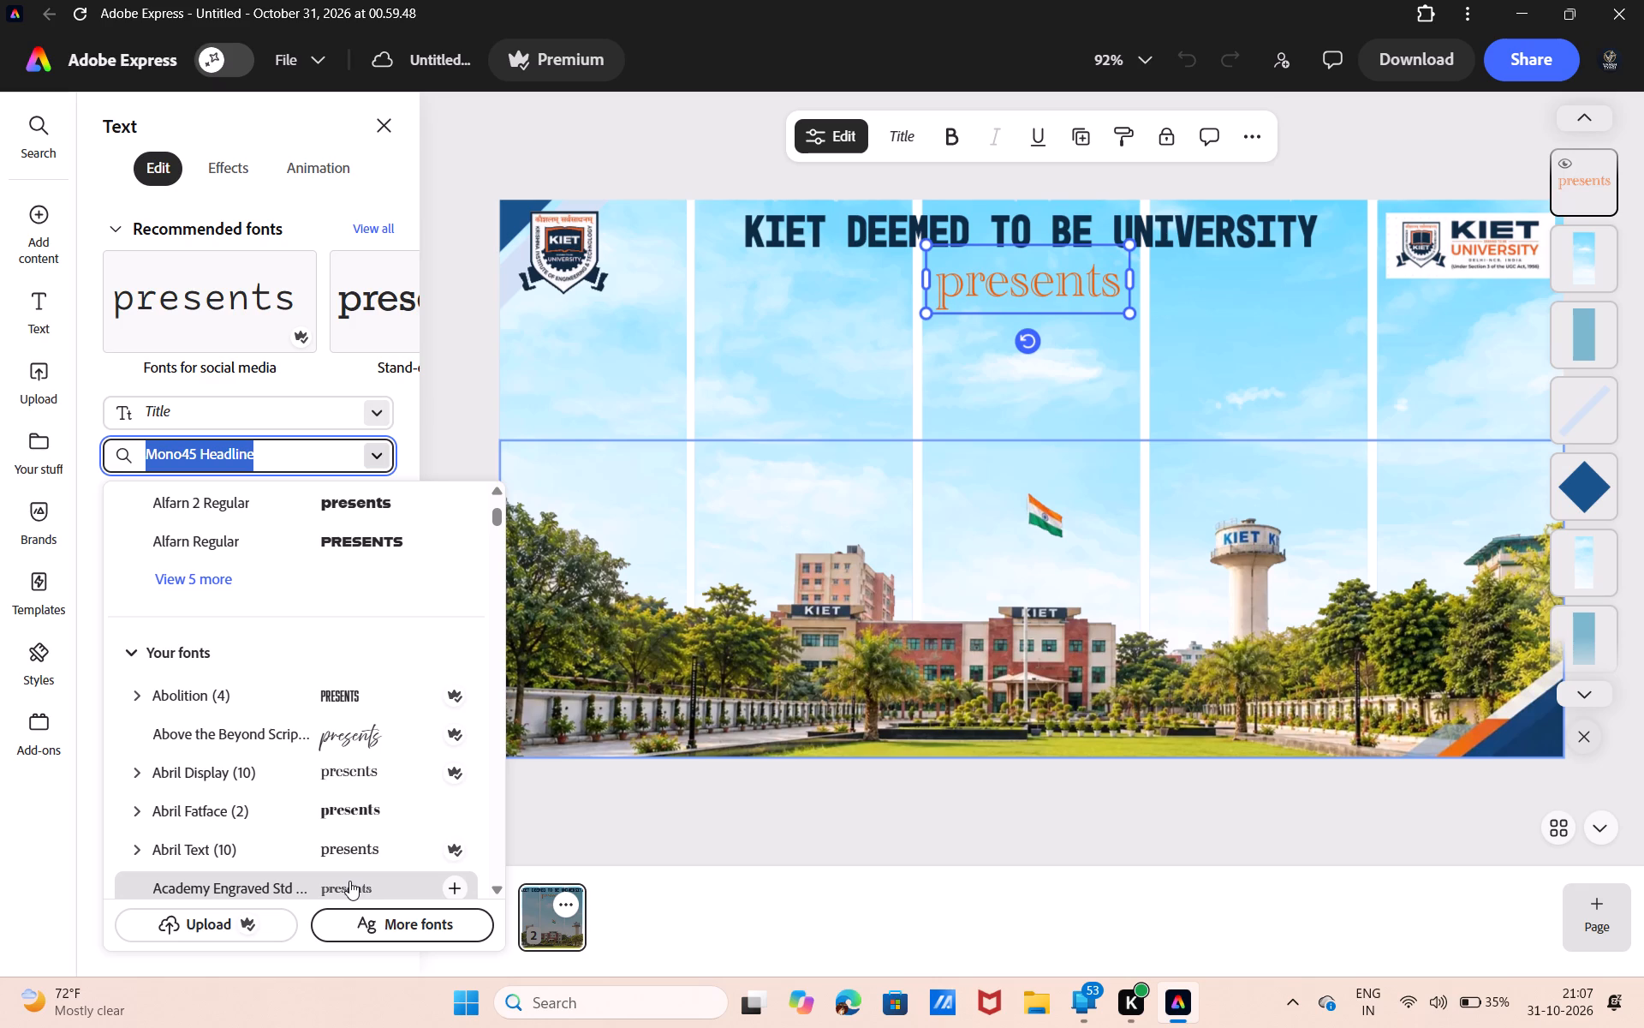
{"action": "key", "text": "s"}
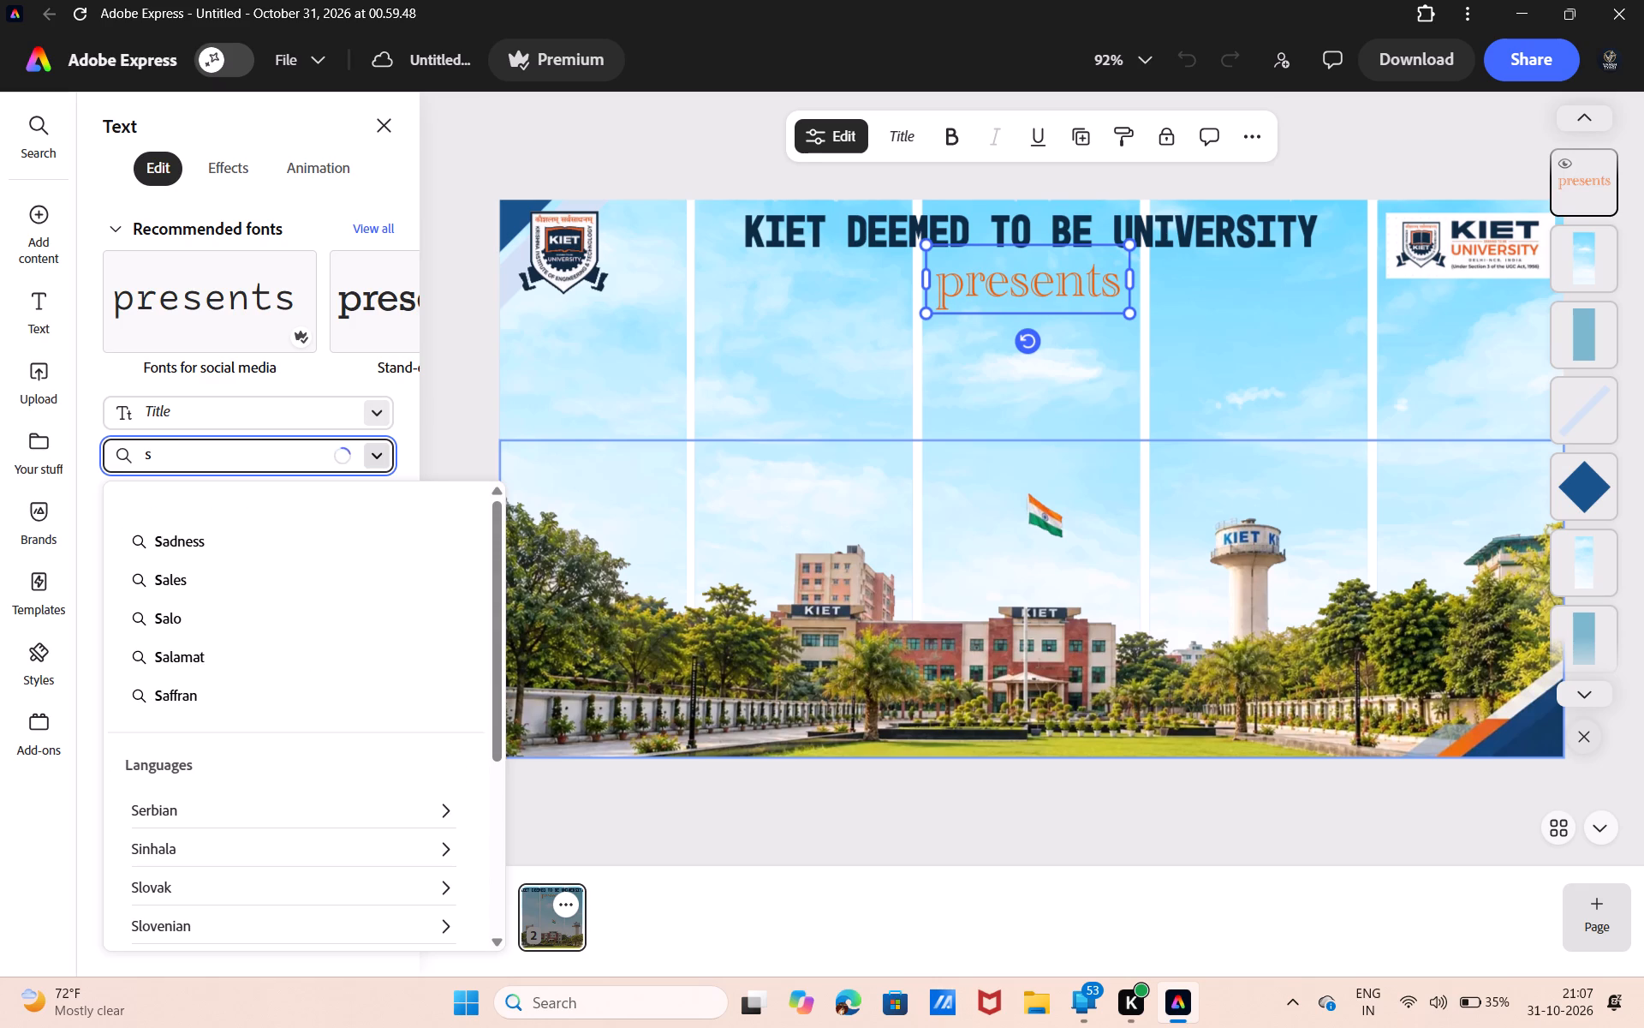
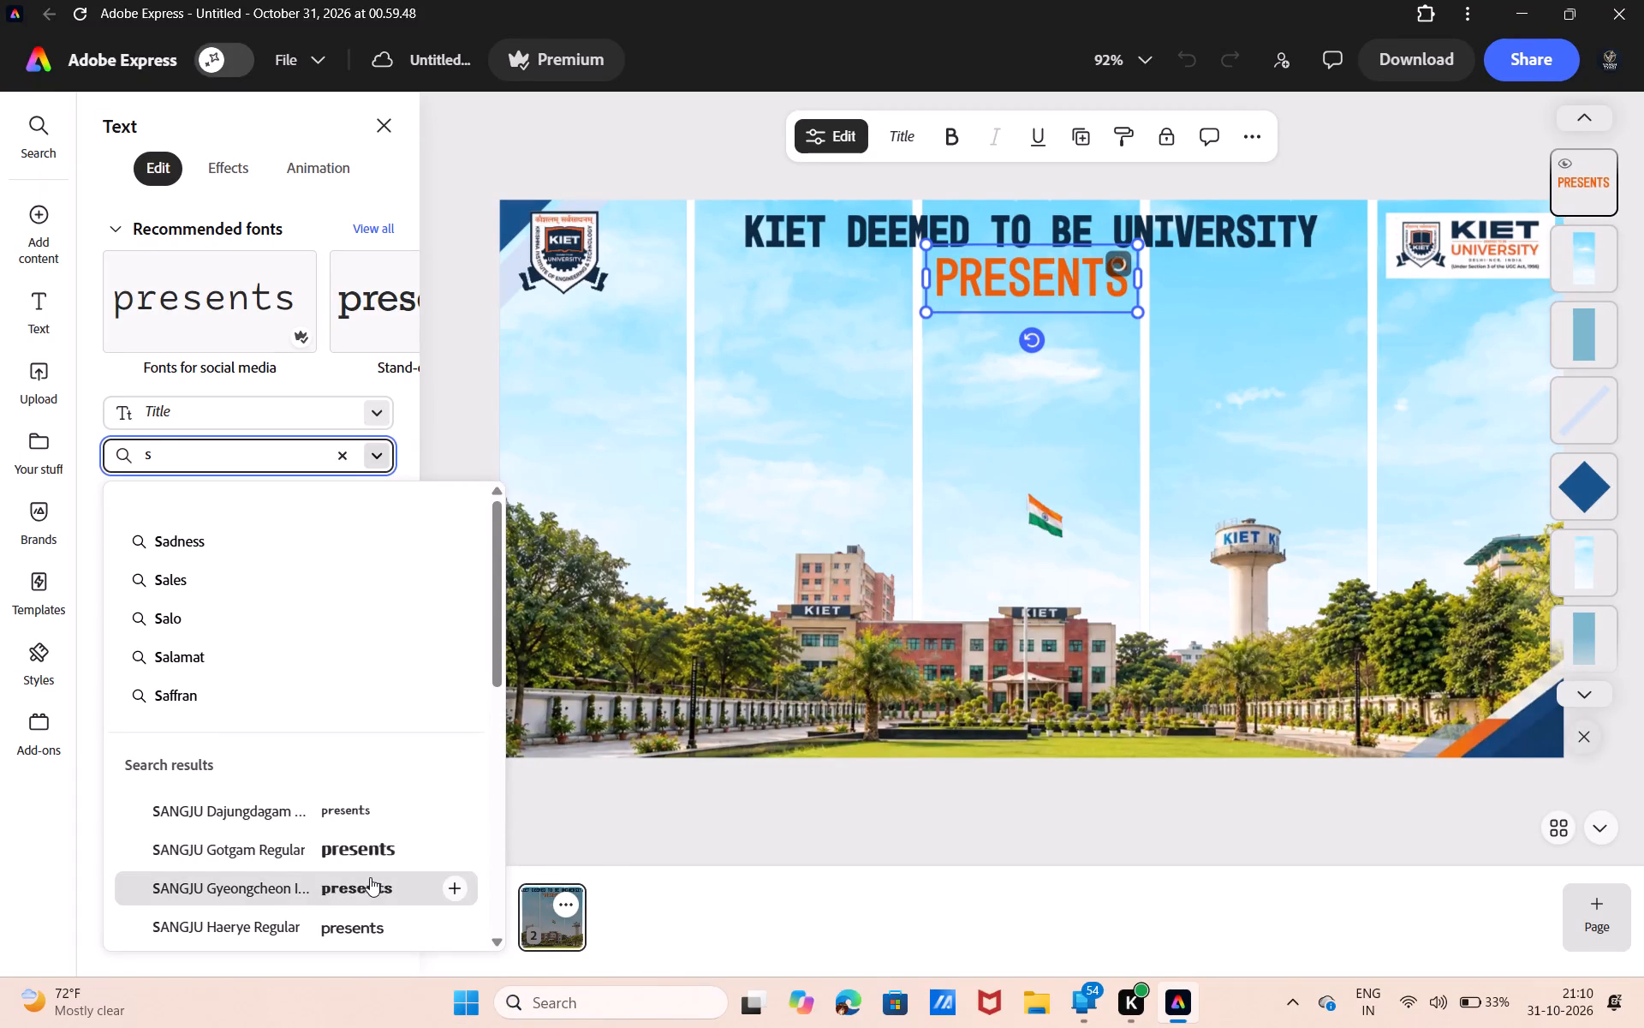
Look through the font search results for "s", expand the complete list, and examine the candidates for the orange PRESENTS text.
{"action": "scroll", "coordinate": [370, 877], "scroll_direction": "down", "scroll_amount": 2}
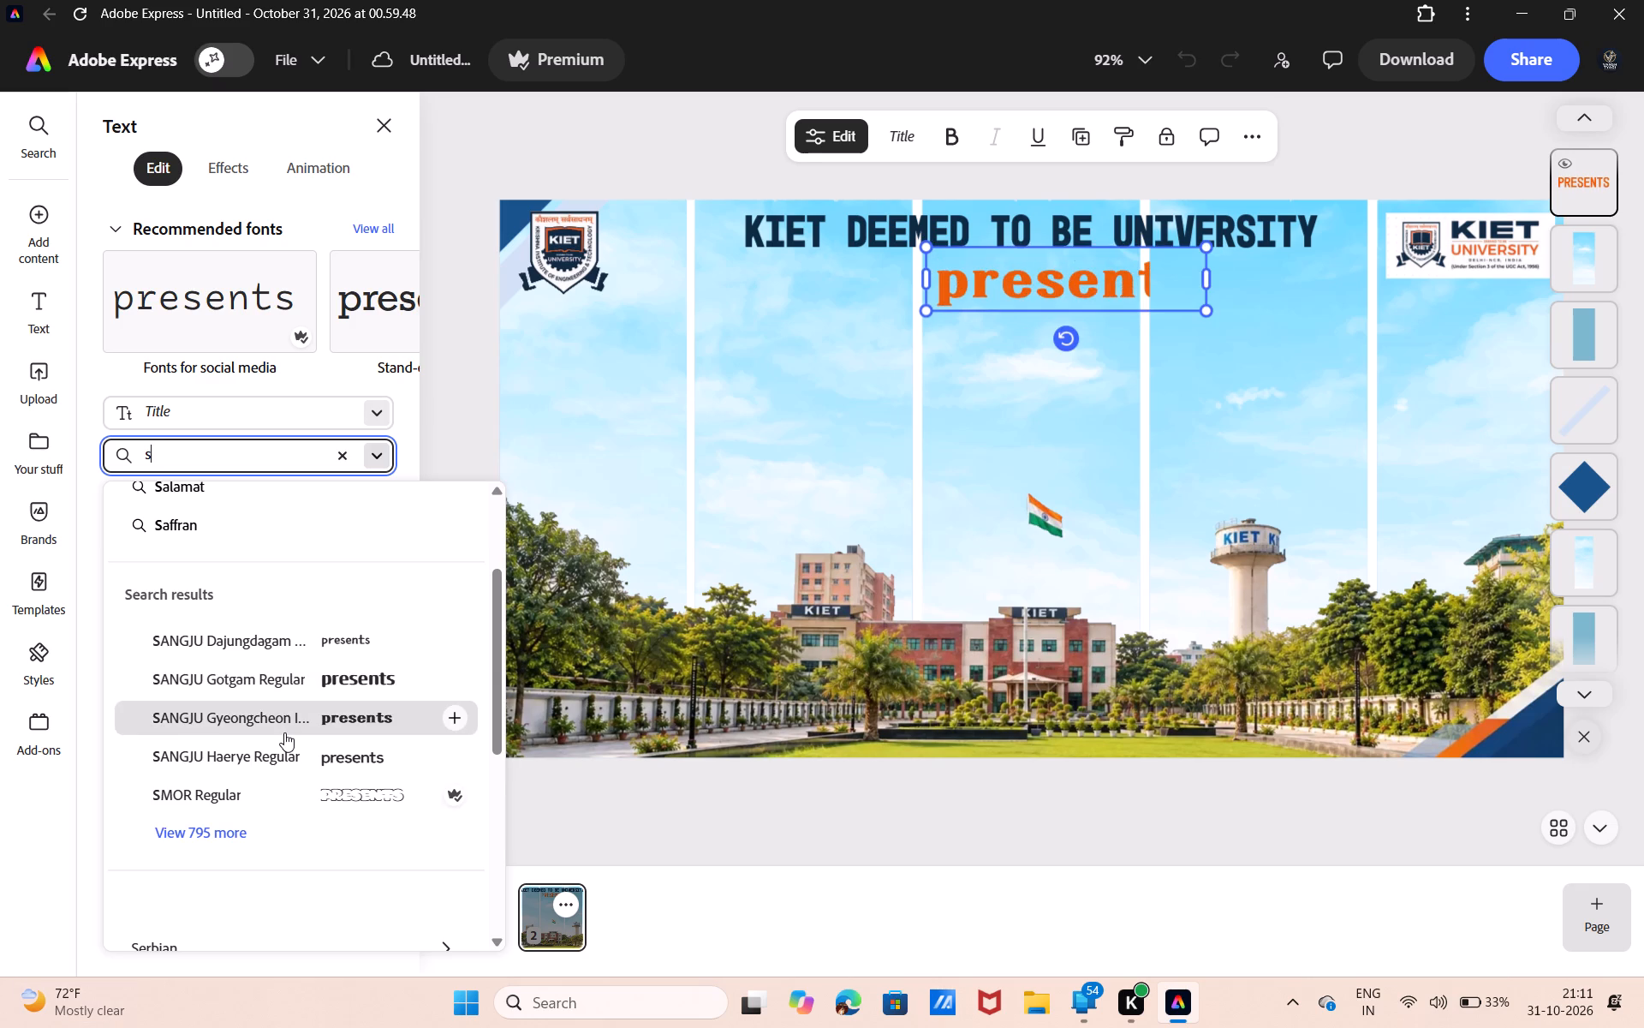
{"action": "scroll", "coordinate": [284, 732], "scroll_direction": "down", "scroll_amount": 5}
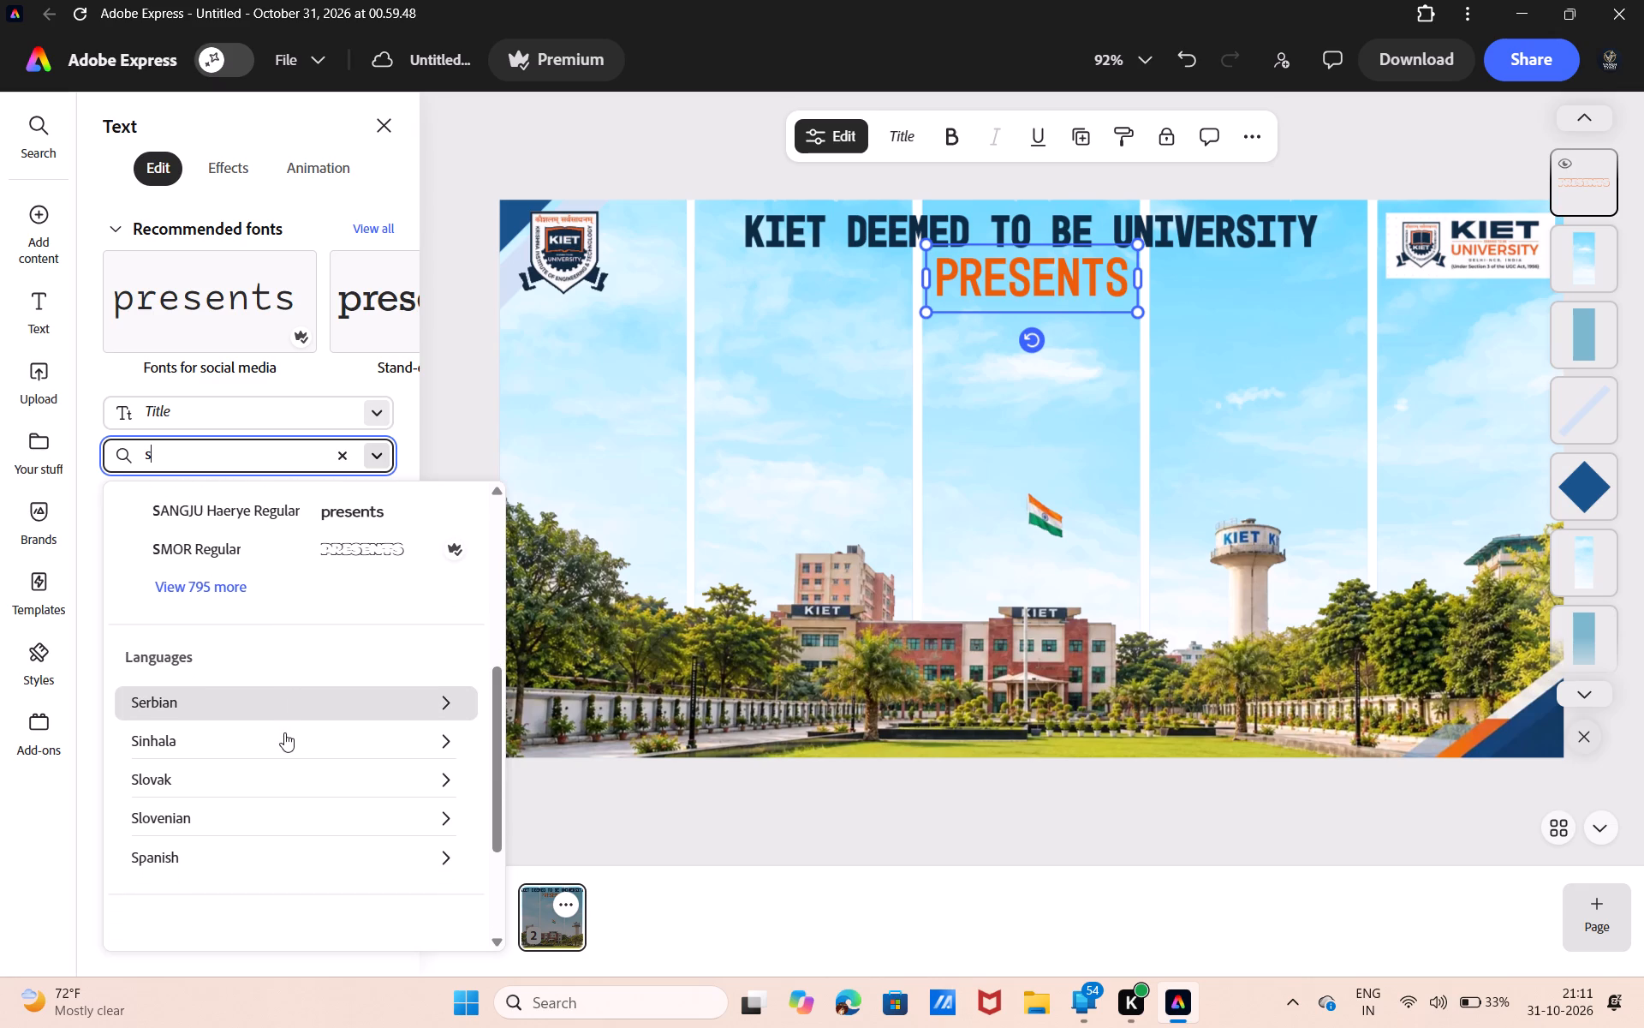
{"action": "scroll", "coordinate": [284, 732], "scroll_direction": "down", "scroll_amount": 2}
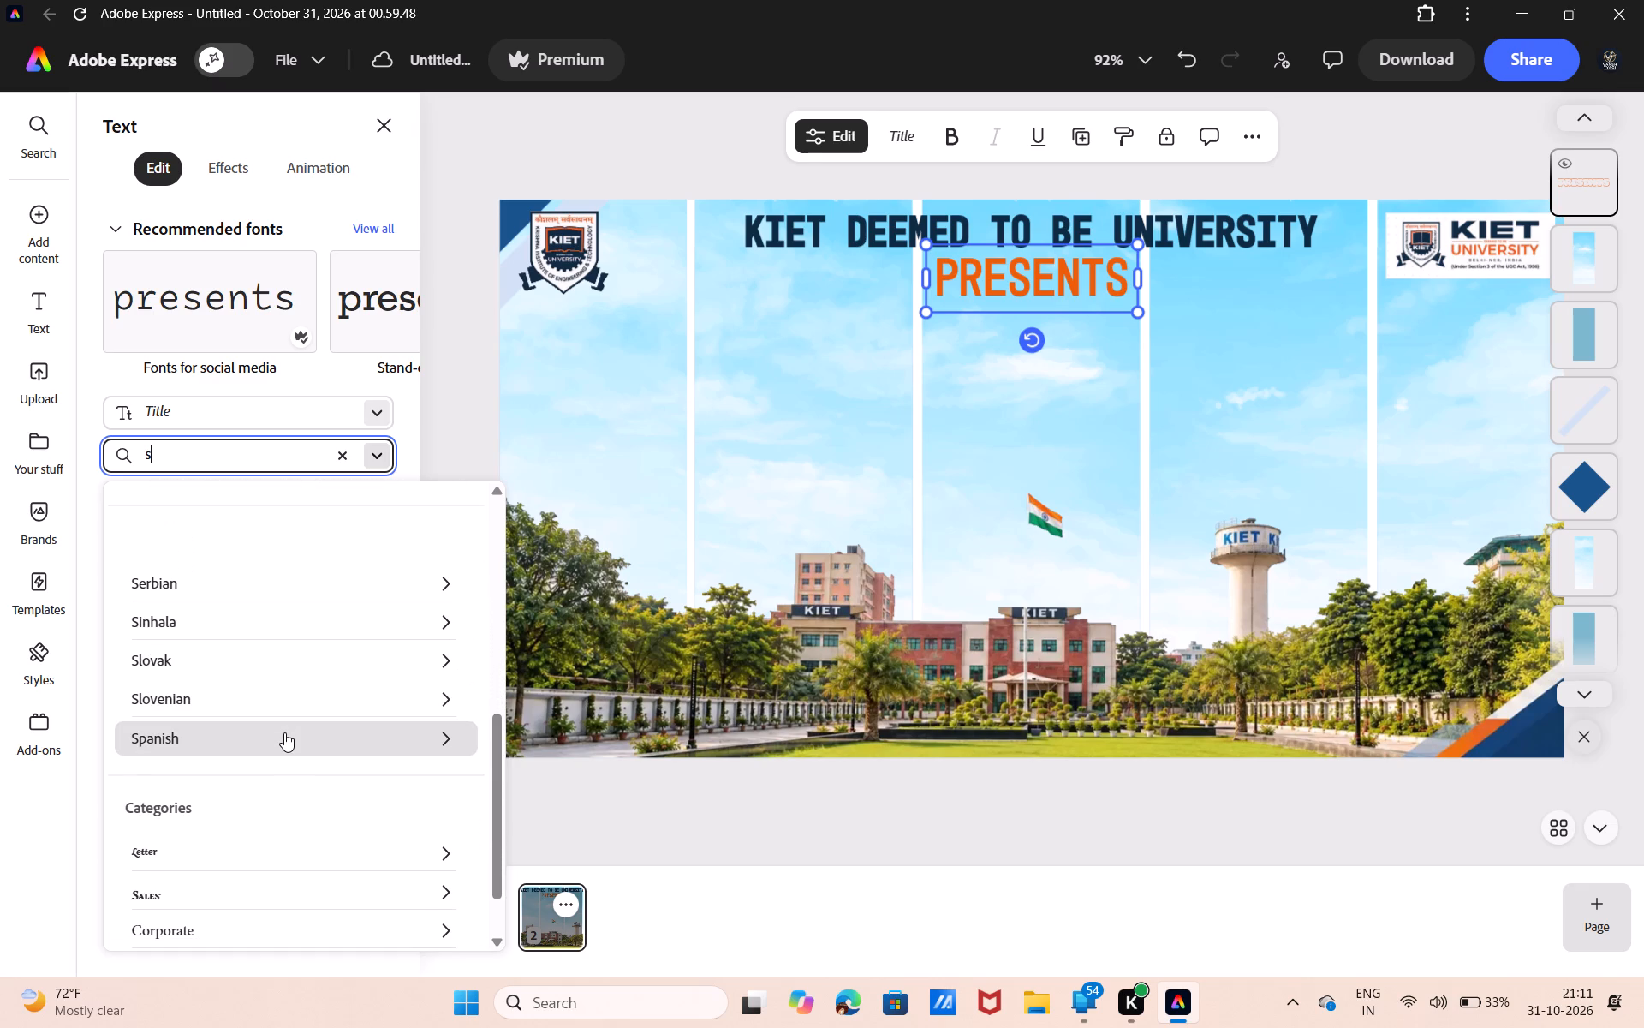
{"action": "scroll", "coordinate": [284, 732], "scroll_direction": "up", "scroll_amount": 1}
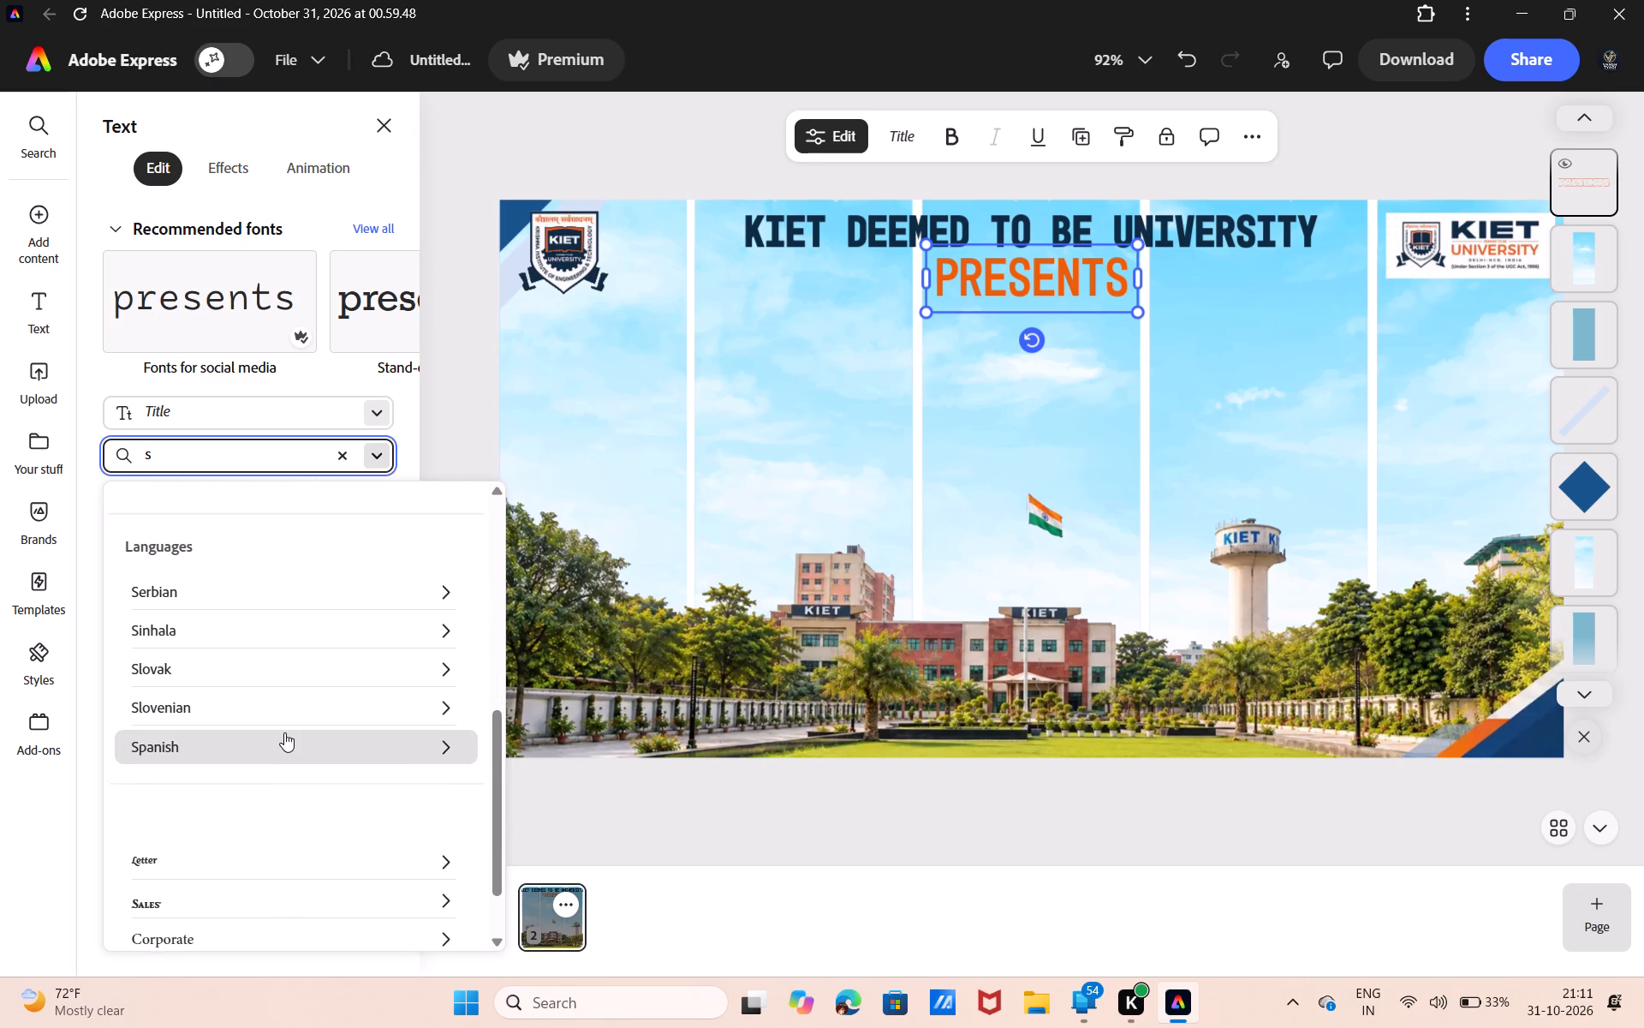
{"action": "scroll", "coordinate": [284, 732], "scroll_direction": "up", "scroll_amount": 1}
{"action": "left_click", "coordinate": [271, 629]}
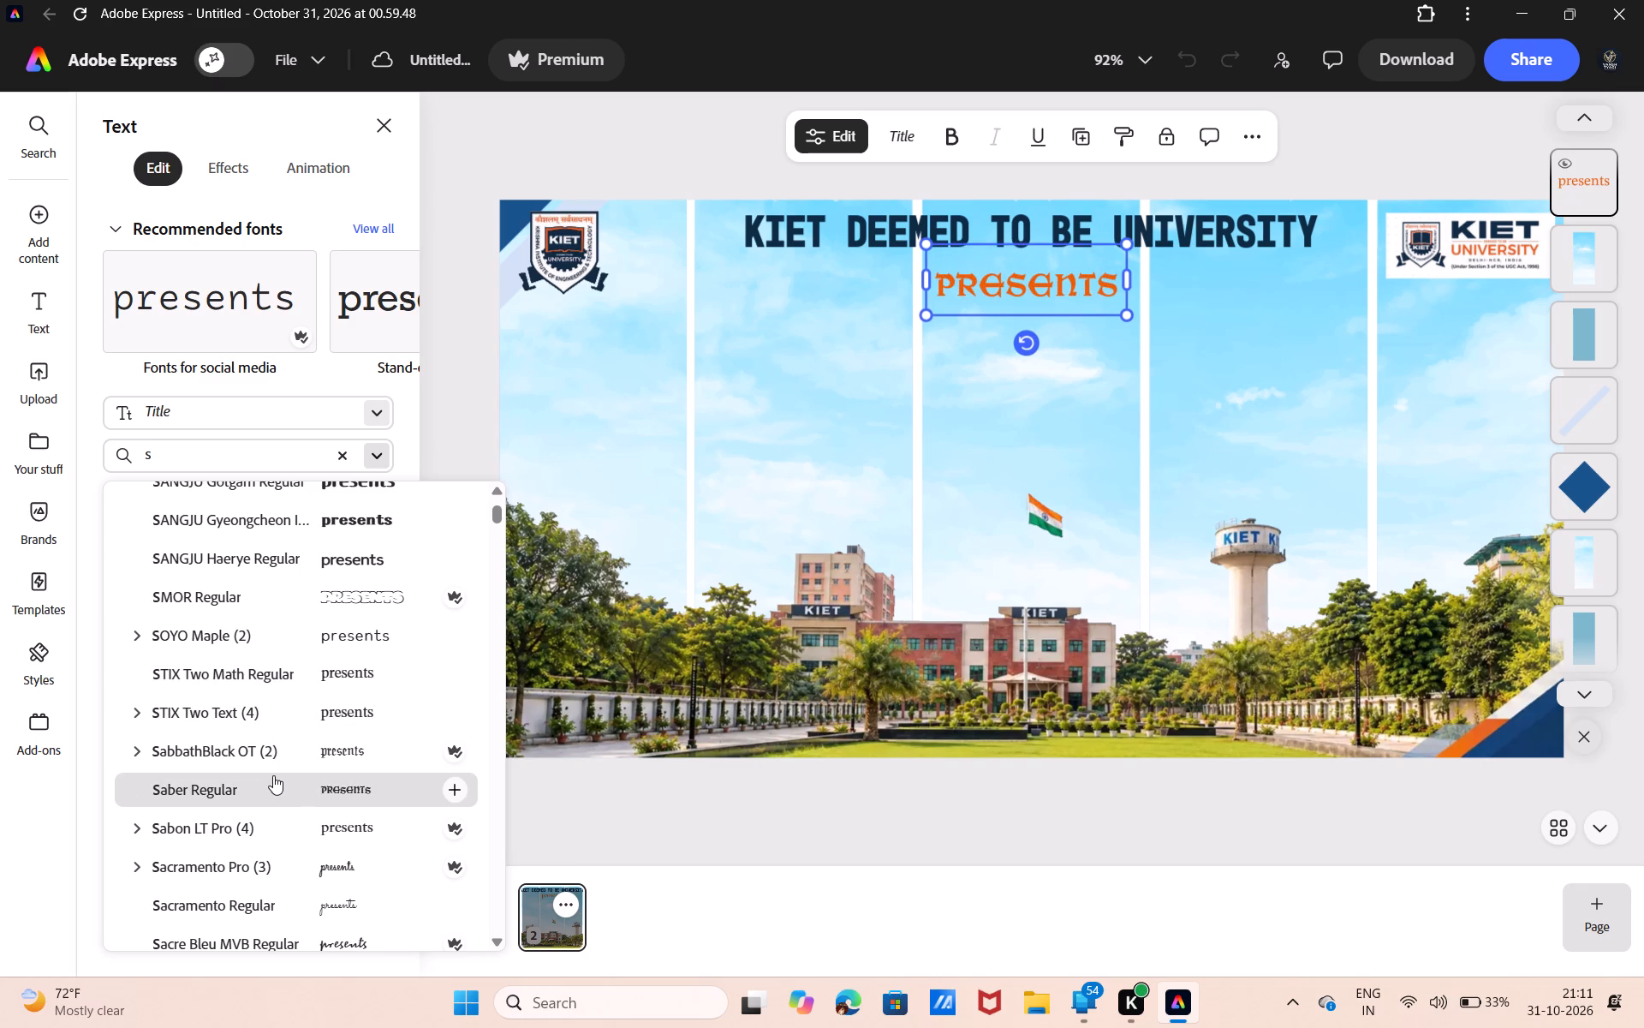
{"action": "scroll", "coordinate": [273, 814], "scroll_direction": "down", "scroll_amount": 1}
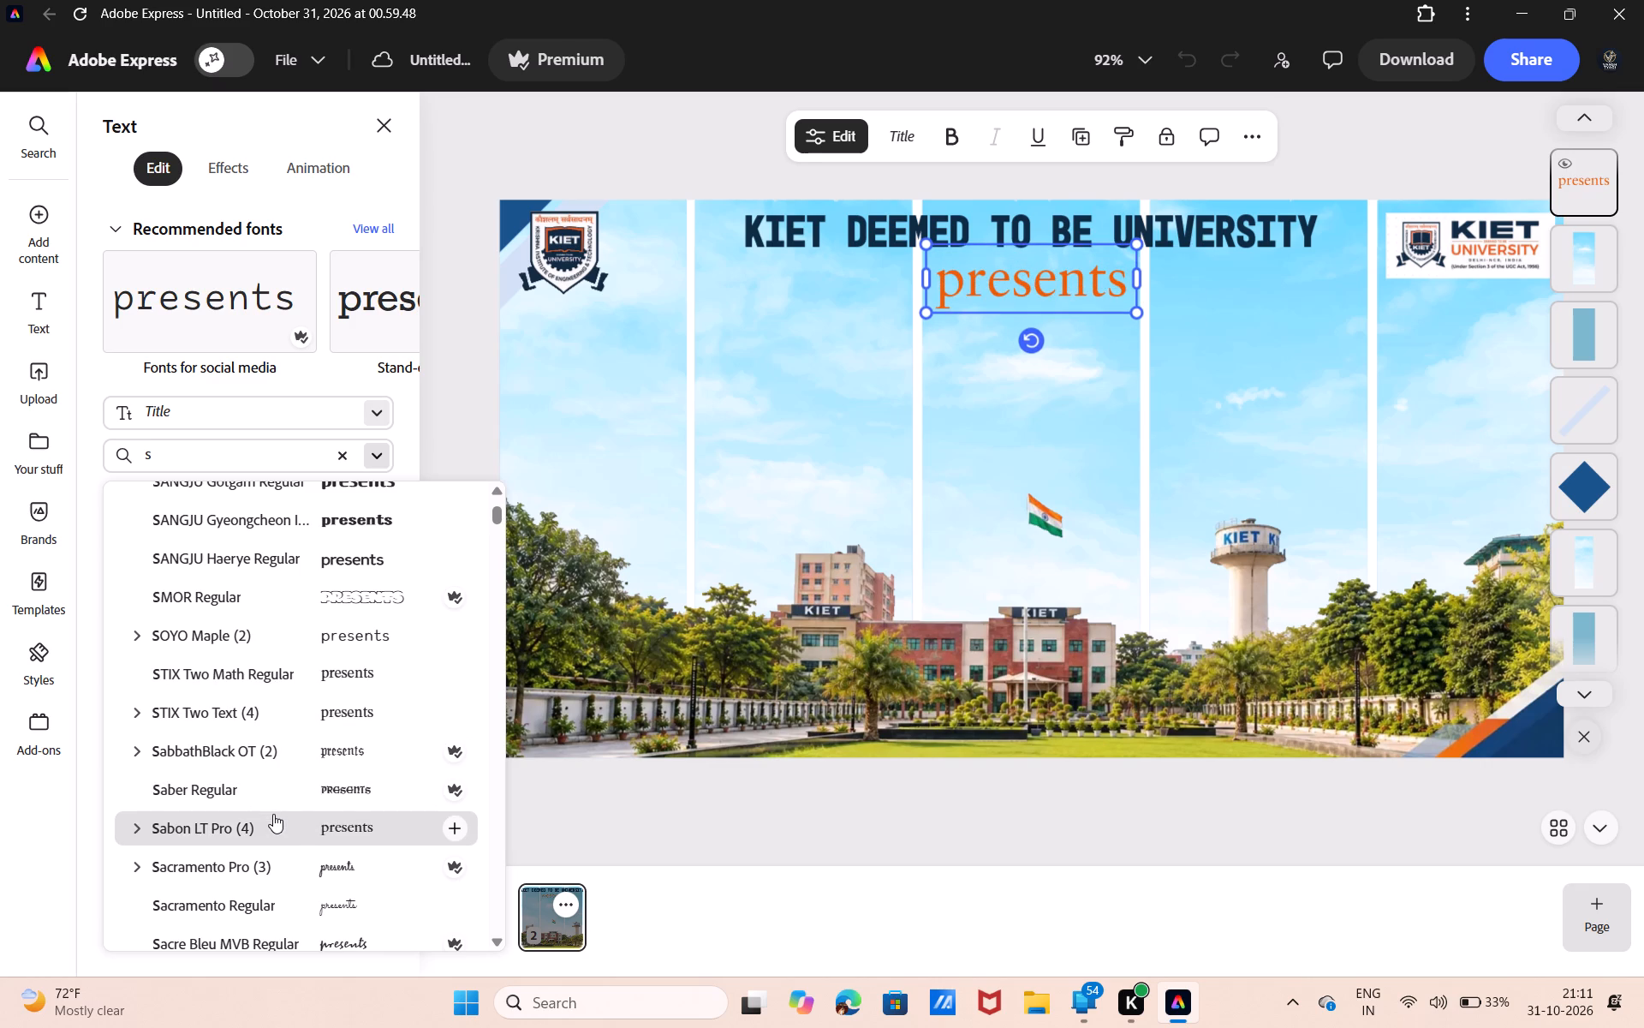
{"action": "scroll", "coordinate": [273, 814], "scroll_direction": "down", "scroll_amount": 1}
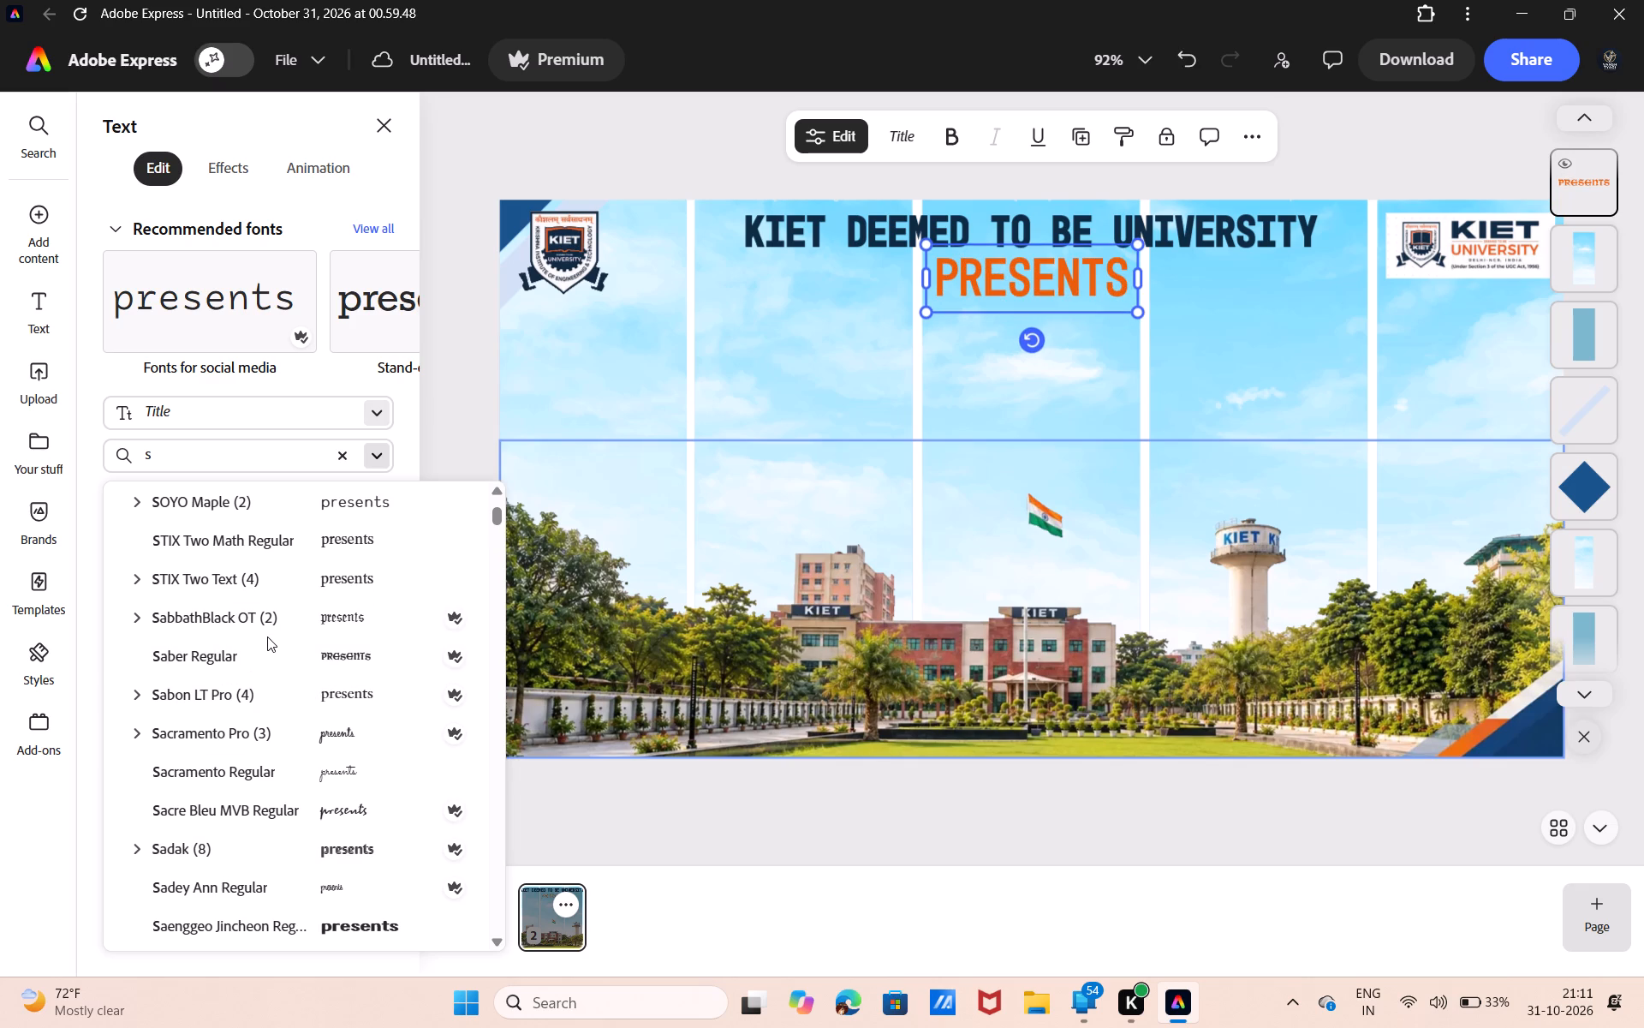
{"action": "scroll", "coordinate": [267, 637], "scroll_direction": "down", "scroll_amount": 3}
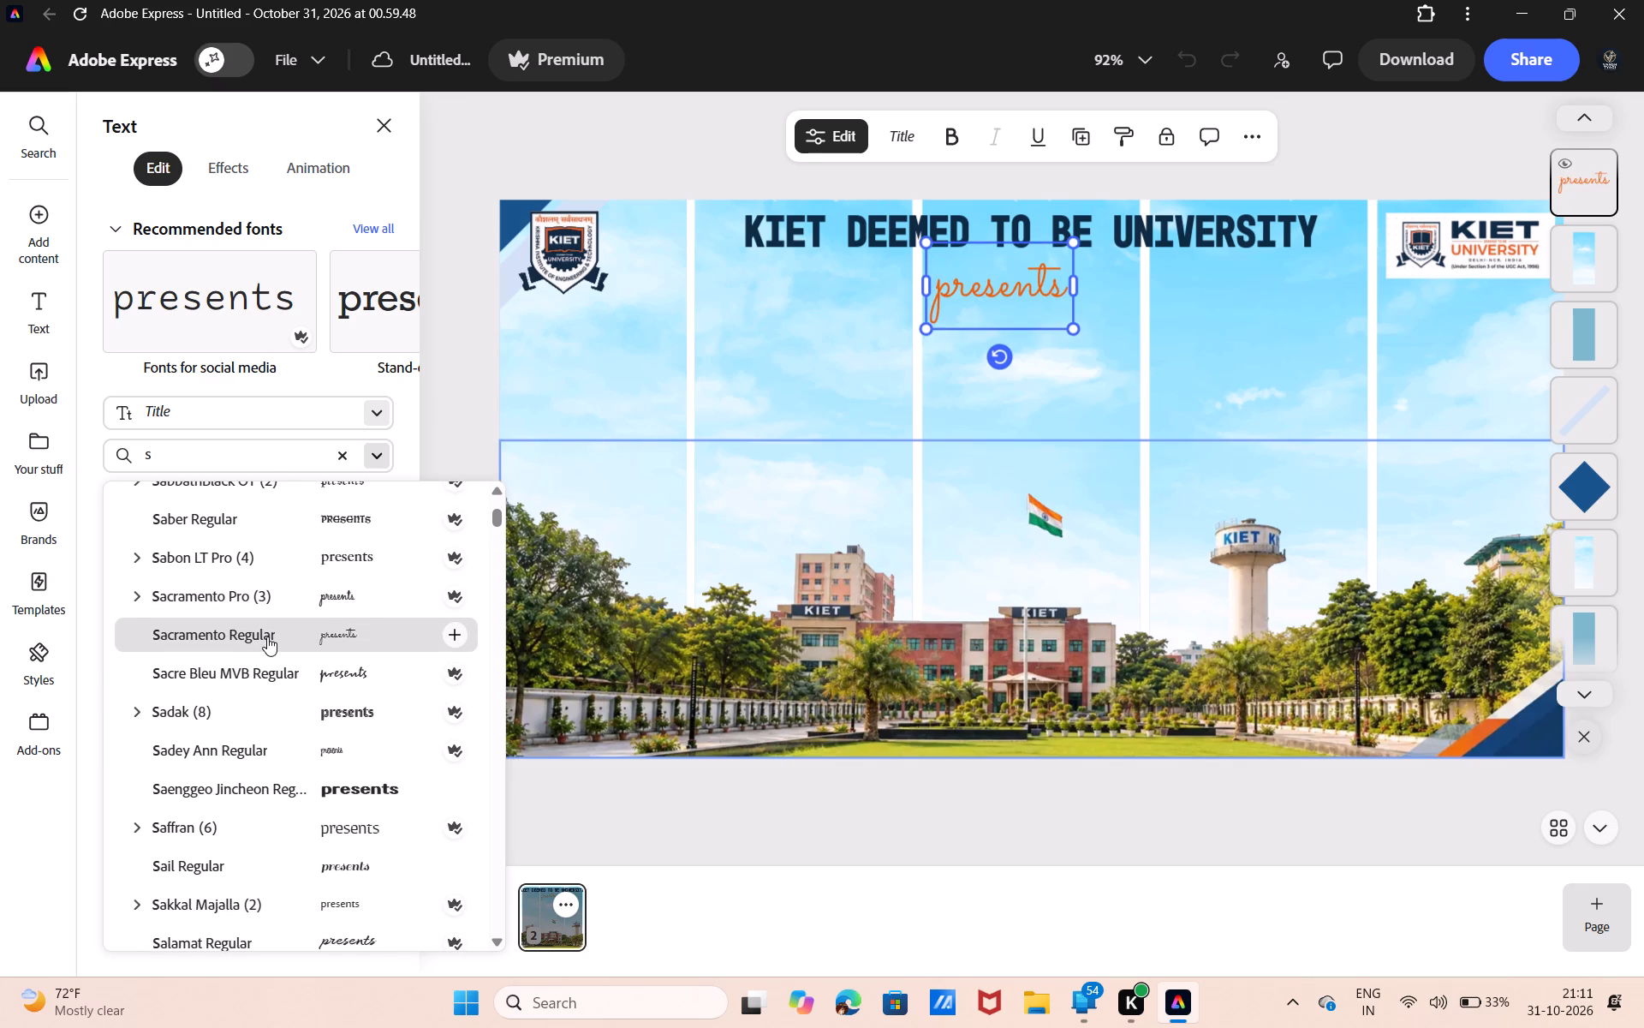
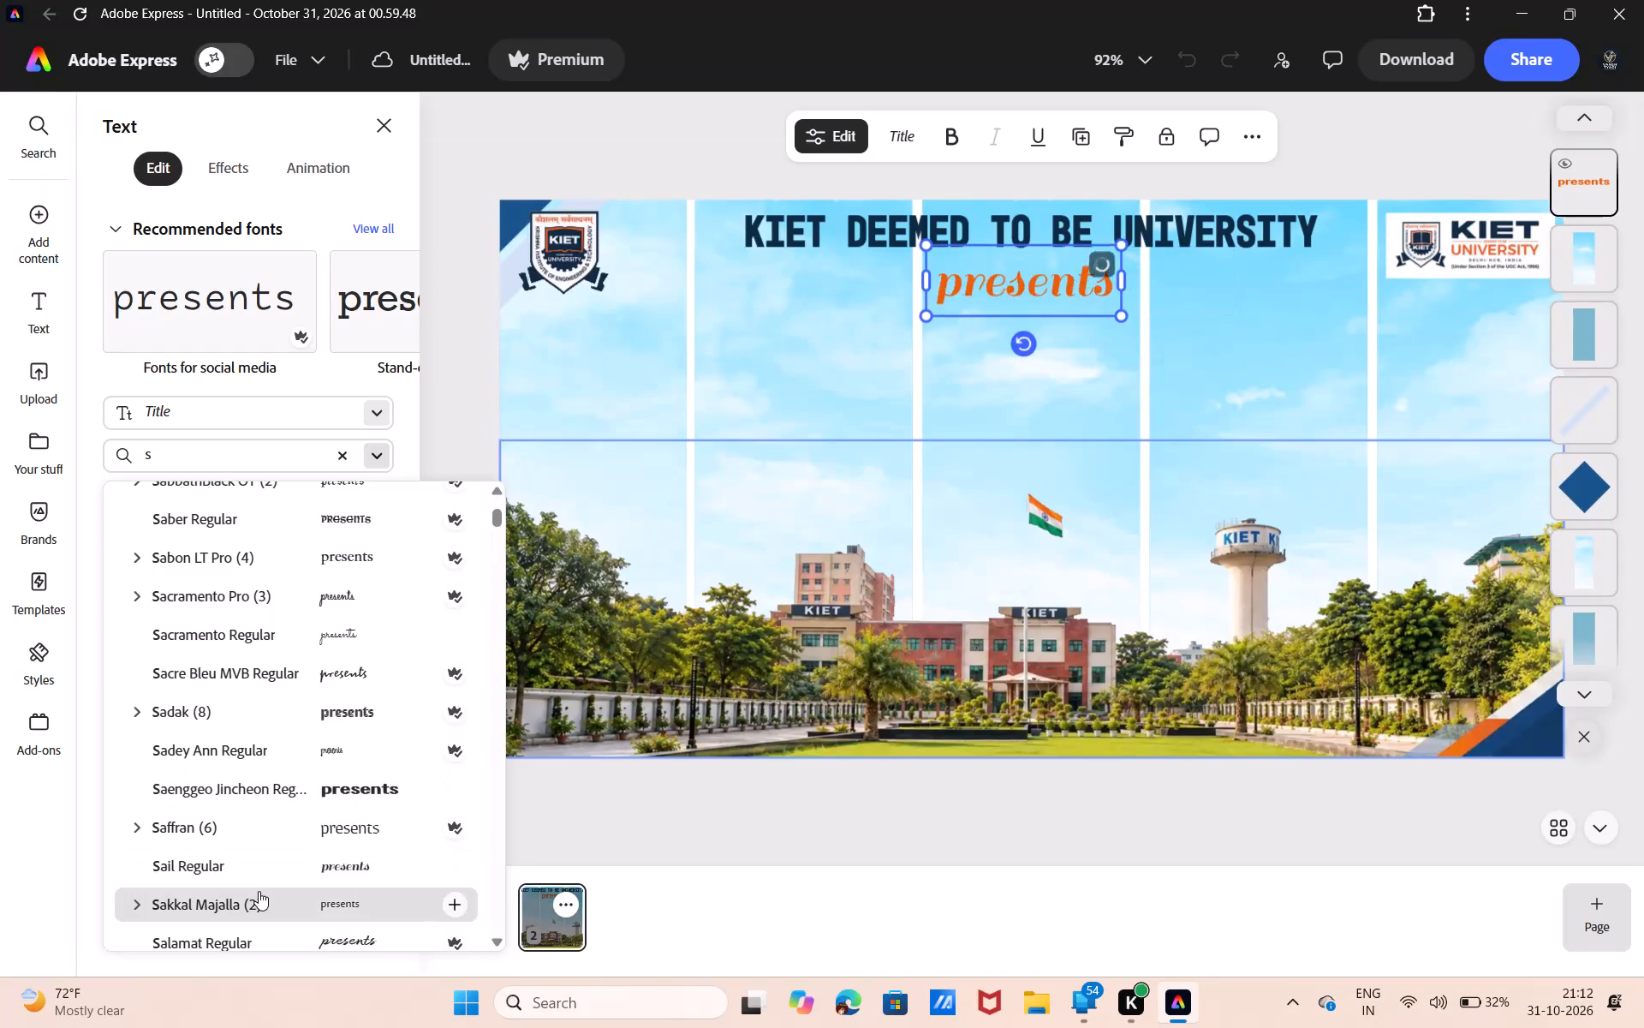
Look further through the "s" font results for the orange PRESENTS text, and leave the list with its current font kept.
{"action": "scroll", "coordinate": [259, 891], "scroll_direction": "down", "scroll_amount": 3}
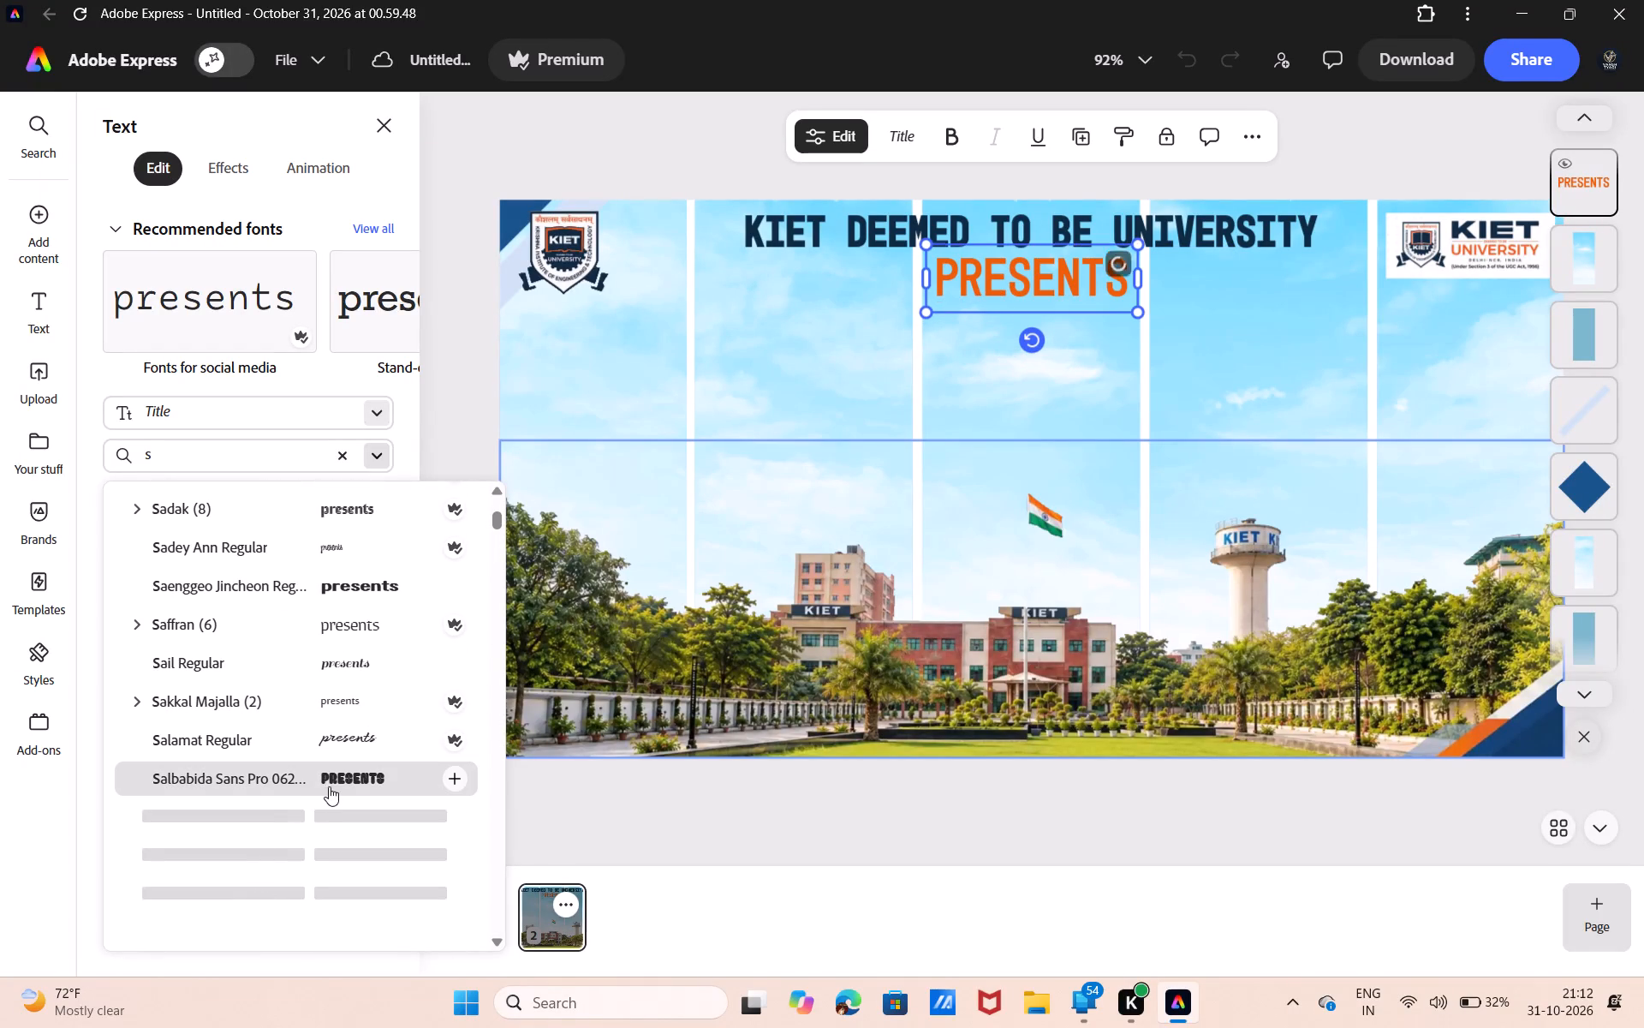
{"action": "scroll", "coordinate": [347, 831], "scroll_direction": "down", "scroll_amount": 1}
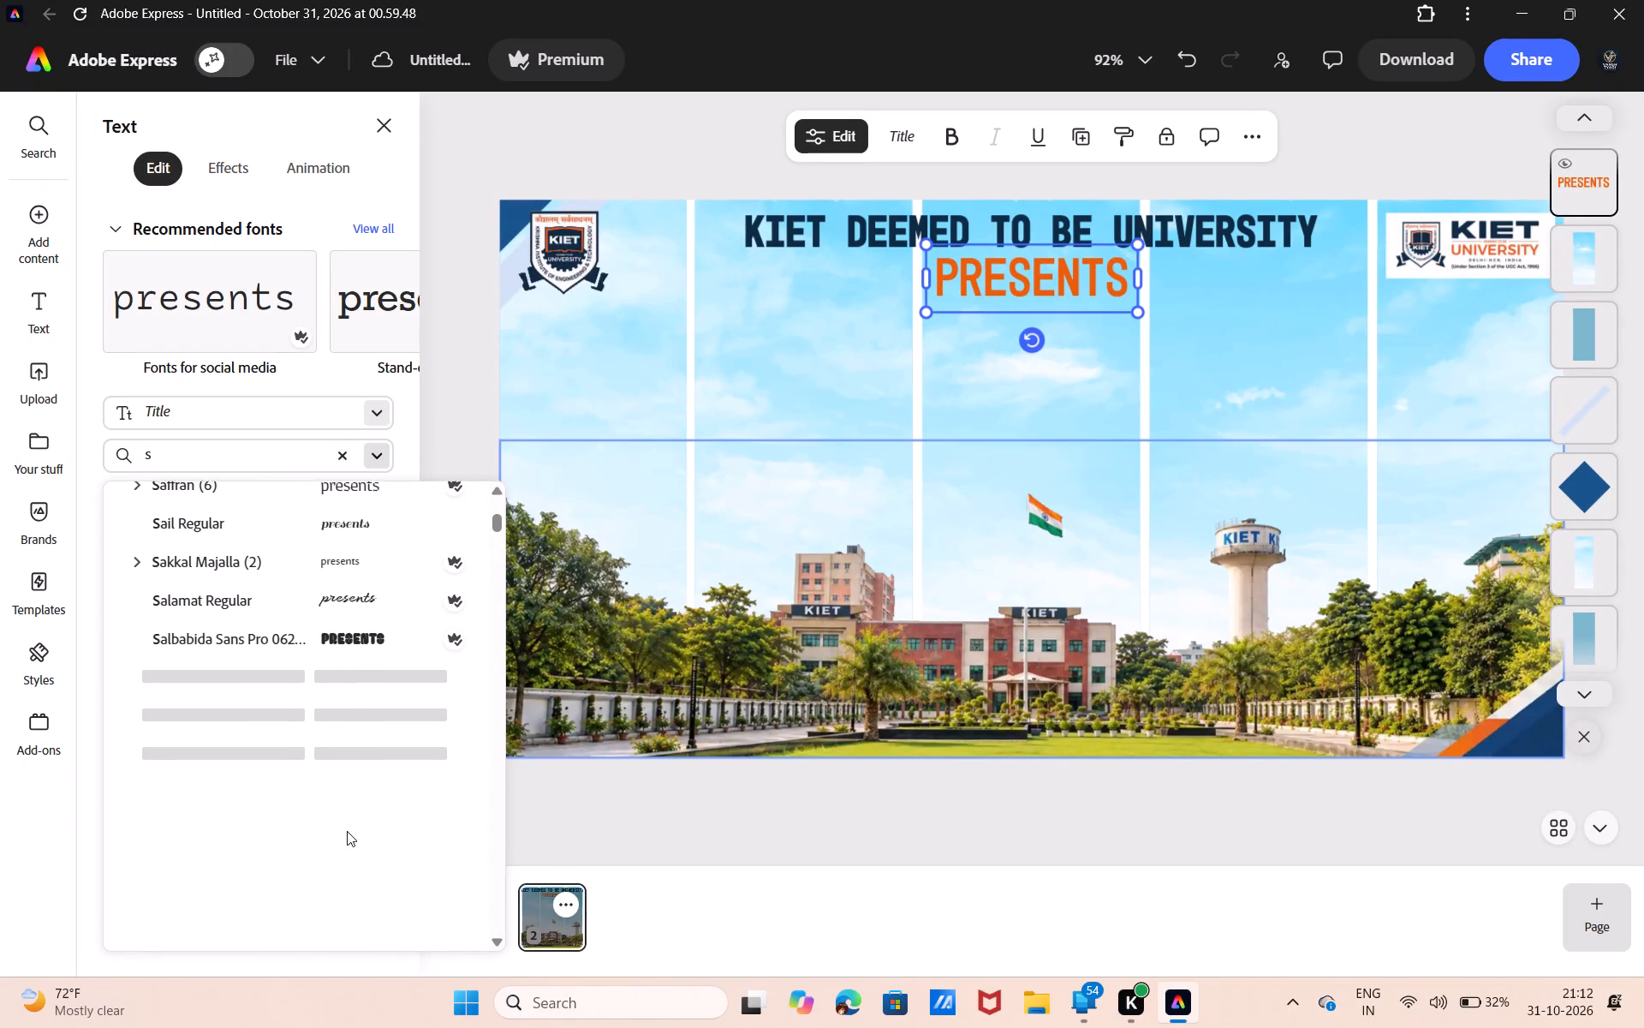
{"action": "scroll", "coordinate": [347, 831], "scroll_direction": "down", "scroll_amount": 1}
{"action": "left_click", "coordinate": [734, 830]}
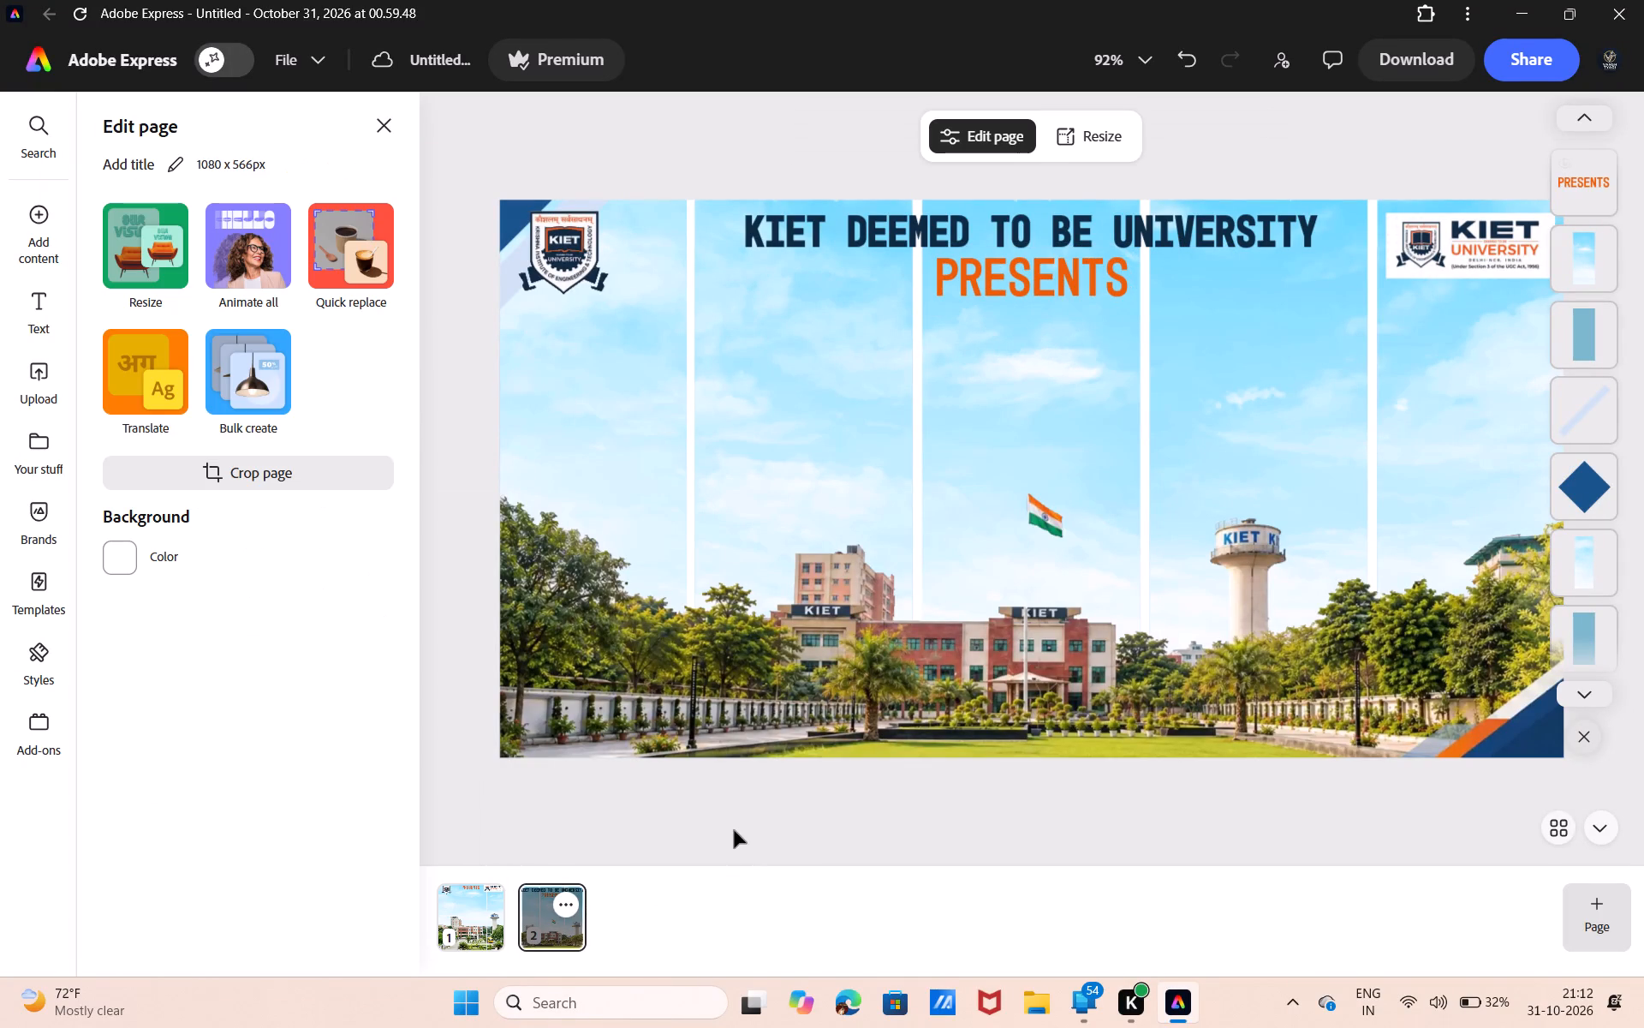
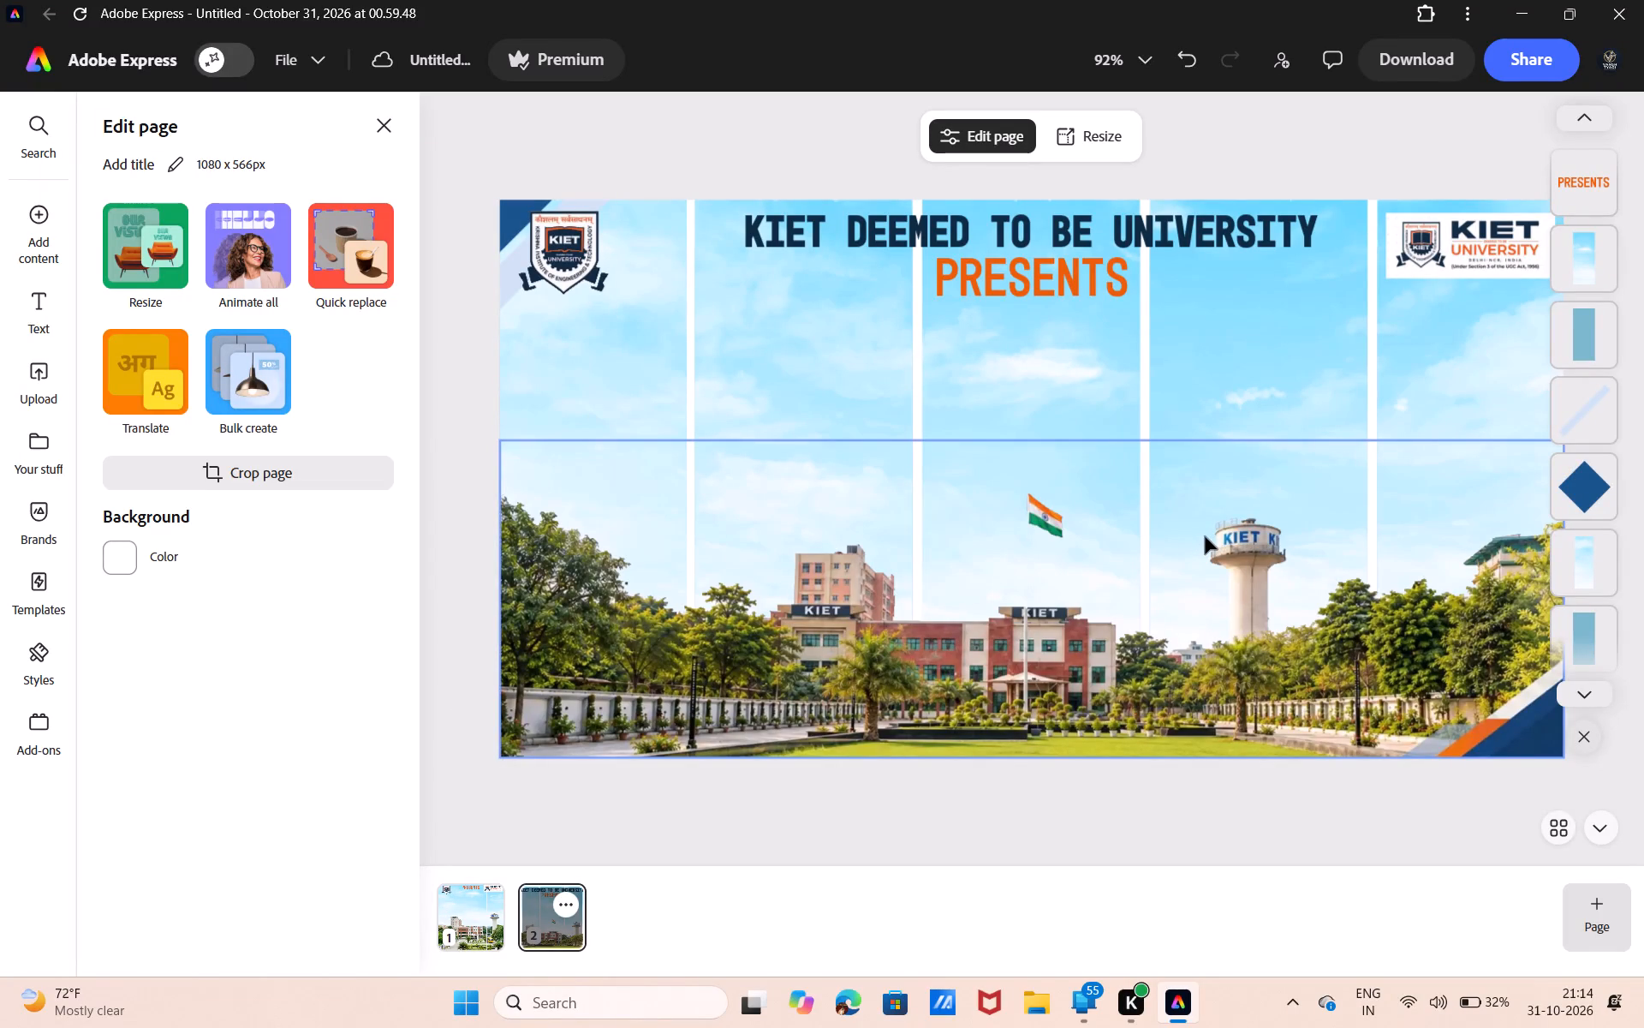
Place the uploaded Happy Ram Navami poster image onto the KIET banner page.
{"action": "left_click", "coordinate": [974, 793]}
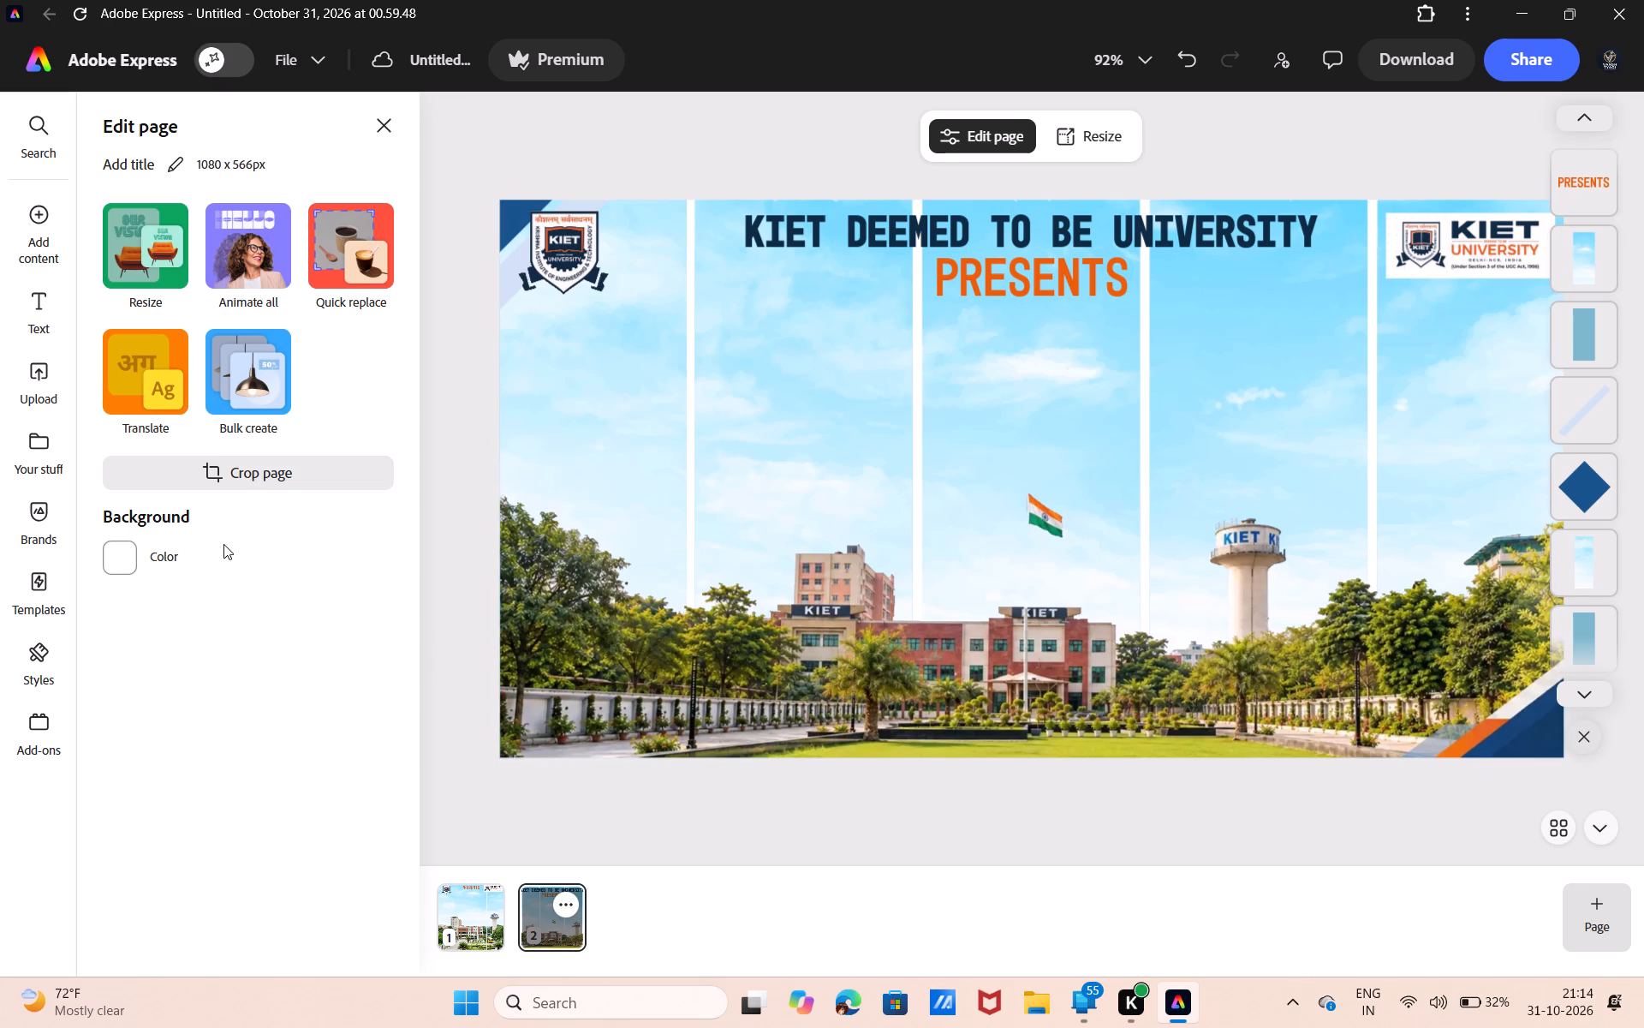
{"action": "left_click", "coordinate": [39, 390]}
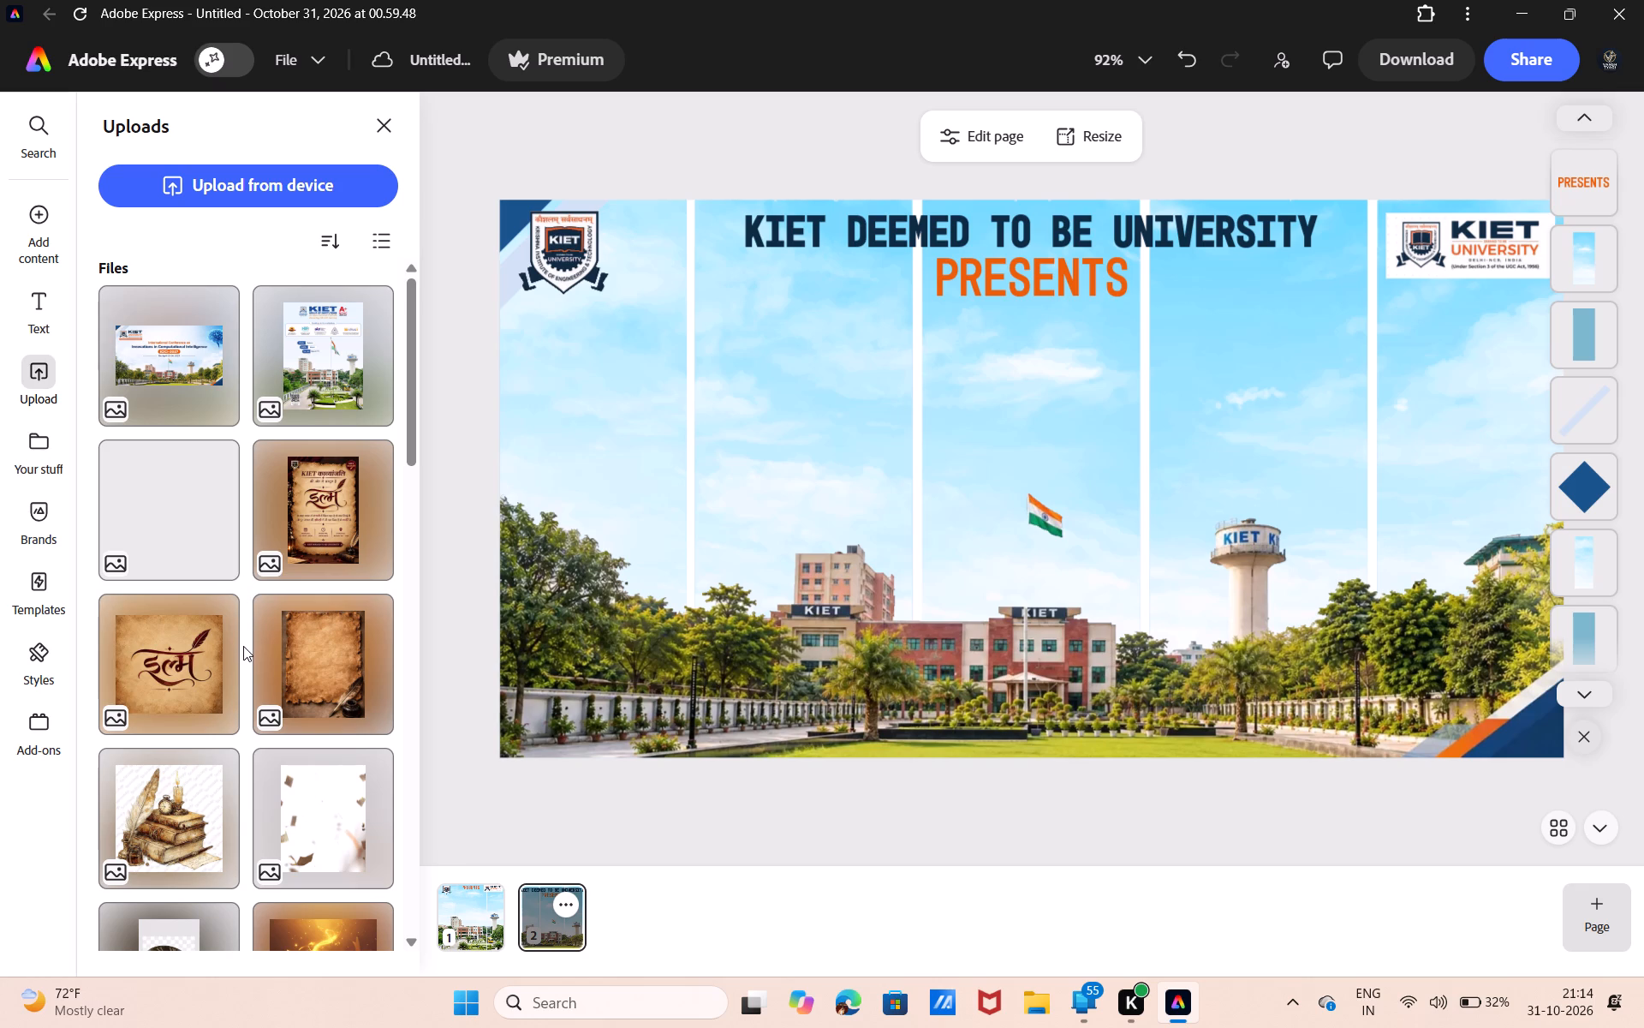
{"action": "scroll", "coordinate": [243, 646], "scroll_direction": "down", "scroll_amount": 2}
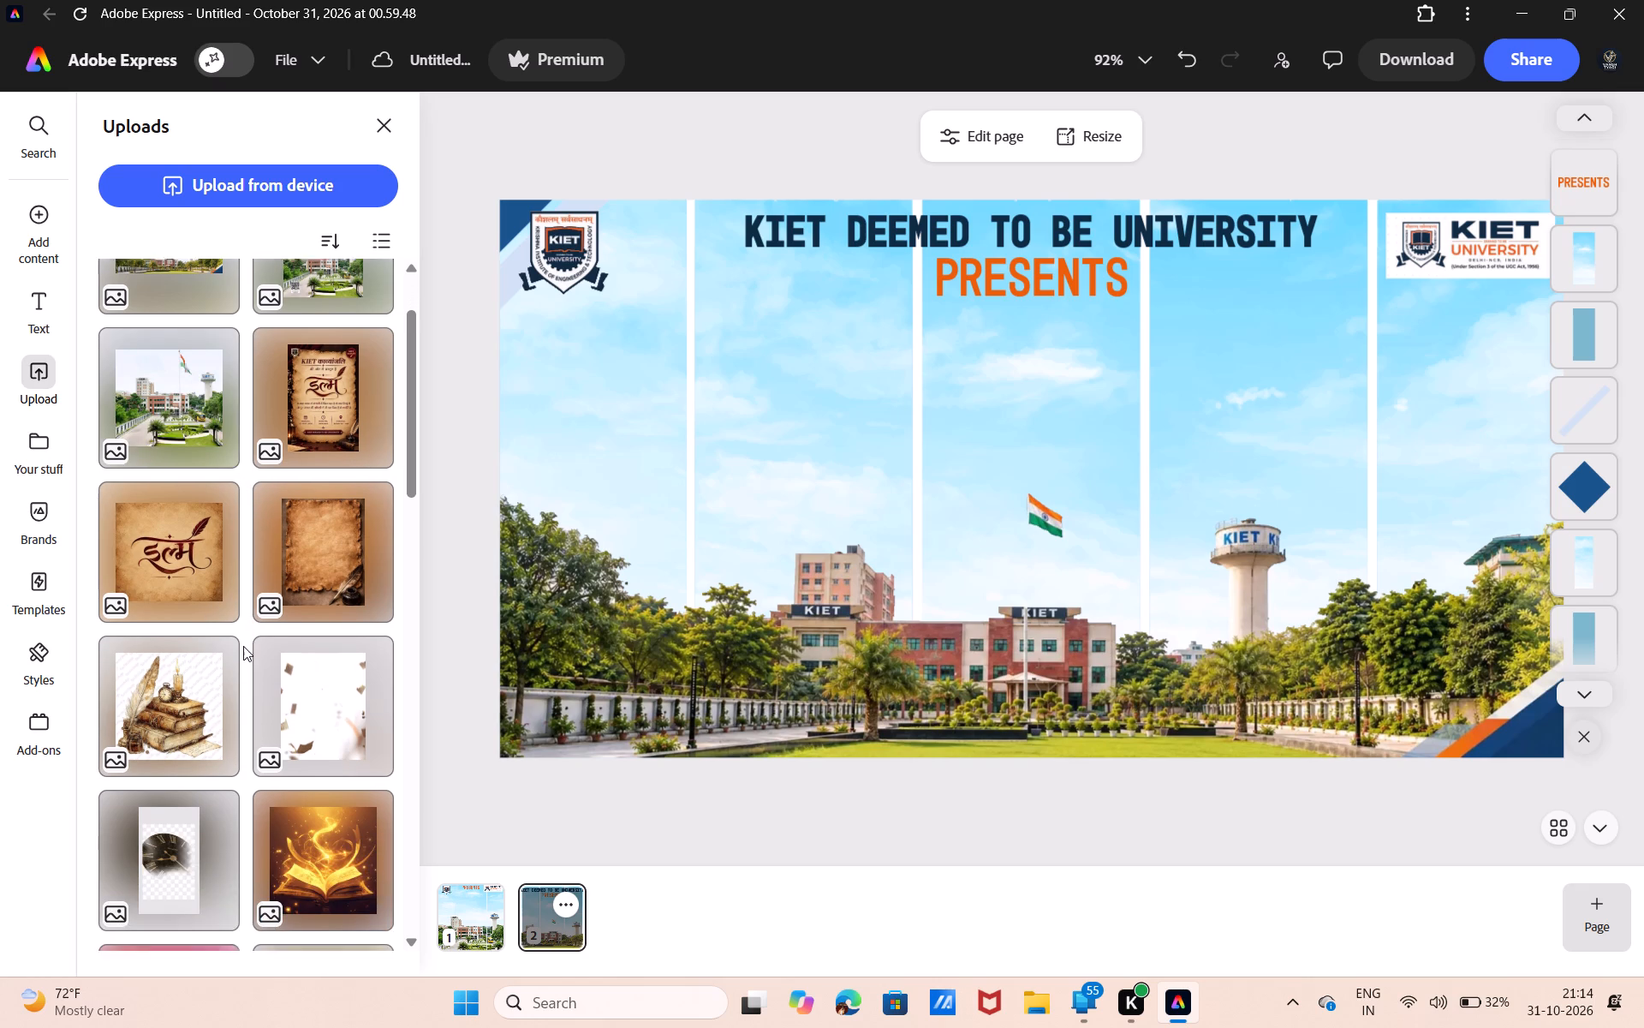
{"action": "scroll", "coordinate": [243, 646], "scroll_direction": "down", "scroll_amount": 11}
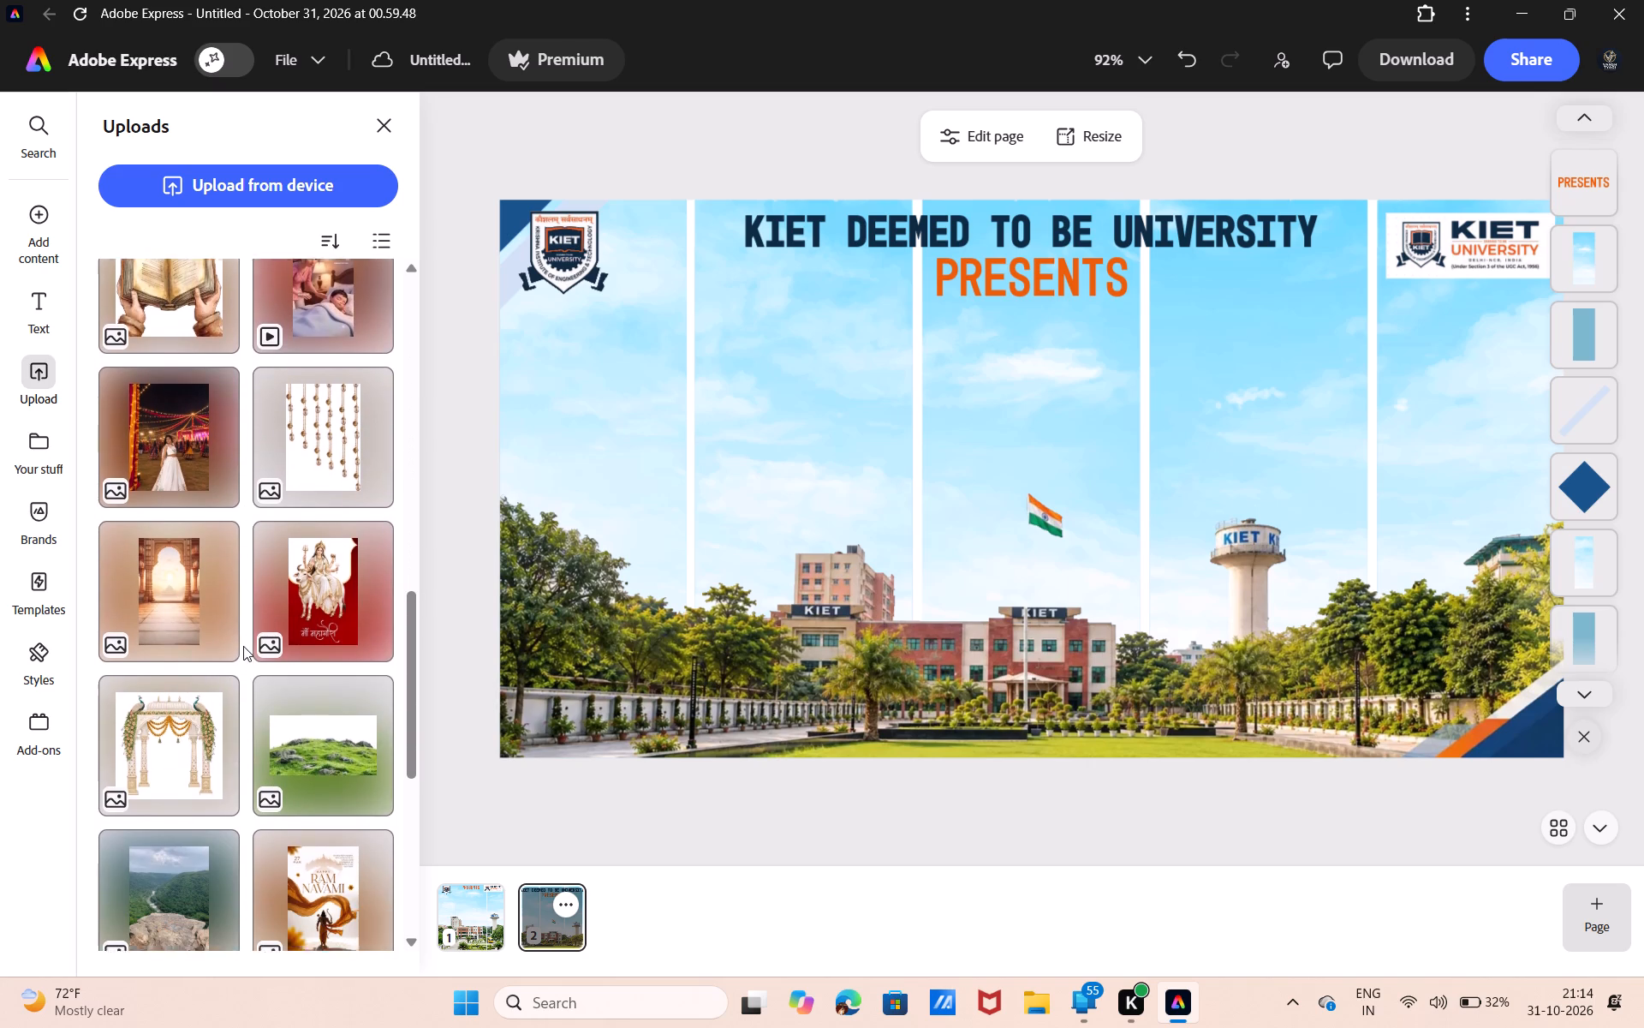
{"action": "scroll", "coordinate": [243, 646], "scroll_direction": "down", "scroll_amount": 3}
{"action": "left_click", "coordinate": [288, 682]}
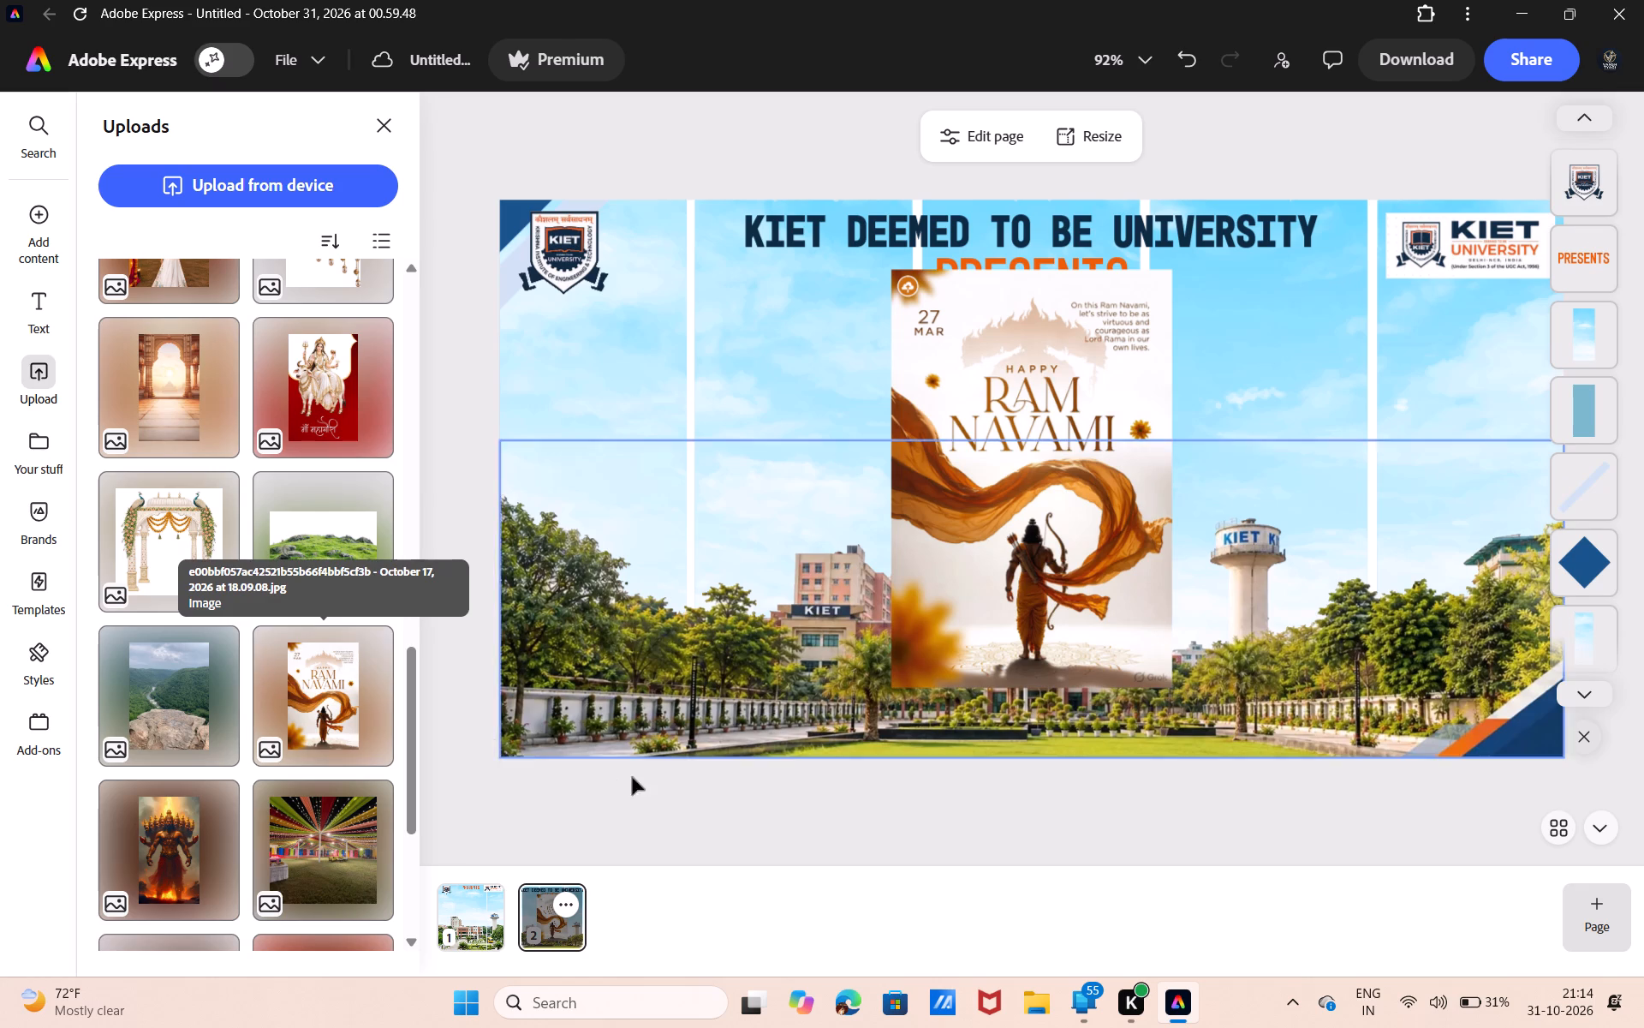
Remove the background of the Ram Navami poster image, leaving the archer figure and orange cloth.
{"action": "left_click", "coordinate": [924, 572]}
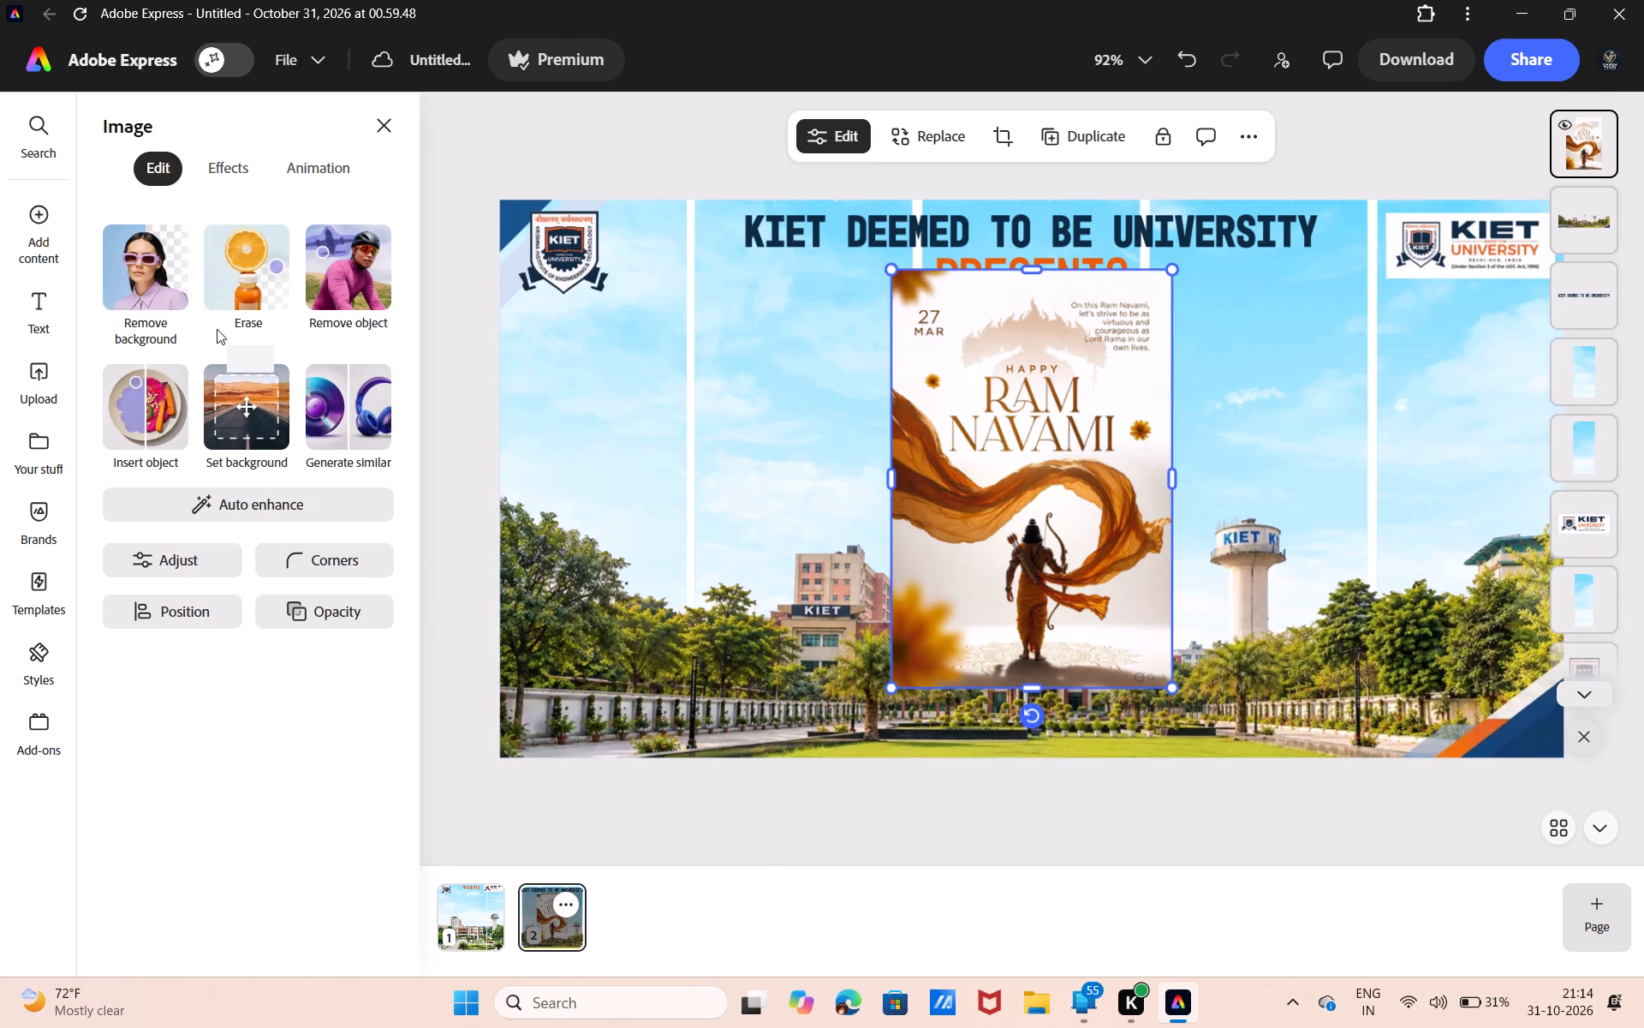
{"action": "left_click", "coordinate": [134, 284]}
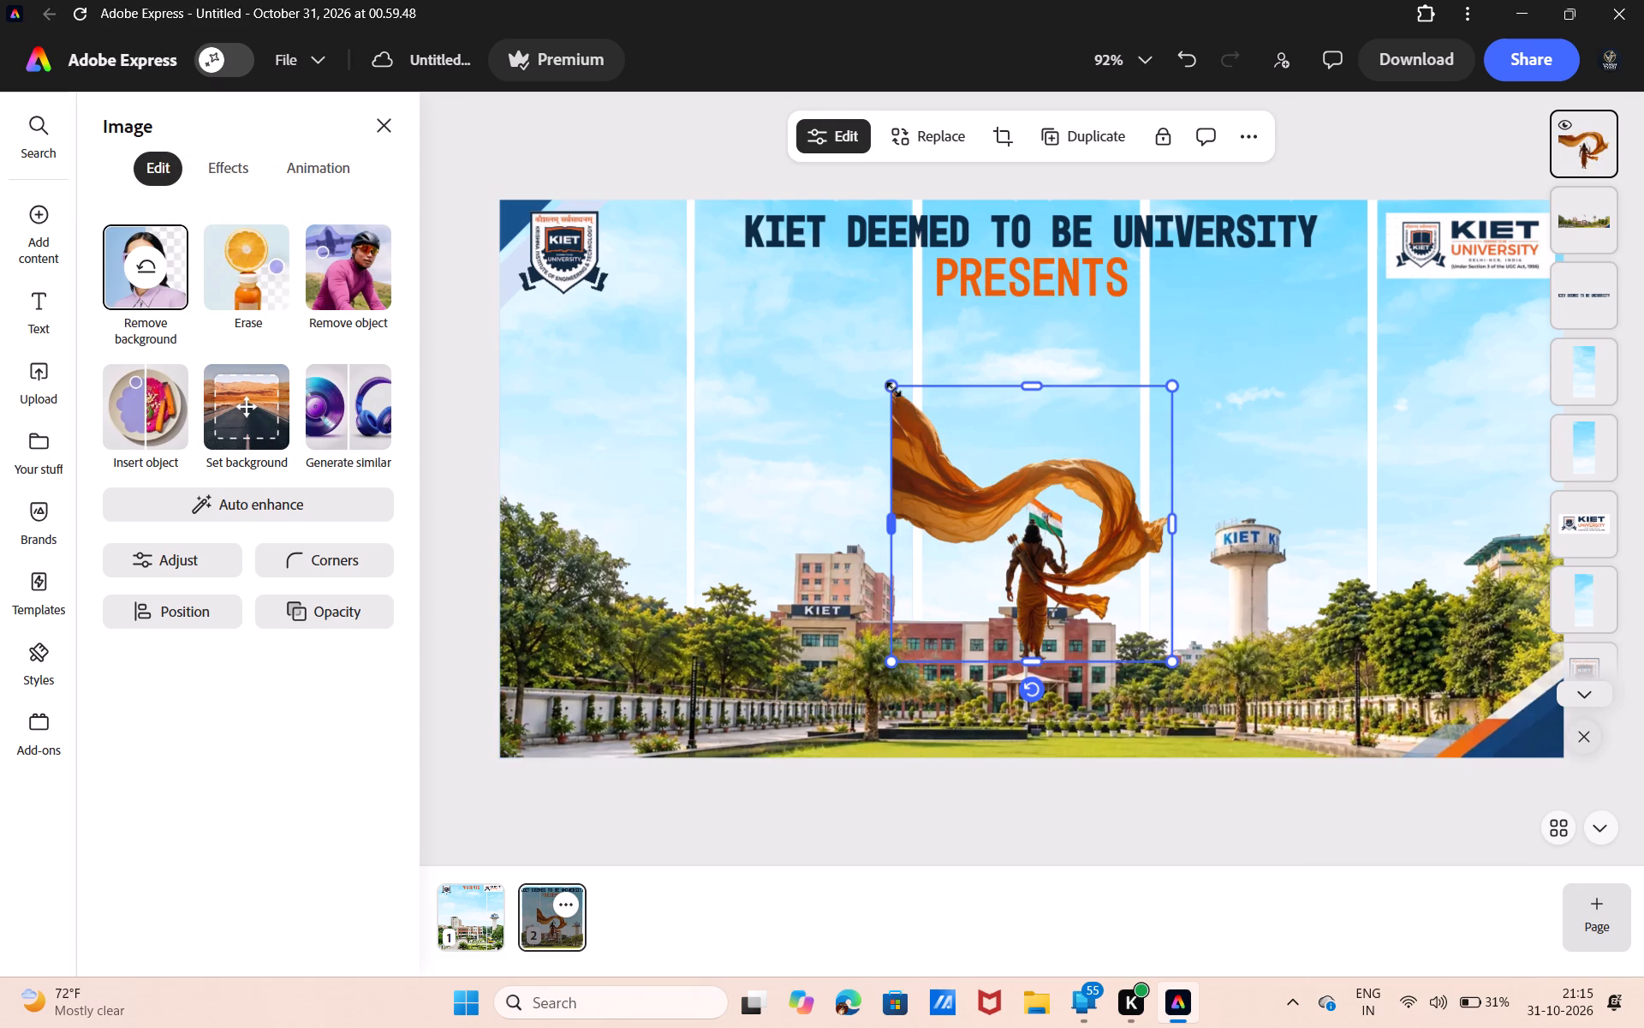
Enlarge the archer cutout and position it at the banner's left edge, just below the round KIET emblem.
{"action": "left_click_drag", "start_coordinate": [893, 389], "coordinate": [831, 366]}
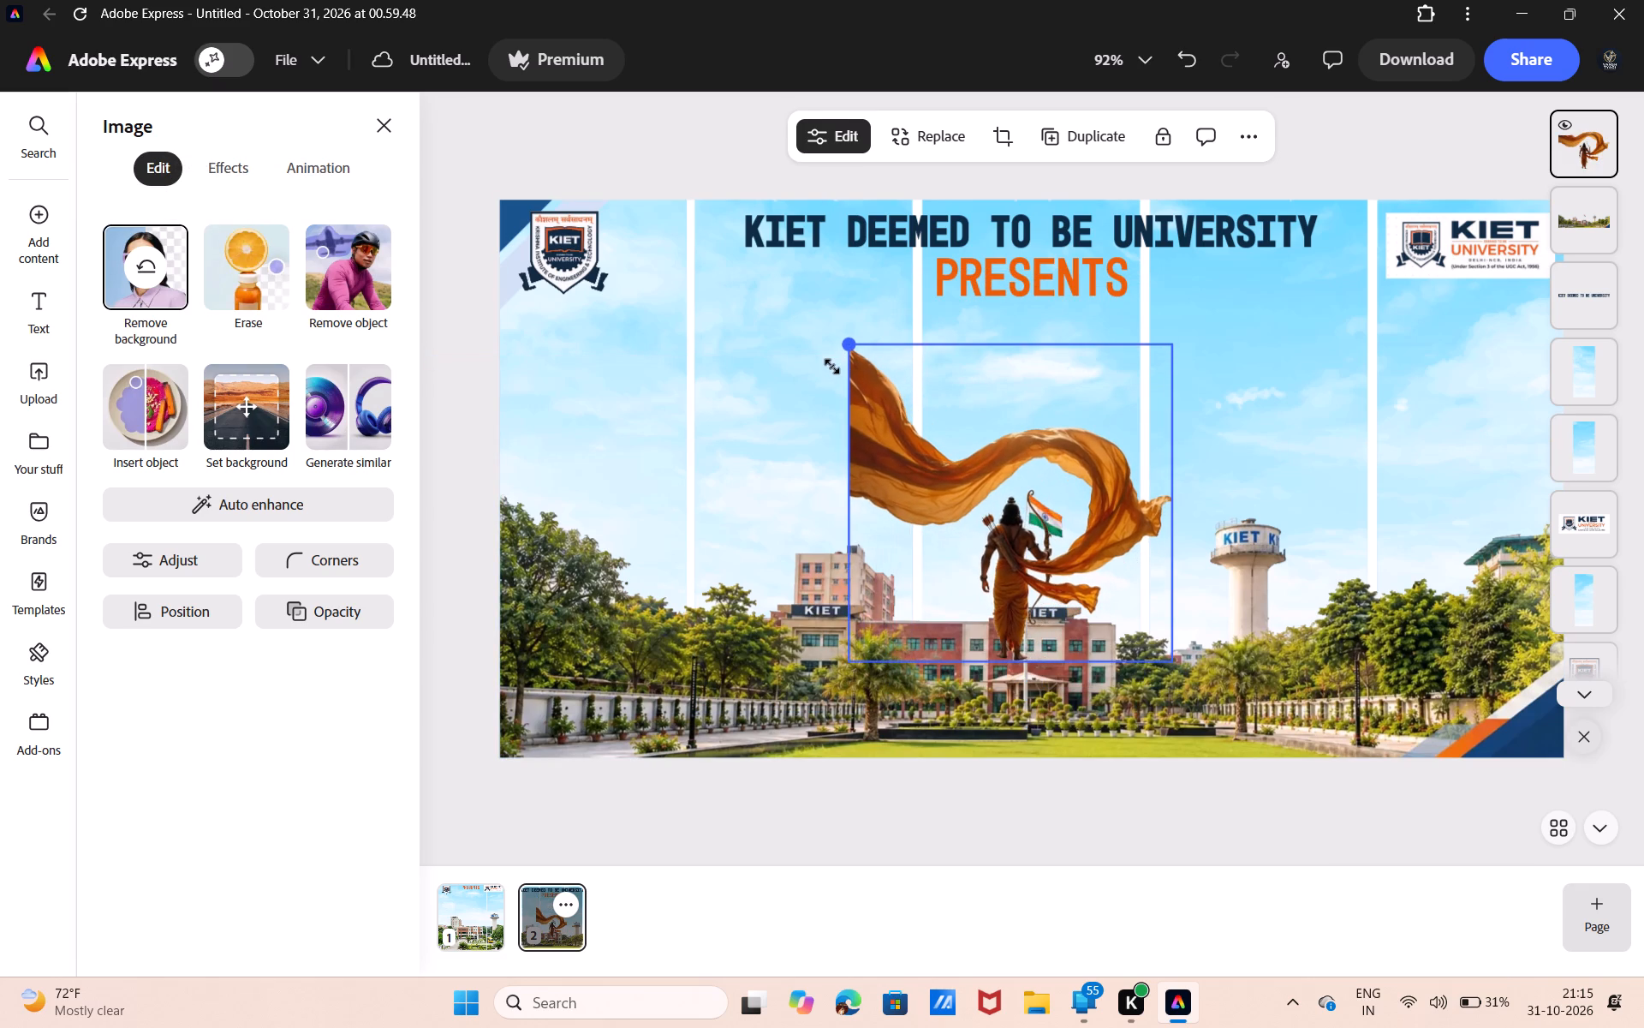
{"action": "left_click_drag", "start_coordinate": [831, 366], "coordinate": [817, 366]}
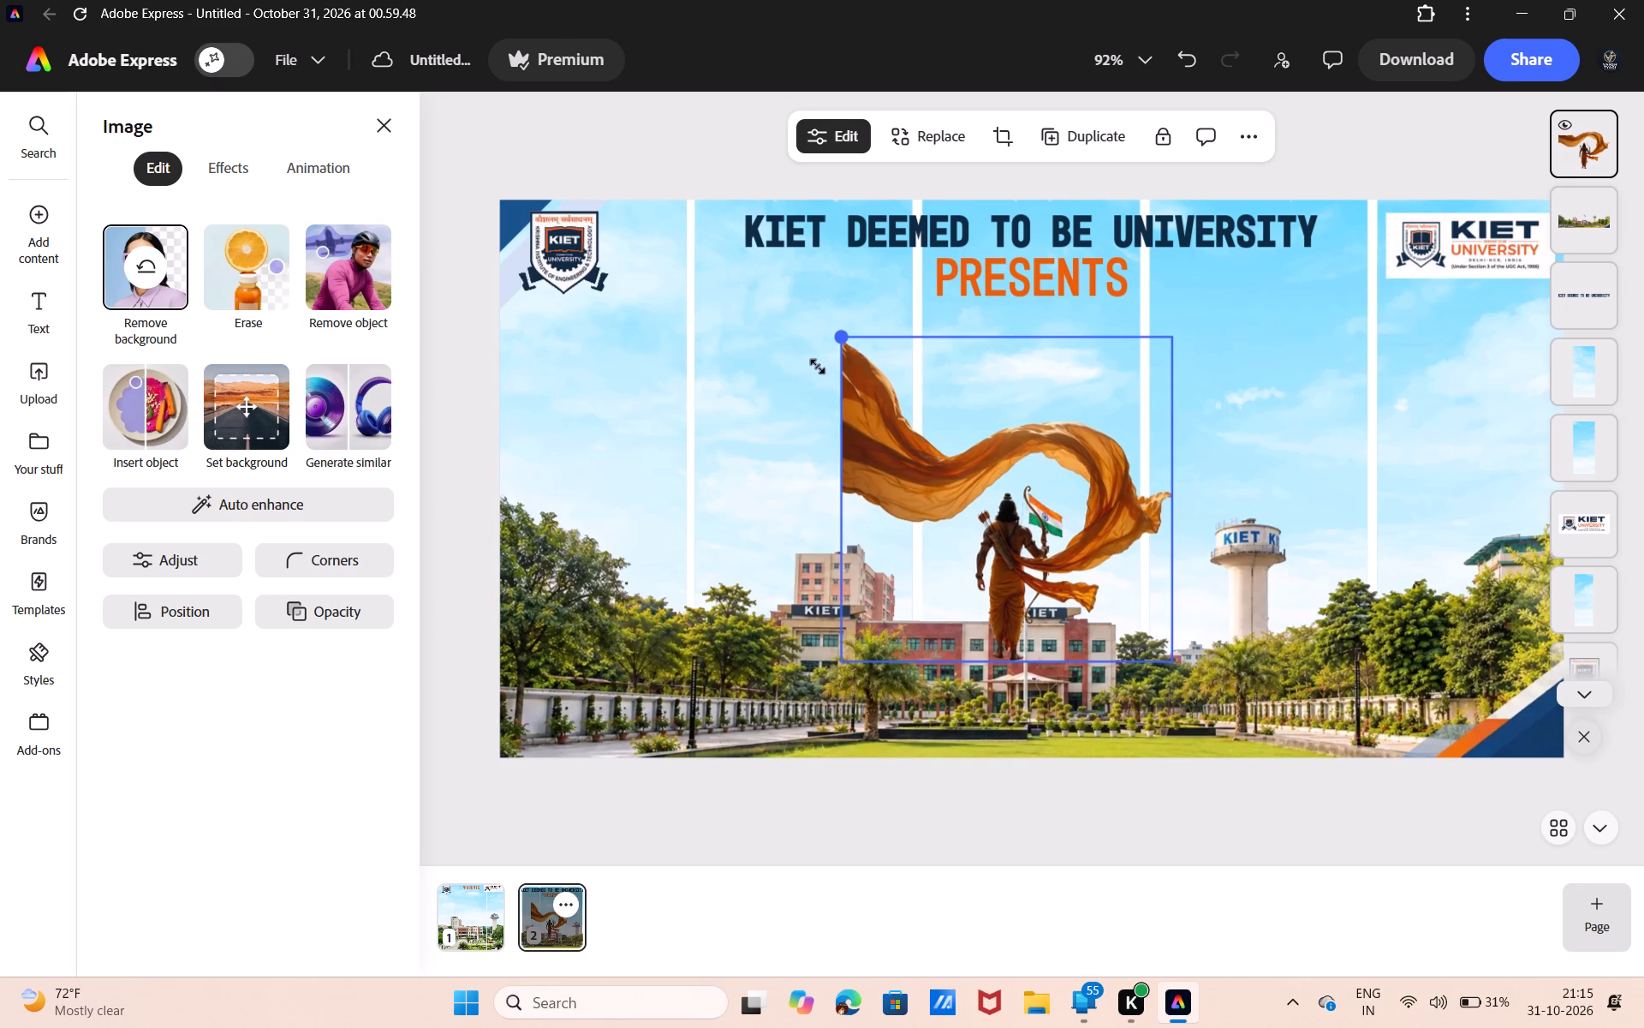
{"action": "left_click_drag", "start_coordinate": [817, 366], "coordinate": [818, 365]}
{"action": "left_click_drag", "start_coordinate": [818, 365], "coordinate": [817, 368]}
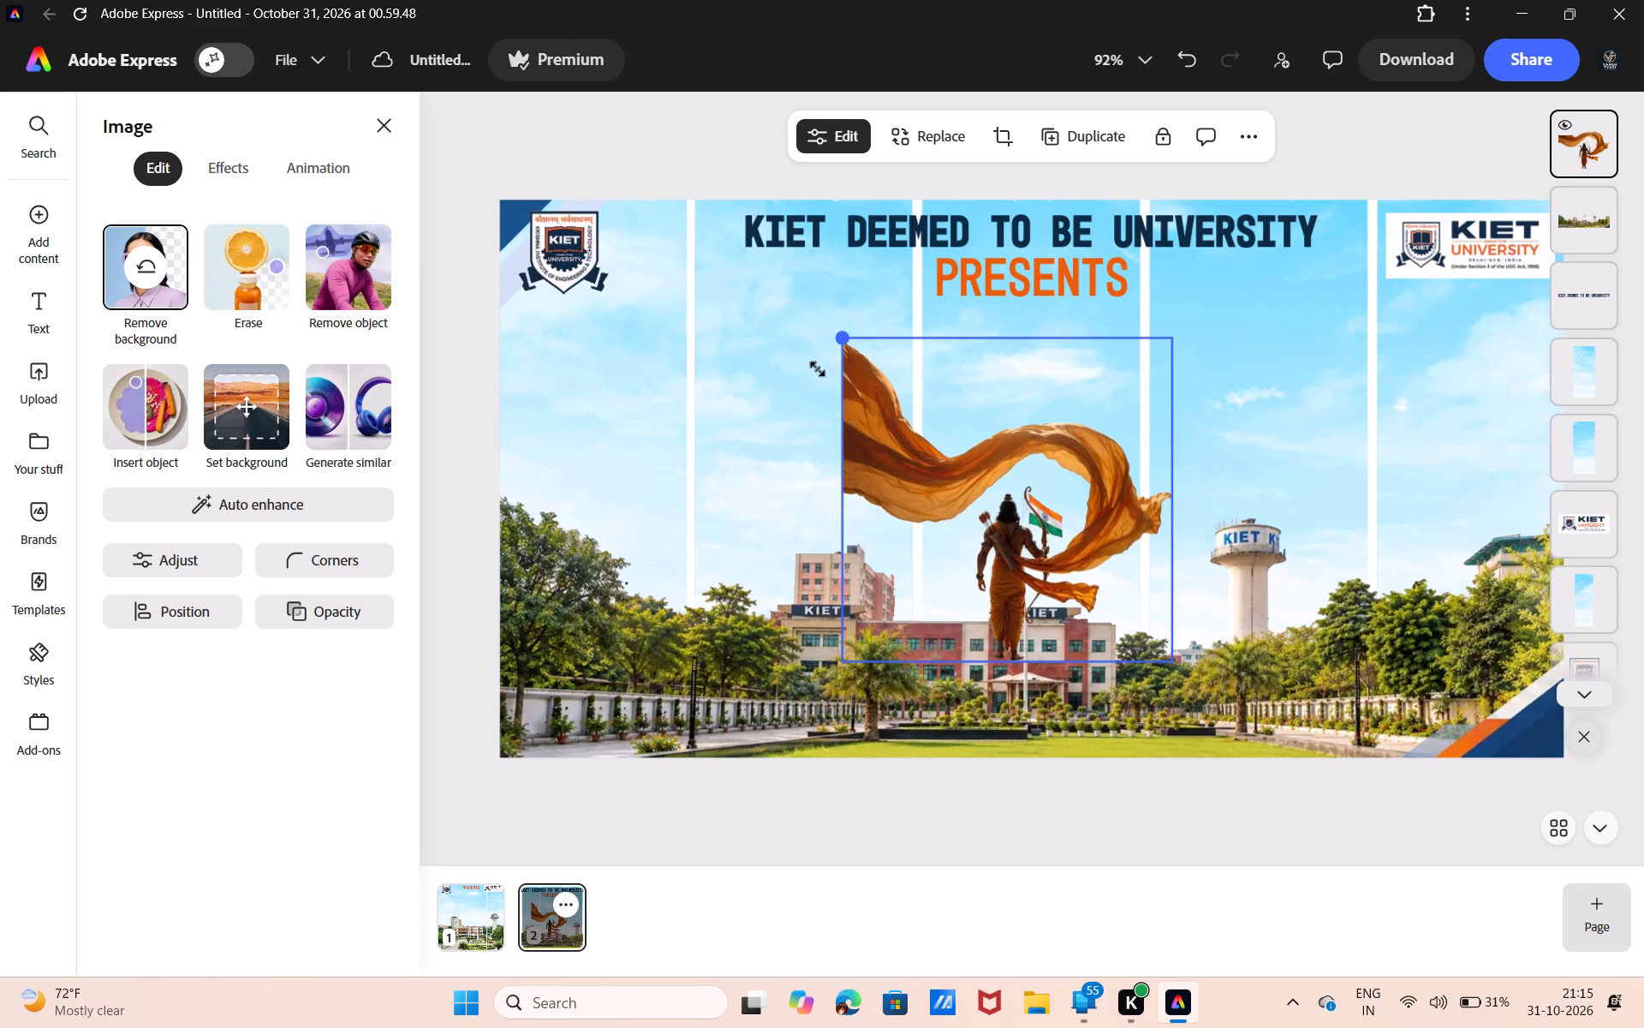
{"action": "left_click_drag", "start_coordinate": [817, 368], "coordinate": [397, 450]}
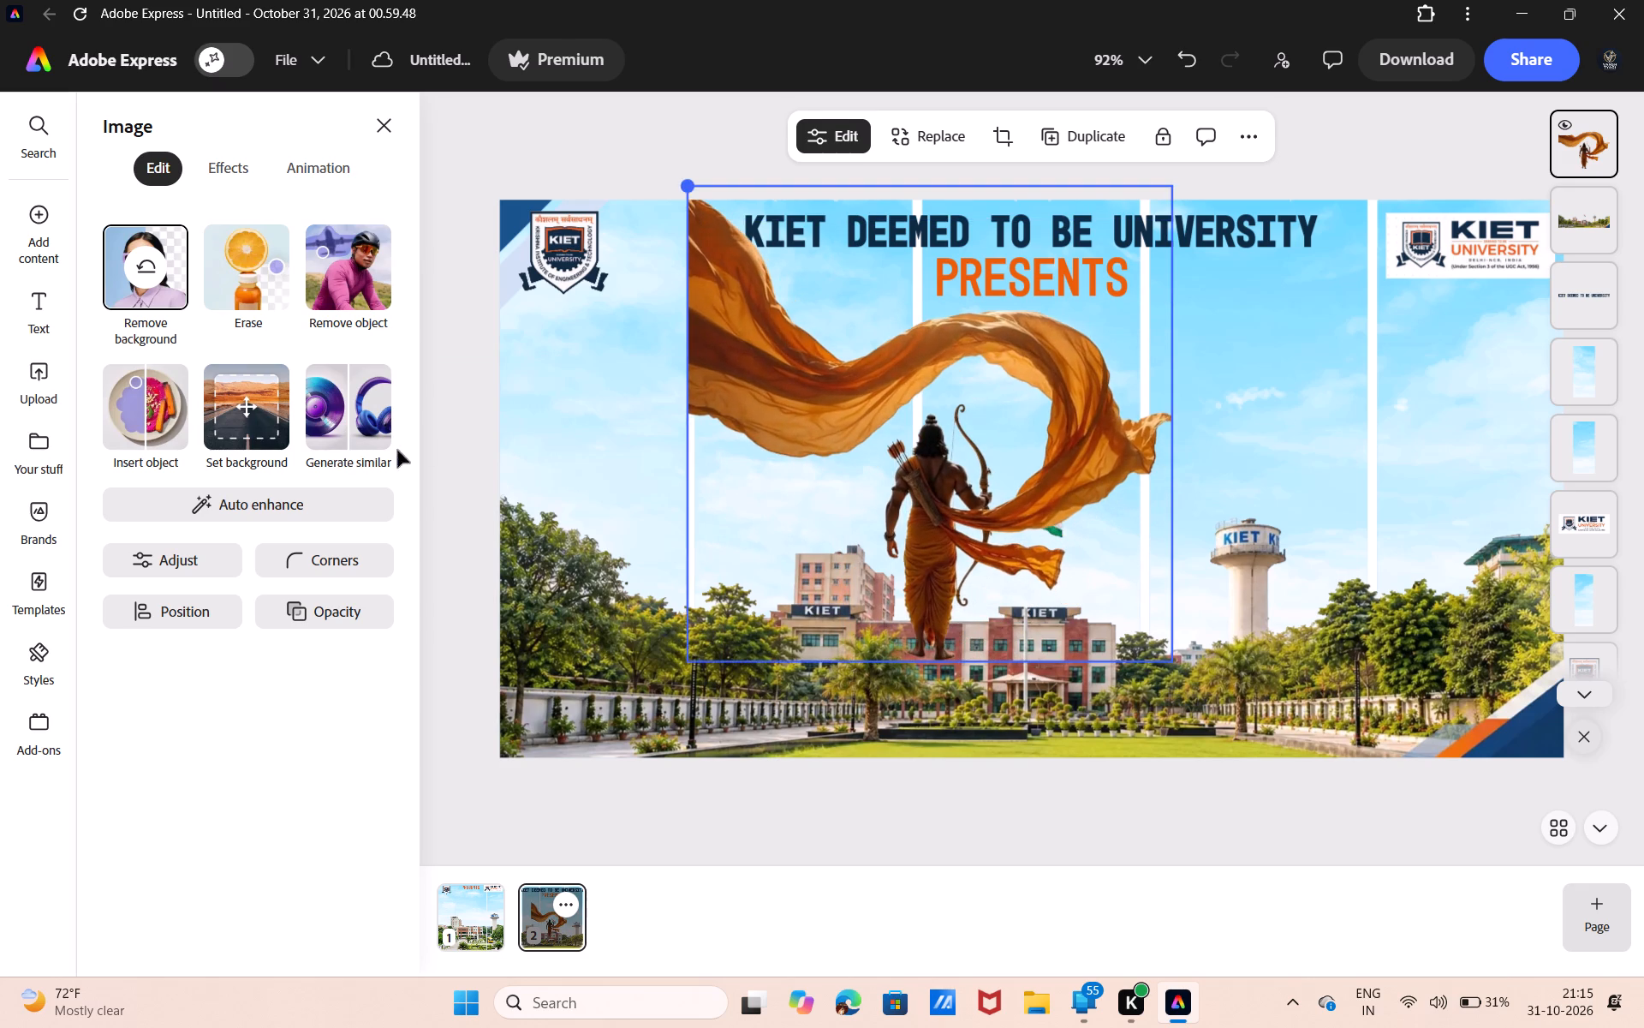
{"action": "left_click_drag", "start_coordinate": [397, 450], "coordinate": [320, 463]}
{"action": "left_click_drag", "start_coordinate": [842, 464], "coordinate": [587, 496]}
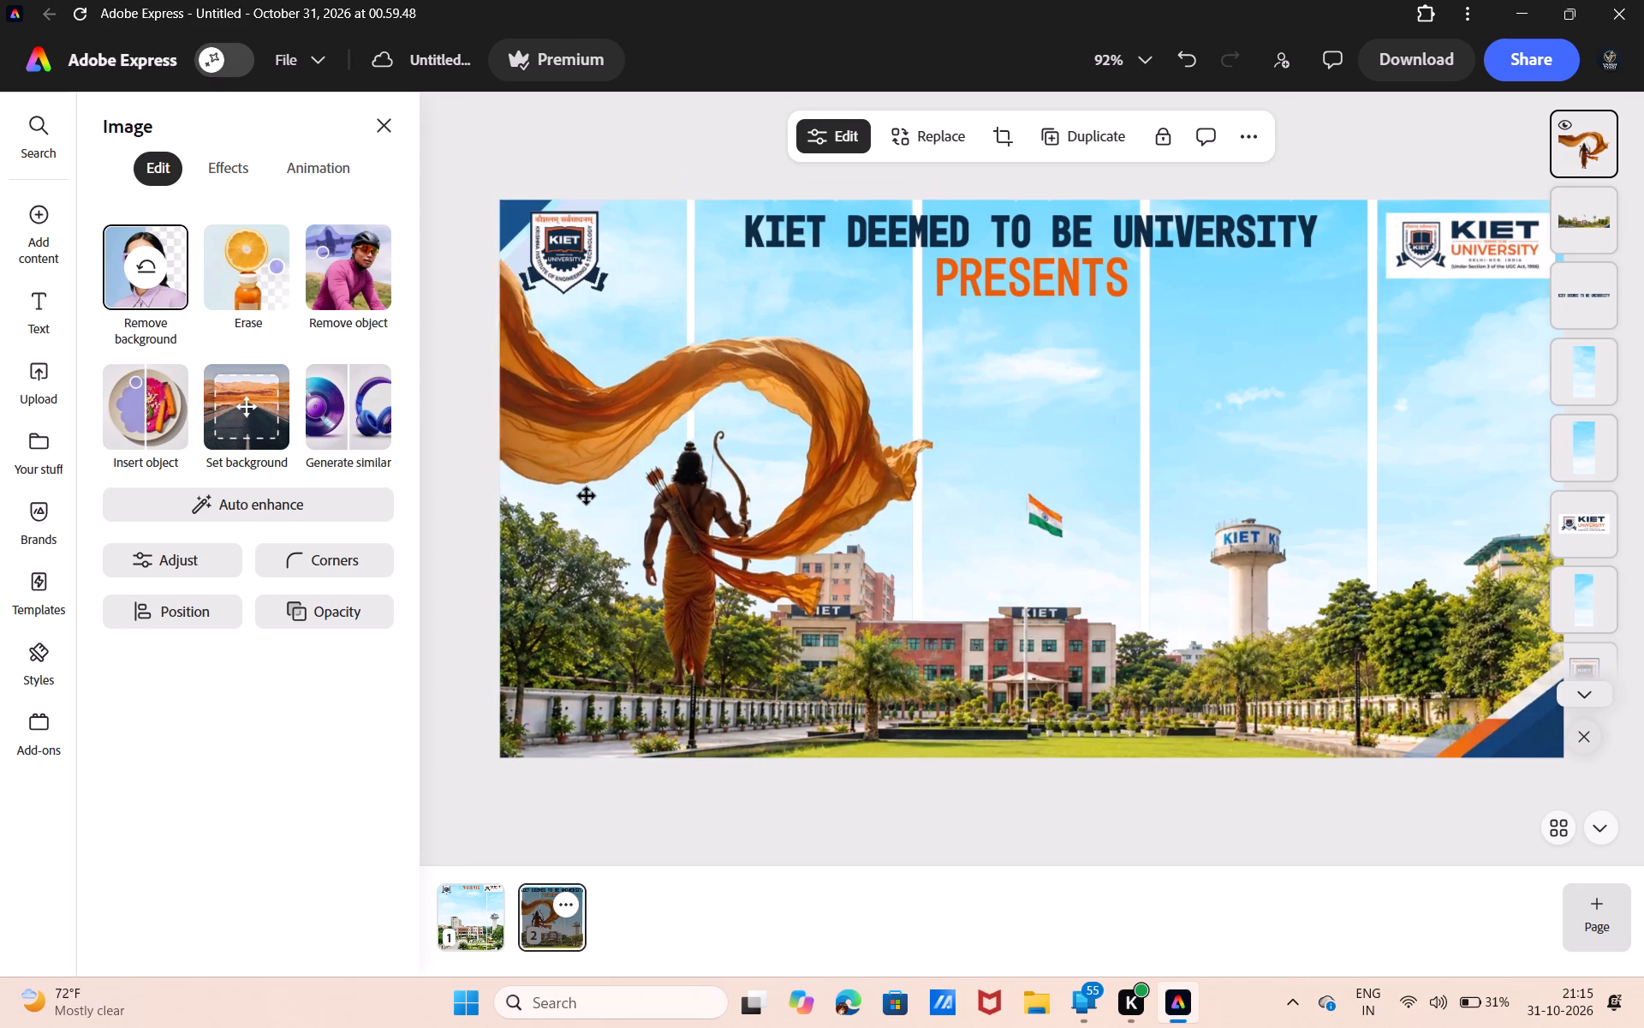
{"action": "left_click_drag", "start_coordinate": [587, 496], "coordinate": [595, 491]}
{"action": "left_click_drag", "start_coordinate": [921, 687], "coordinate": [813, 593]}
{"action": "left_click_drag", "start_coordinate": [879, 431], "coordinate": [692, 526]}
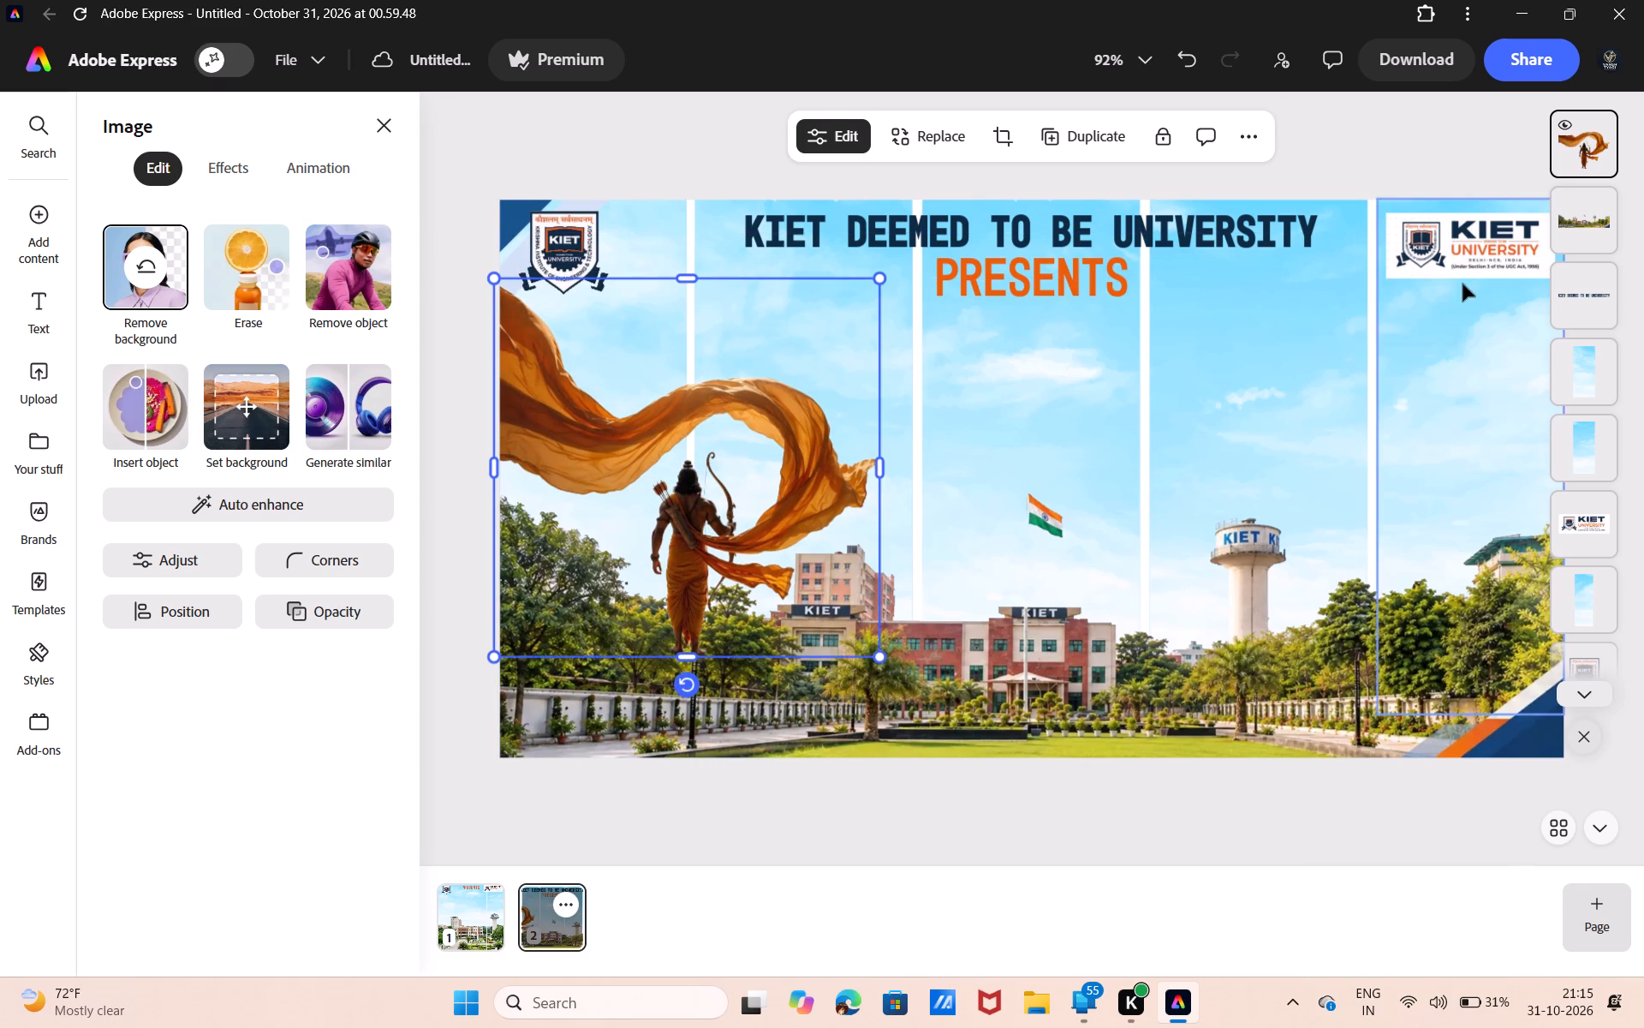
Move the archer cutout one layer down, directly behind the campus building image.
{"action": "left_click_drag", "start_coordinate": [1595, 163], "coordinate": [1563, 491]}
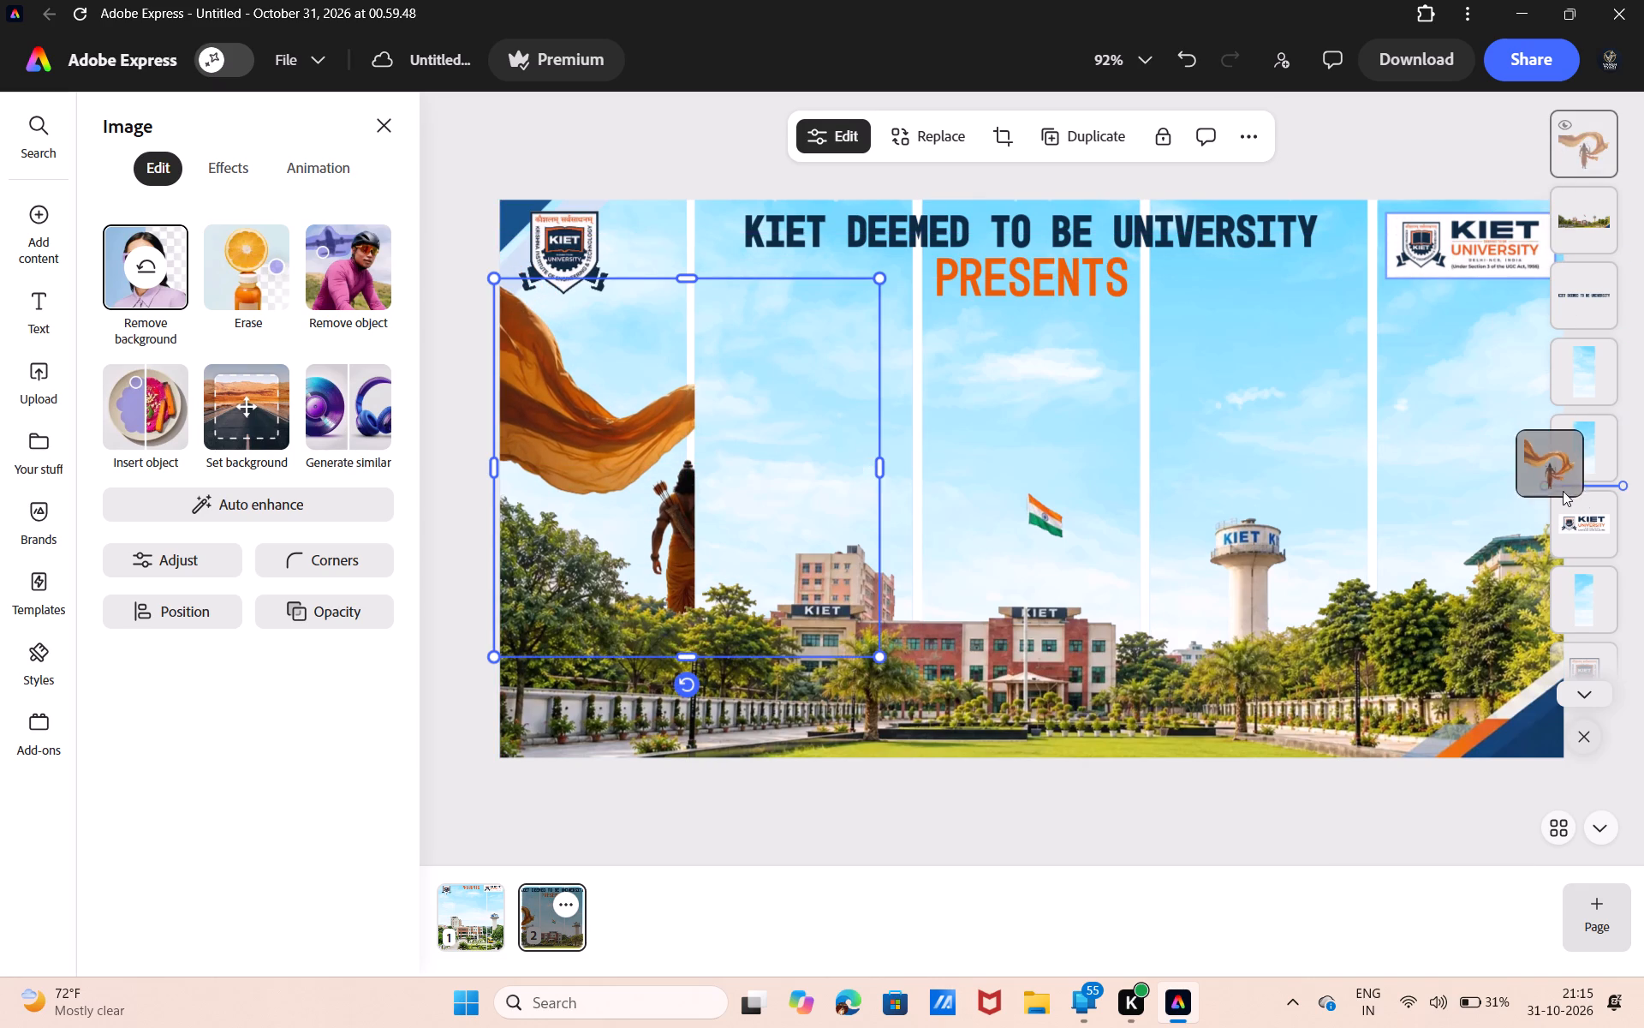
{"action": "left_click_drag", "start_coordinate": [1563, 491], "coordinate": [1573, 304]}
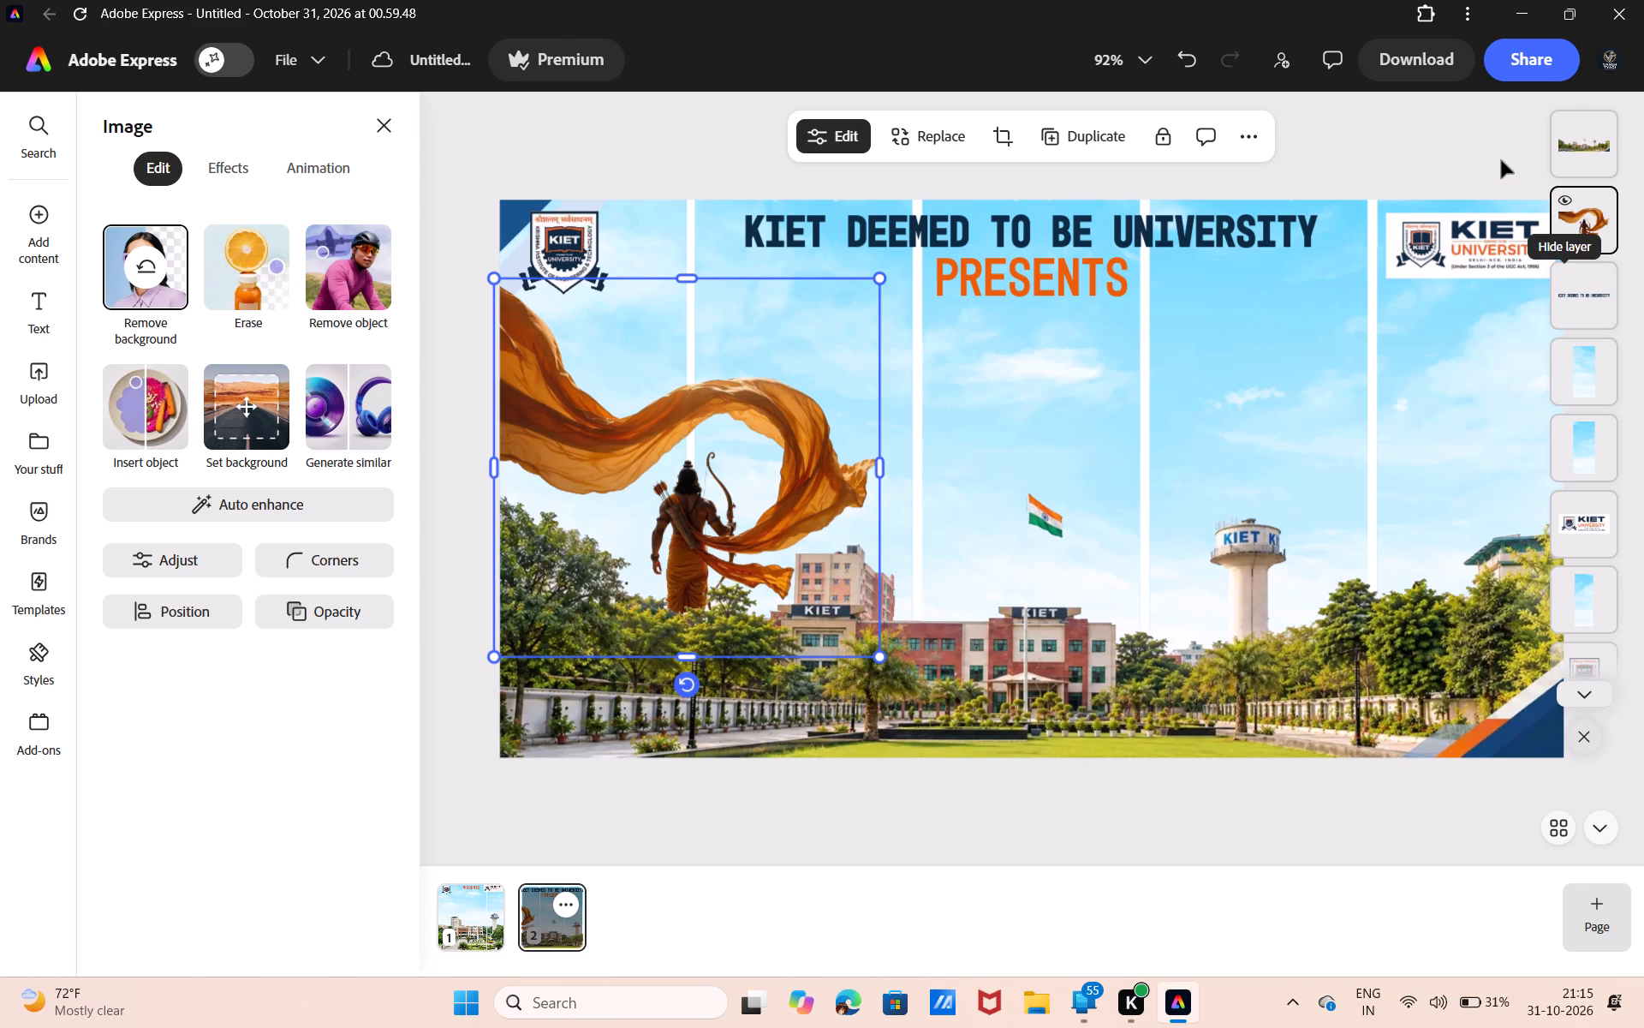
Shift the archer cutout slightly down so its lower body sits behind the campus trees.
{"action": "left_click_drag", "start_coordinate": [811, 379], "coordinate": [804, 390]}
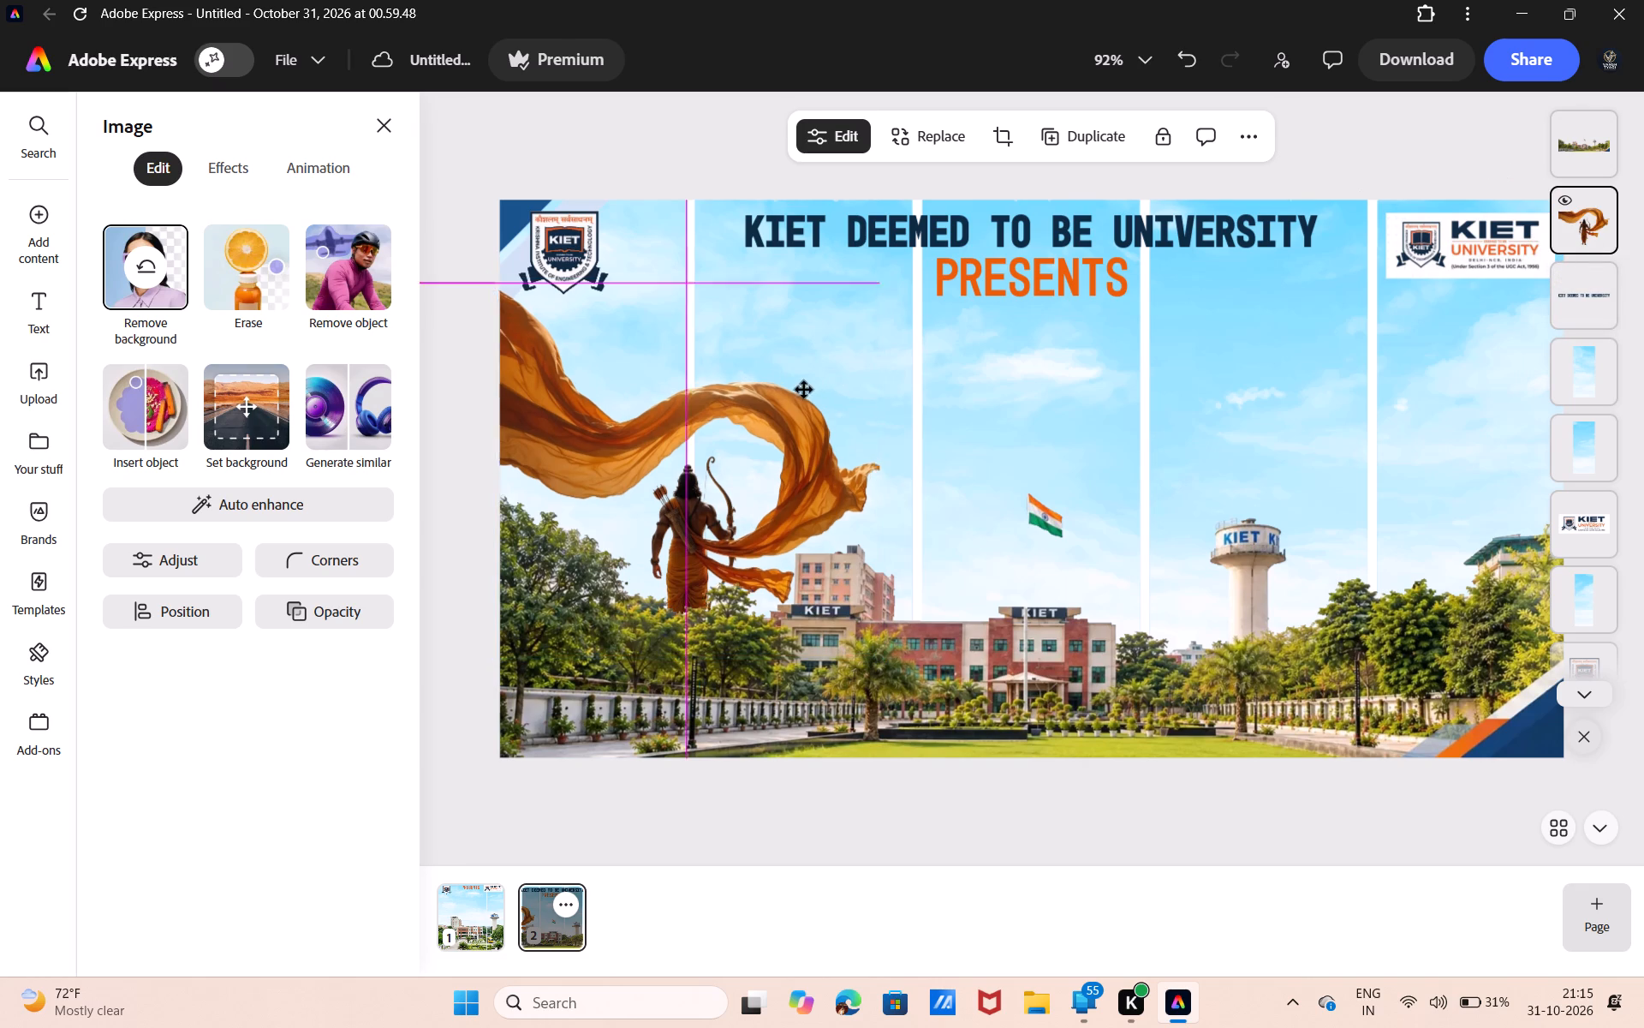
{"action": "left_click_drag", "start_coordinate": [804, 390], "coordinate": [807, 405]}
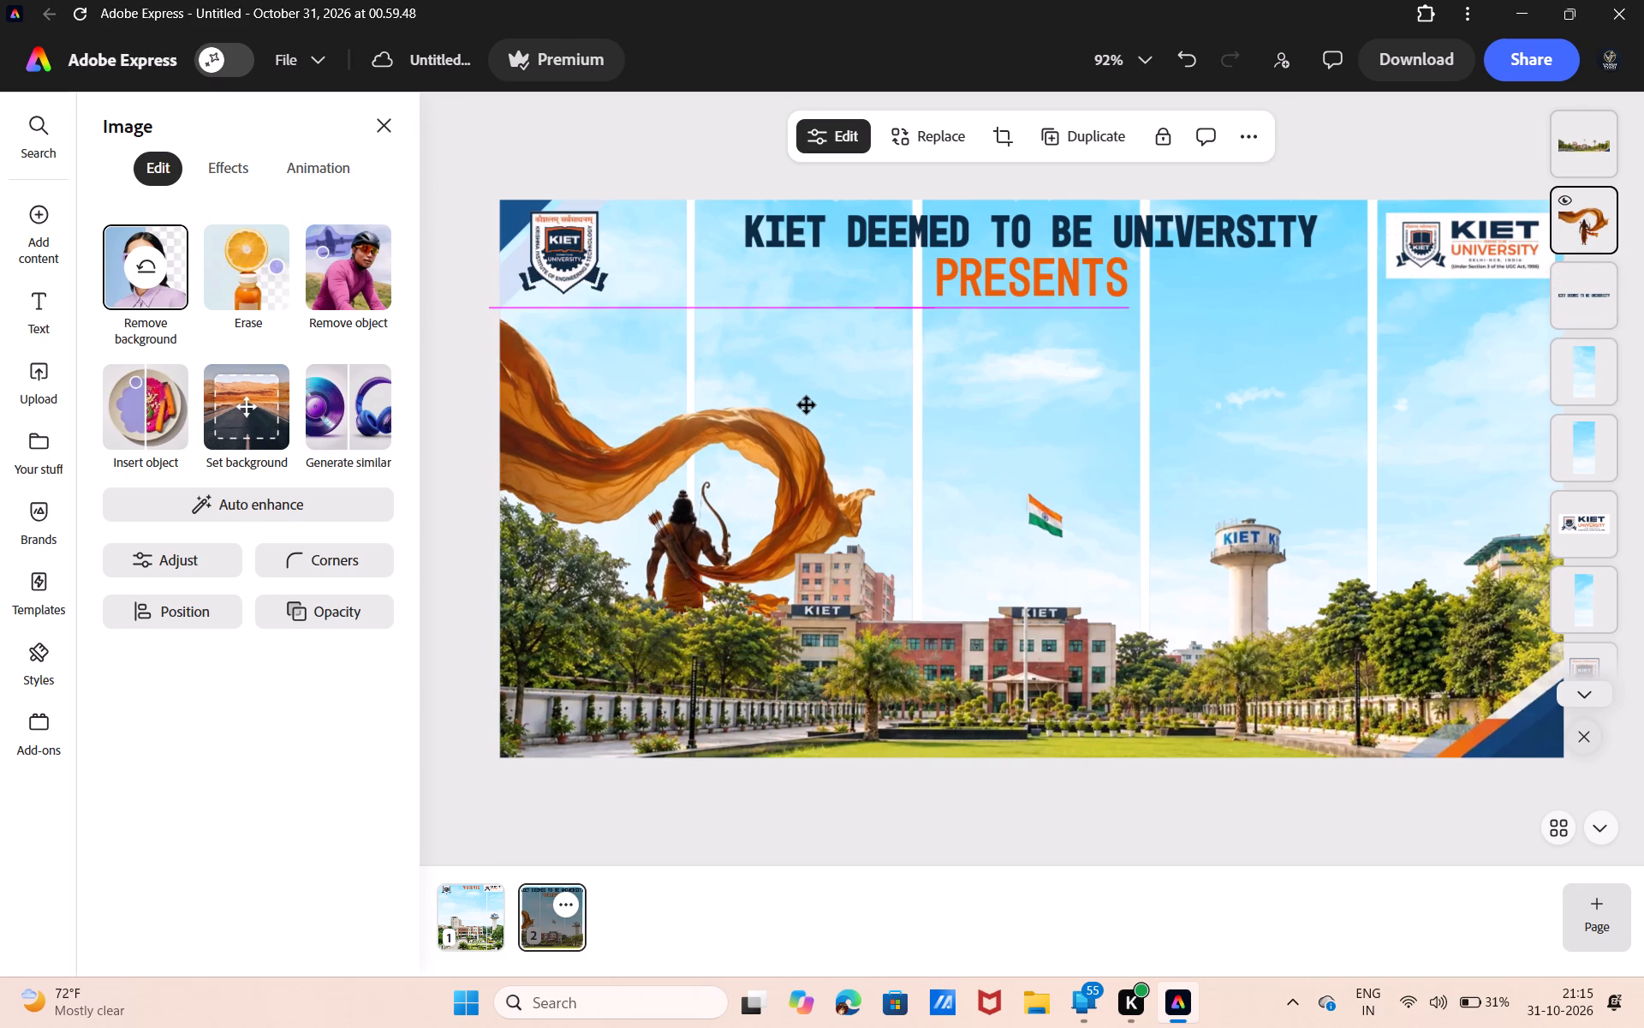
{"action": "left_click_drag", "start_coordinate": [807, 405], "coordinate": [807, 406]}
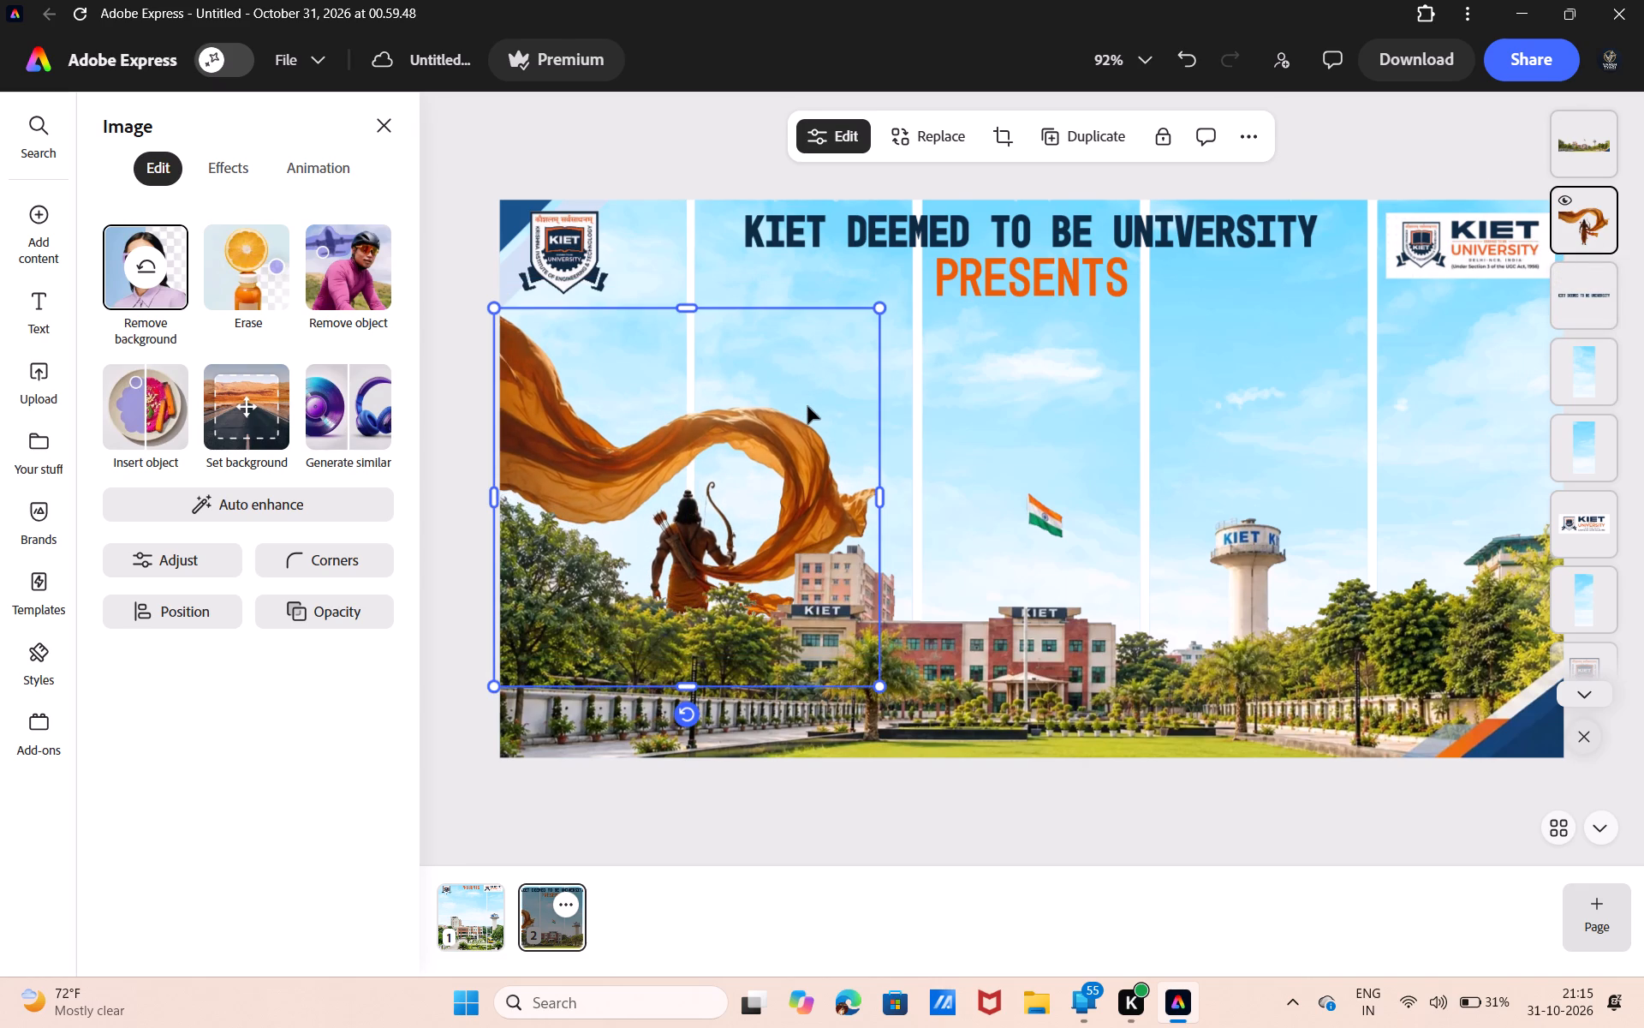
{"action": "left_click", "coordinate": [684, 163]}
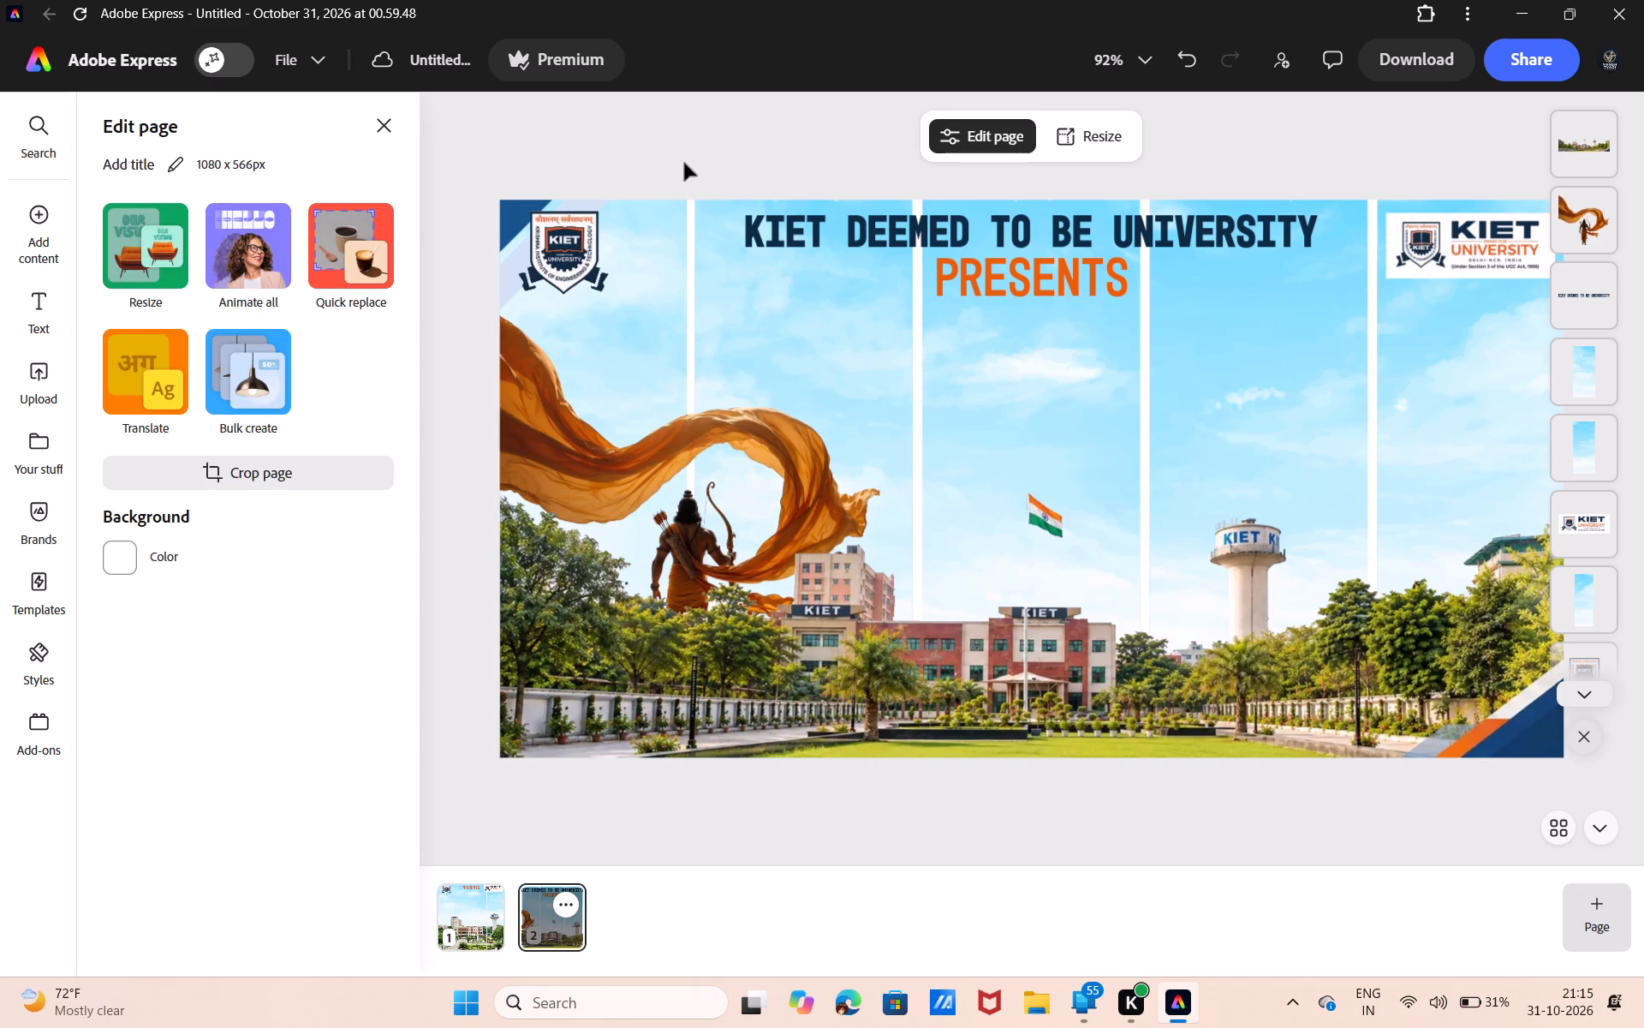
Set the archer cutout's opacity to 80%.
{"action": "left_click", "coordinate": [689, 401]}
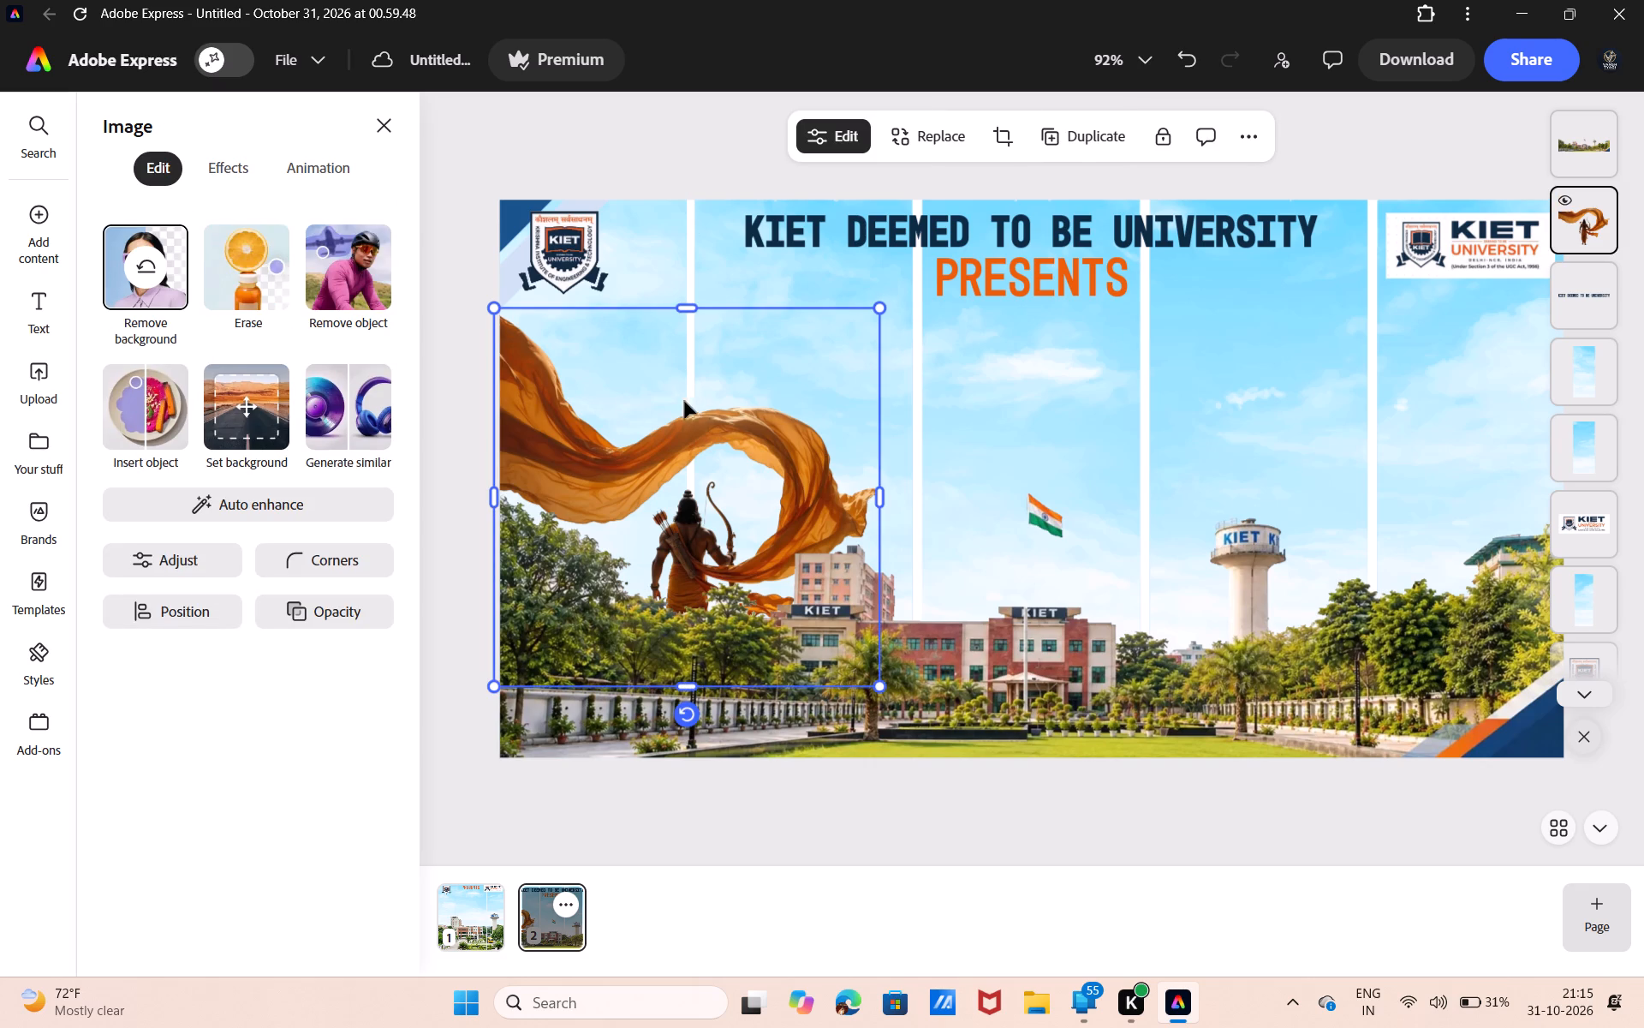
{"action": "left_click", "coordinate": [348, 622]}
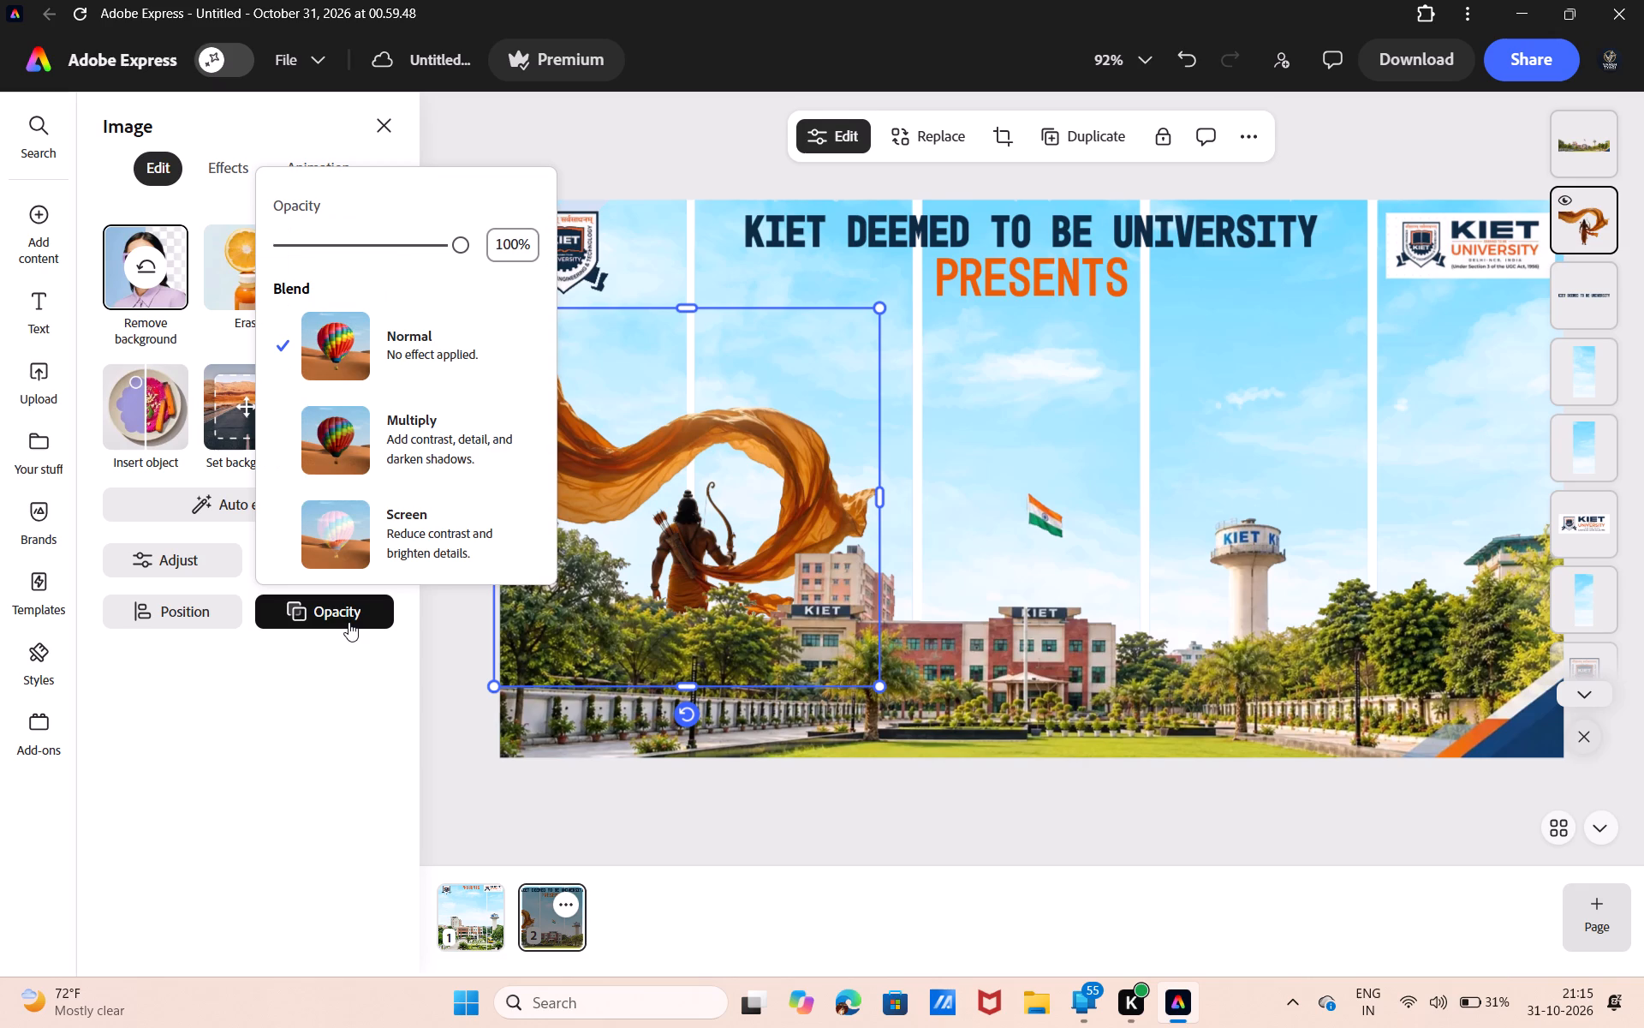
{"action": "left_click", "coordinate": [411, 254]}
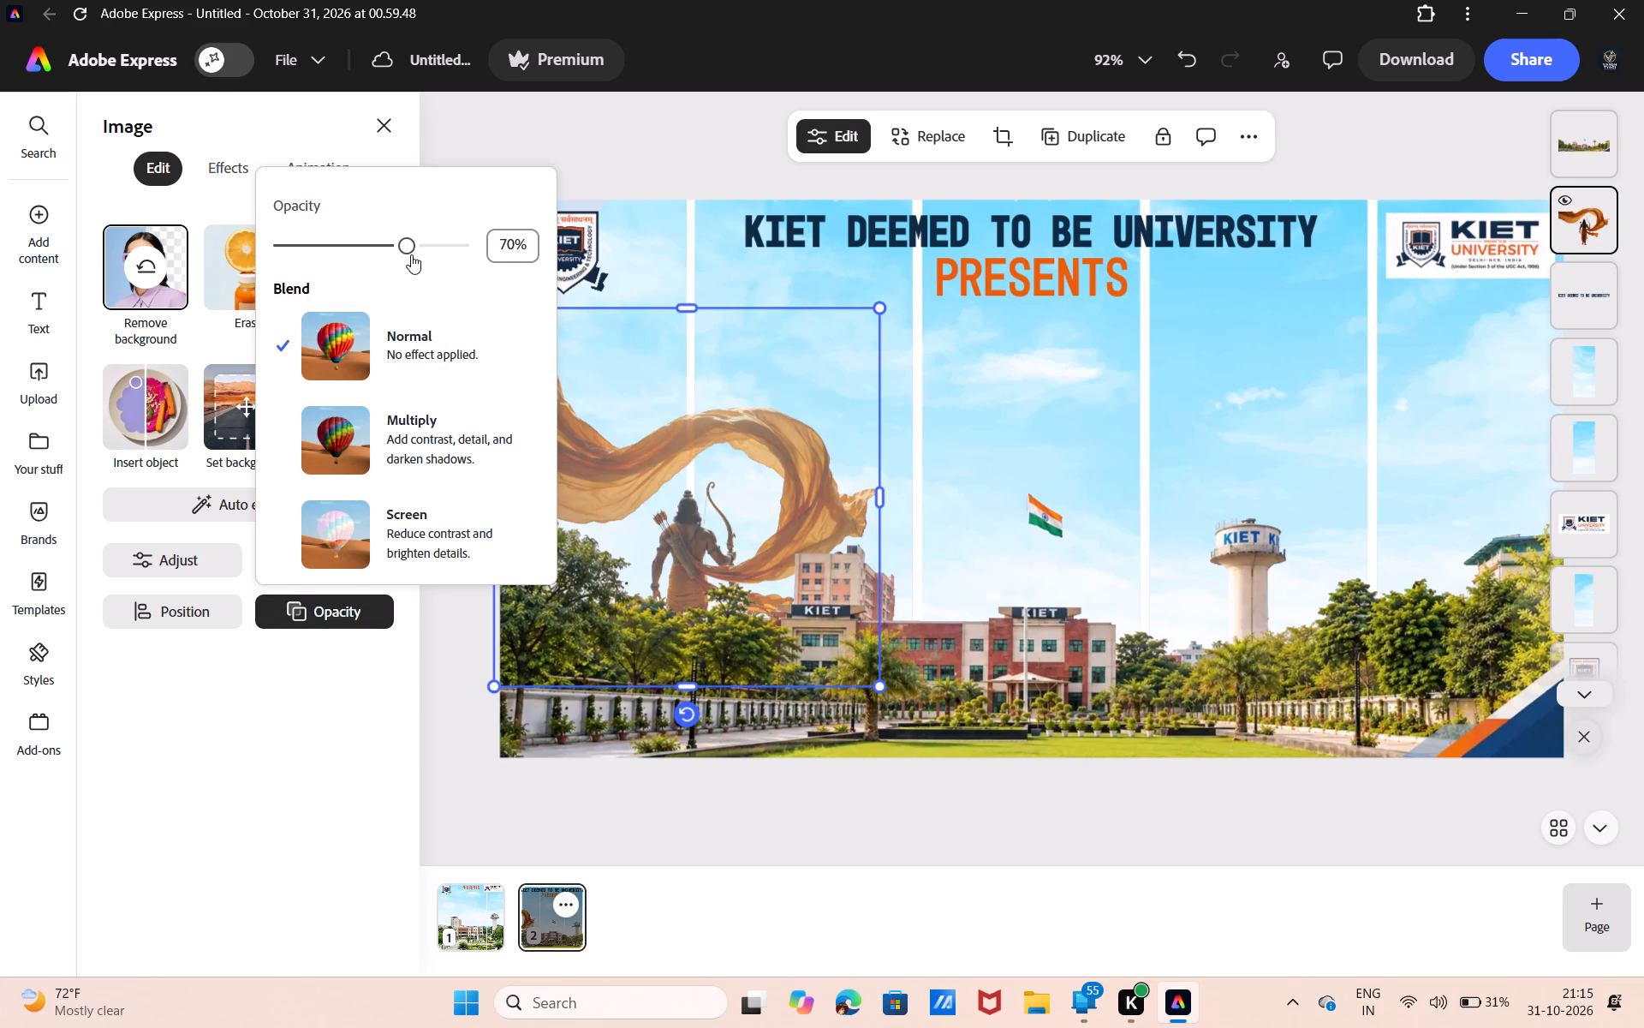
{"action": "left_click", "coordinate": [432, 241]}
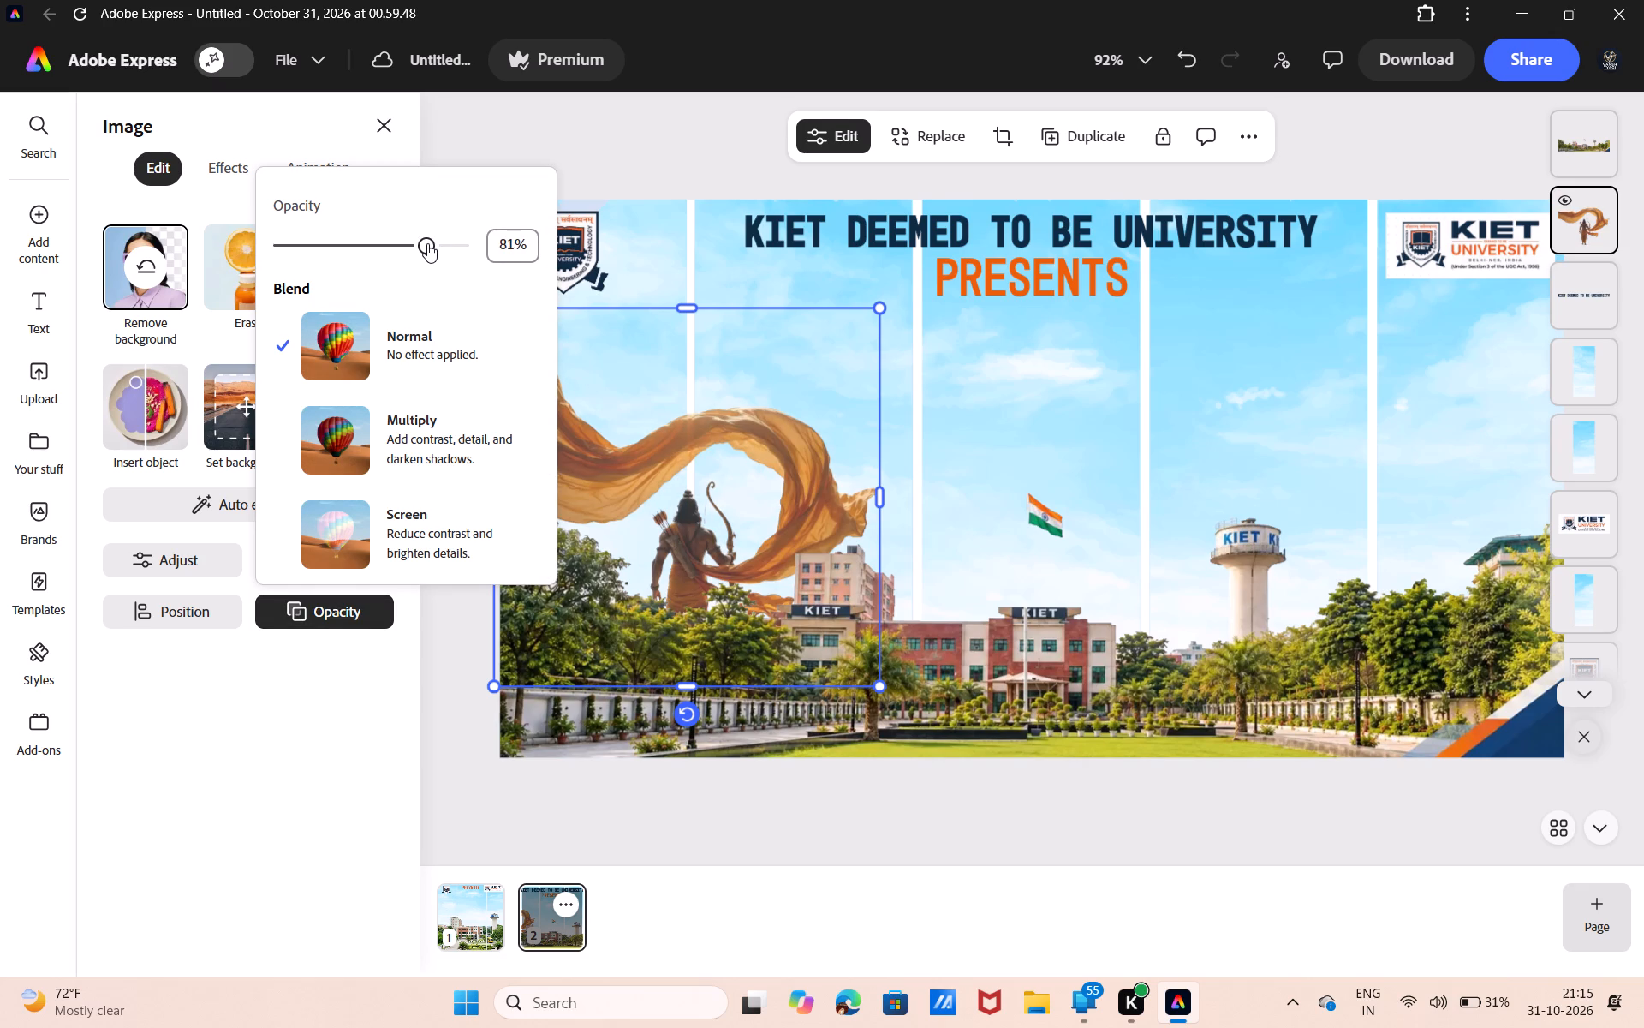
{"action": "left_click", "coordinate": [427, 243]}
{"action": "left_click", "coordinate": [640, 172]}
{"action": "left_click", "coordinate": [640, 172]}
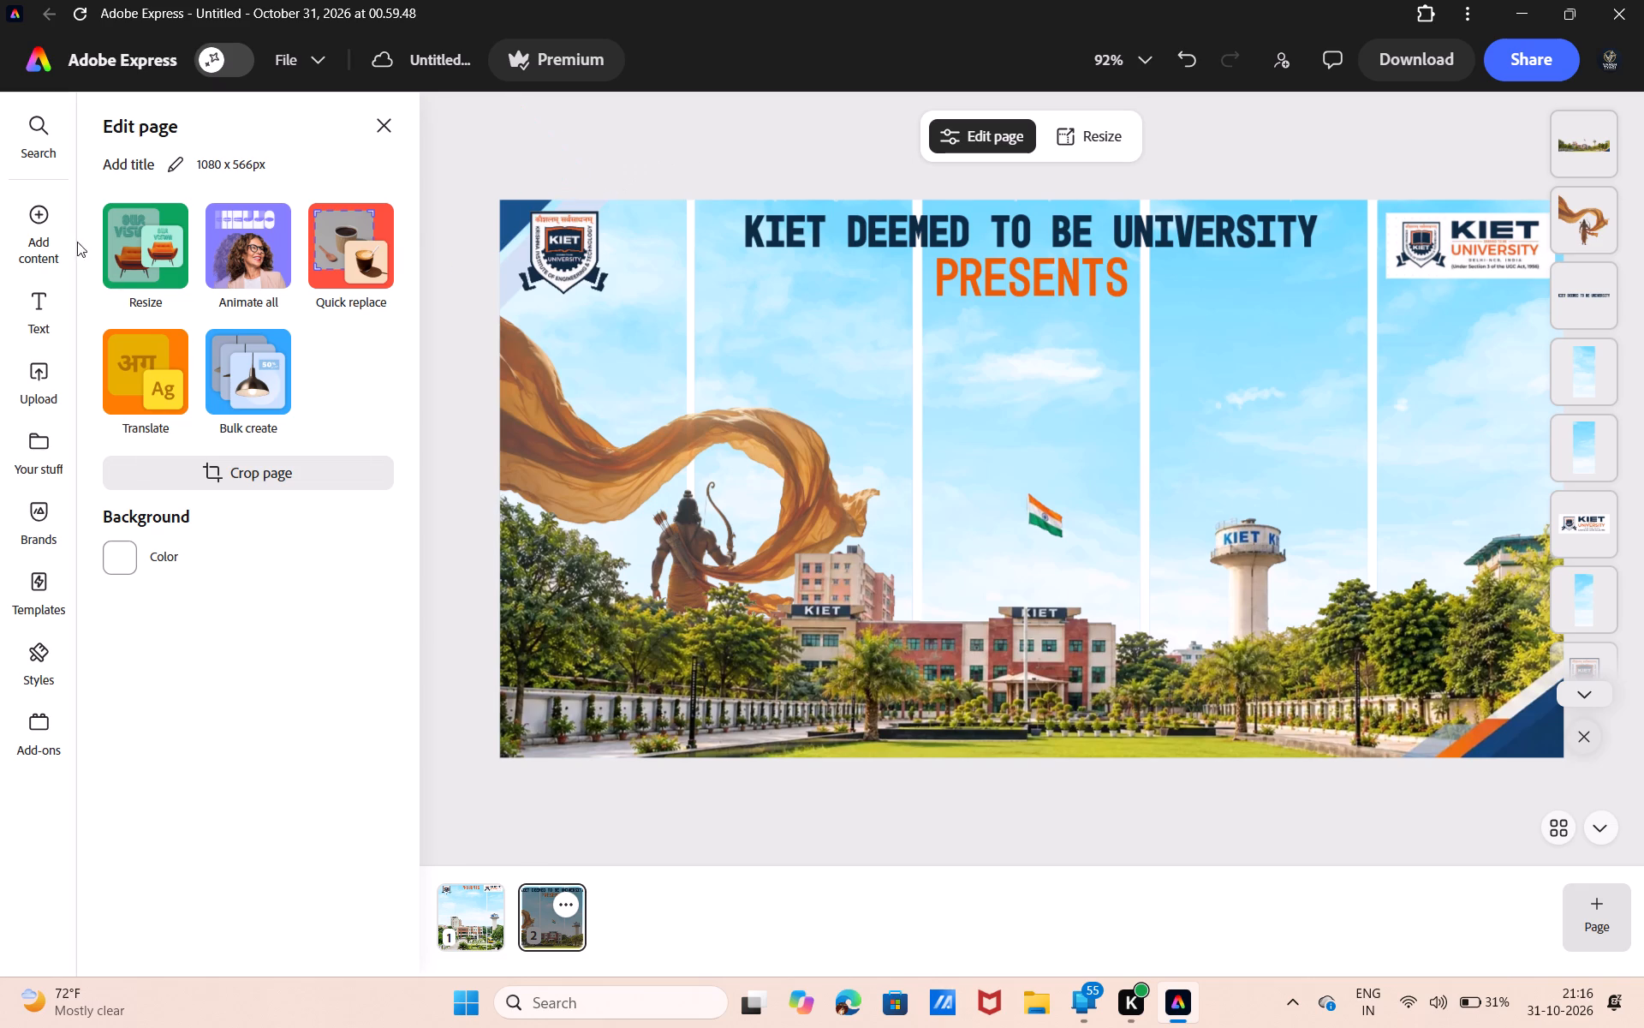
Search the design assets for "ram mandhir".
{"action": "left_click", "coordinate": [156, 284]}
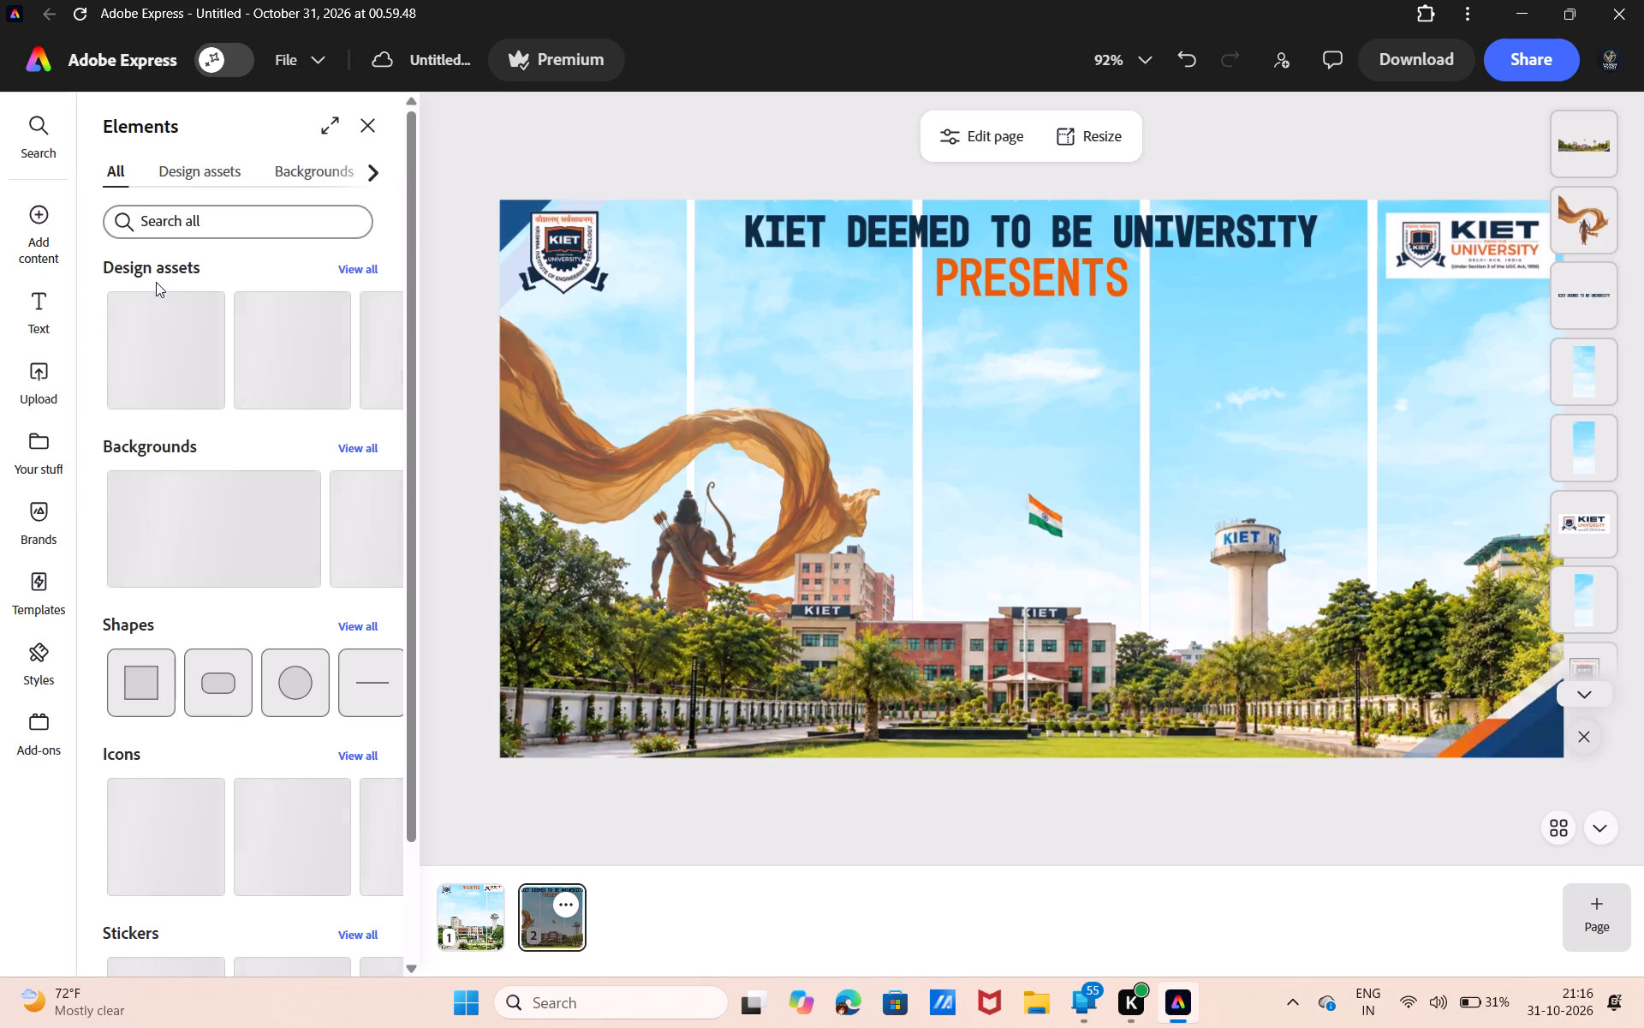
{"action": "left_click", "coordinate": [211, 176]}
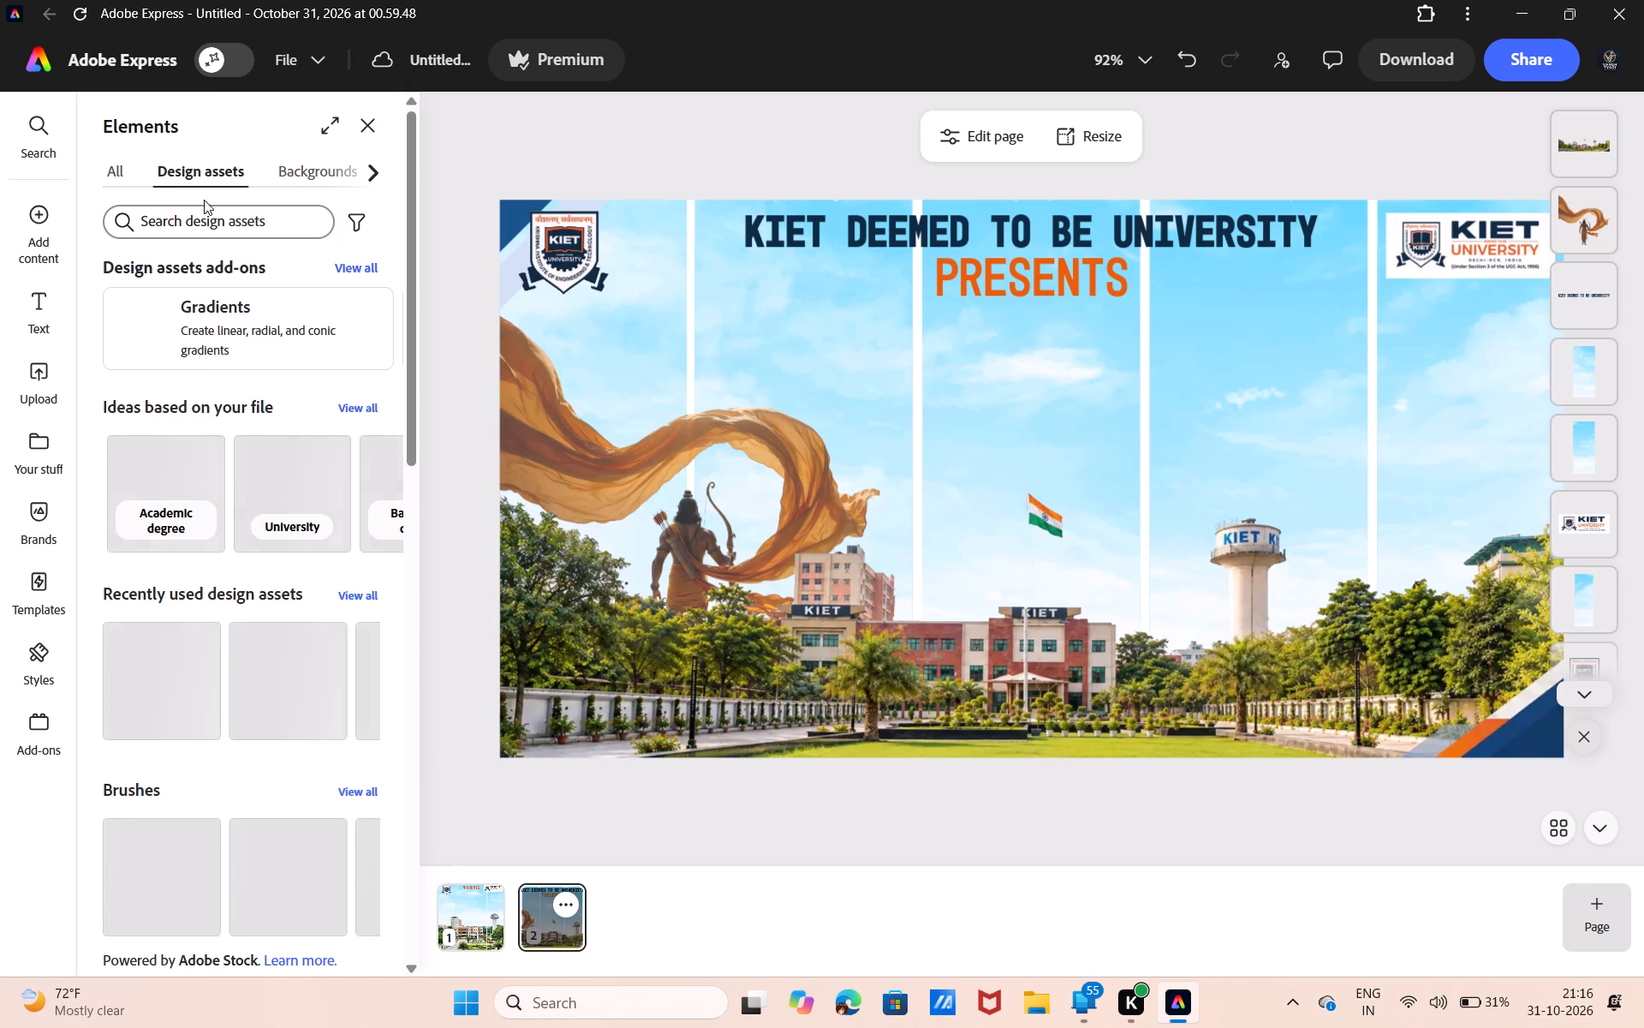
{"action": "left_click", "coordinate": [200, 222]}
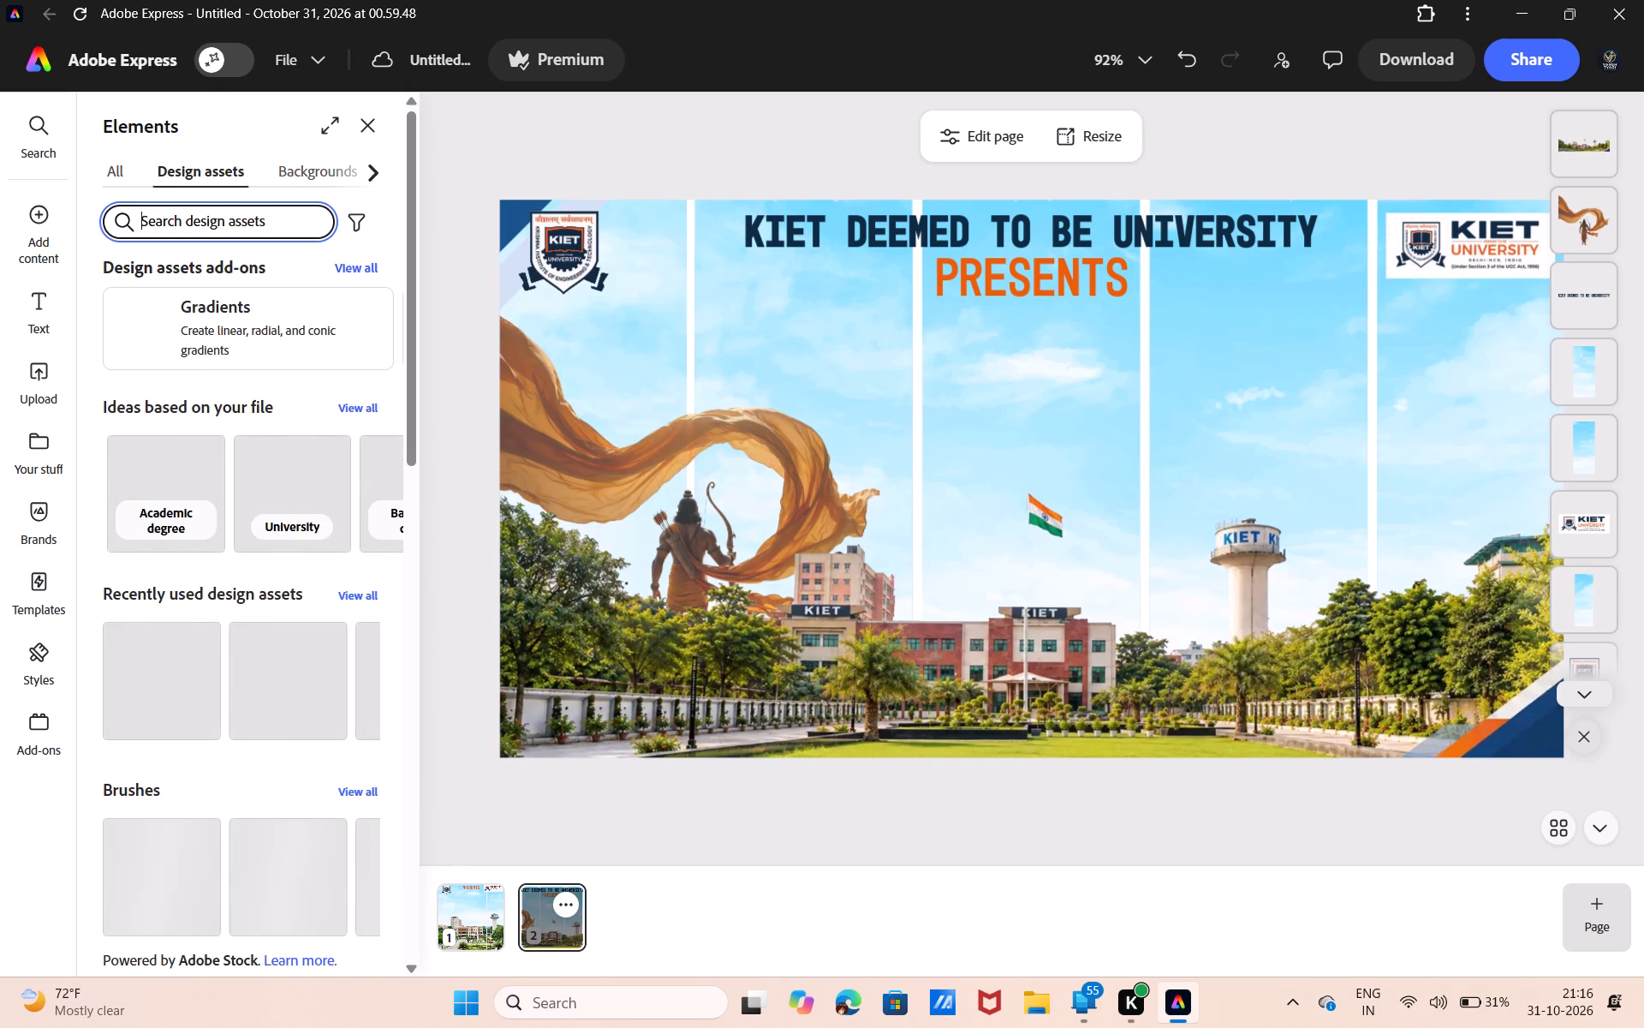
{"action": "type", "text": "ra"}
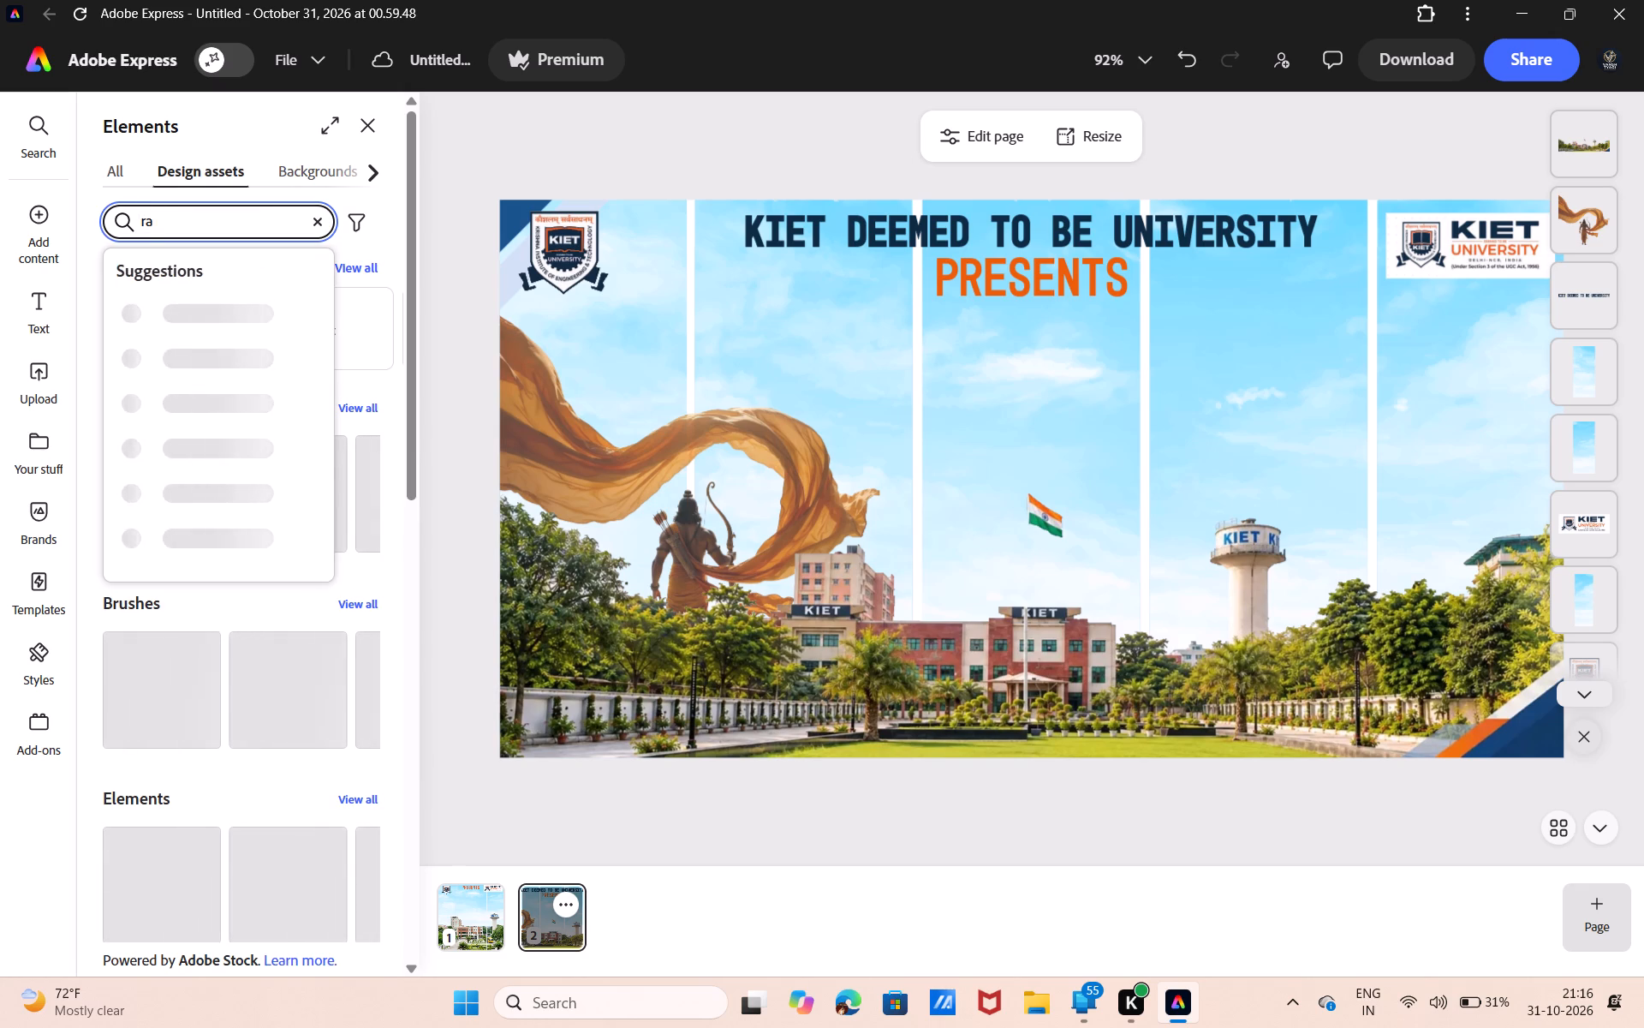
{"action": "type", "text": "m m"}
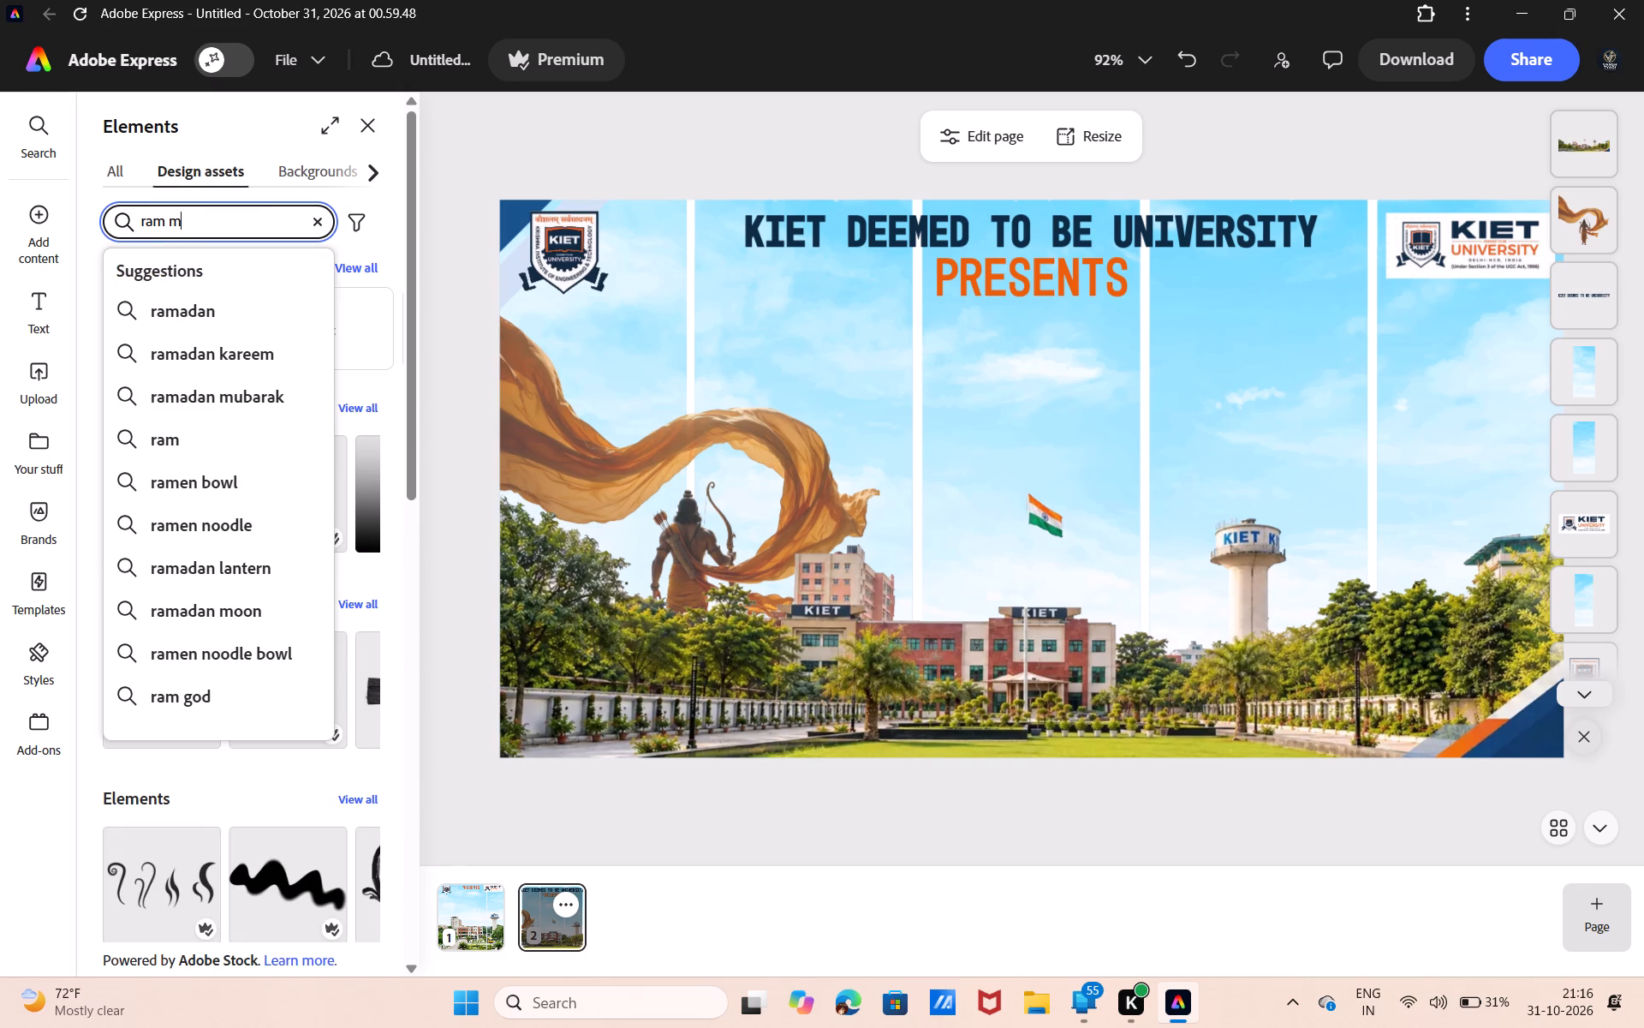
{"action": "key", "text": "a"}
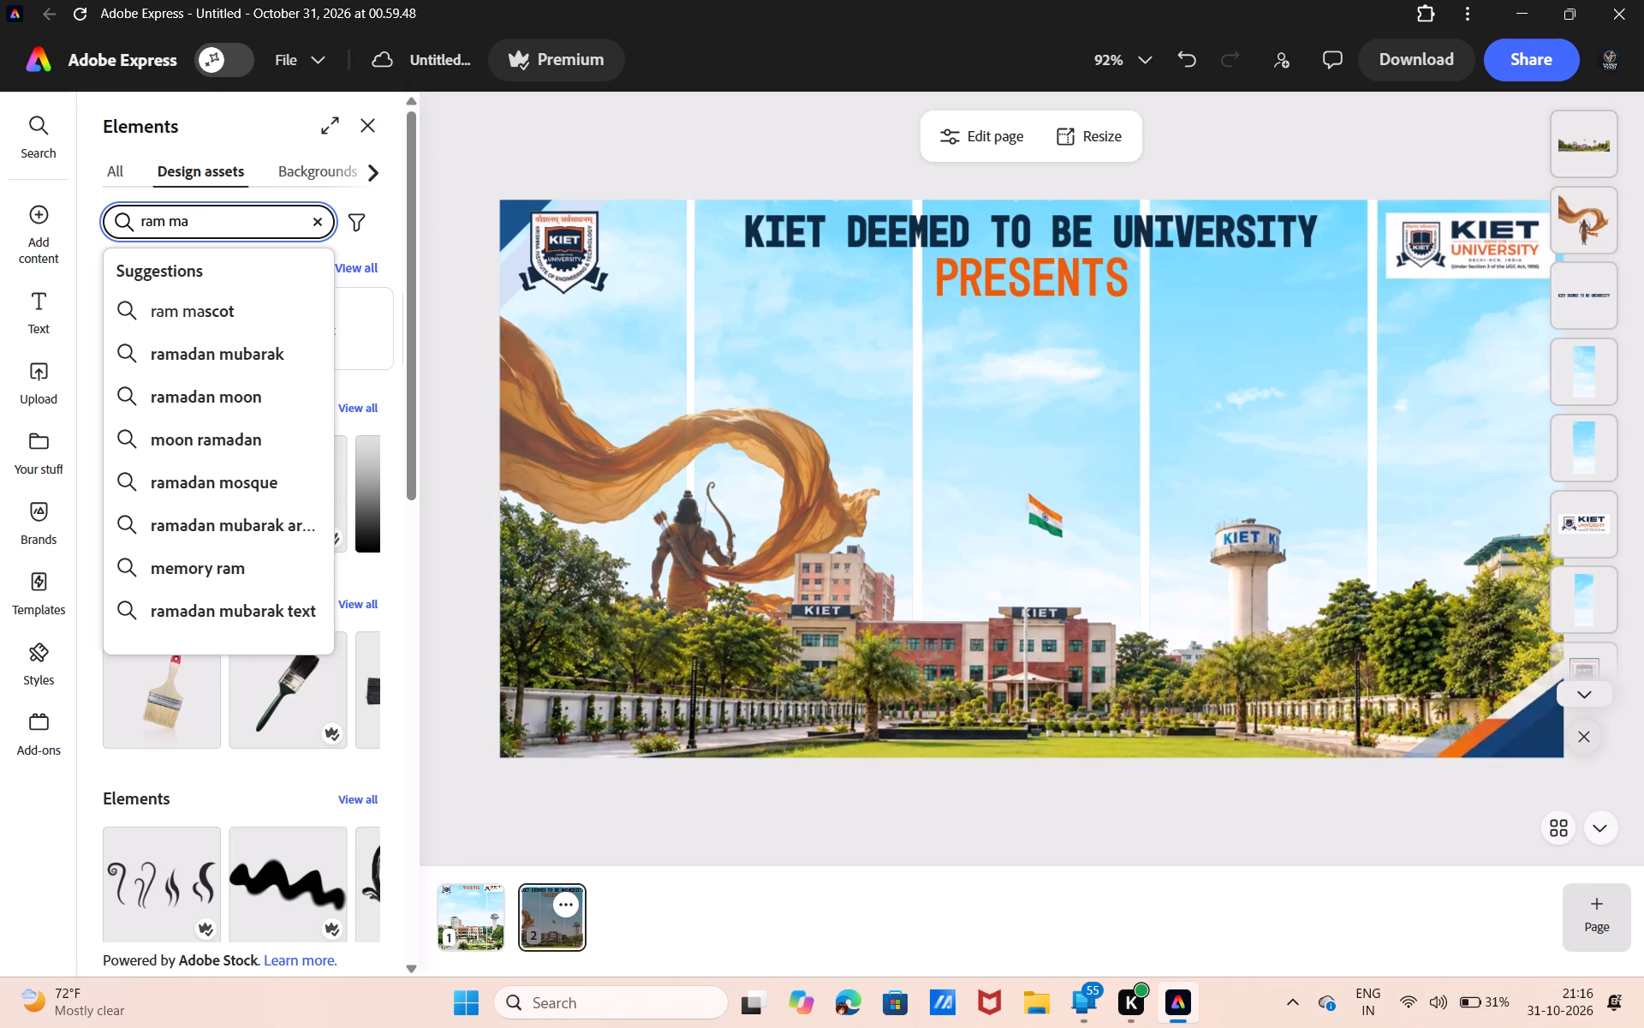
{"action": "key", "text": "n"}
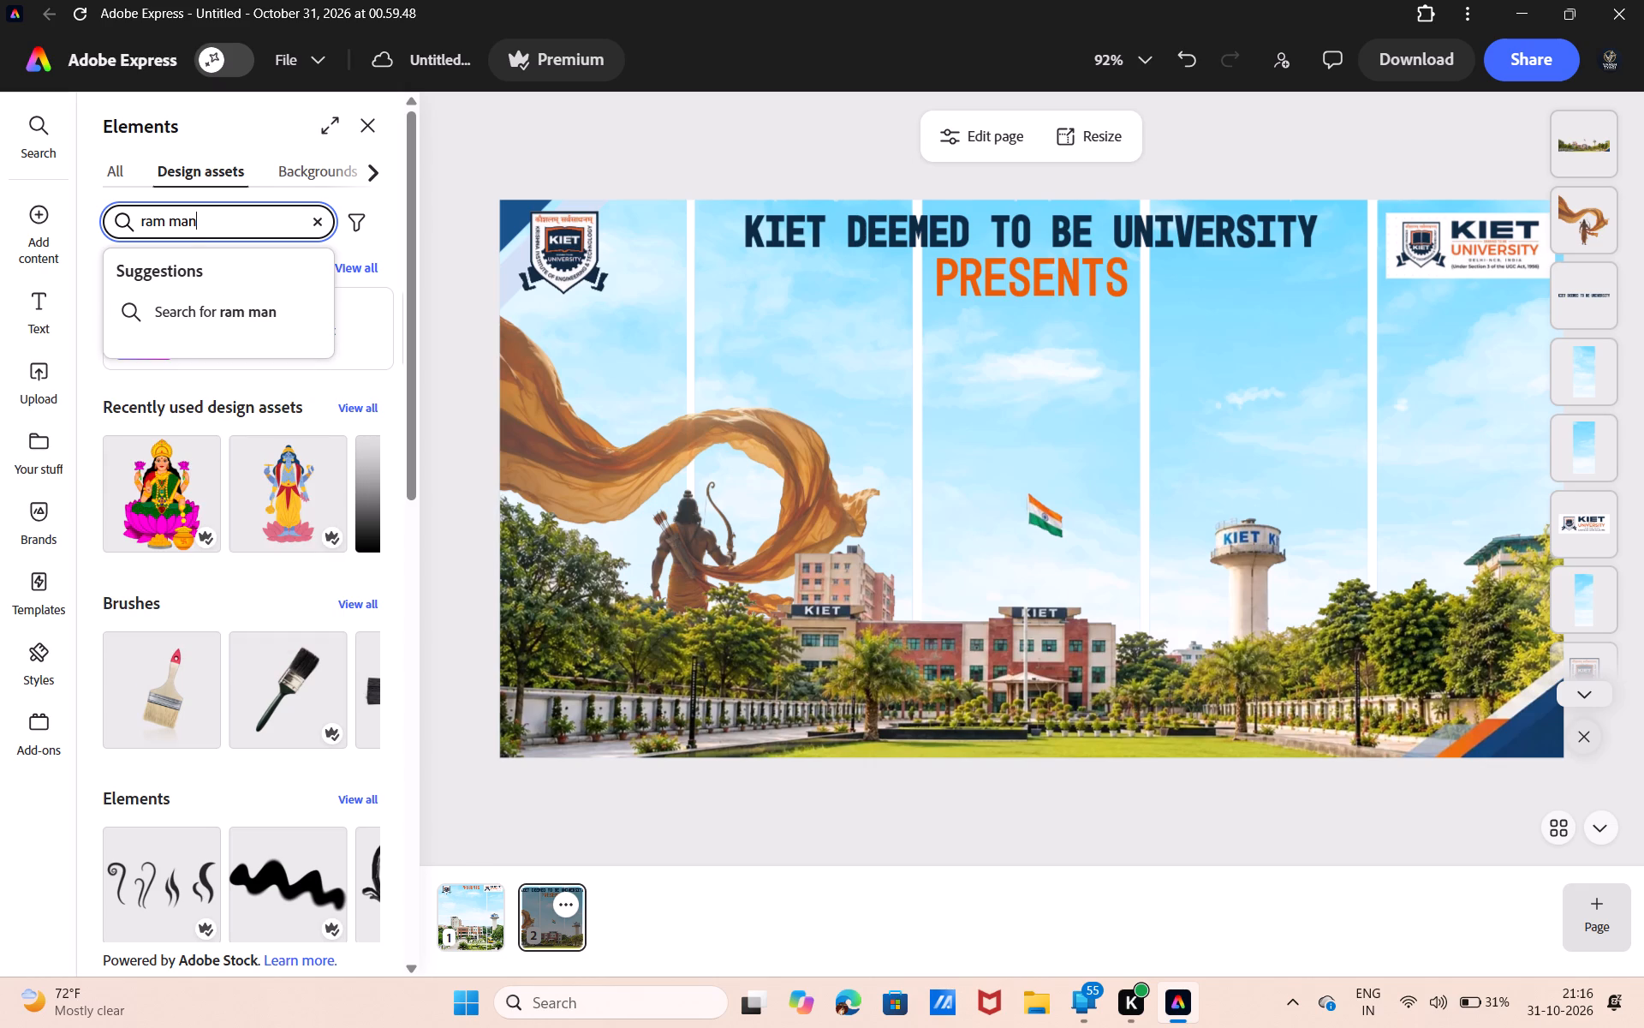
{"action": "type", "text": "dhur"}
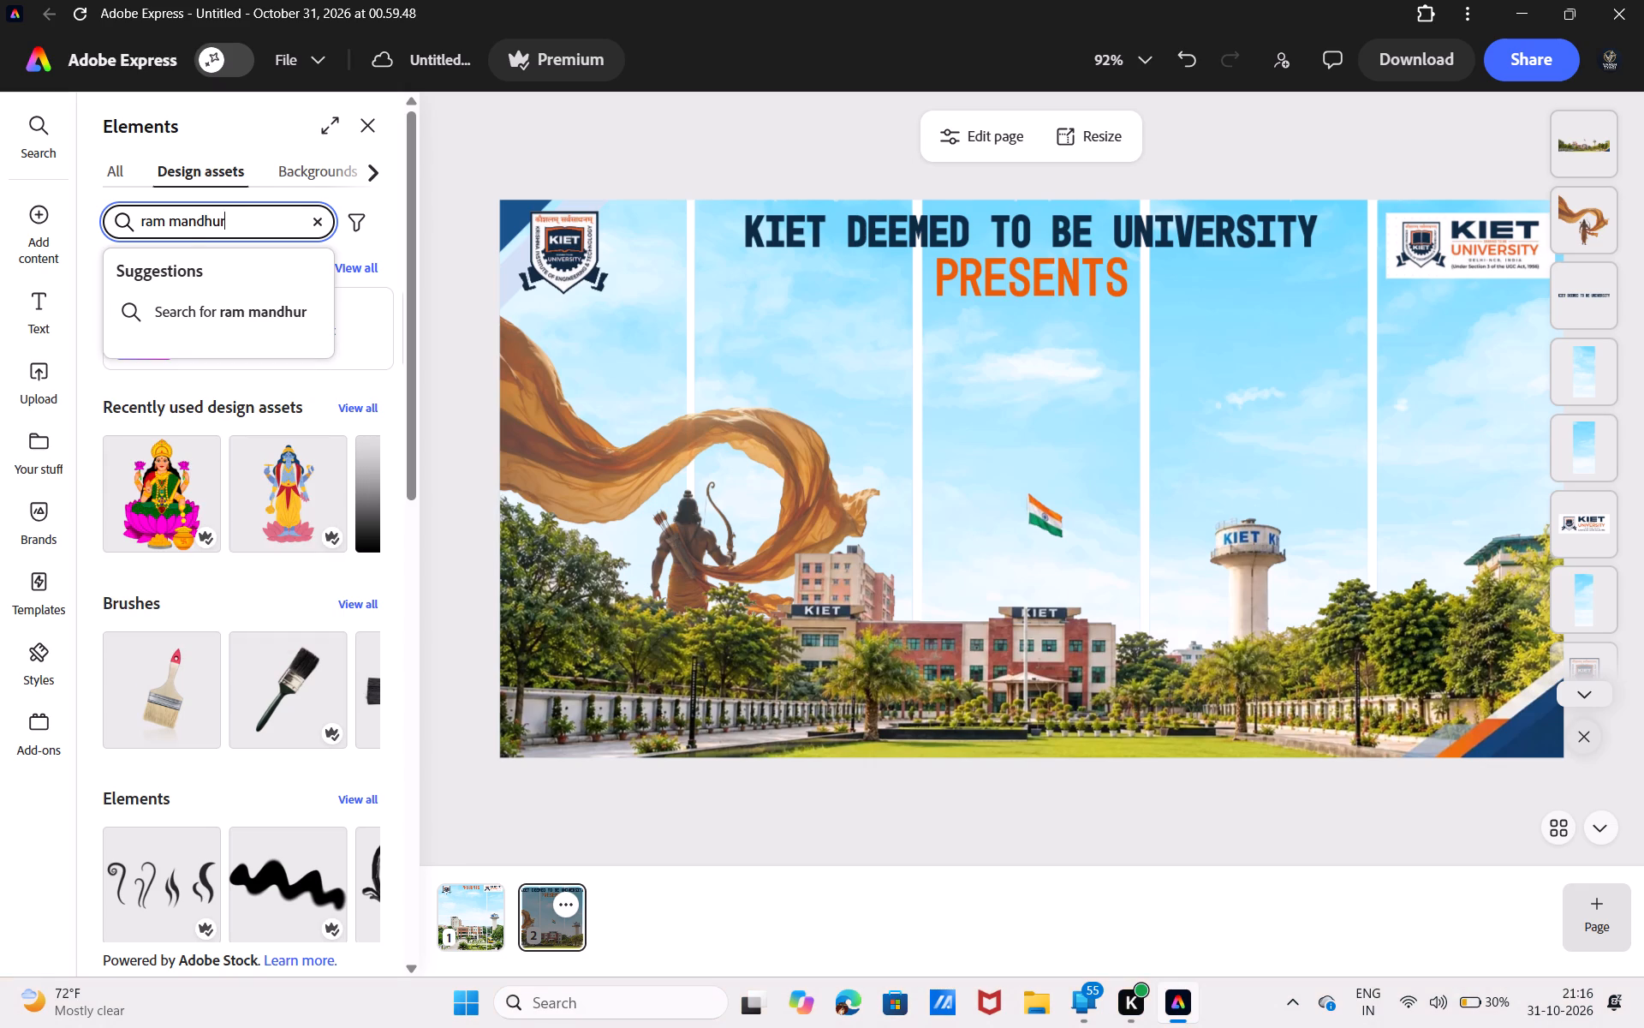
{"action": "key", "text": "BackSpace"}
{"action": "key", "text": "BackSpace"}
{"action": "type", "text": "ir"}
{"action": "key", "text": "Return"}
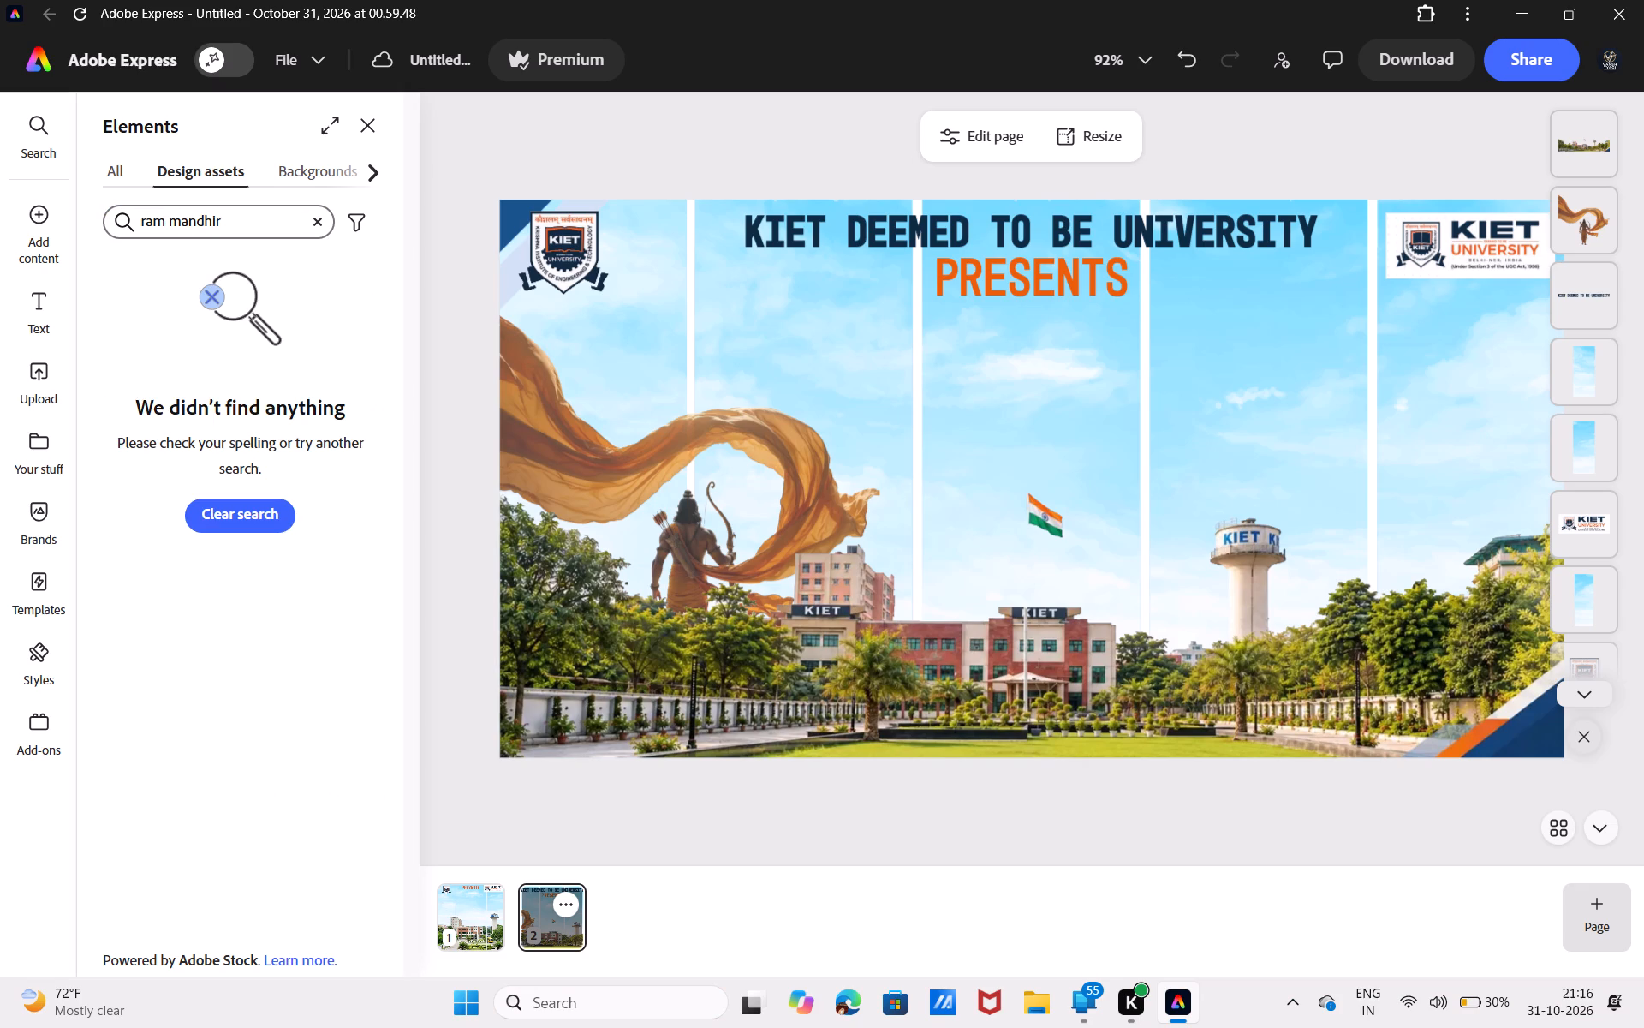
Correct the design assets search to "ram mandir".
{"action": "left_click", "coordinate": [206, 221]}
{"action": "left_click", "coordinate": [206, 219]}
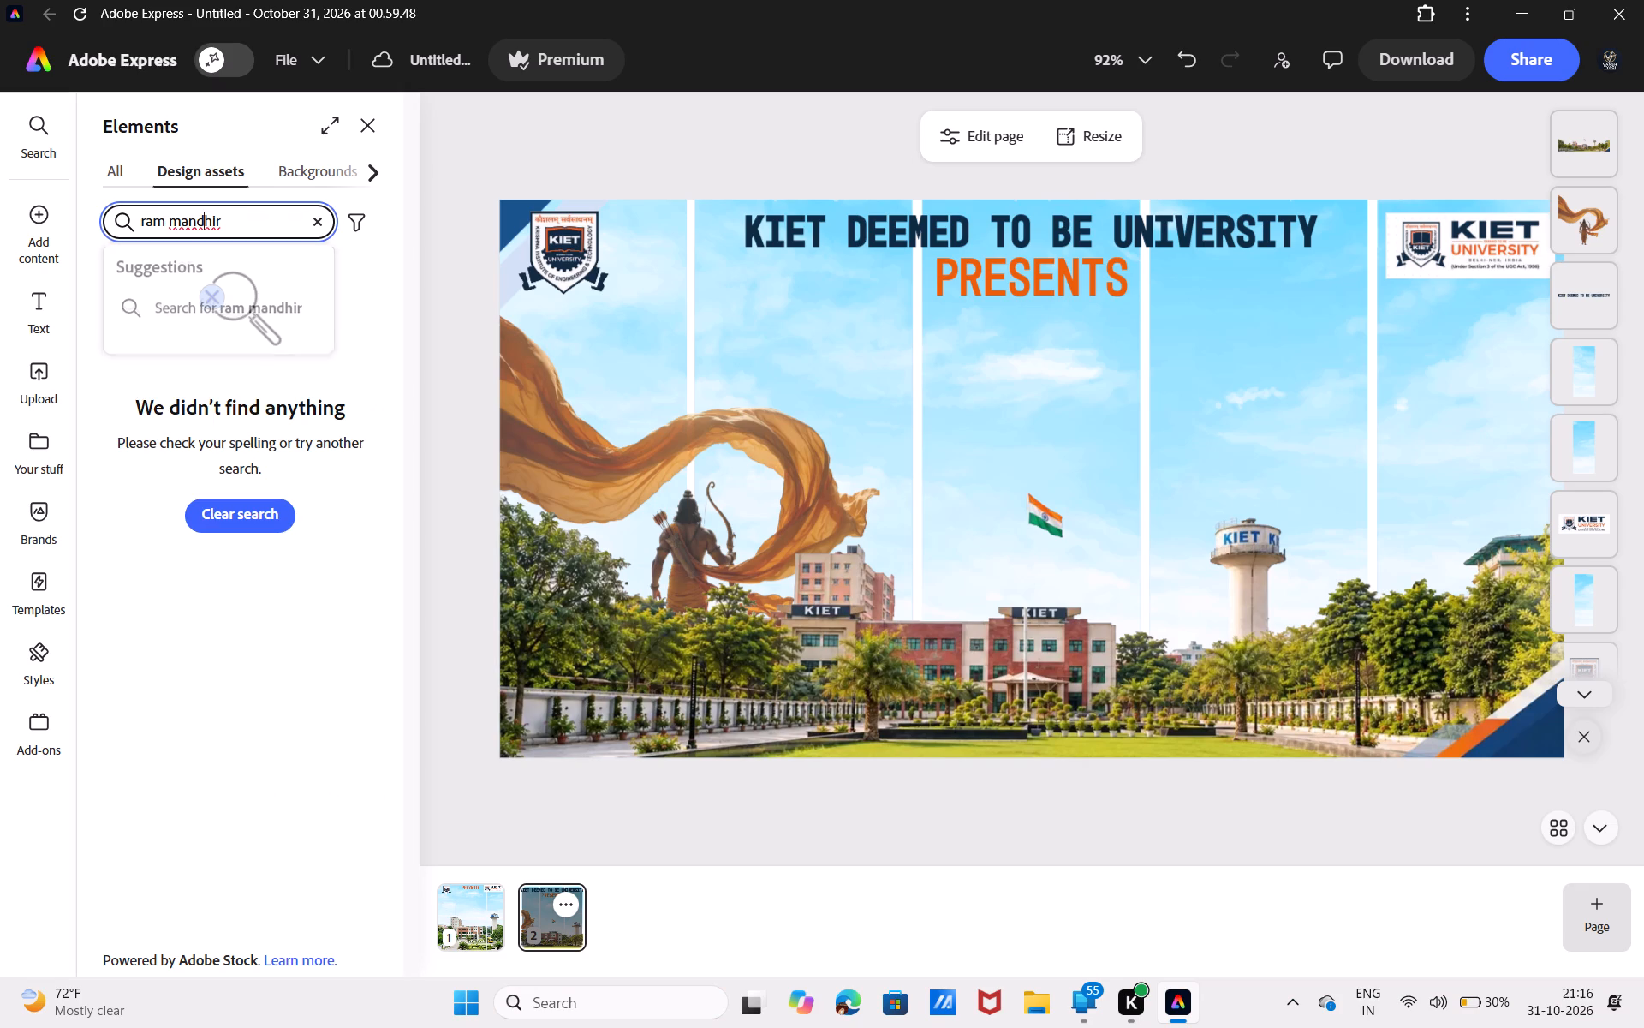
{"action": "left_click", "coordinate": [206, 219]}
{"action": "left_click", "coordinate": [209, 219]}
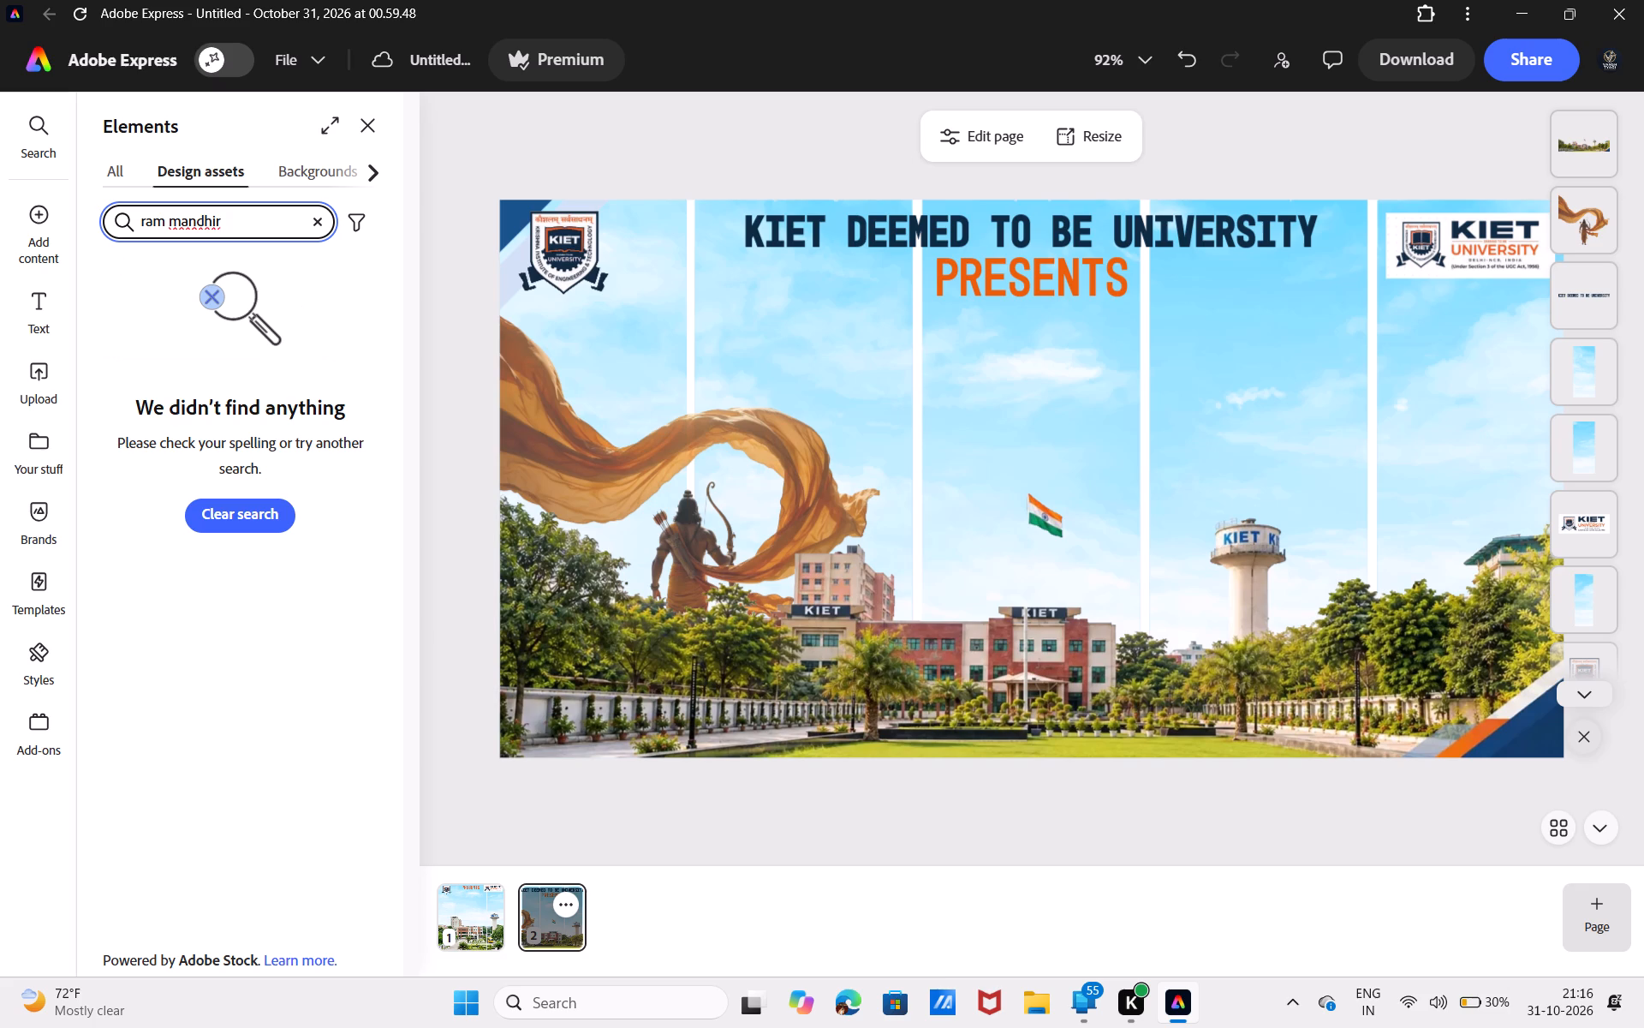
{"action": "key", "text": "BackSpace"}
{"action": "key", "text": "Return"}
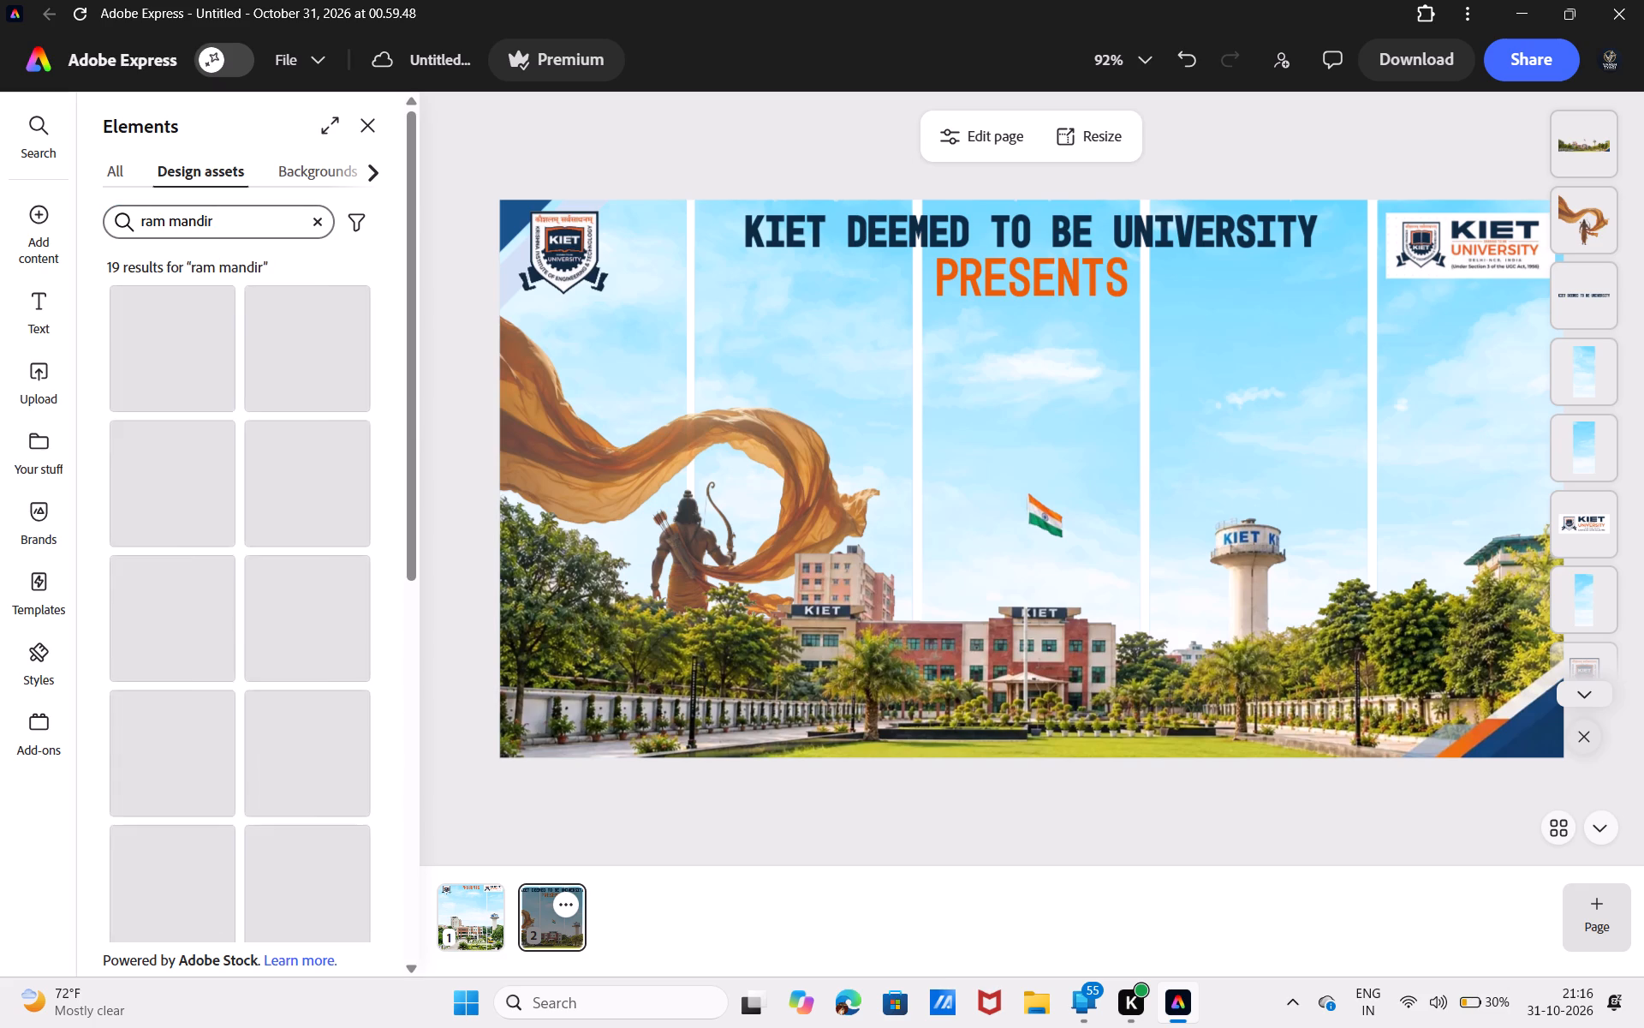
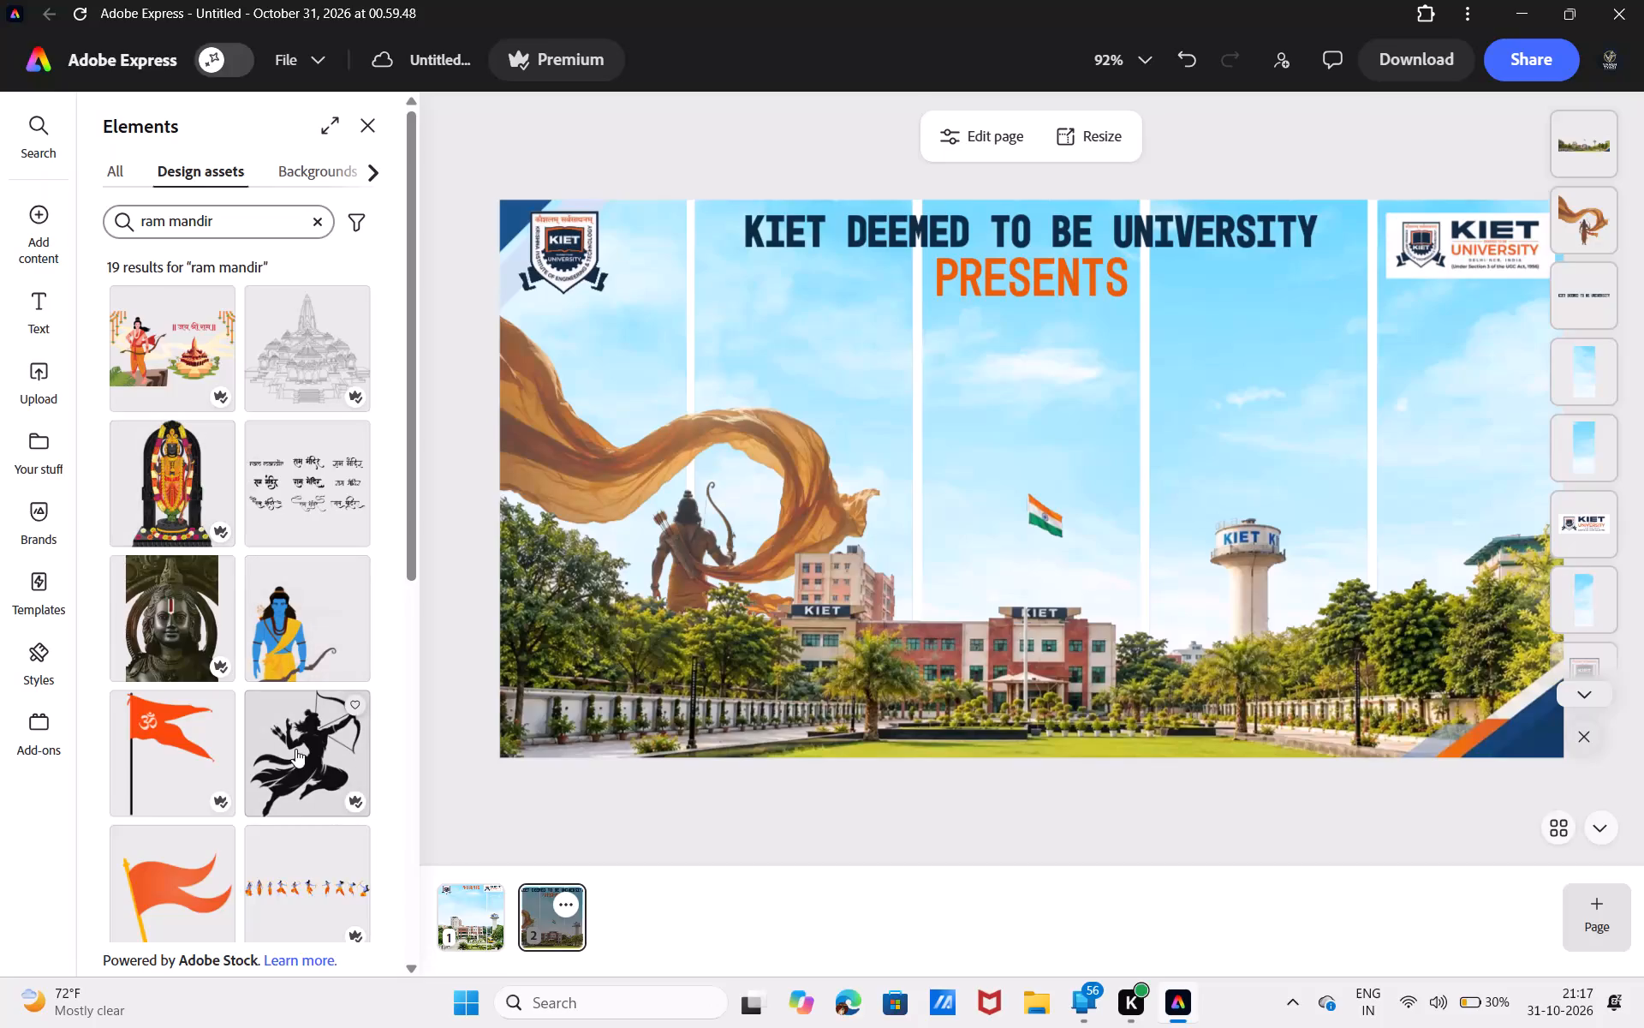
Look through the "ram mandir" design assets for suitable temple artwork for the banner.
{"action": "scroll", "coordinate": [295, 749], "scroll_direction": "down", "scroll_amount": 3}
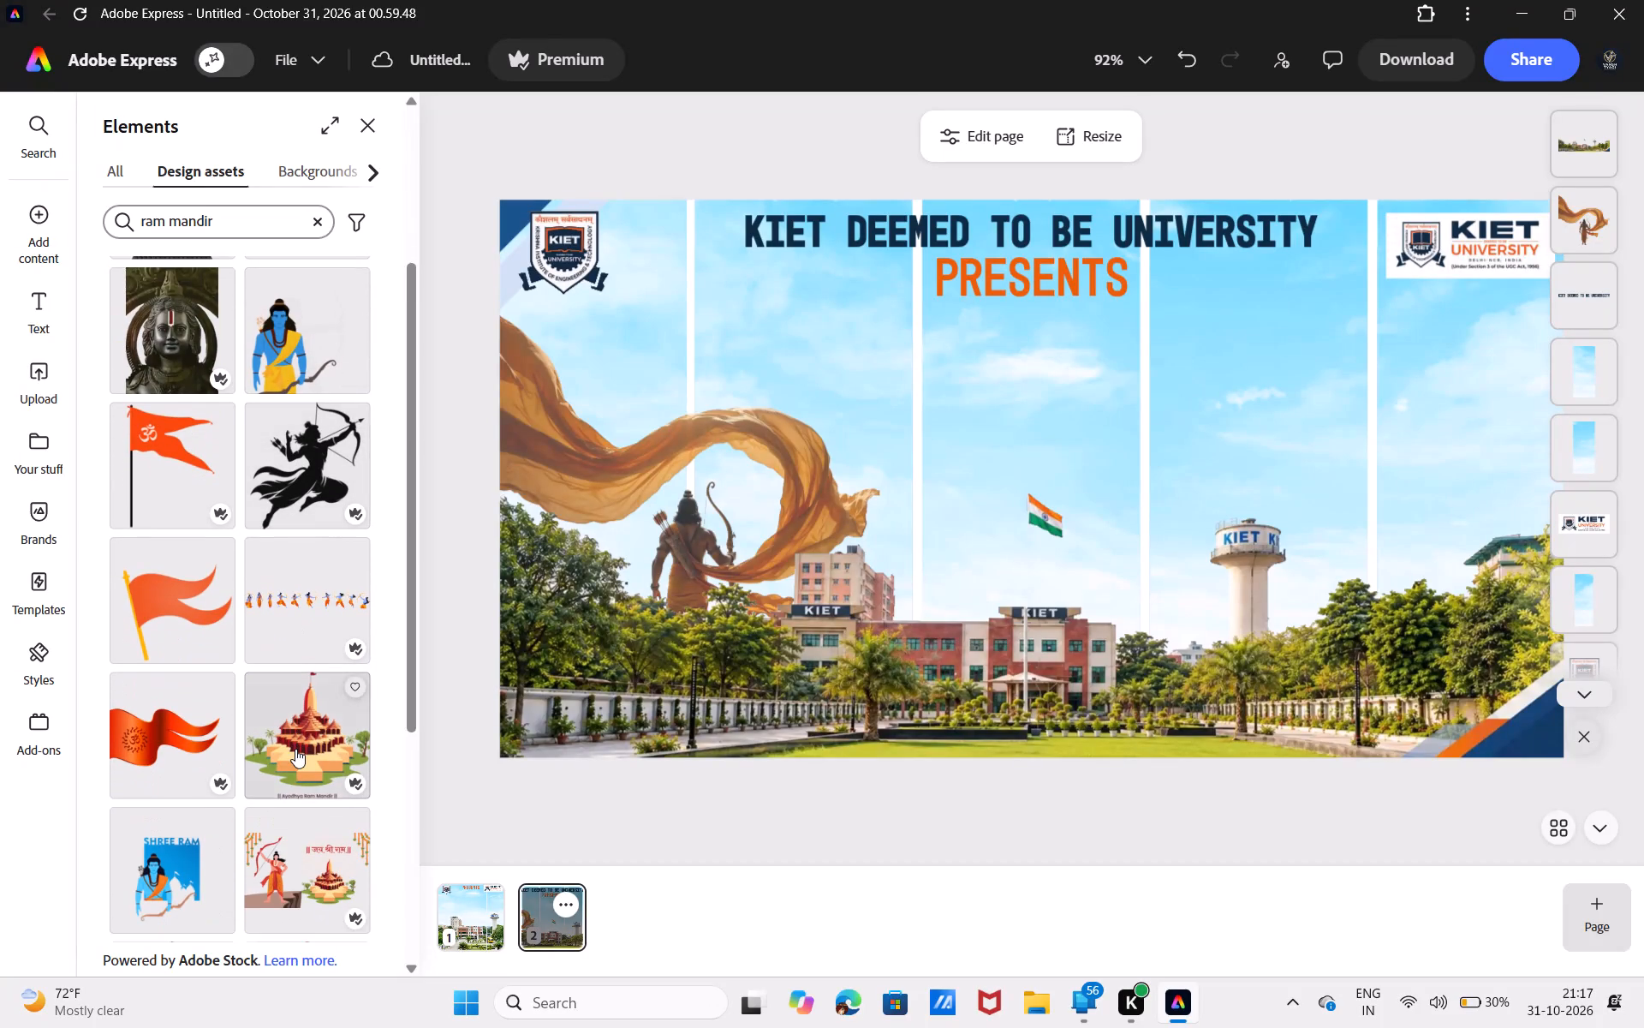
{"action": "scroll", "coordinate": [295, 749], "scroll_direction": "down", "scroll_amount": 6}
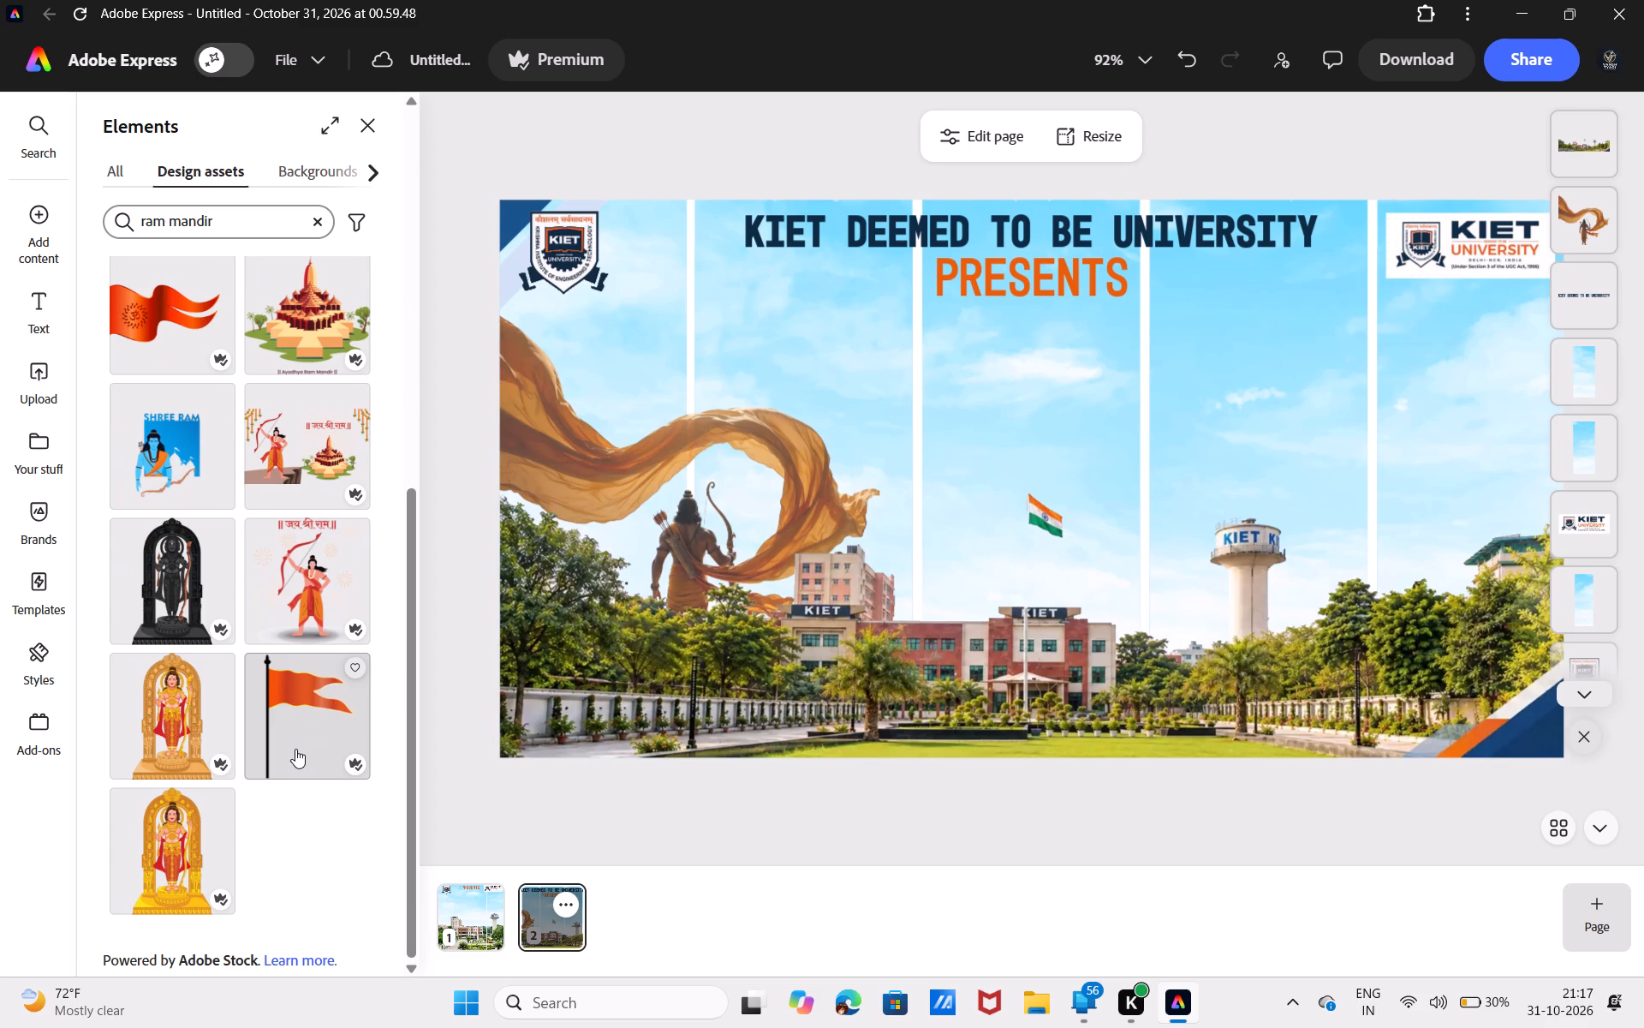
{"action": "scroll", "coordinate": [295, 749], "scroll_direction": "up", "scroll_amount": 6}
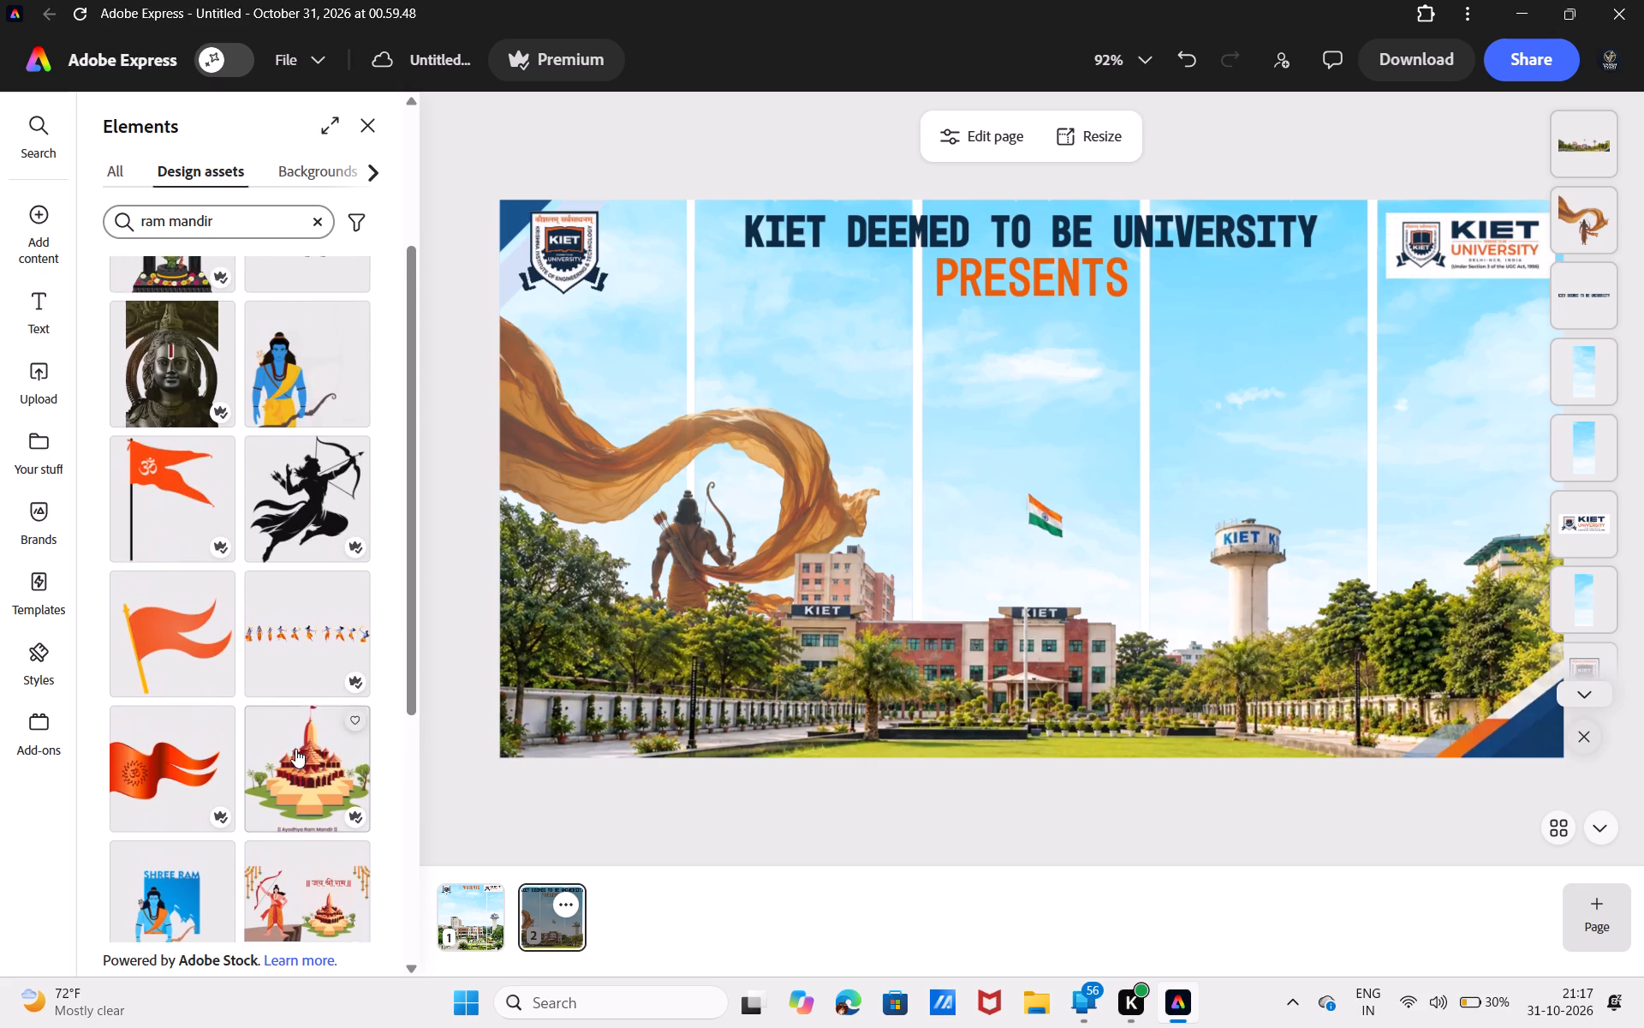
{"action": "scroll", "coordinate": [295, 749], "scroll_direction": "up", "scroll_amount": 2}
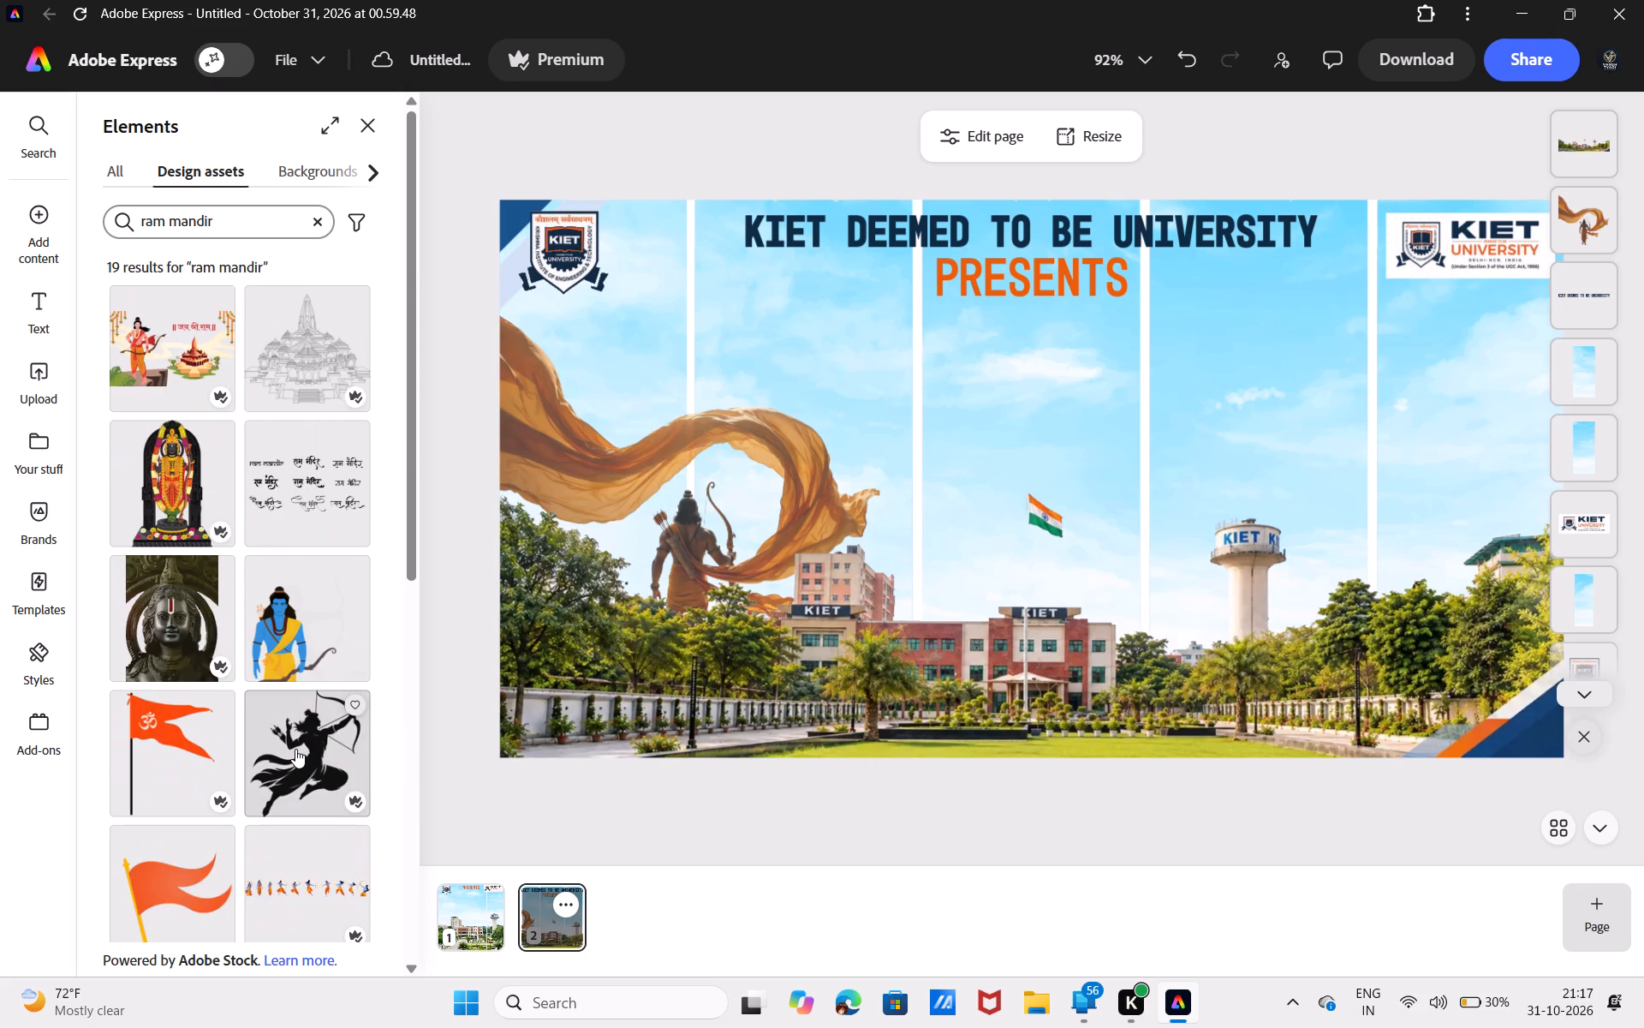
{"action": "left_click", "coordinate": [567, 786]}
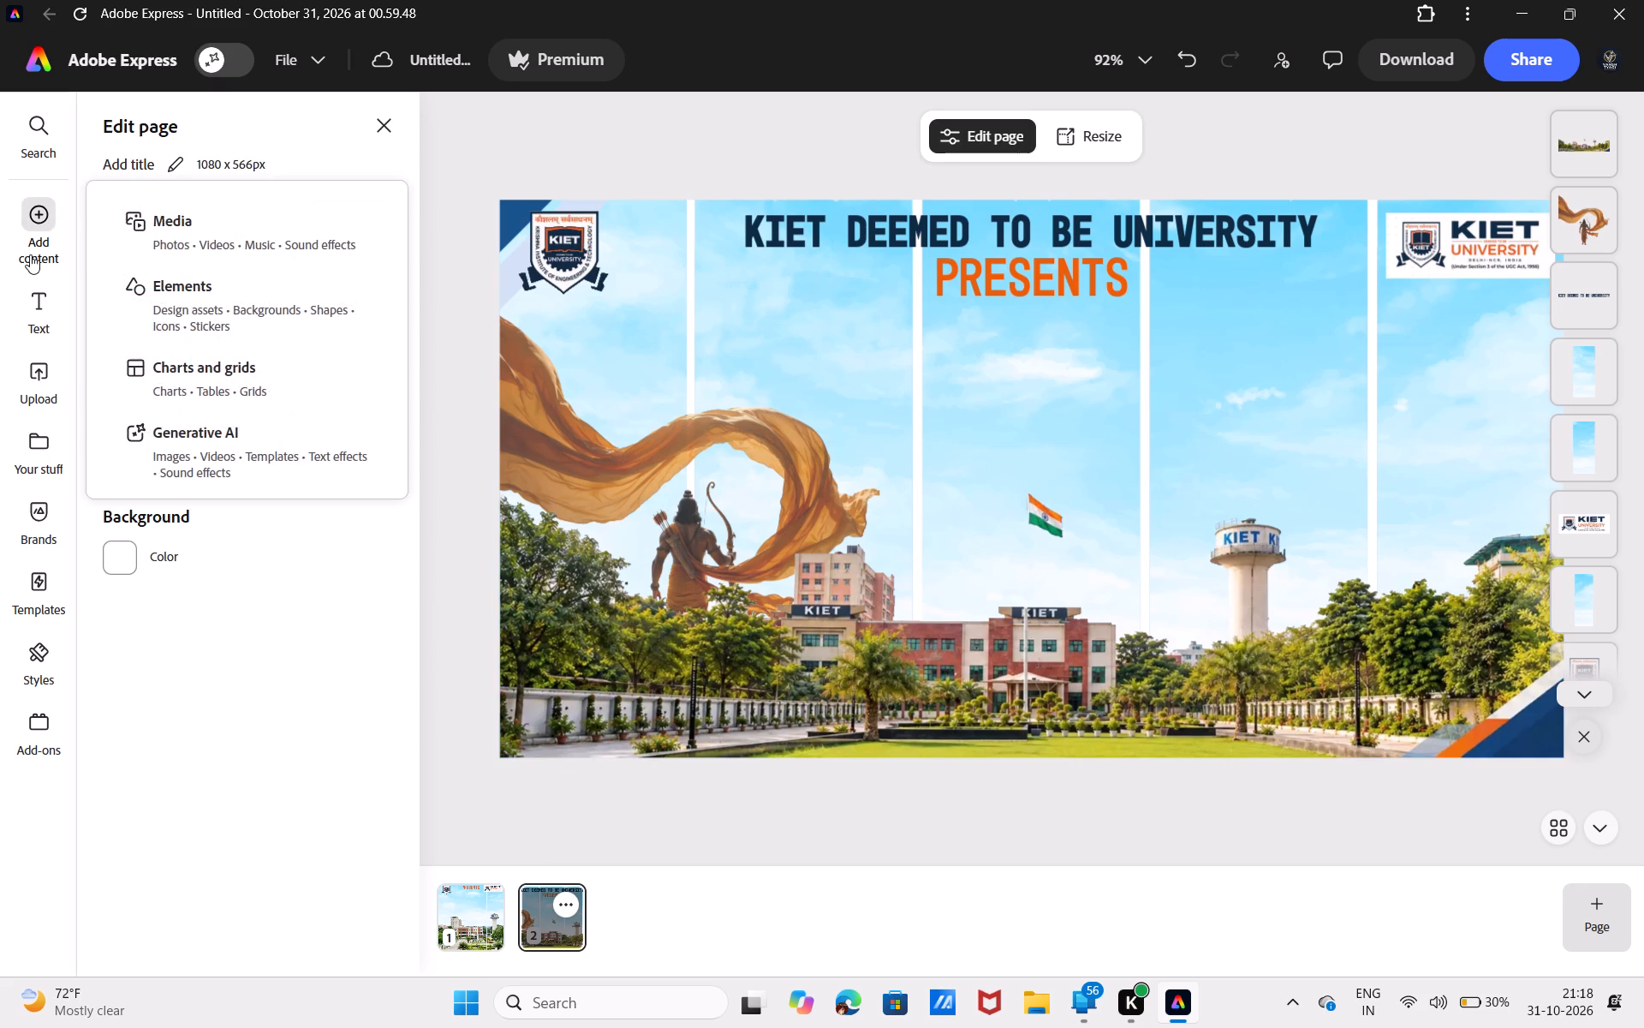
Add a new text box to the banner and scale it down to font size 116.
{"action": "left_click", "coordinate": [33, 311]}
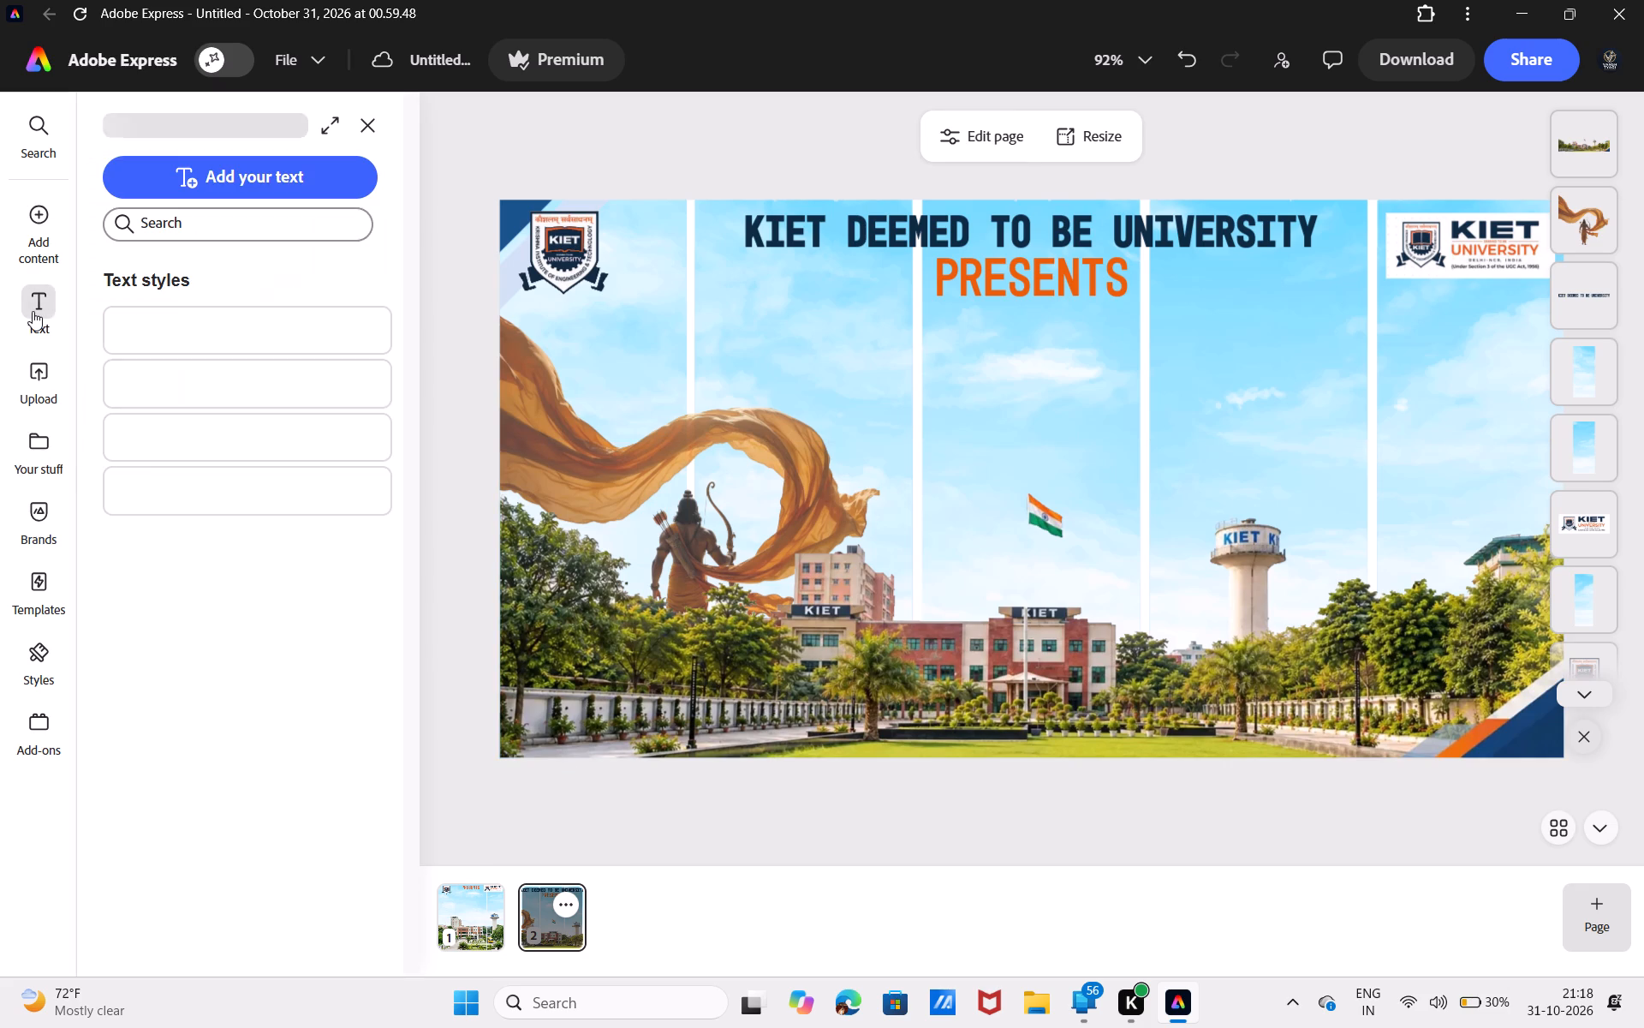
{"action": "left_click", "coordinate": [256, 171]}
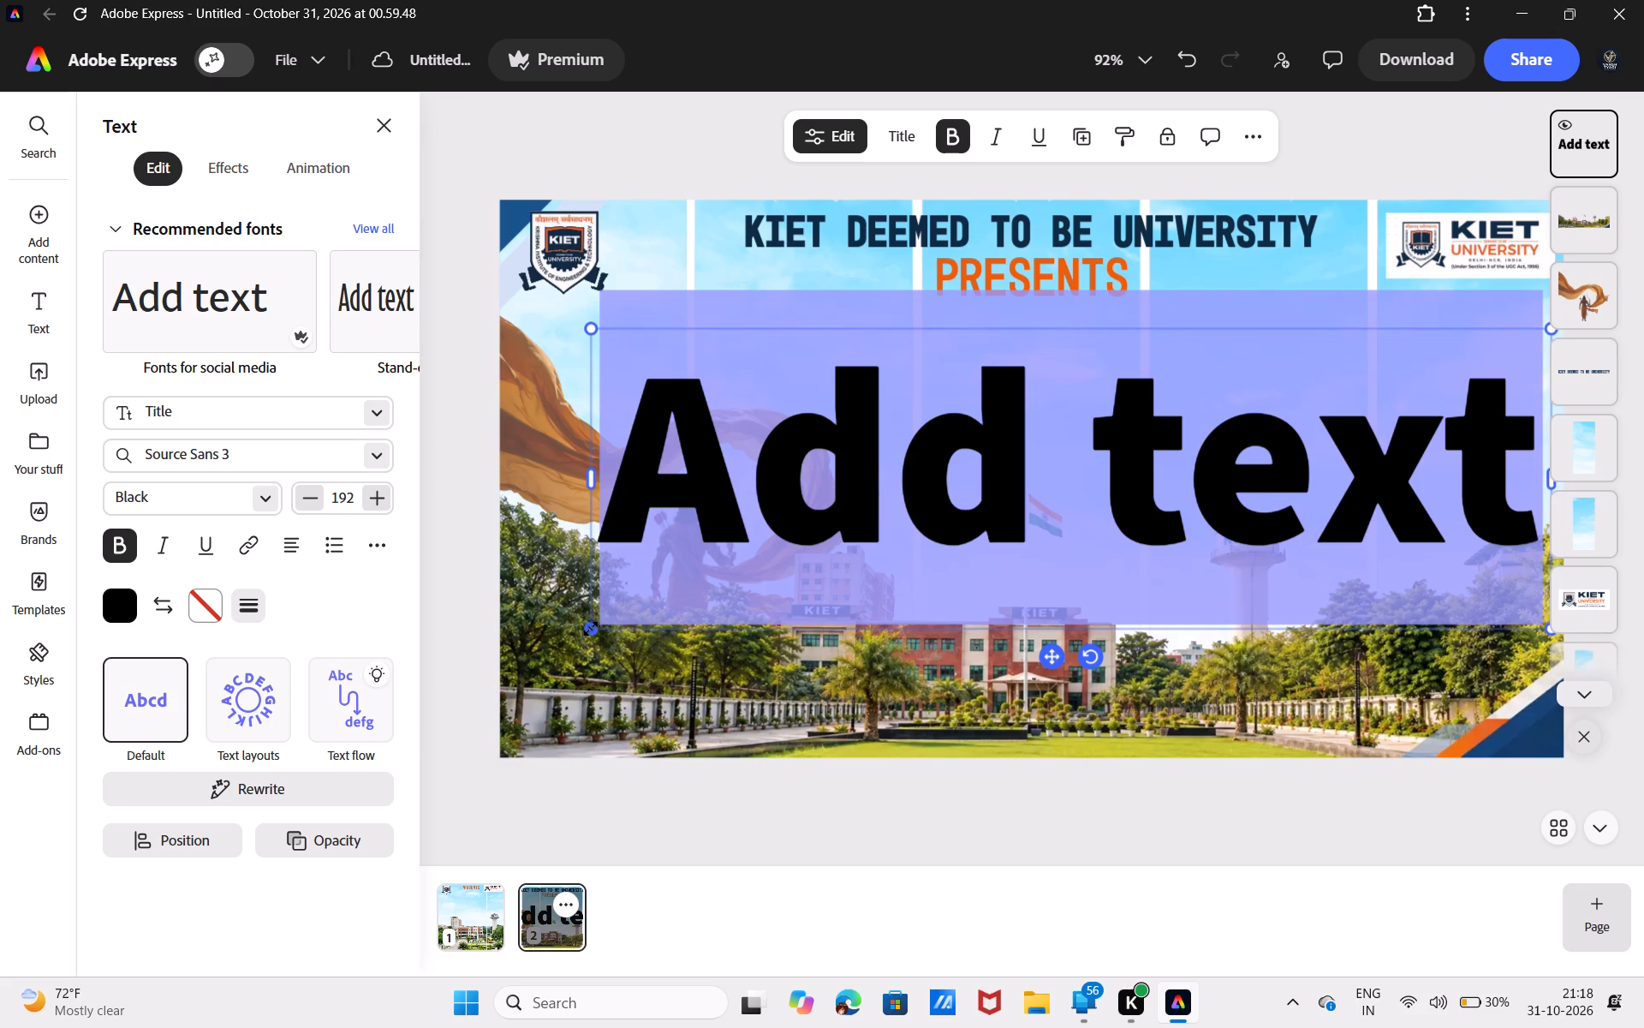
{"action": "left_click_drag", "start_coordinate": [590, 628], "coordinate": [926, 395]}
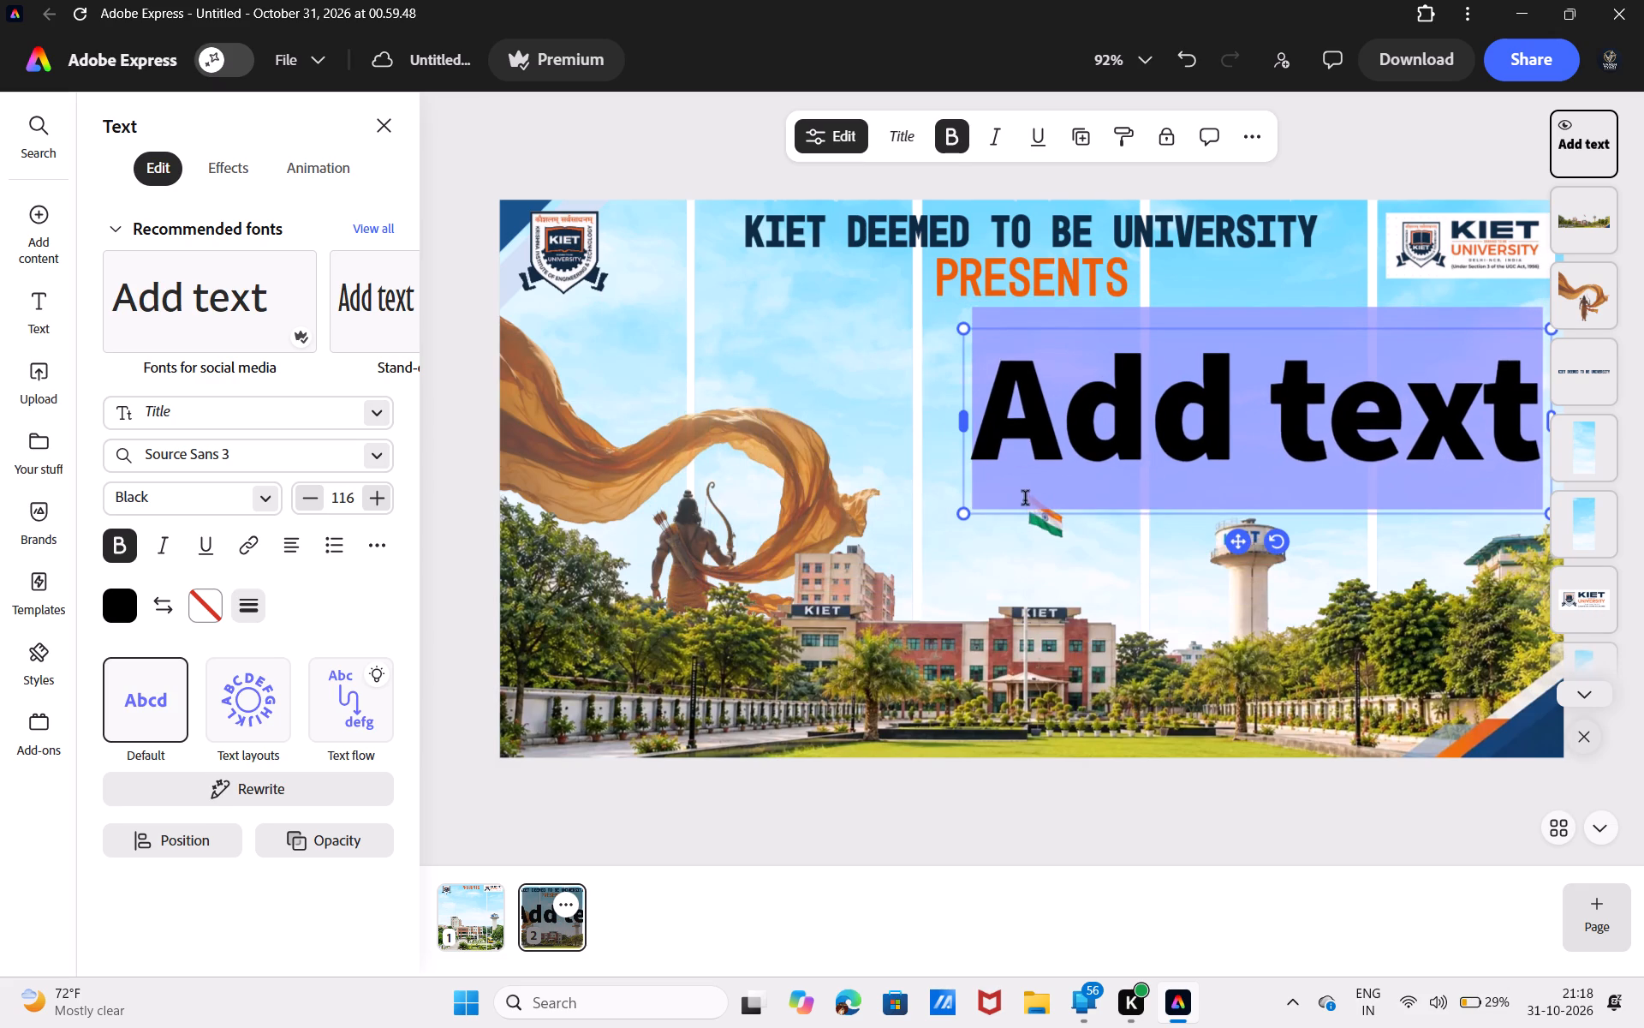
Clear the placeholder wording from the new text box.
{"action": "left_click_drag", "start_coordinate": [1027, 500], "coordinate": [1004, 503]}
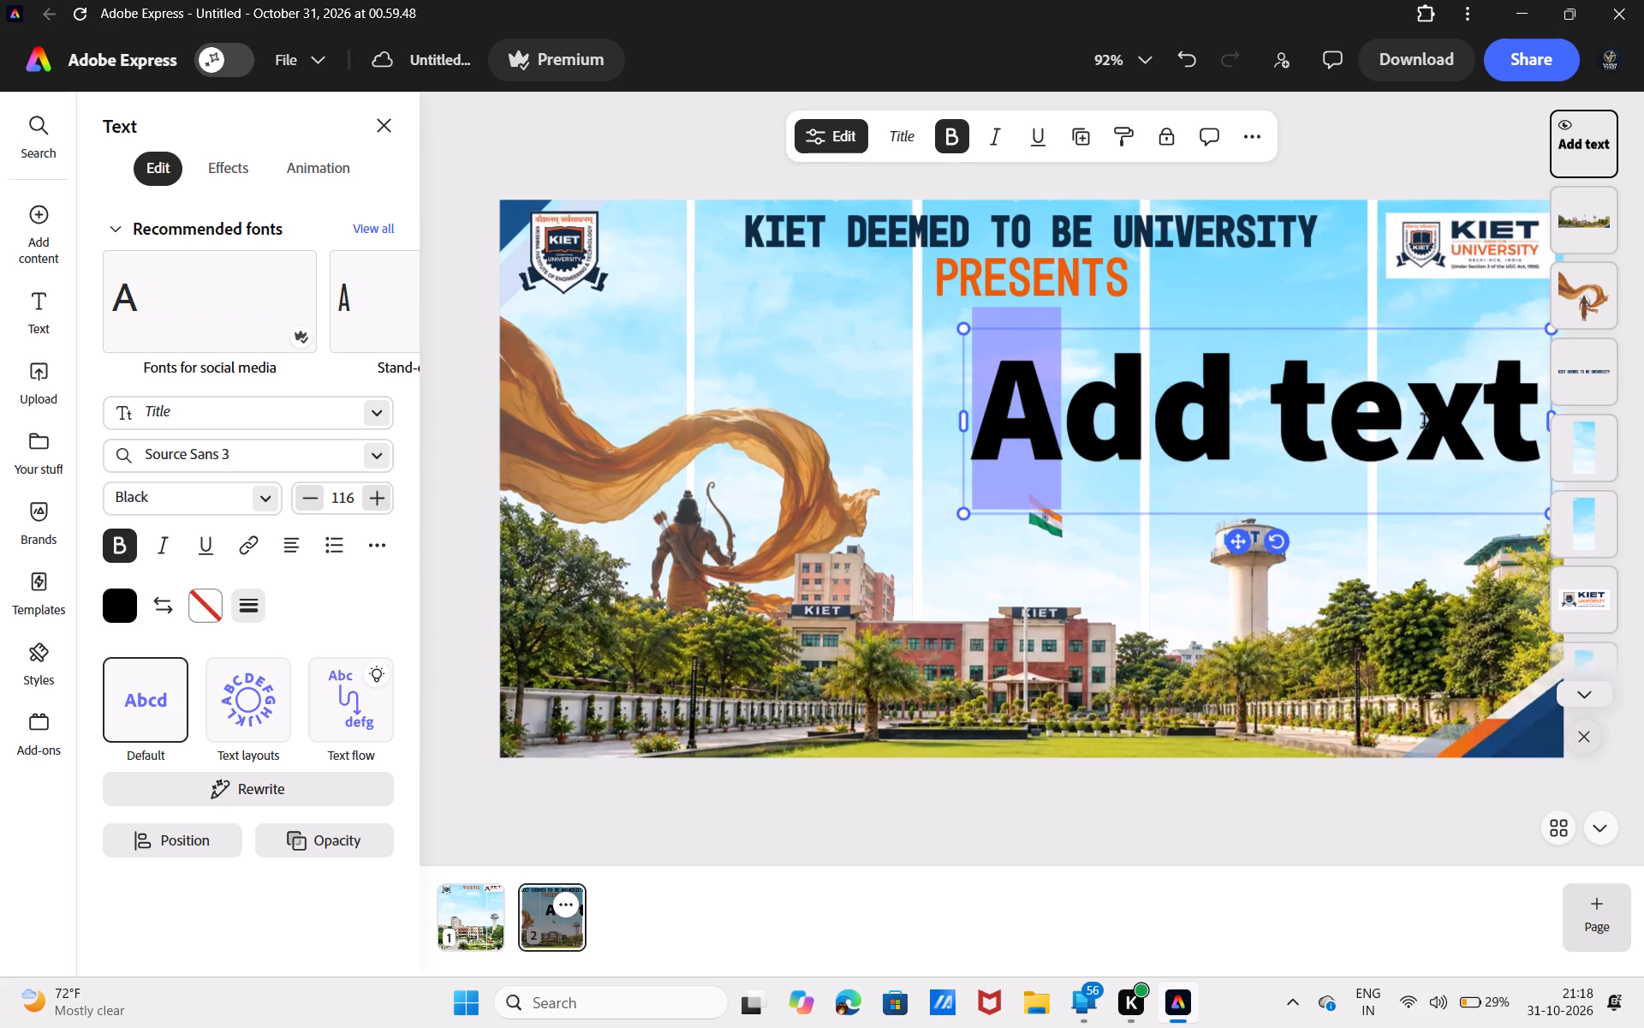
{"action": "left_click", "coordinate": [1527, 436]}
{"action": "left_click", "coordinate": [1533, 430]}
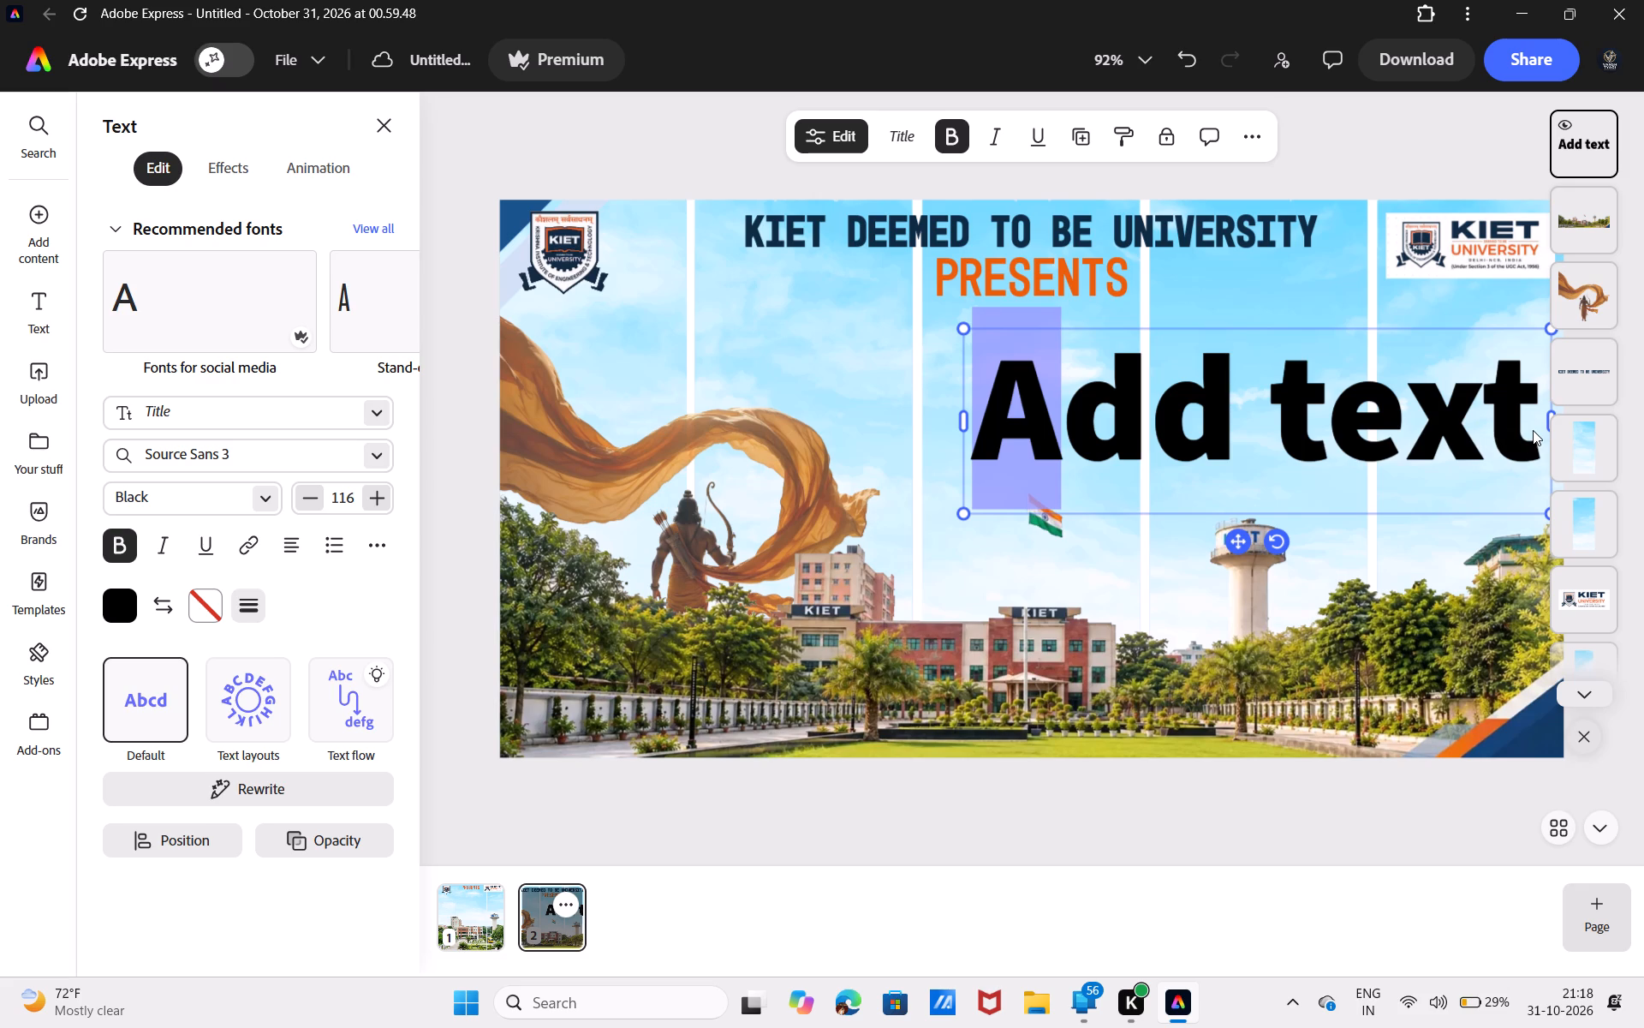
{"action": "left_click", "coordinate": [1536, 435]}
{"action": "left_click_drag", "start_coordinate": [1487, 439], "coordinate": [1479, 439]}
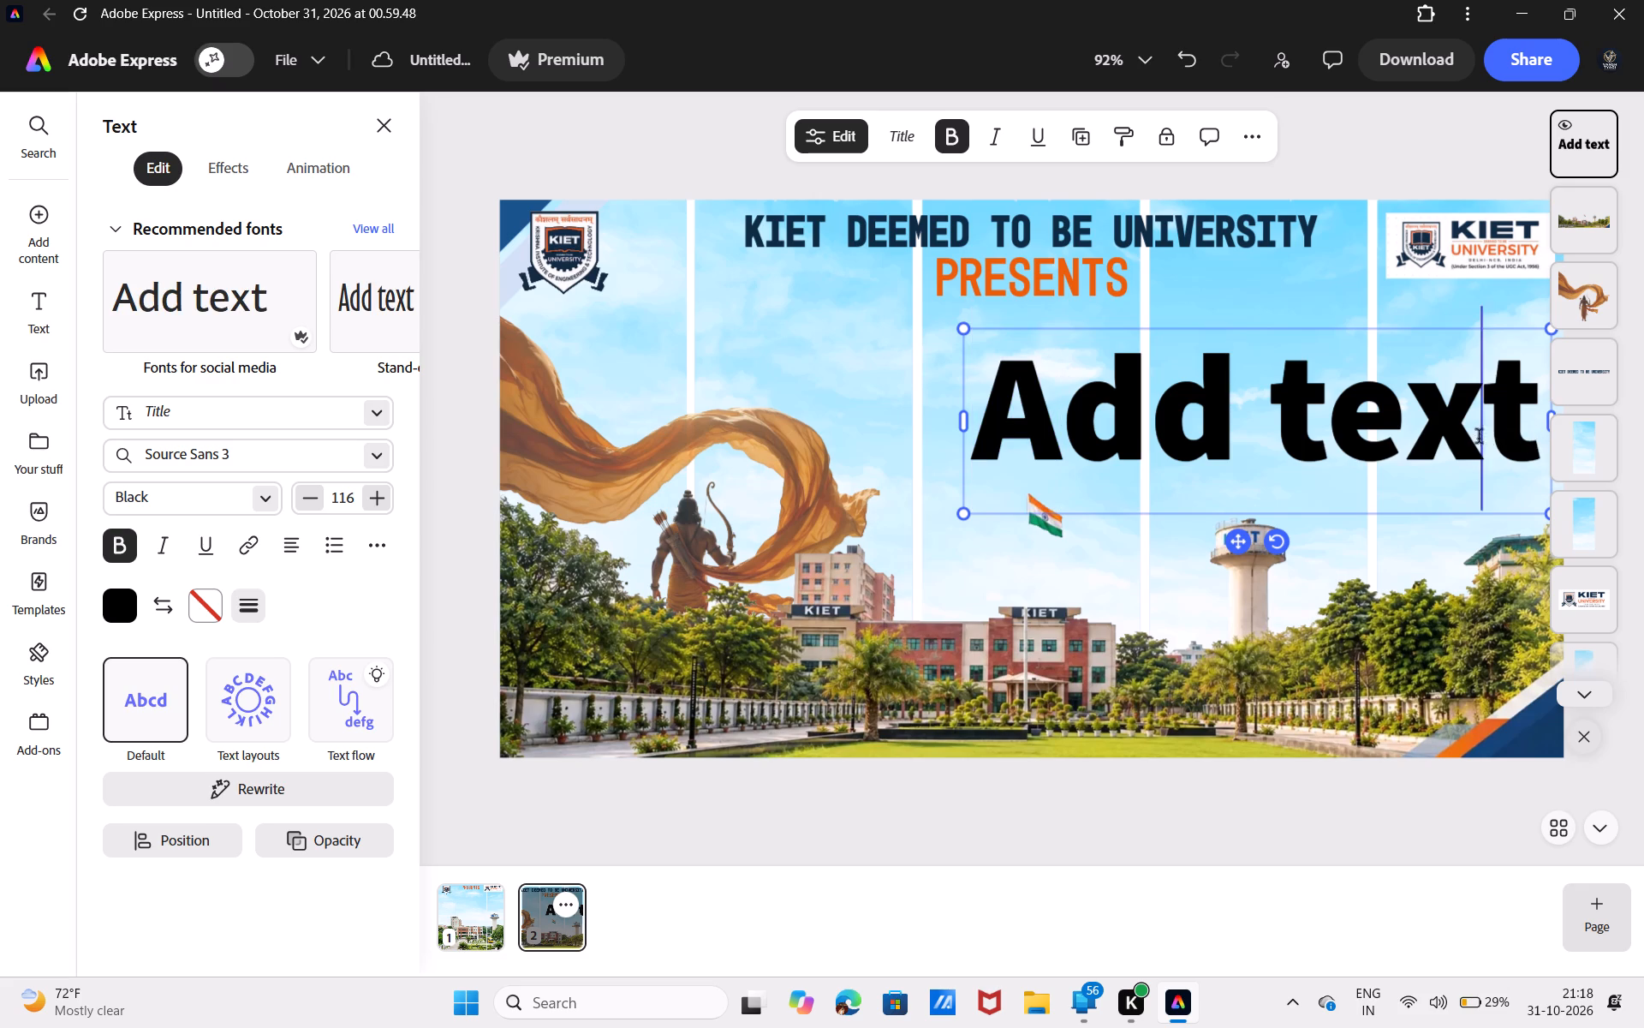
{"action": "left_click_drag", "start_coordinate": [1479, 439], "coordinate": [1513, 432]}
{"action": "left_click", "coordinate": [1513, 432]}
{"action": "key", "text": "BackSpace"}
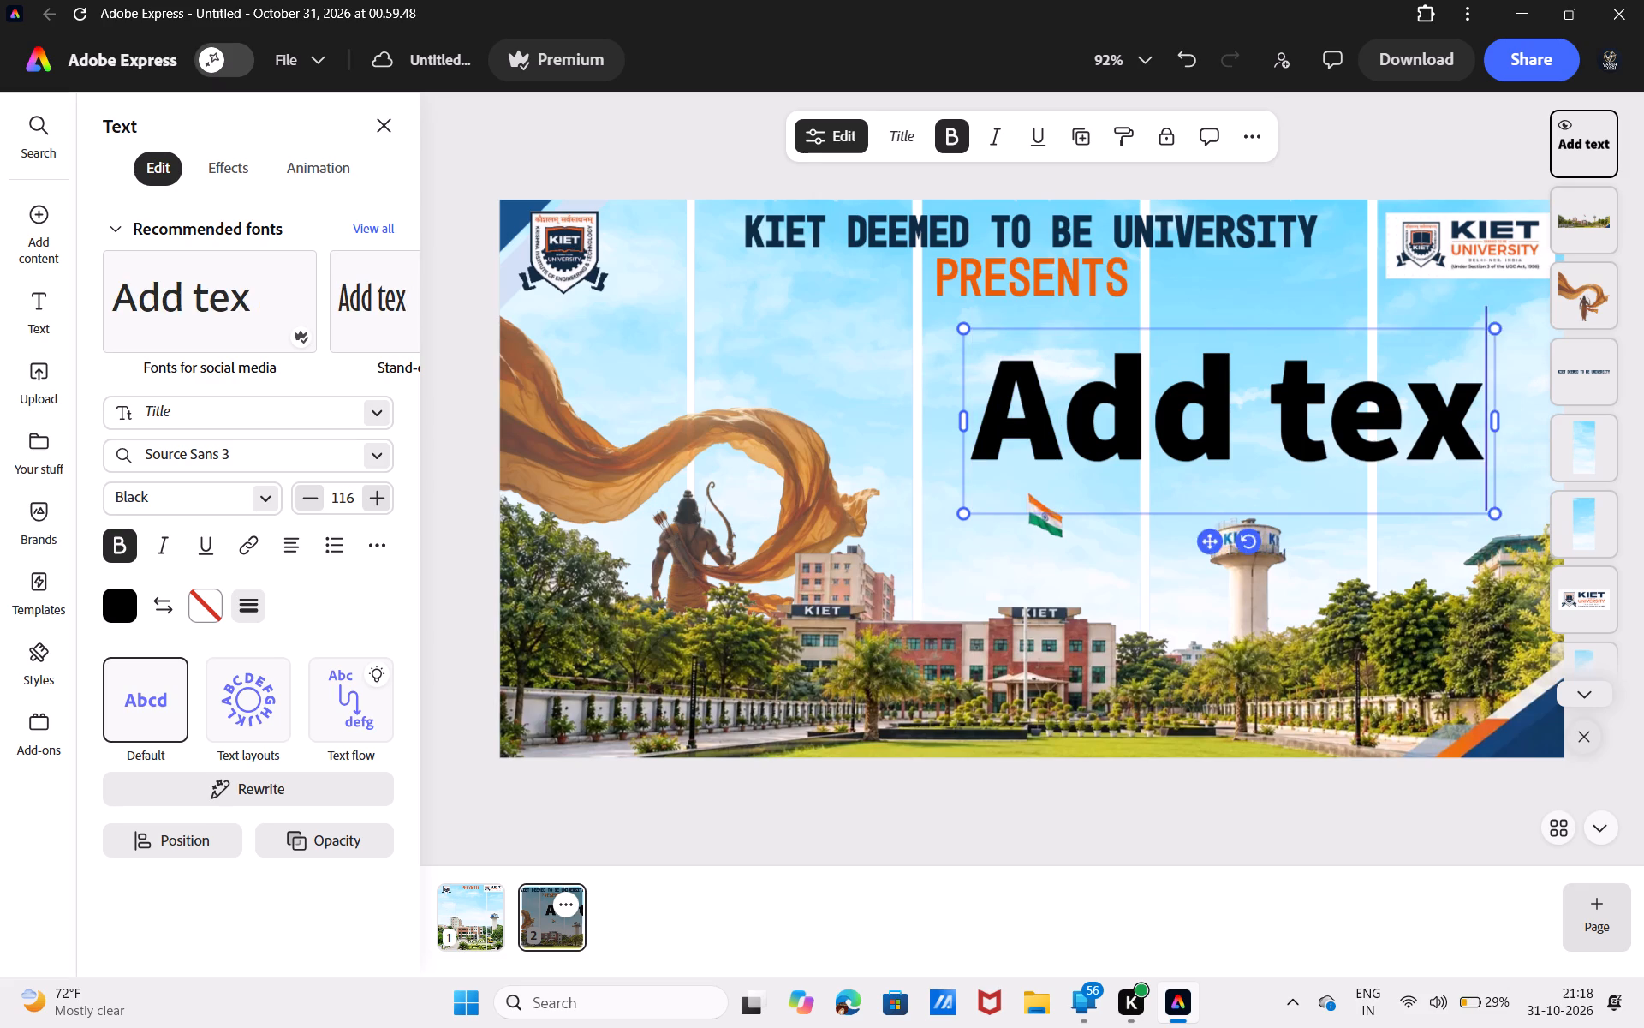
{"action": "key", "text": "BackSpace"}
{"action": "key", "text": "BackSpace"}
{"action": "key", "text": "BackSpace"}
{"action": "key", "text": "BackSpace"}
{"action": "key", "text": "BackSpace"}
{"action": "key", "text": "BackSpace"}
{"action": "key", "text": "BackSpace"}
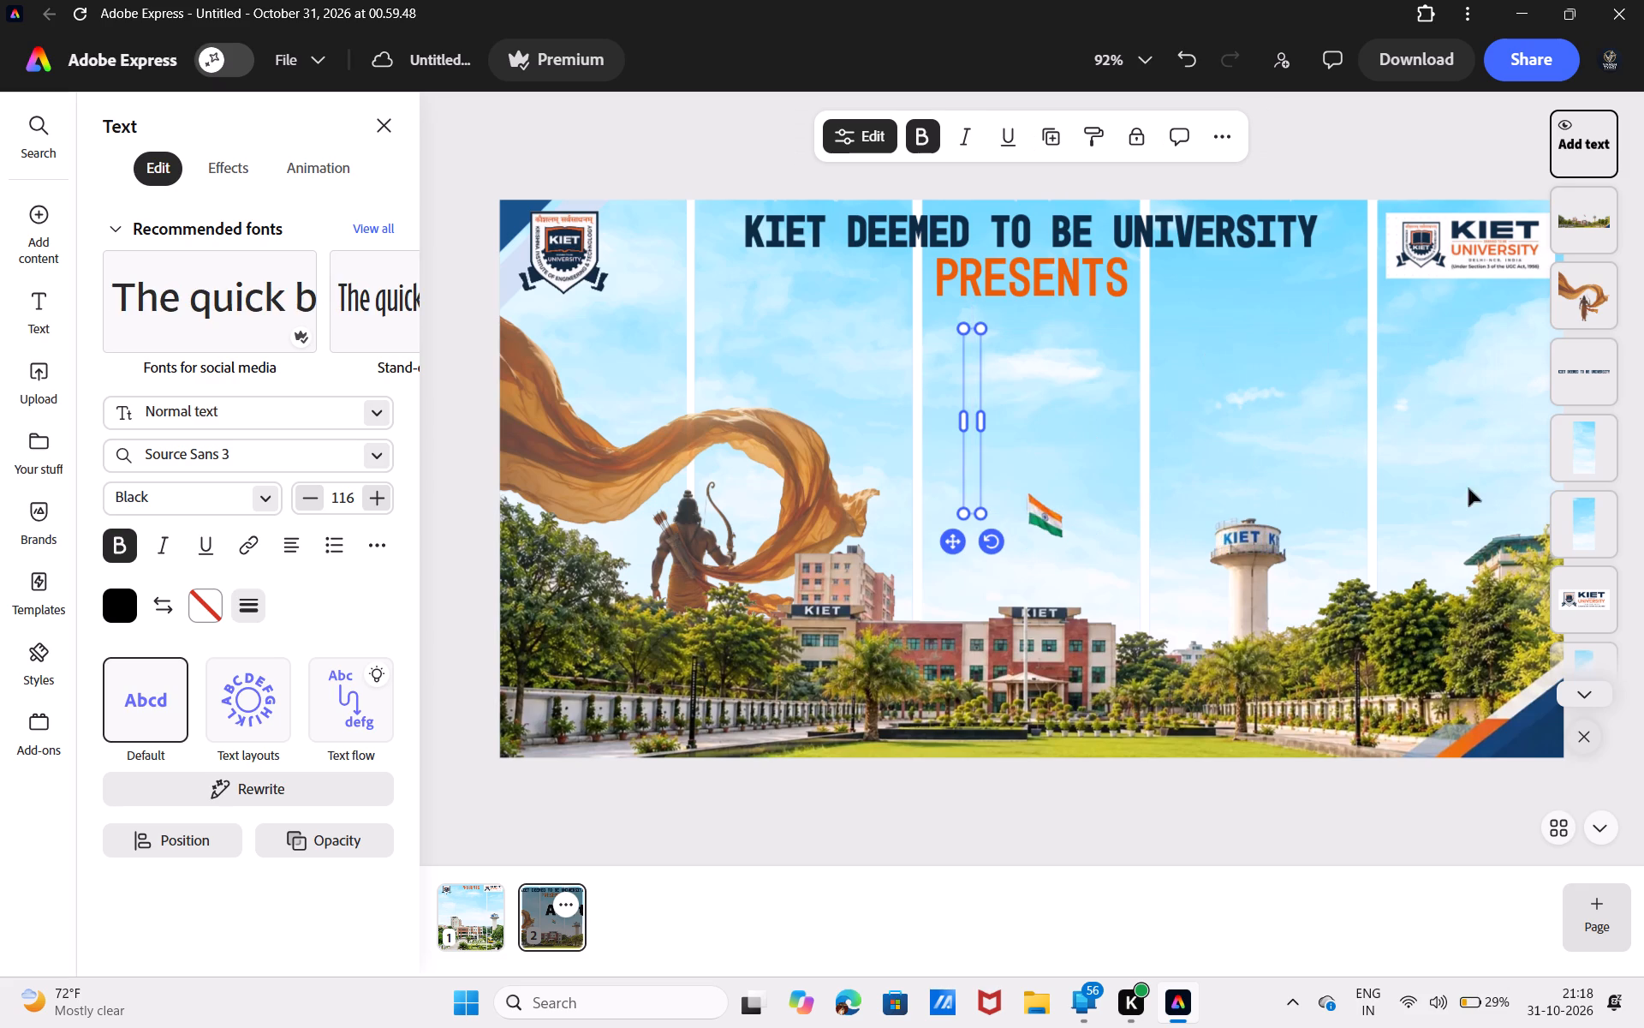
Shift the empty text box left toward the archer's cloth and enter "deepawali".
{"action": "left_click_drag", "start_coordinate": [959, 544], "coordinate": [871, 548]}
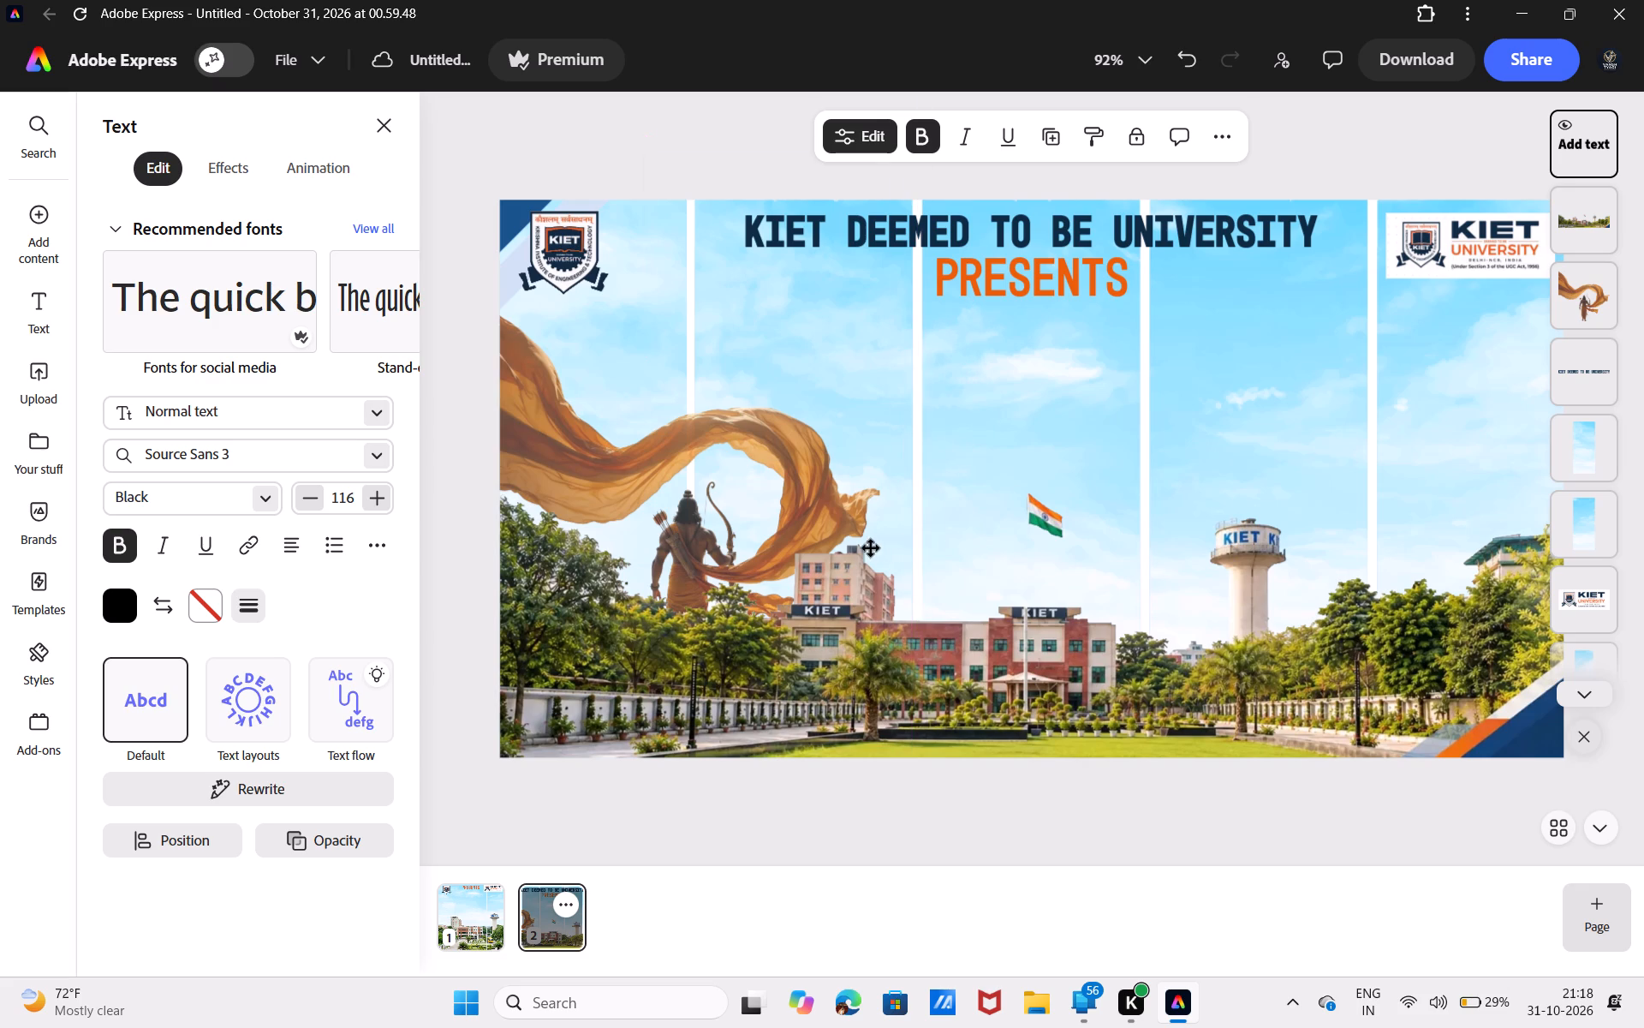
{"action": "left_click_drag", "start_coordinate": [871, 548], "coordinate": [852, 548]}
{"action": "left_click_drag", "start_coordinate": [875, 517], "coordinate": [856, 461]}
{"action": "left_click_drag", "start_coordinate": [870, 514], "coordinate": [863, 477]}
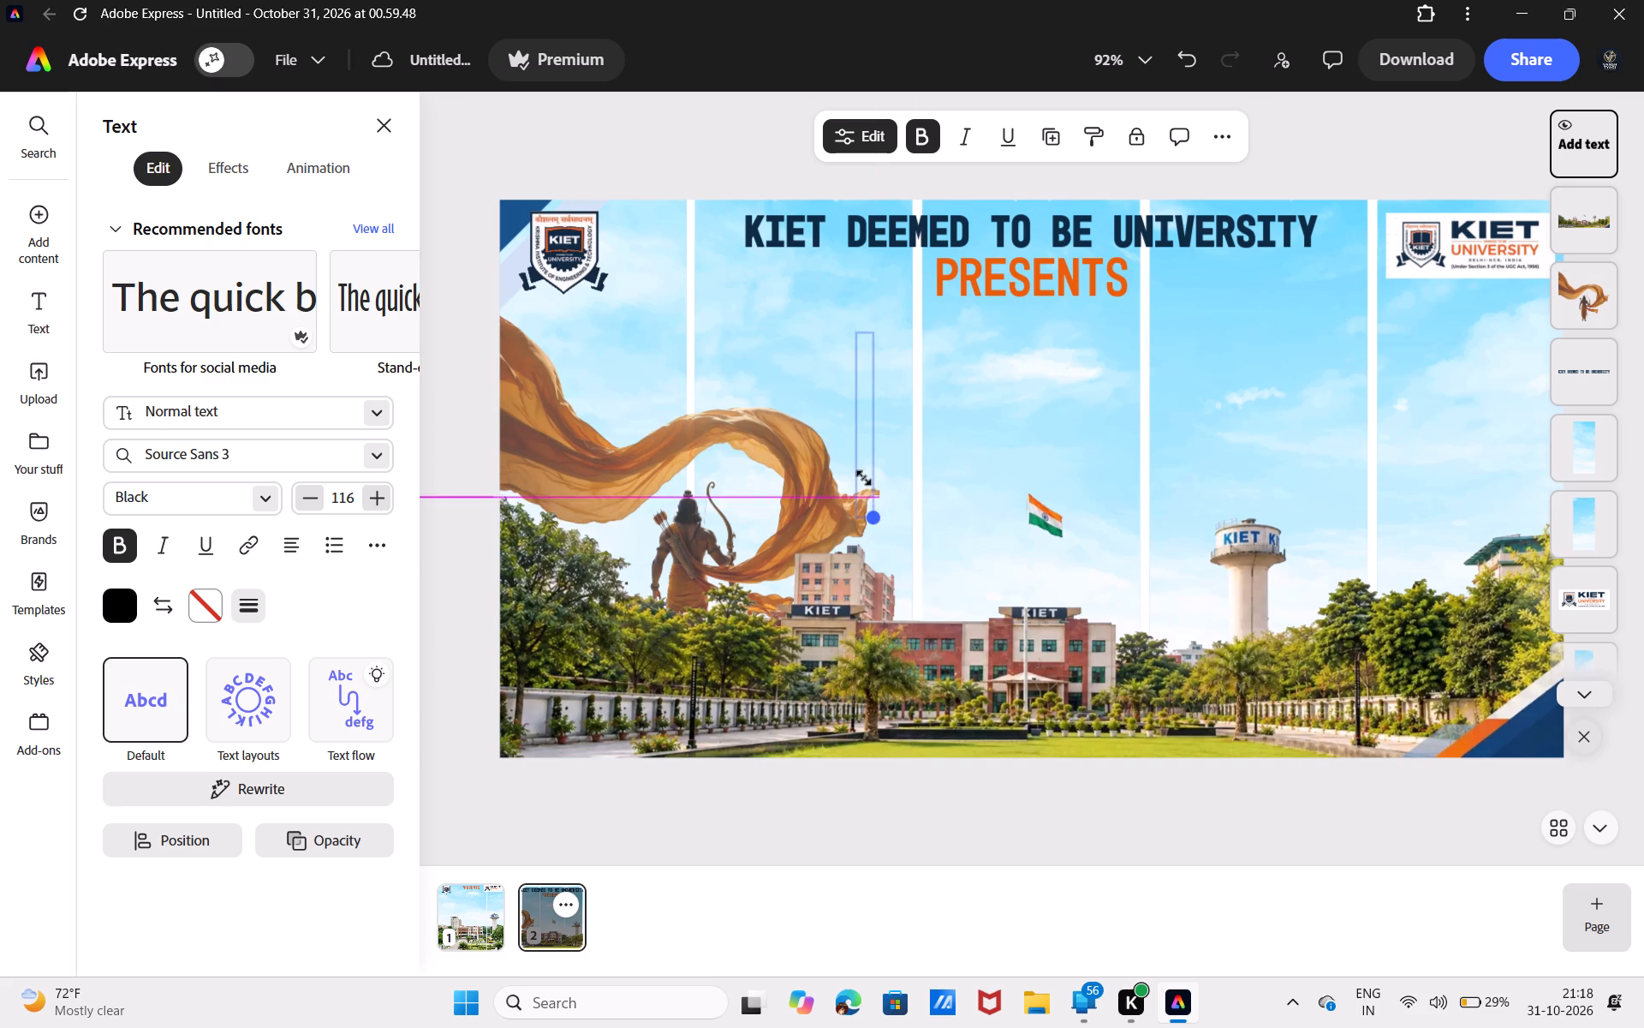
{"action": "left_click_drag", "start_coordinate": [863, 477], "coordinate": [863, 474]}
{"action": "key", "text": "d"}
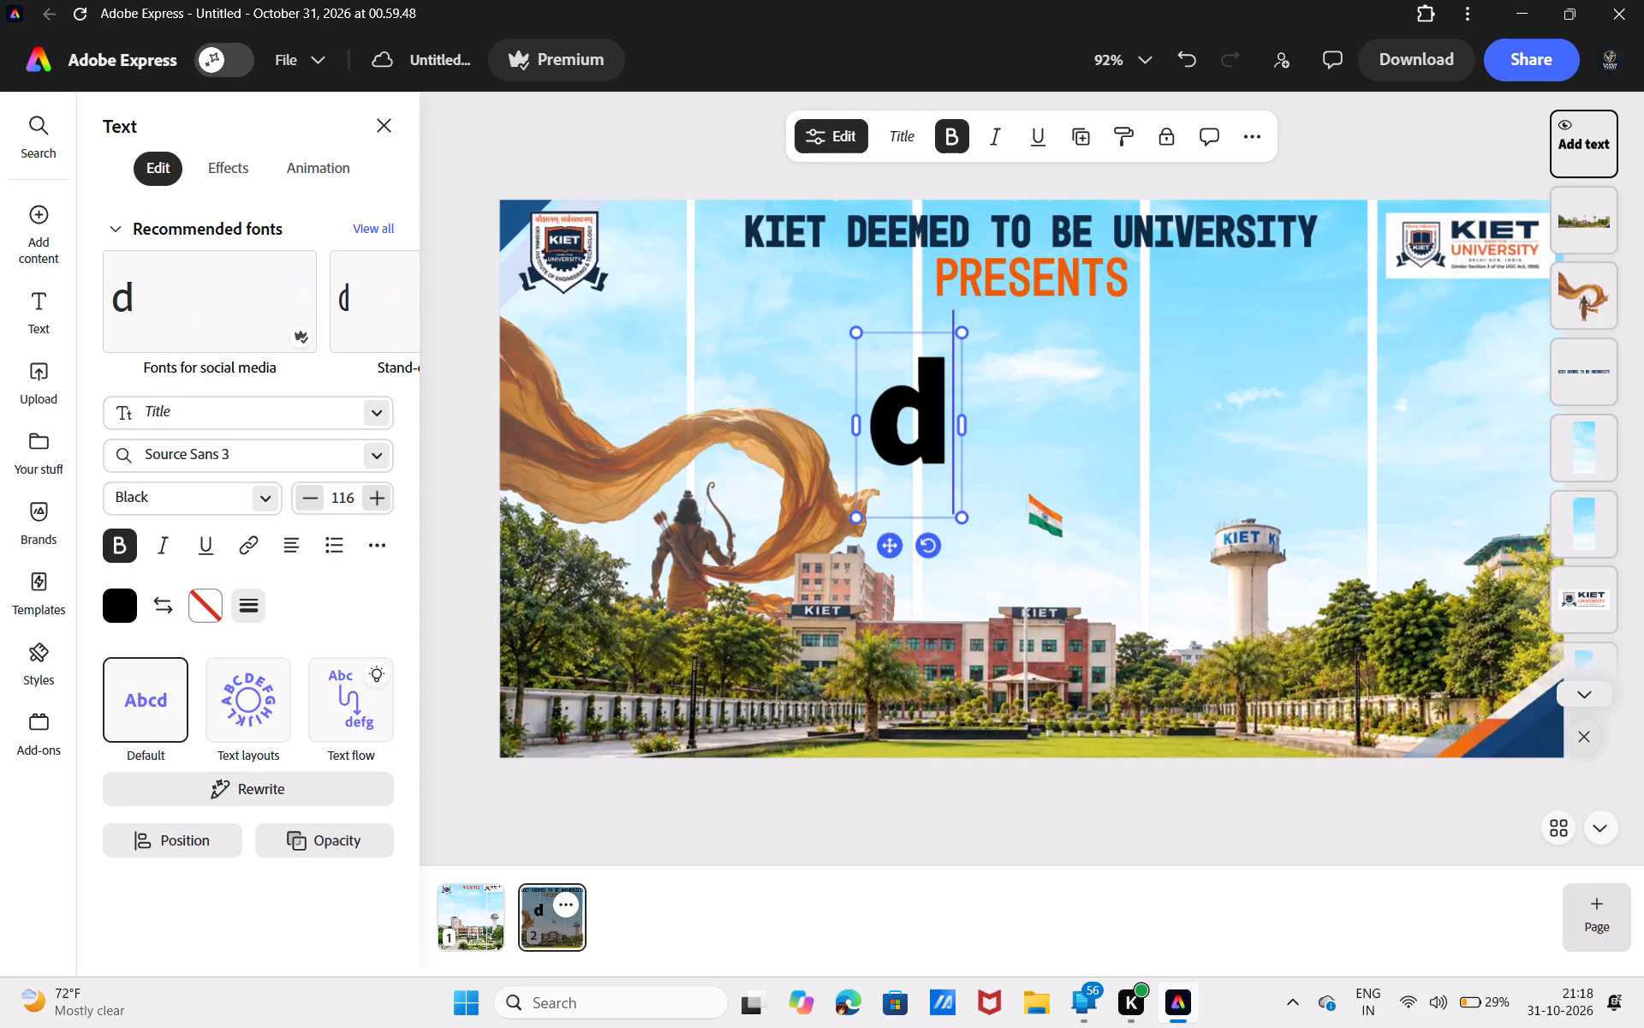
{"action": "type", "text": "ee"}
{"action": "type", "text": "pawali"}
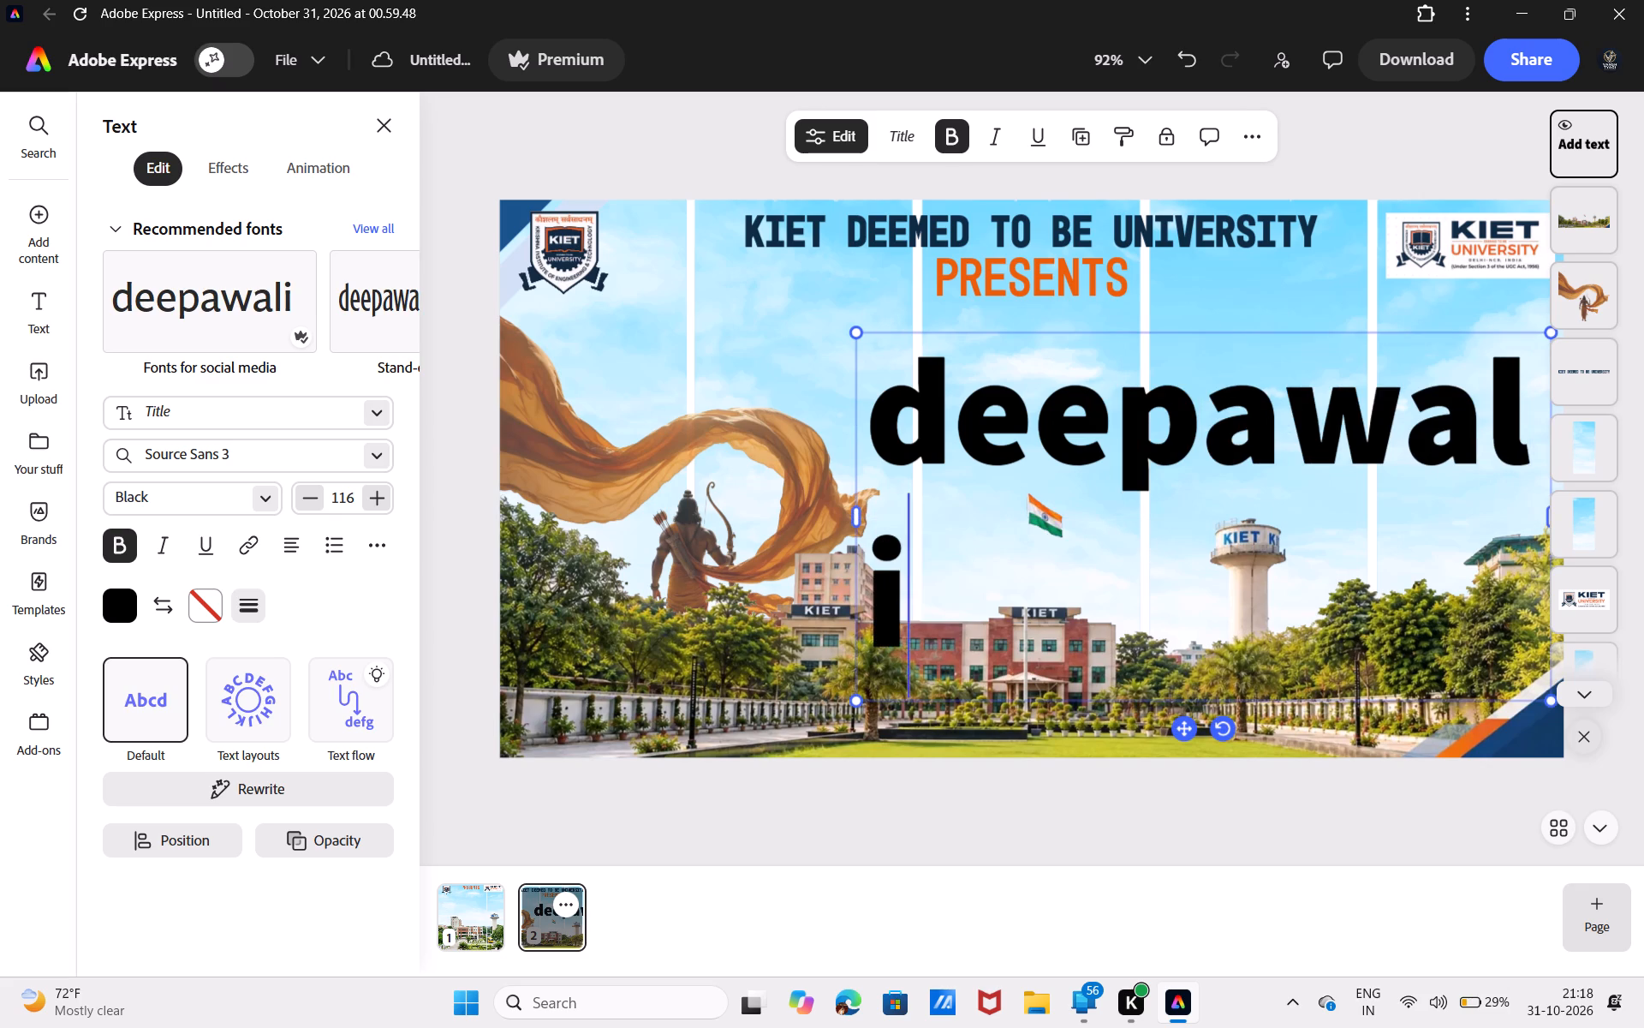
Move the "deepawali" text beneath PRESENTS and widen its box so the word fits on one line.
{"action": "left_click_drag", "start_coordinate": [1180, 730], "coordinate": [1013, 686]}
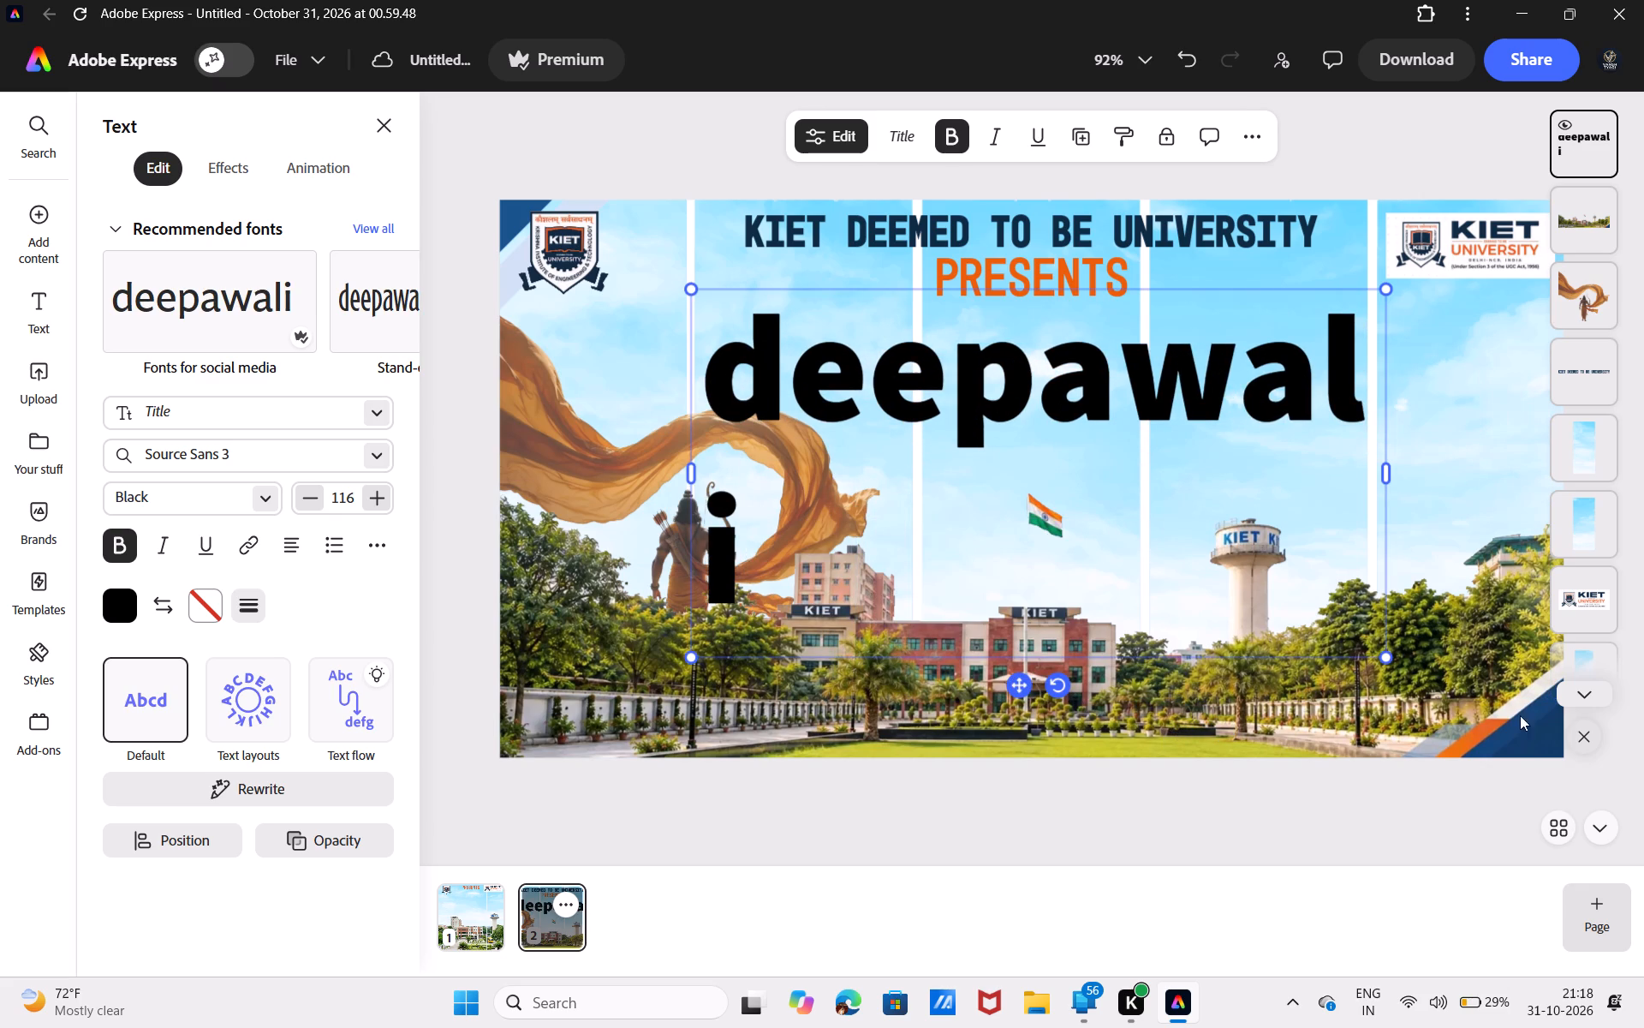
{"action": "left_click_drag", "start_coordinate": [1387, 483], "coordinate": [1448, 477]}
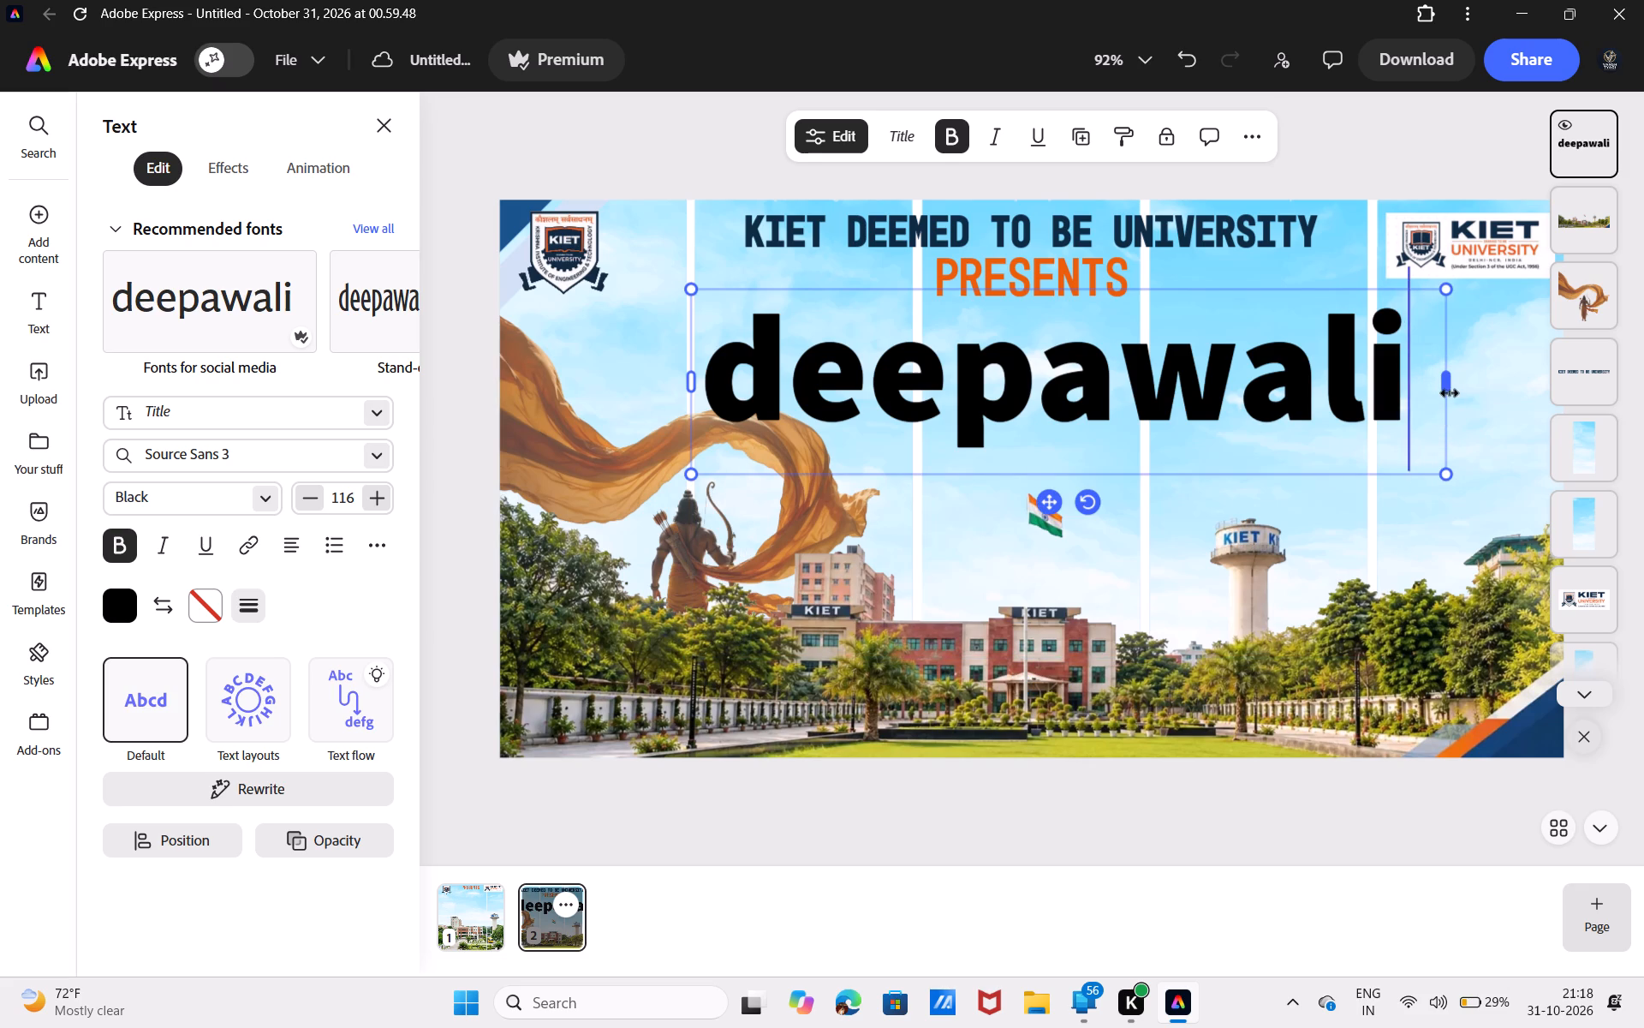
{"action": "left_click_drag", "start_coordinate": [1449, 392], "coordinate": [1428, 391]}
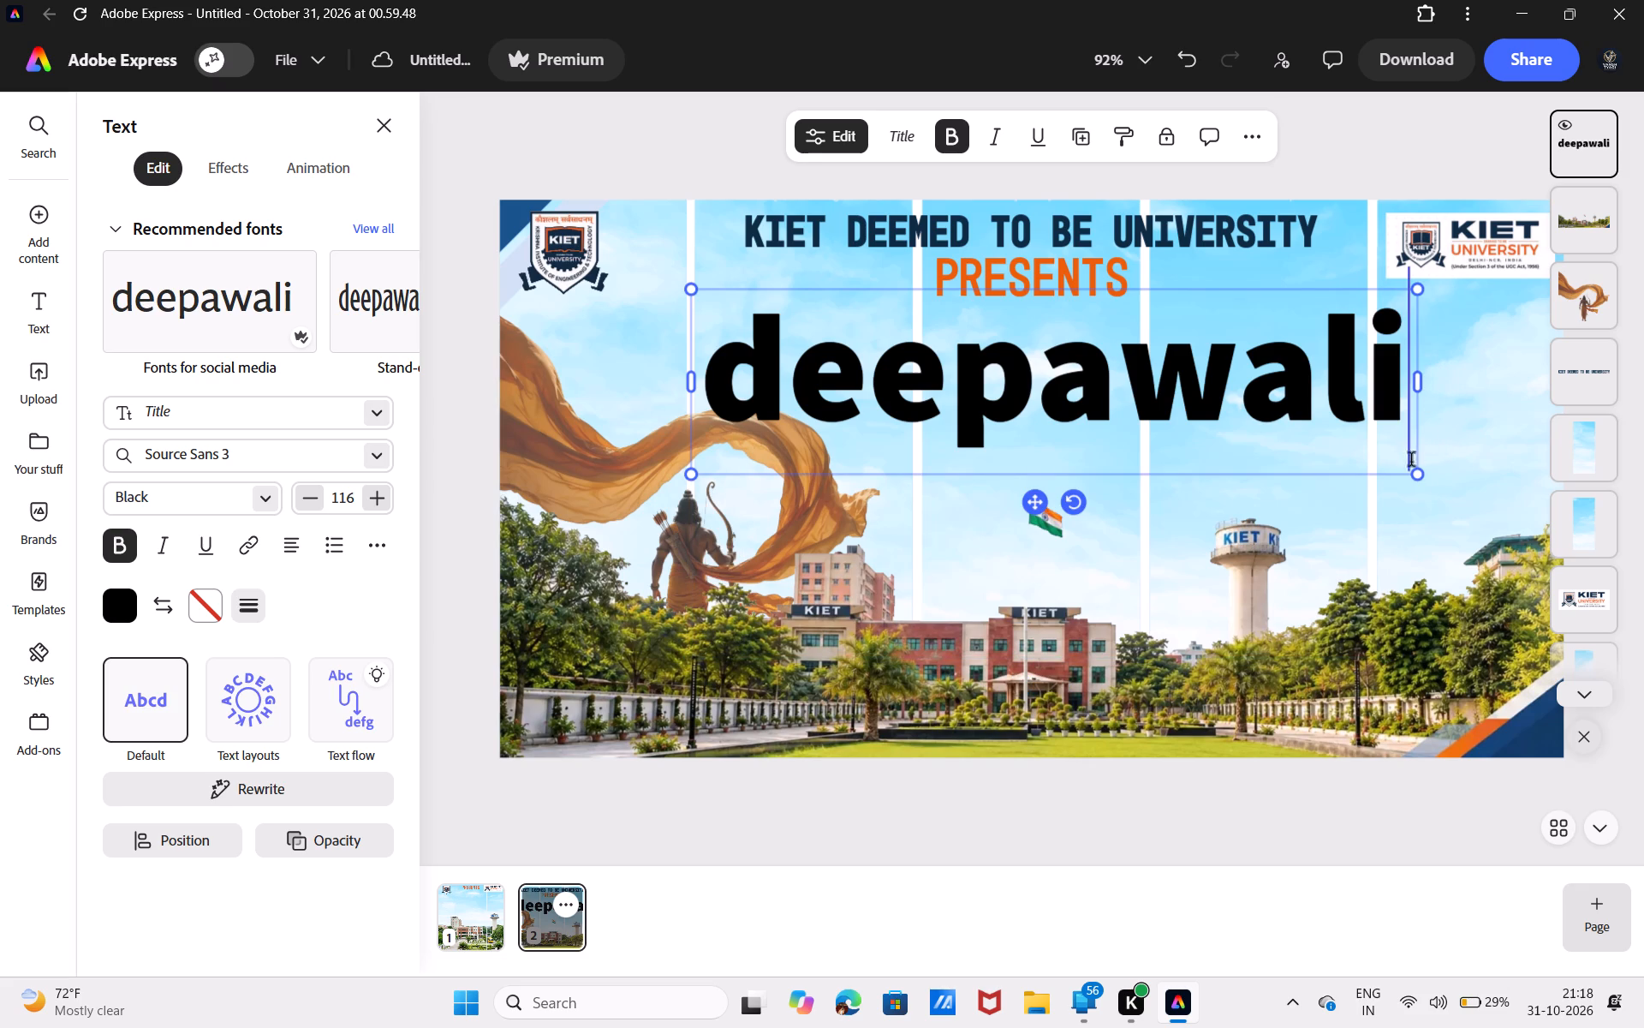
Scale the "deepawali" text down to font size 54.
{"action": "left_click_drag", "start_coordinate": [1420, 477], "coordinate": [1286, 413]}
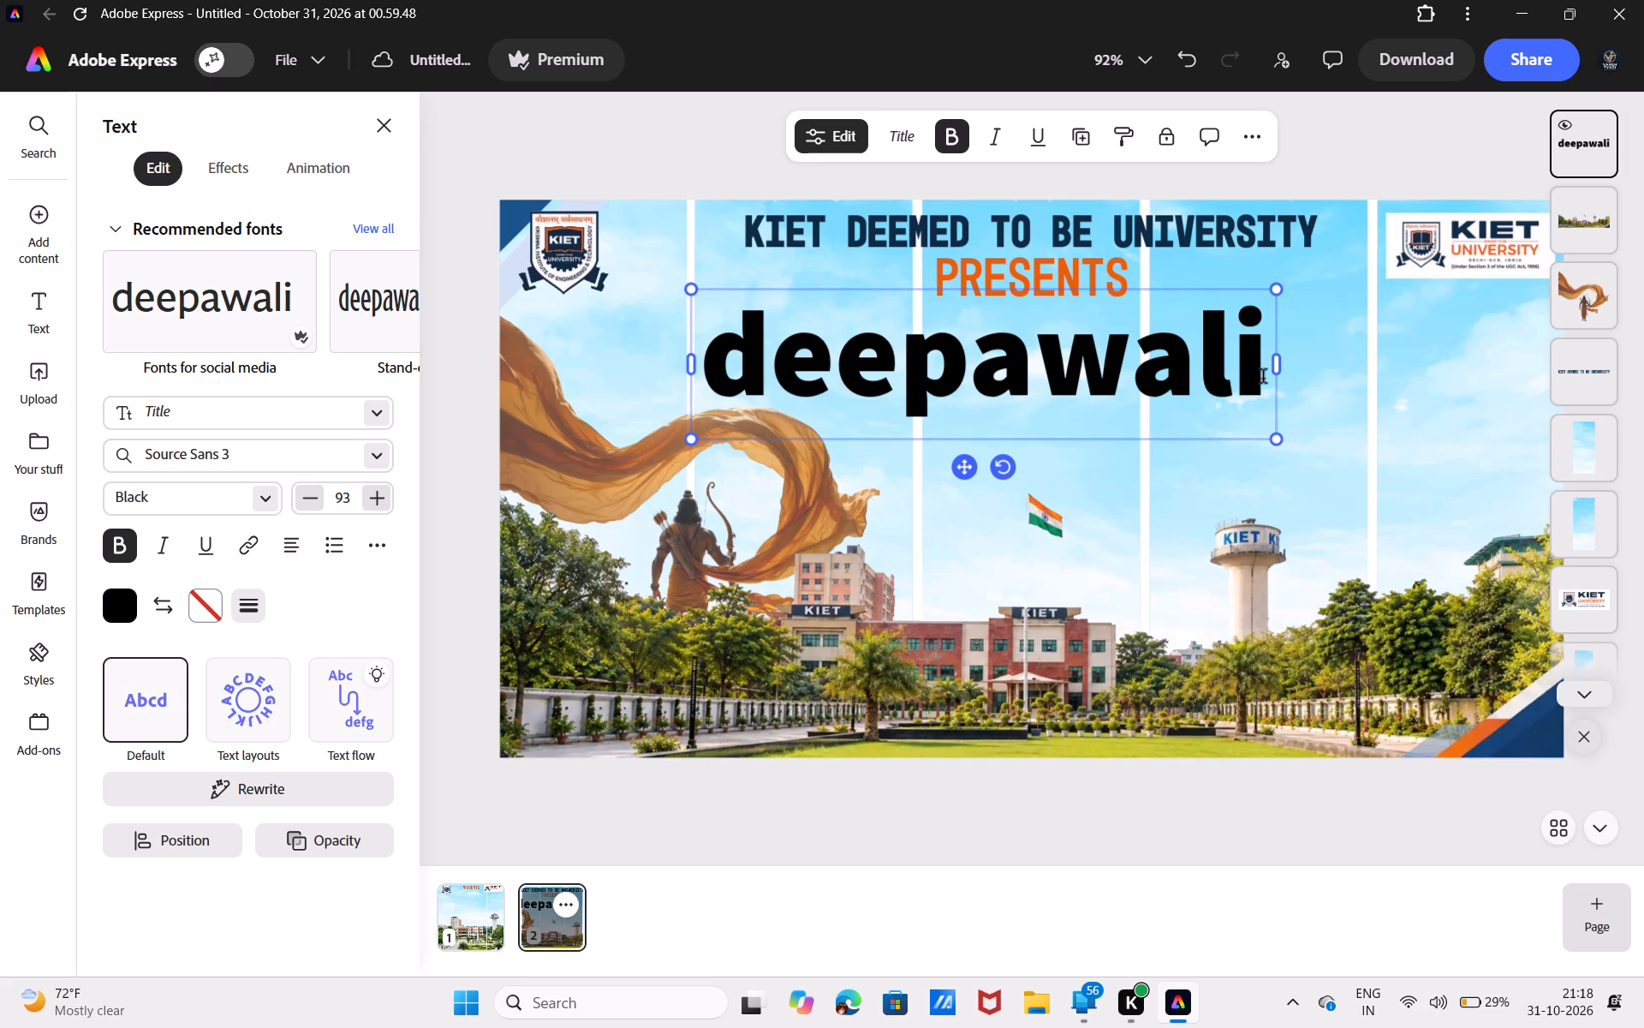
{"action": "left_click_drag", "start_coordinate": [1277, 445], "coordinate": [1036, 407]}
Extend the heading text to read "deepawali mahauatsav".
{"action": "key", "text": "space"}
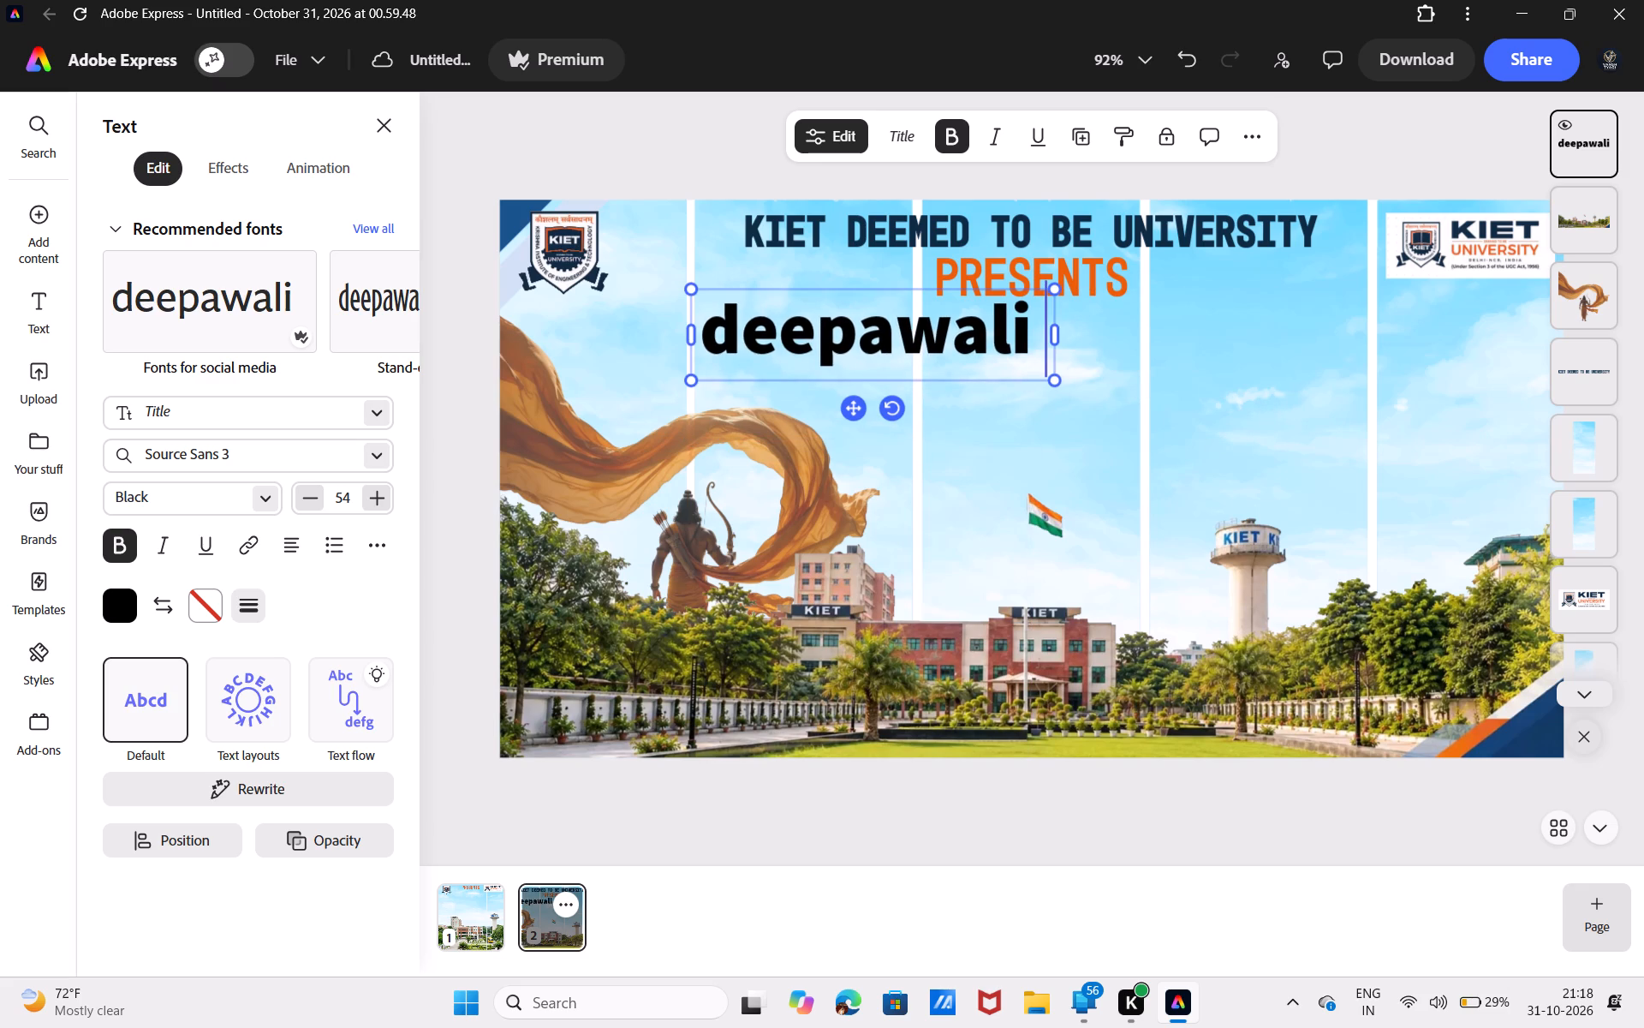
{"action": "type", "text": "maha"}
{"action": "type", "text": "uatsav"}
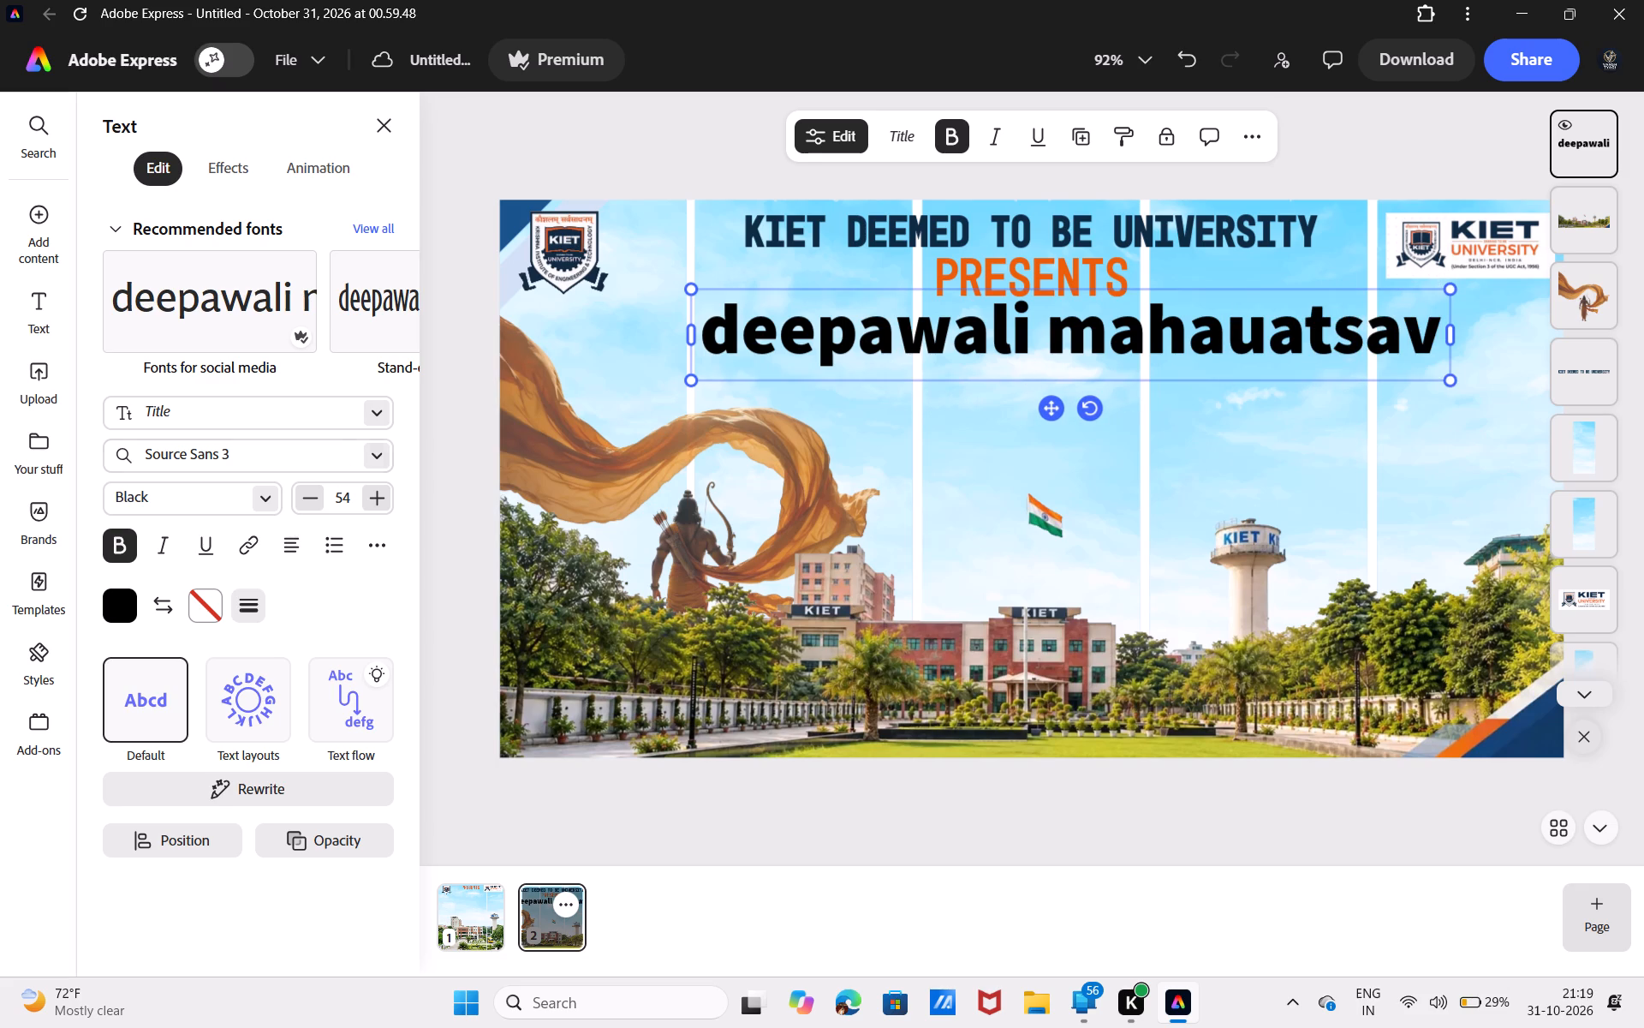
Set the "deepawali mahauatsav" heading in the Mono45 Headline Bold font.
{"action": "left_click", "coordinate": [372, 455]}
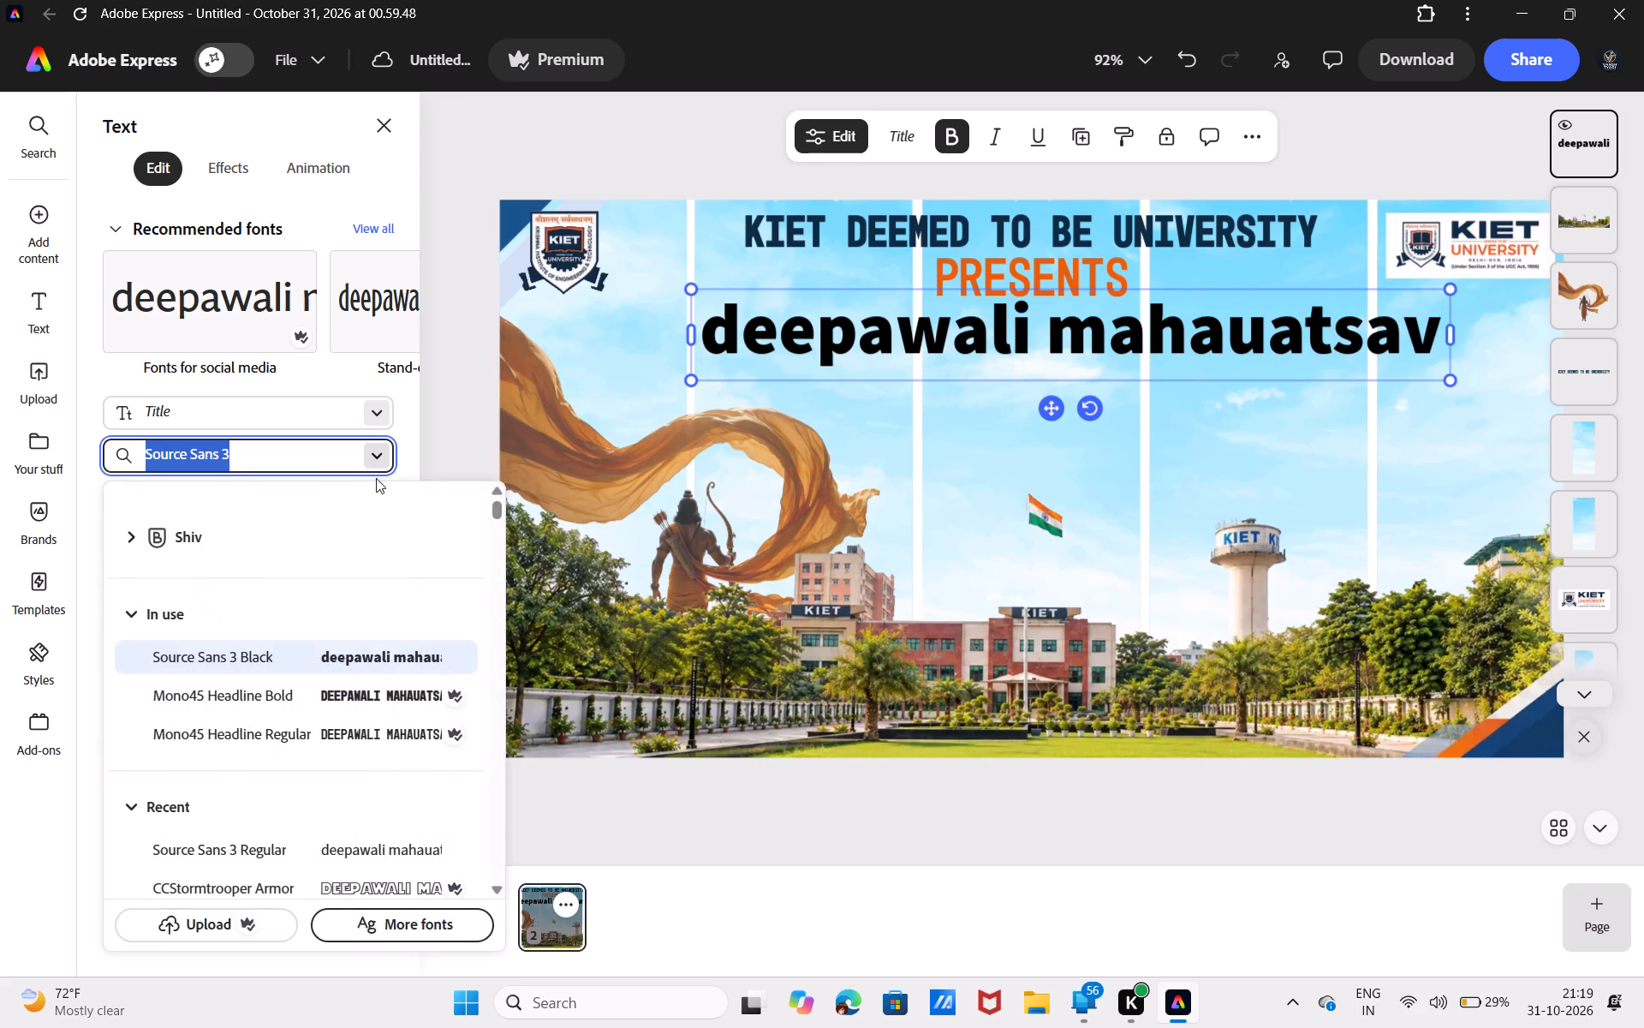
{"action": "left_click", "coordinate": [383, 697]}
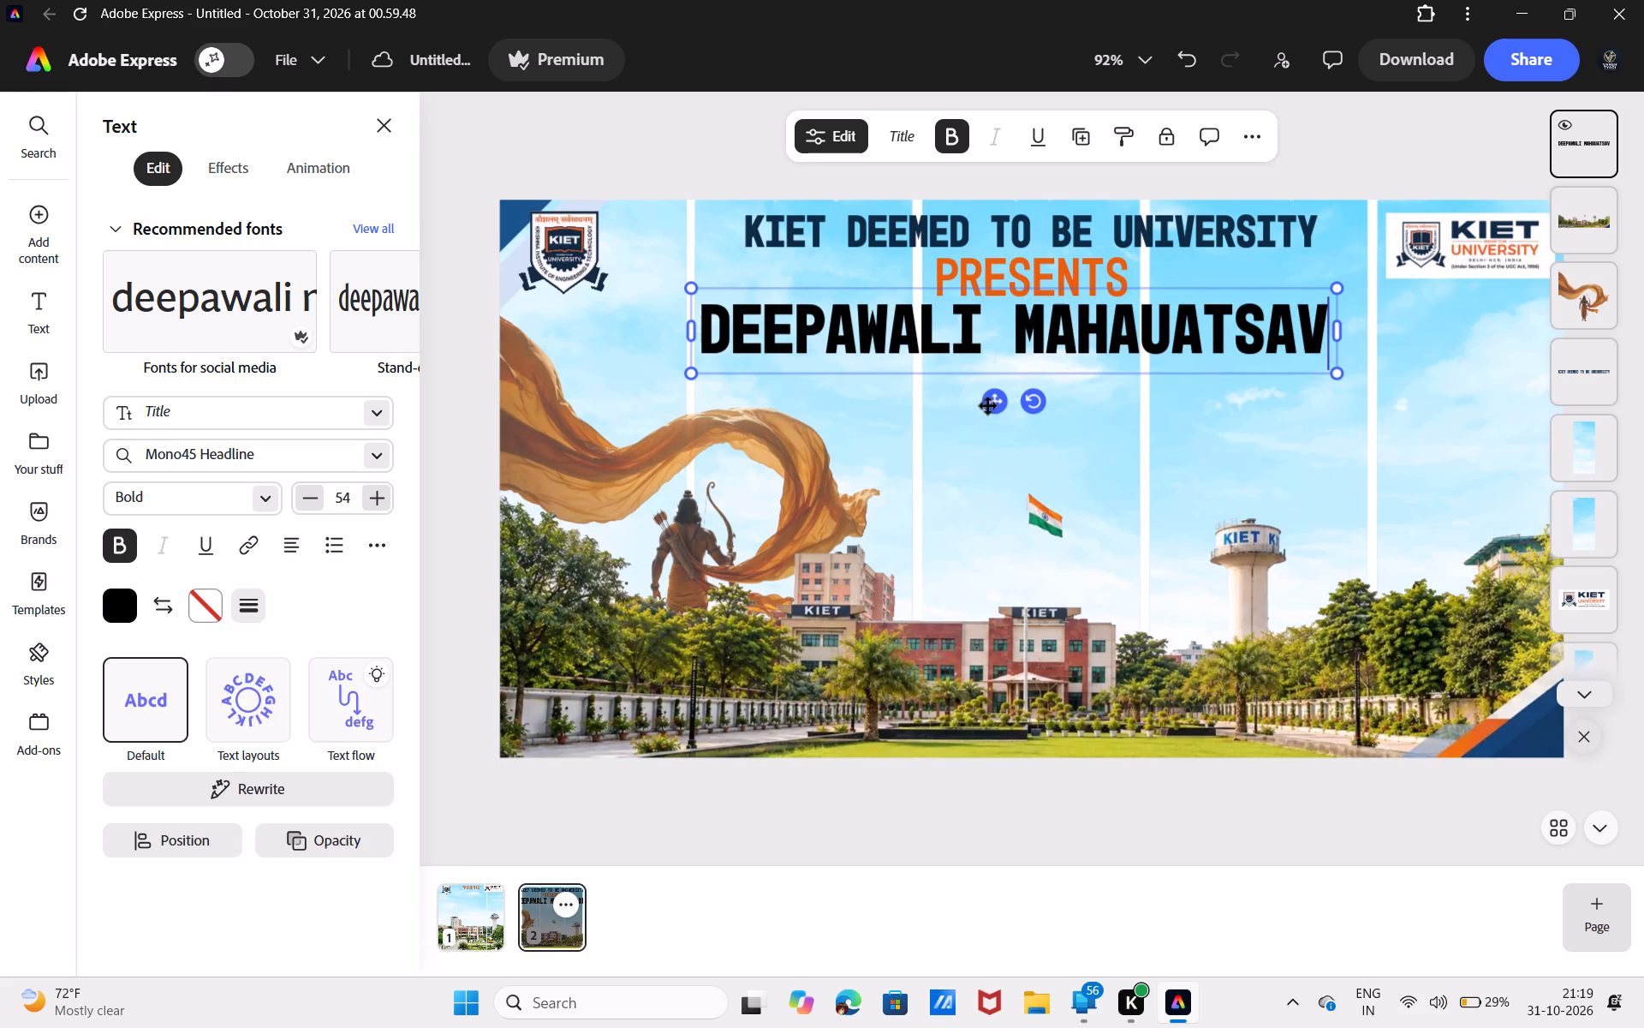
Move the DEEPAWALI MAHAUATSAV heading slightly down so it sits clear of PRESENTS, centred on the banner.
{"action": "left_click_drag", "start_coordinate": [988, 406], "coordinate": [1002, 436]}
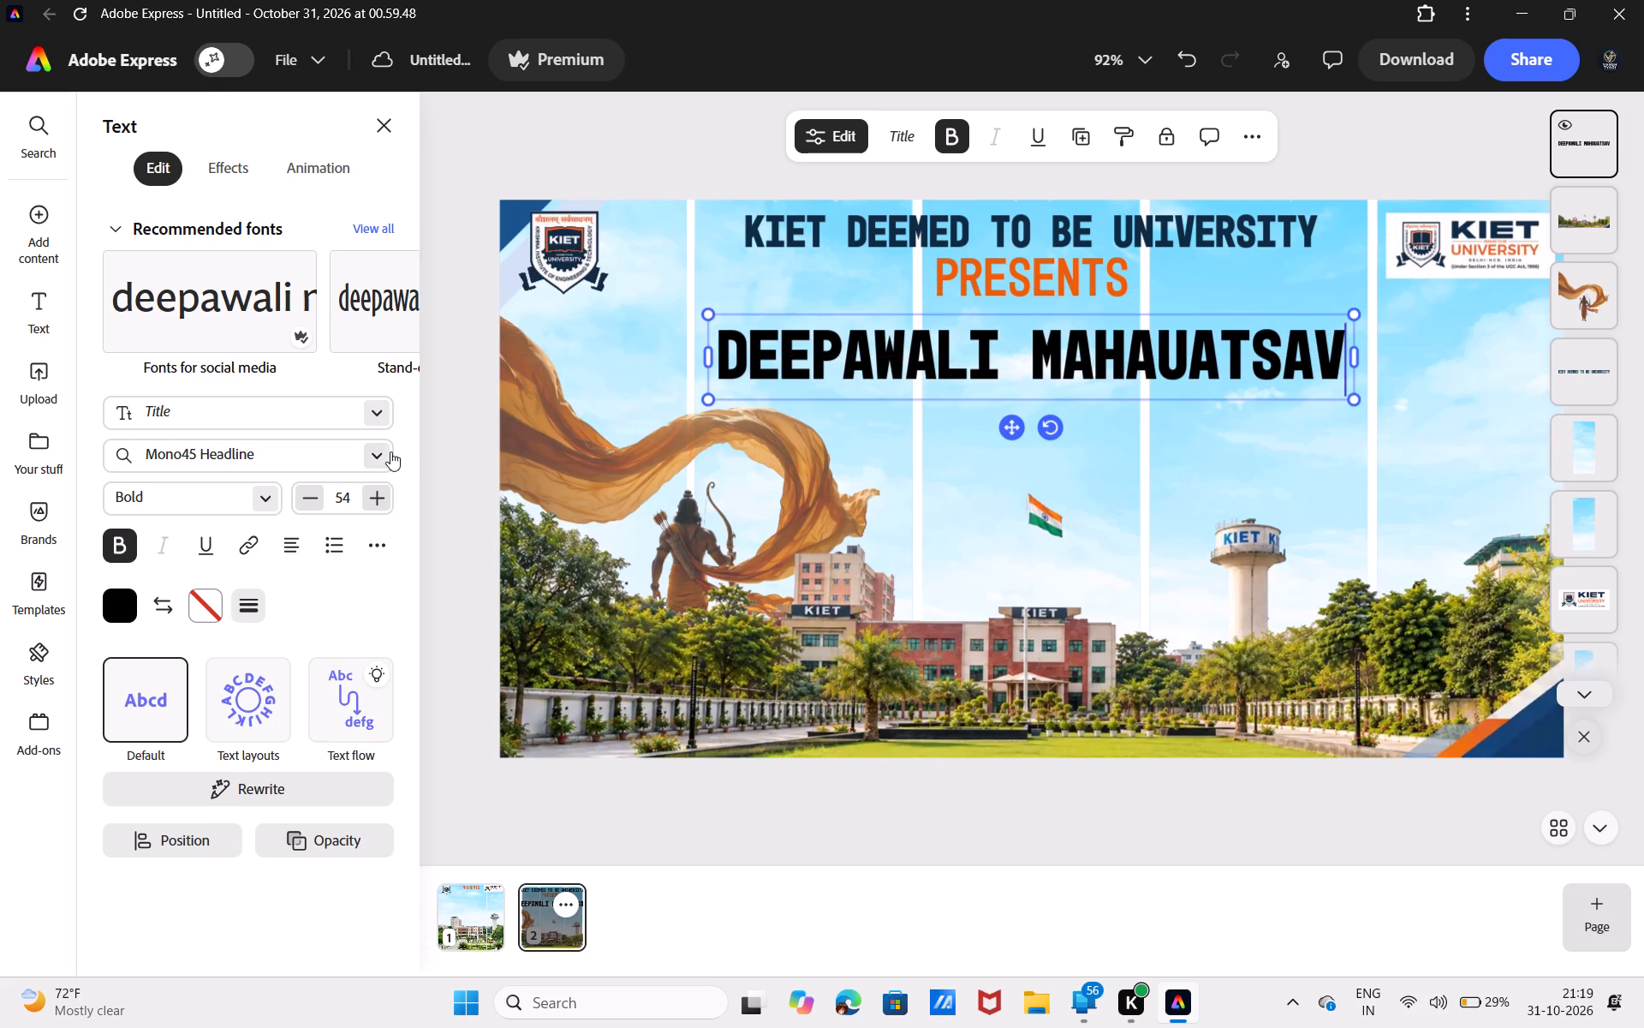
Browse the available fonts for an alternative typeface for the DEEPAWALI MAHAUATSAV heading.
{"action": "left_click", "coordinate": [379, 450]}
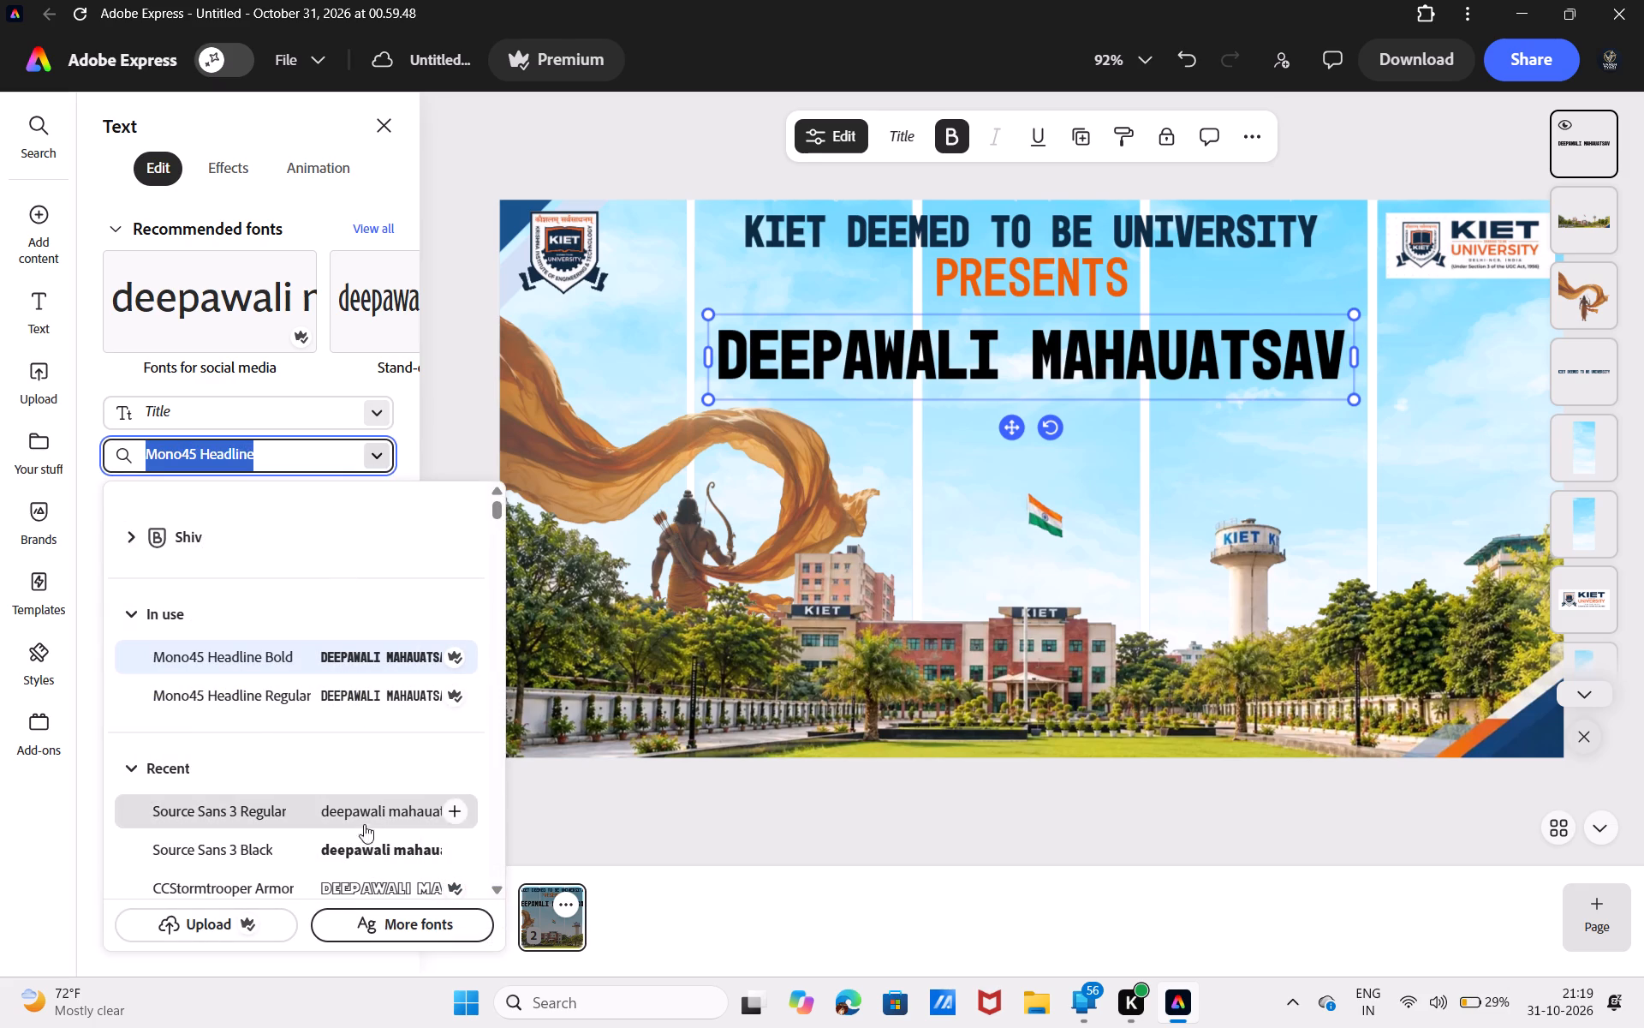
{"action": "scroll", "coordinate": [364, 829], "scroll_direction": "down", "scroll_amount": 1}
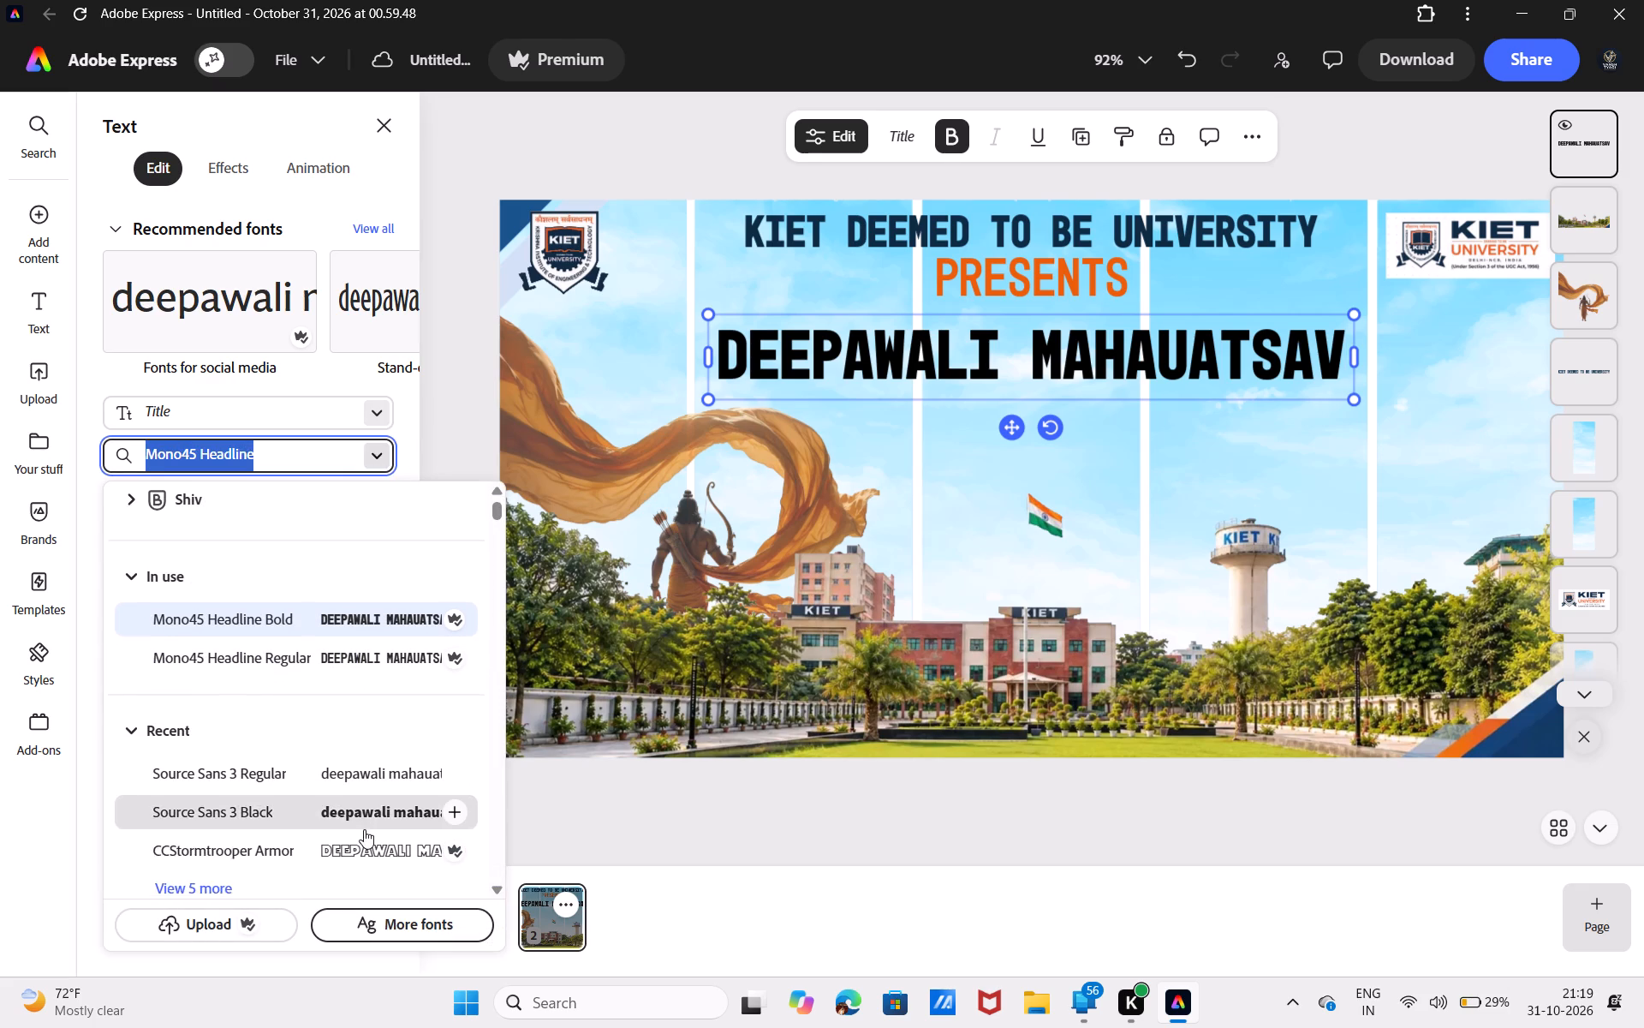
{"action": "scroll", "coordinate": [364, 829], "scroll_direction": "down", "scroll_amount": 1}
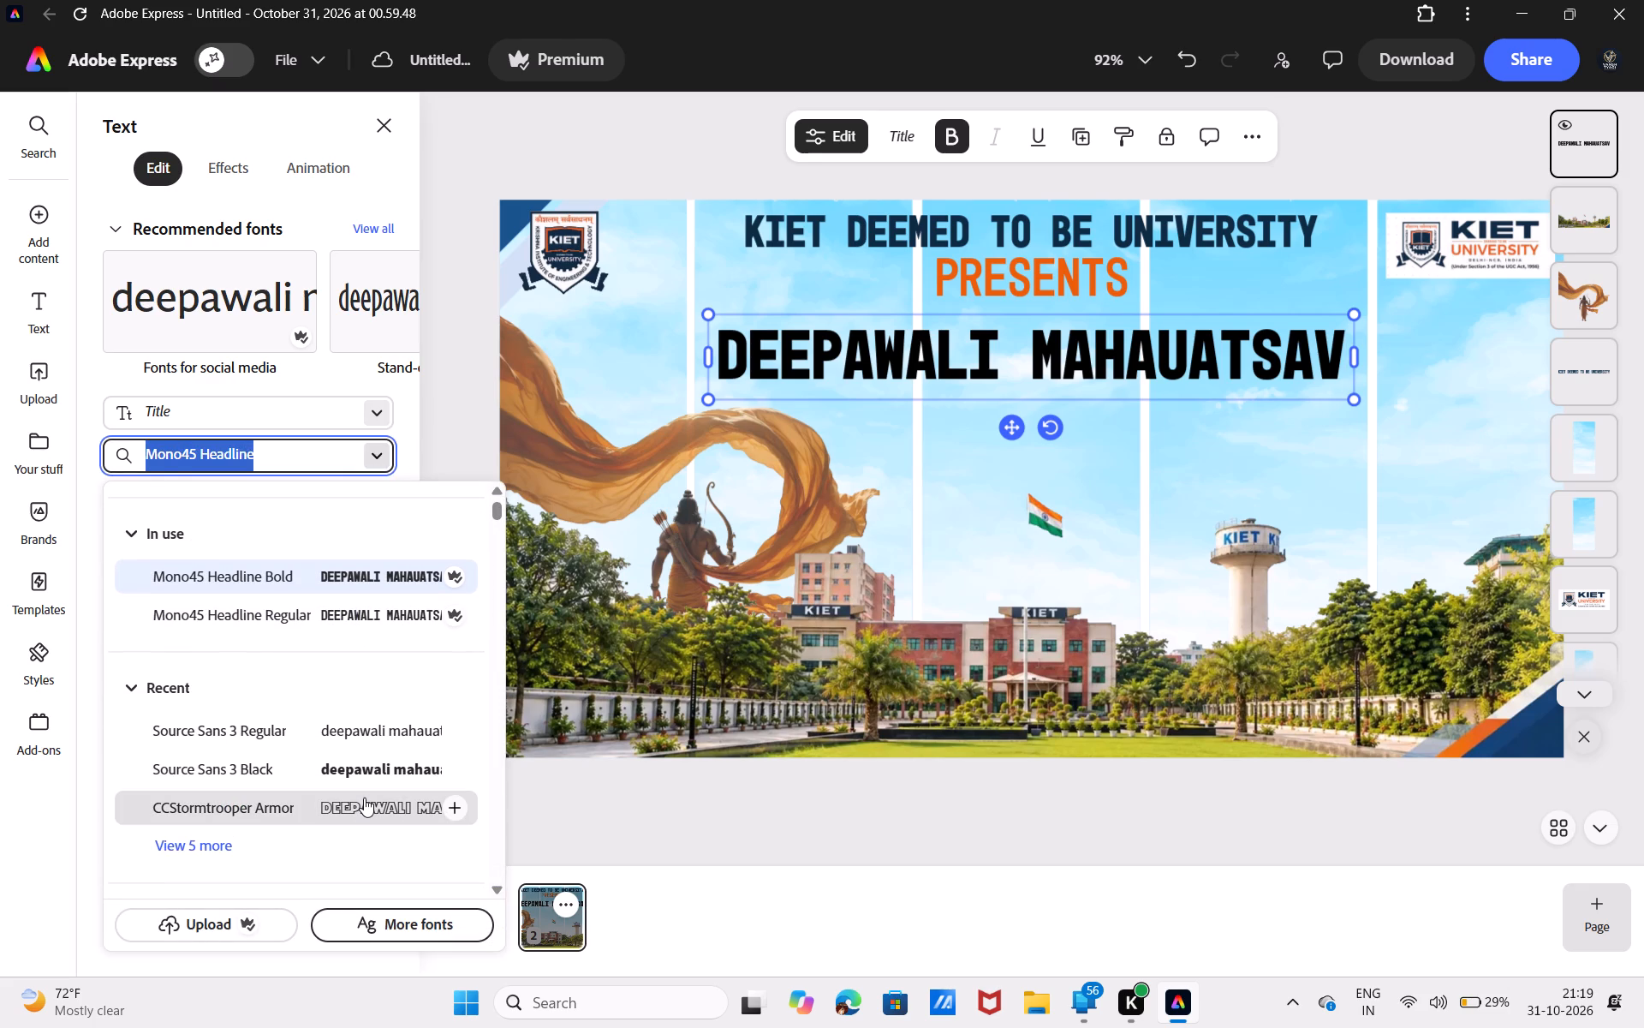
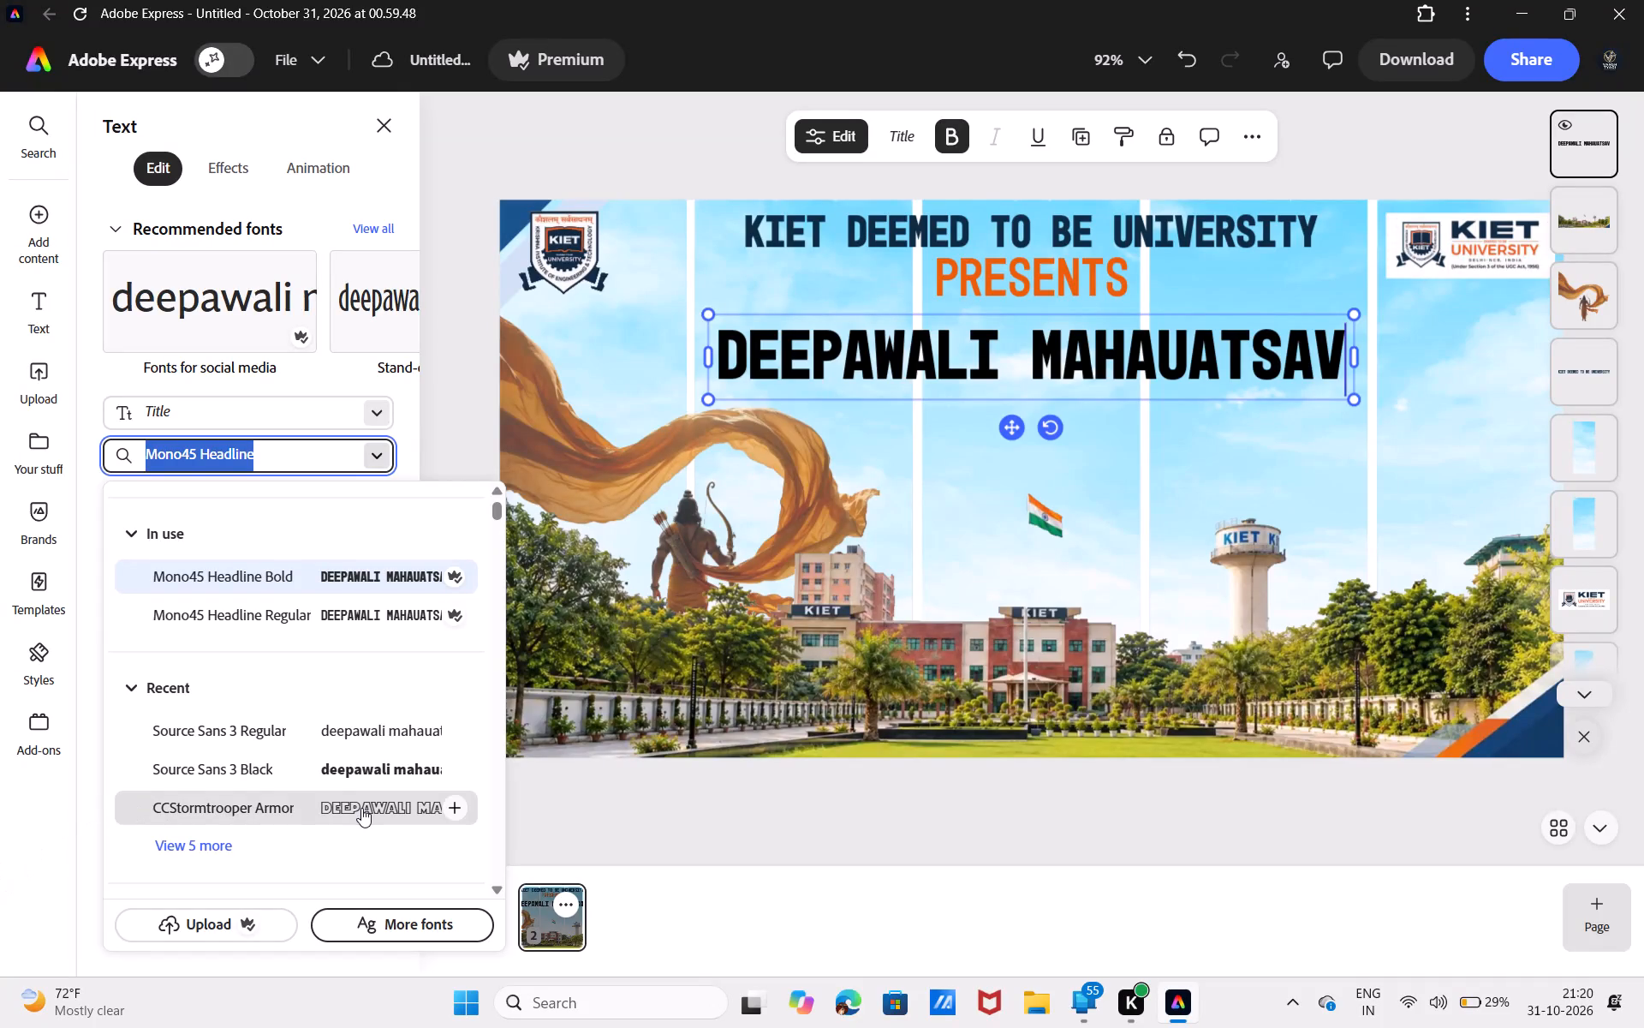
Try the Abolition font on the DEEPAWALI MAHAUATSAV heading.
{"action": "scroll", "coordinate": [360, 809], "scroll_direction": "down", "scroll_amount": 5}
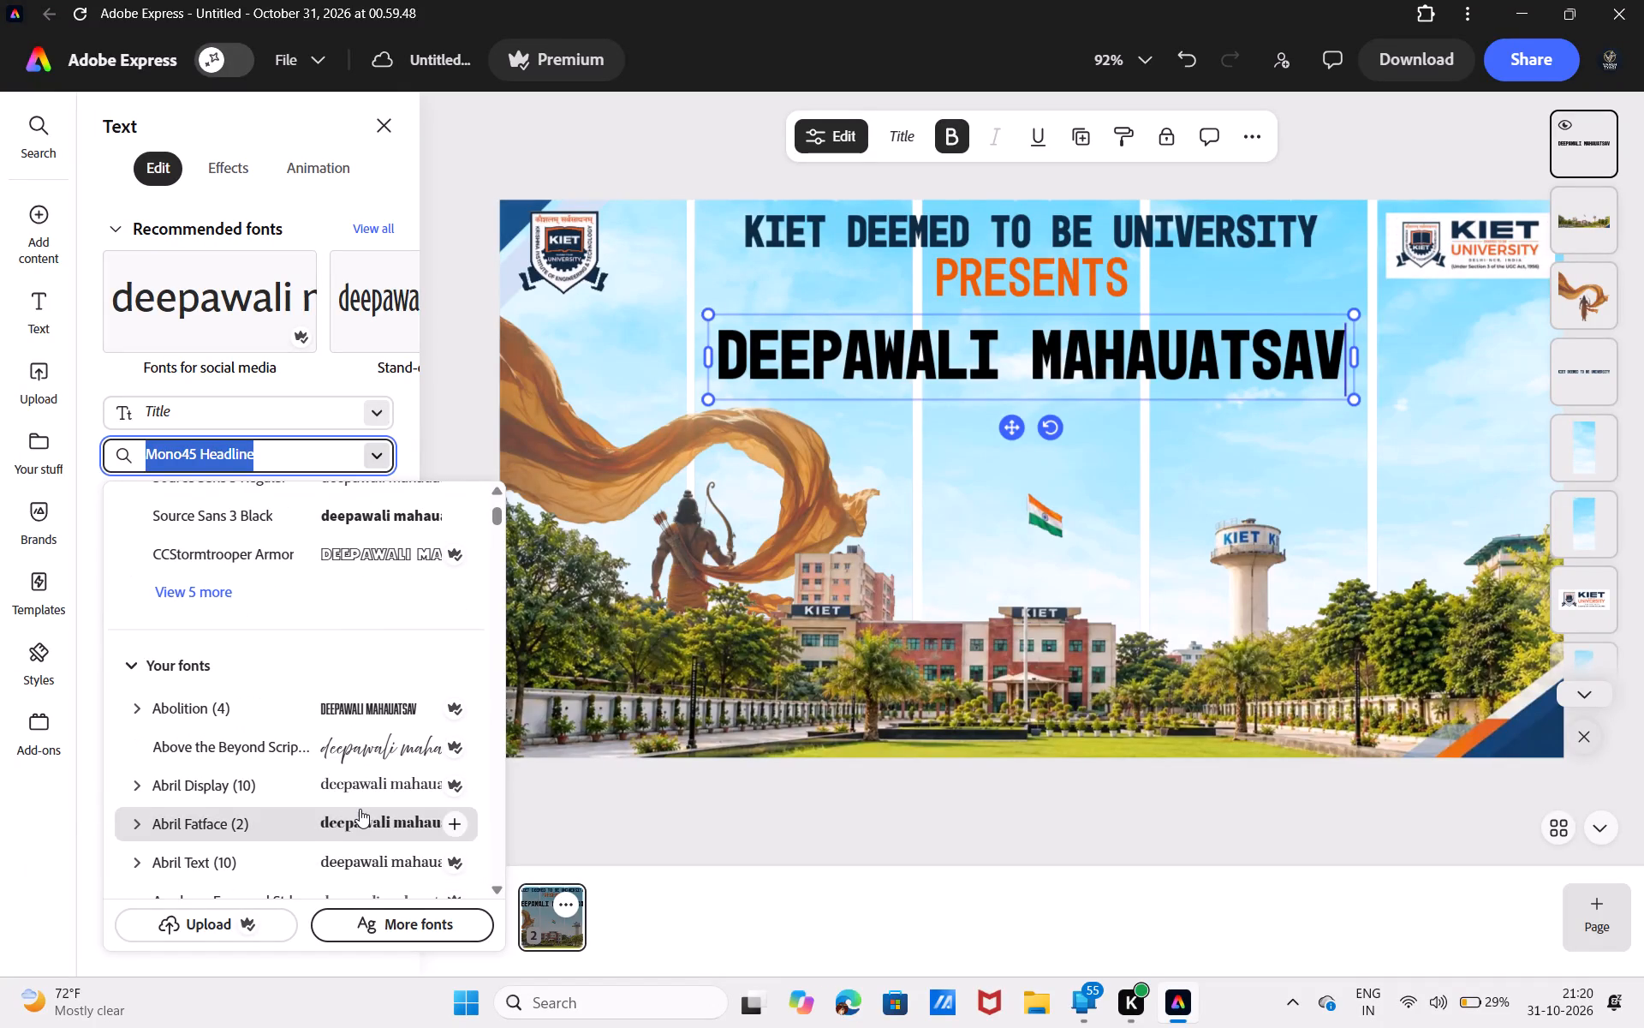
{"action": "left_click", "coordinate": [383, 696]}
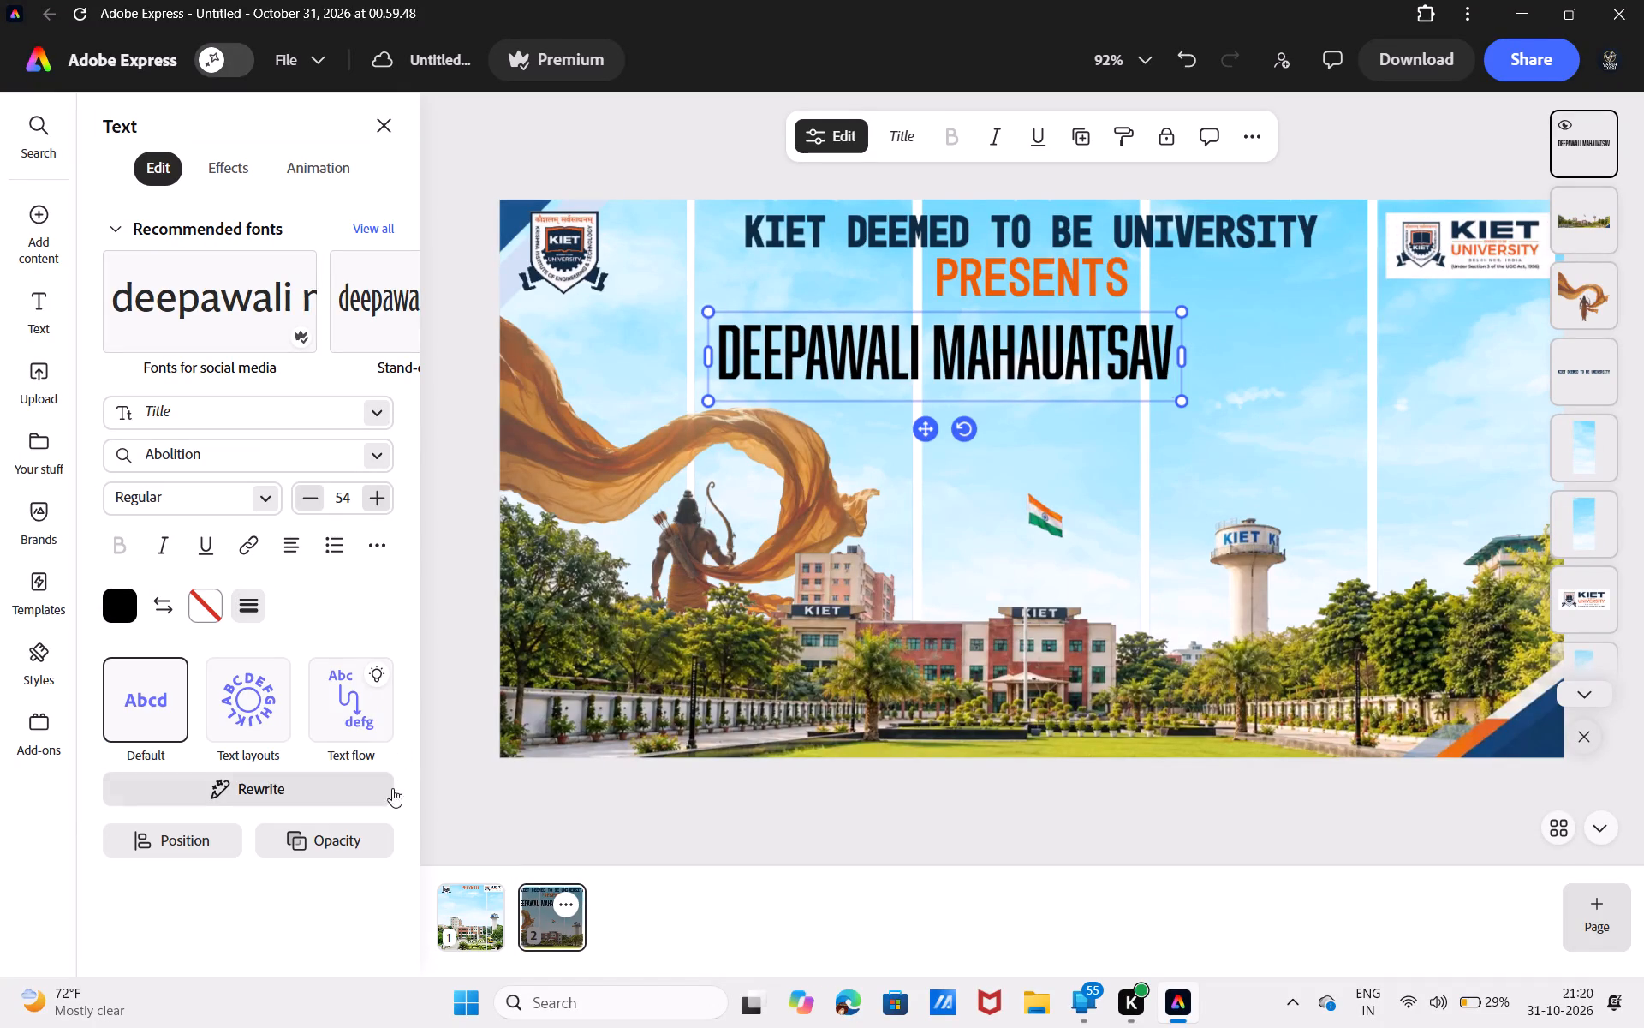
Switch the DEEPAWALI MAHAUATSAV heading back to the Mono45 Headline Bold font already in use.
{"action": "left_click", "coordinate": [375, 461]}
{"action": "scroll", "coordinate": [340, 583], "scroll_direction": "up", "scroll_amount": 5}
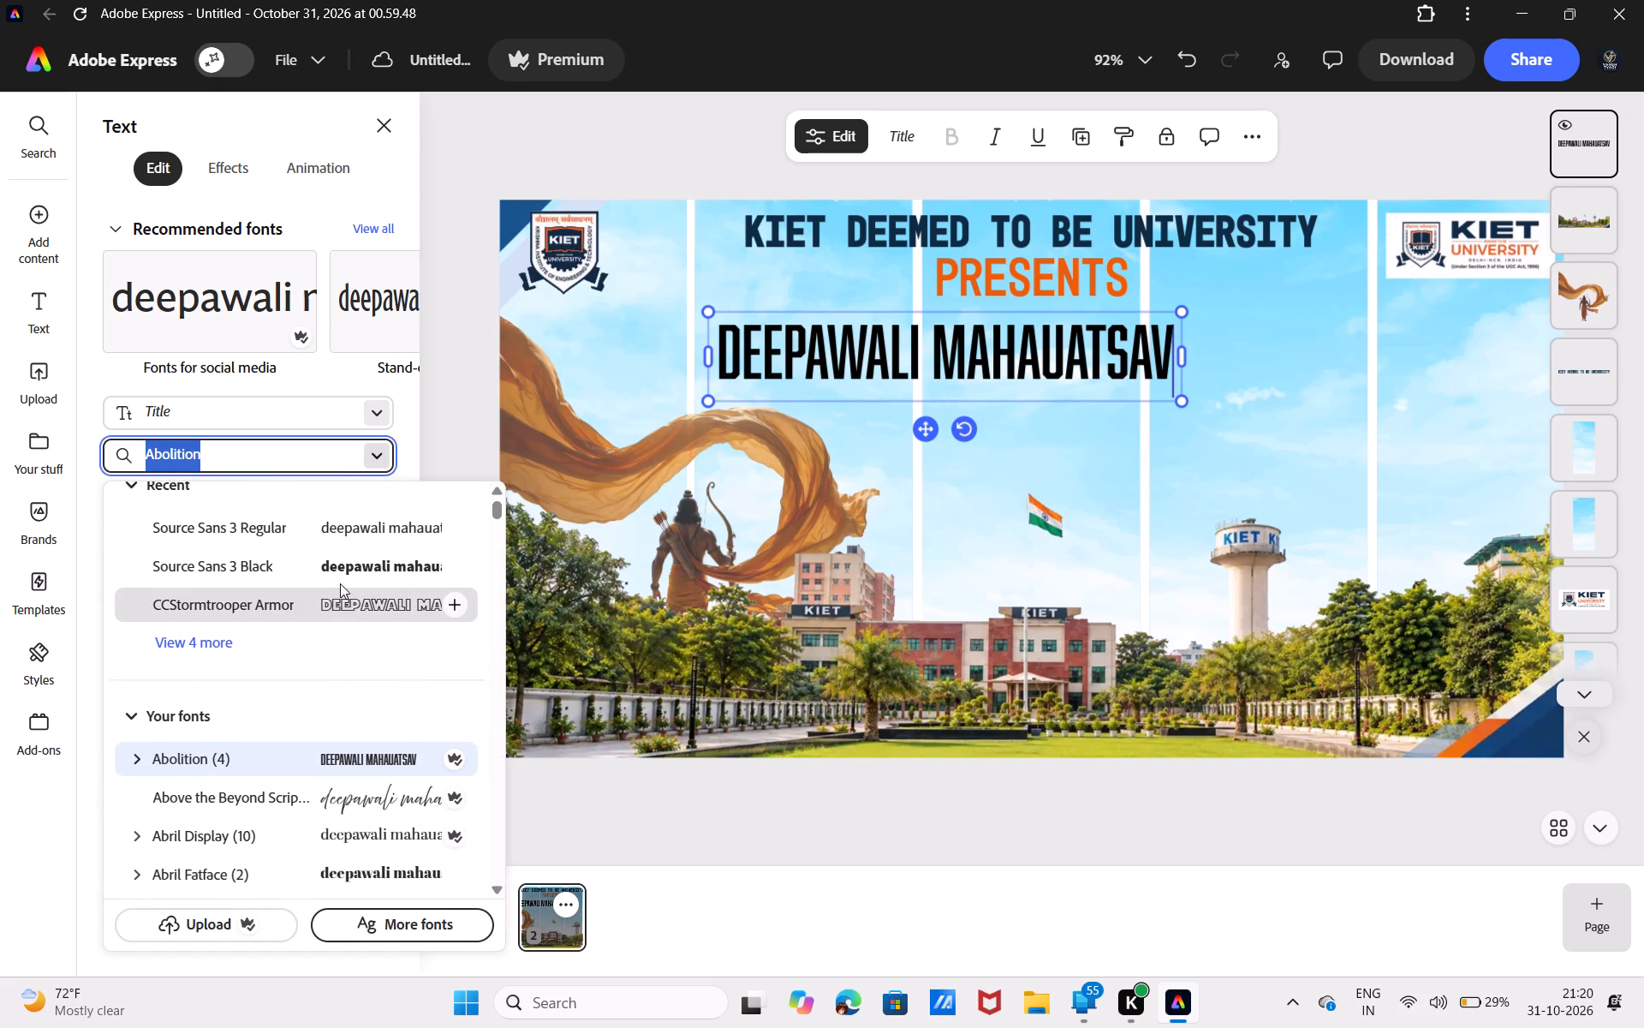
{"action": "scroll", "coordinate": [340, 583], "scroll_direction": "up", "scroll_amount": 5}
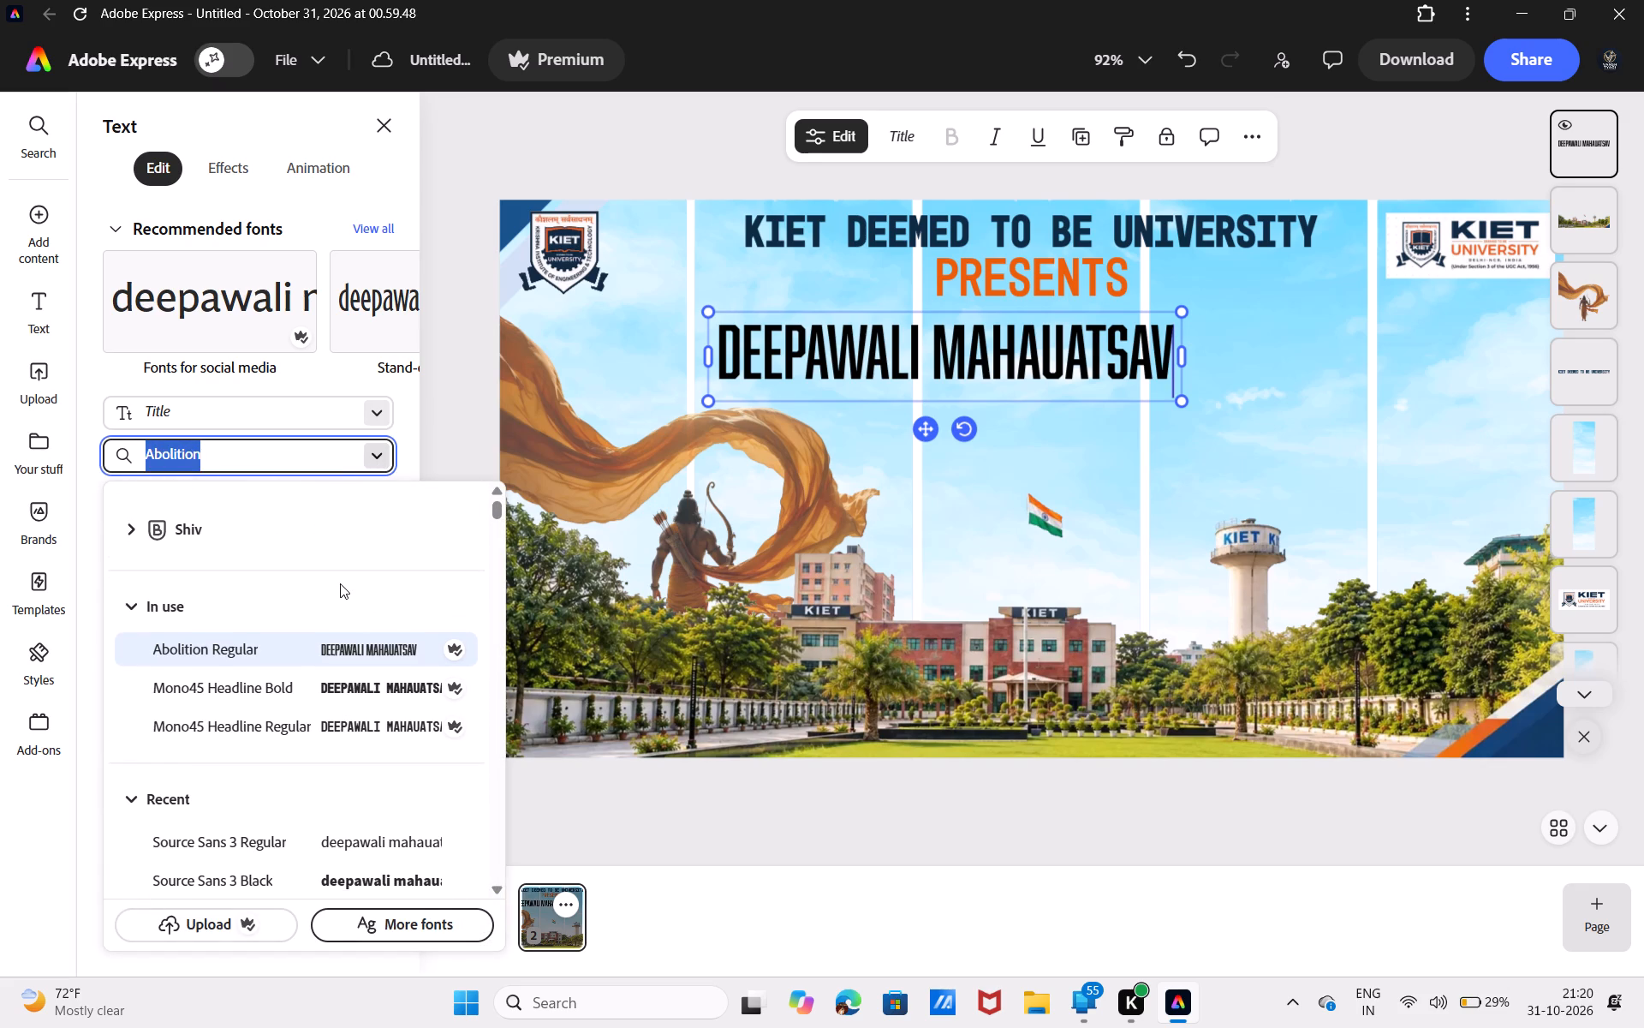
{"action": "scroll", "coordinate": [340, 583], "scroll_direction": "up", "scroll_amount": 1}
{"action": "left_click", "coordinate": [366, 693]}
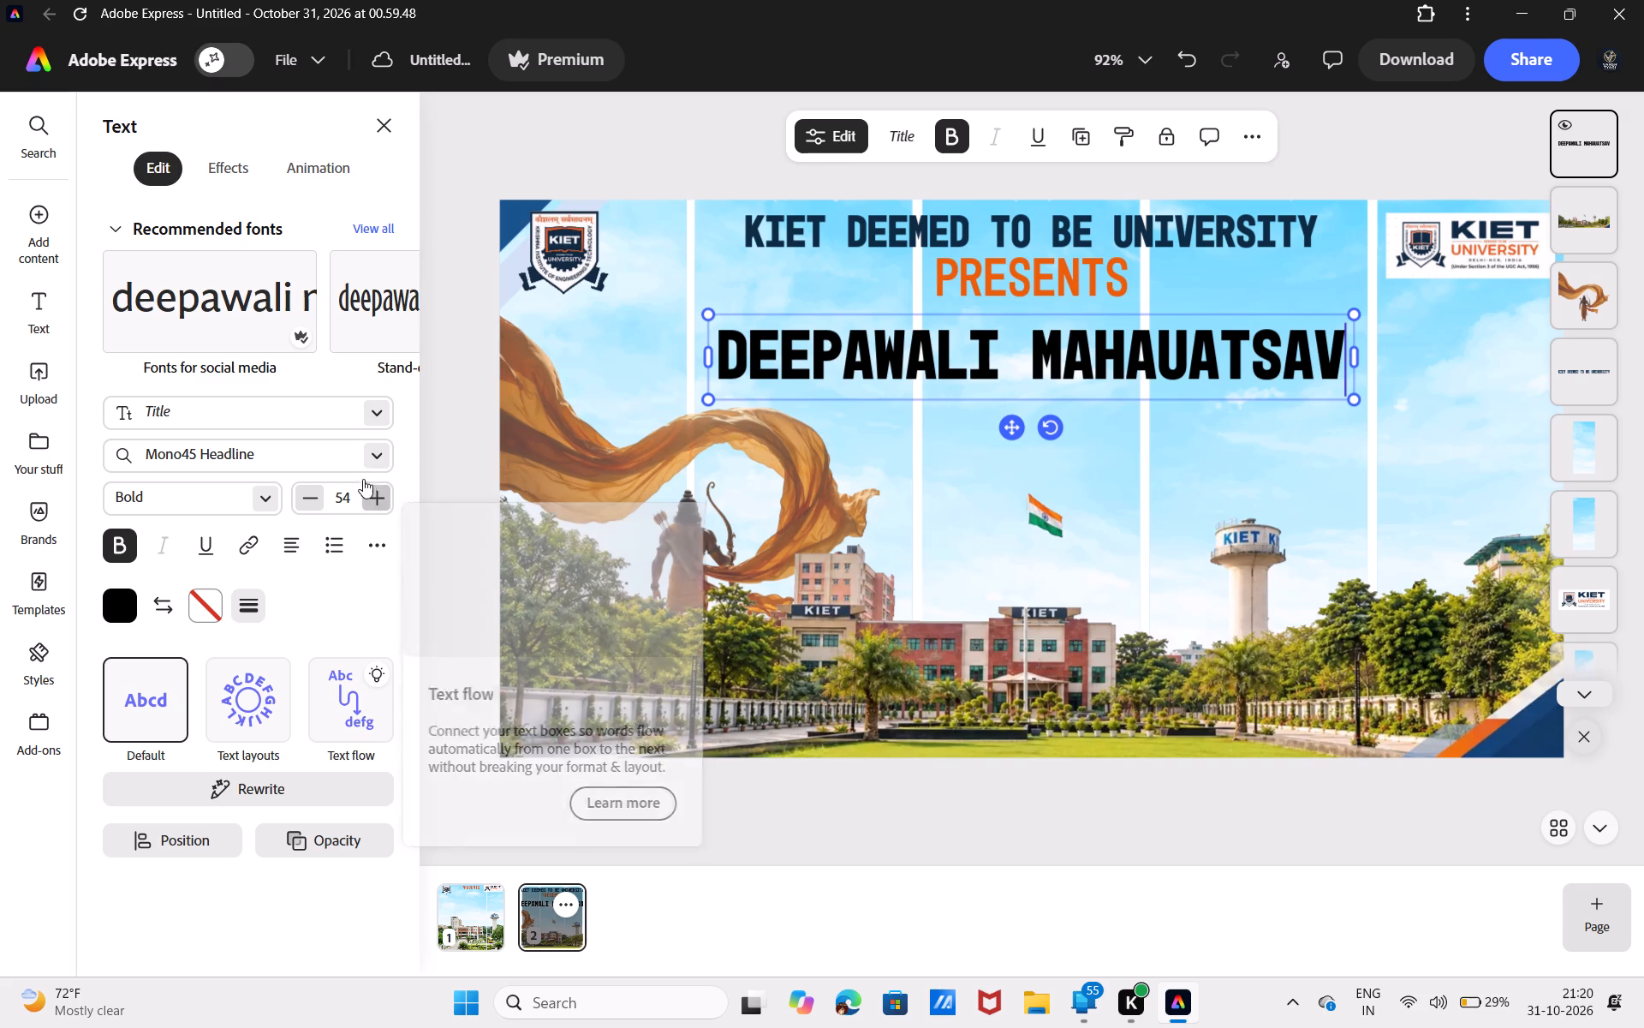
Set the DEEPAWALI MAHAUATSAV heading in the Mono45 Headline Regular font.
{"action": "left_click", "coordinate": [373, 457]}
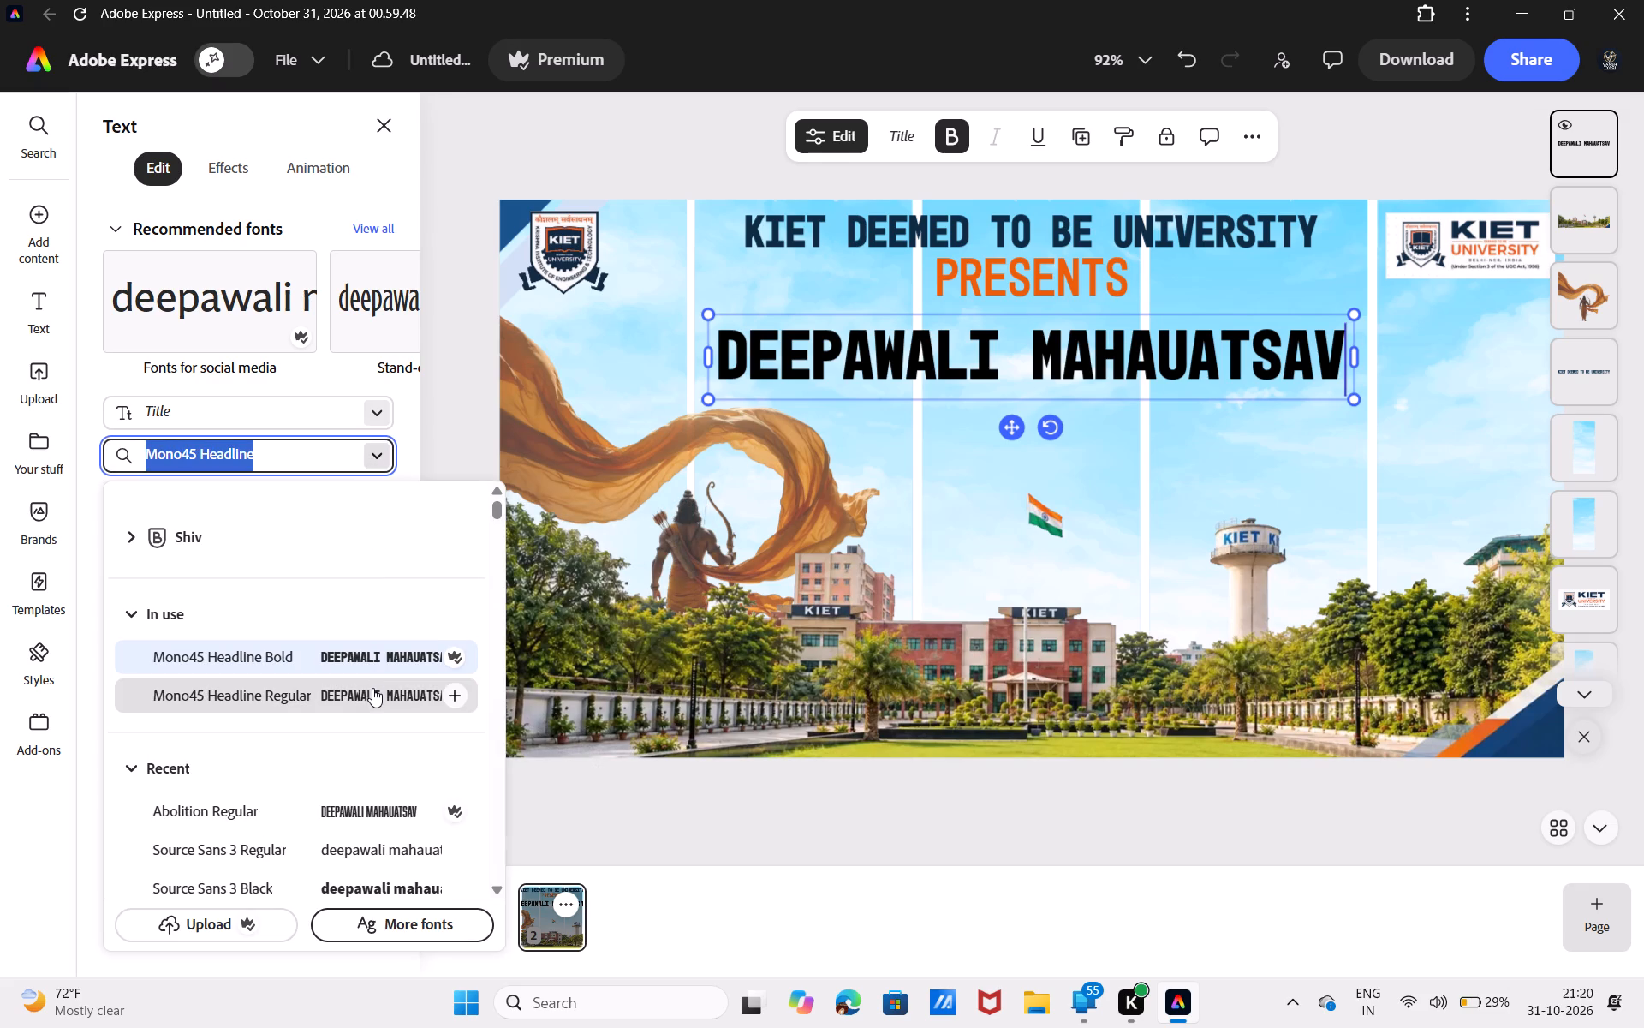
{"action": "left_click", "coordinate": [372, 690]}
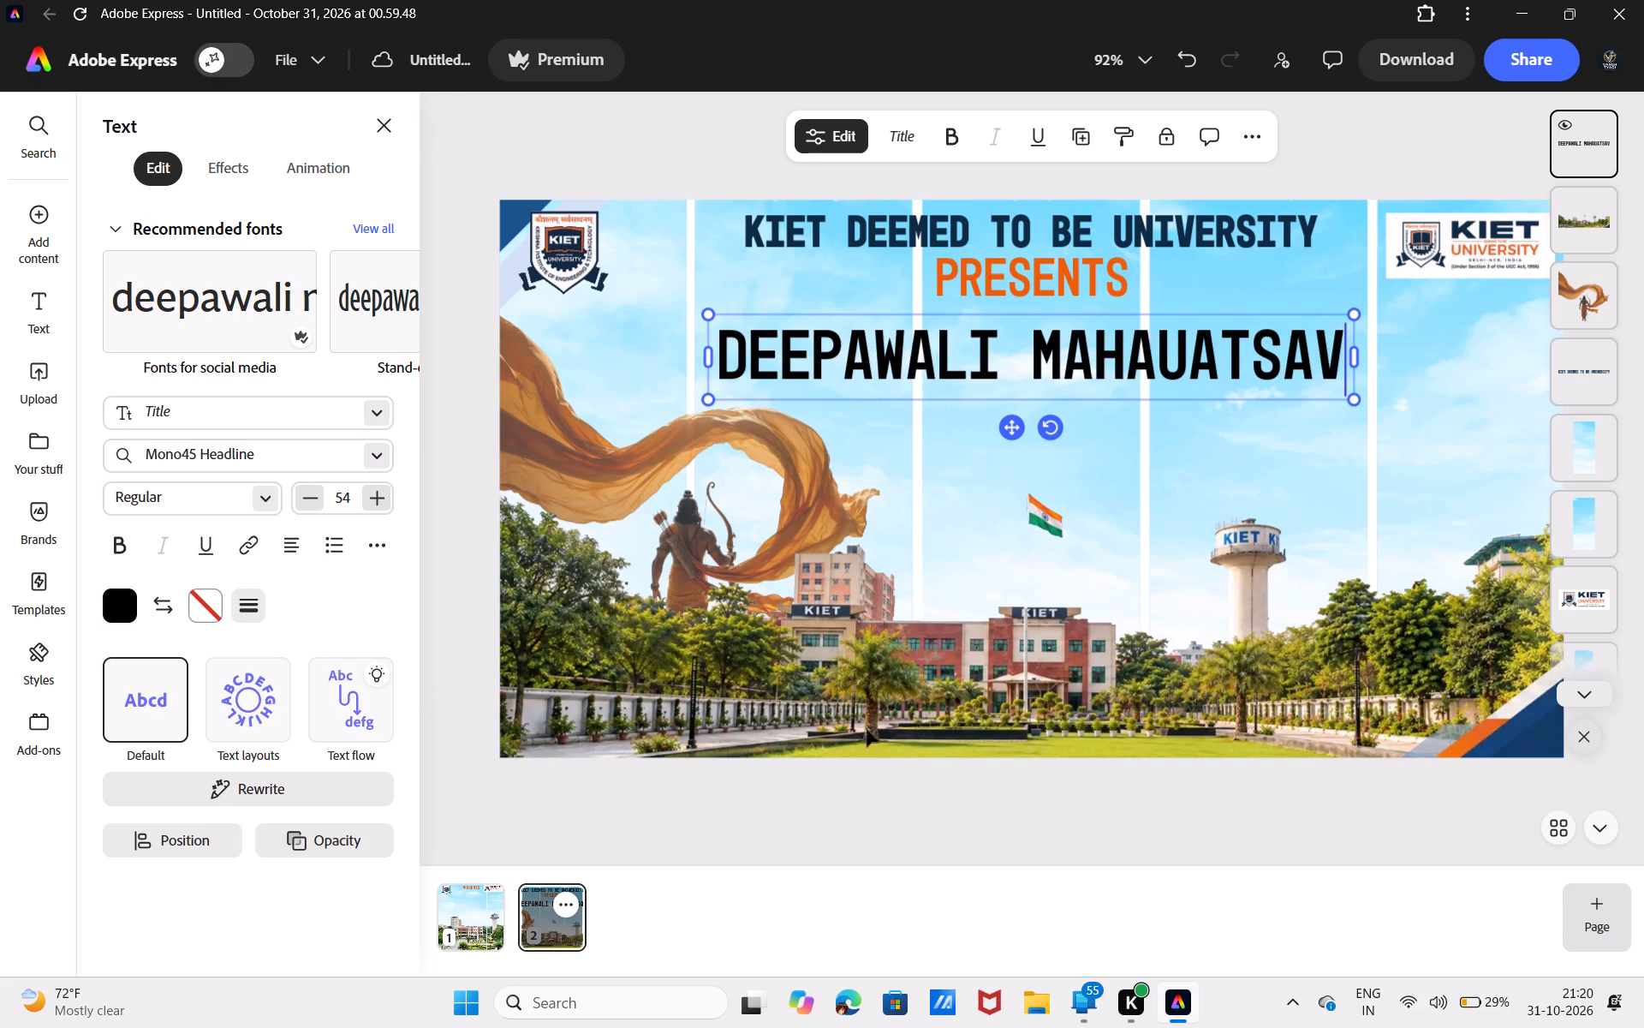
{"action": "left_click", "coordinate": [1012, 428]}
Colour the DEEPAWALI MAHAUATSAV heading with the lighter, coral-orange swatch from the colours in use.
{"action": "left_click", "coordinate": [123, 607]}
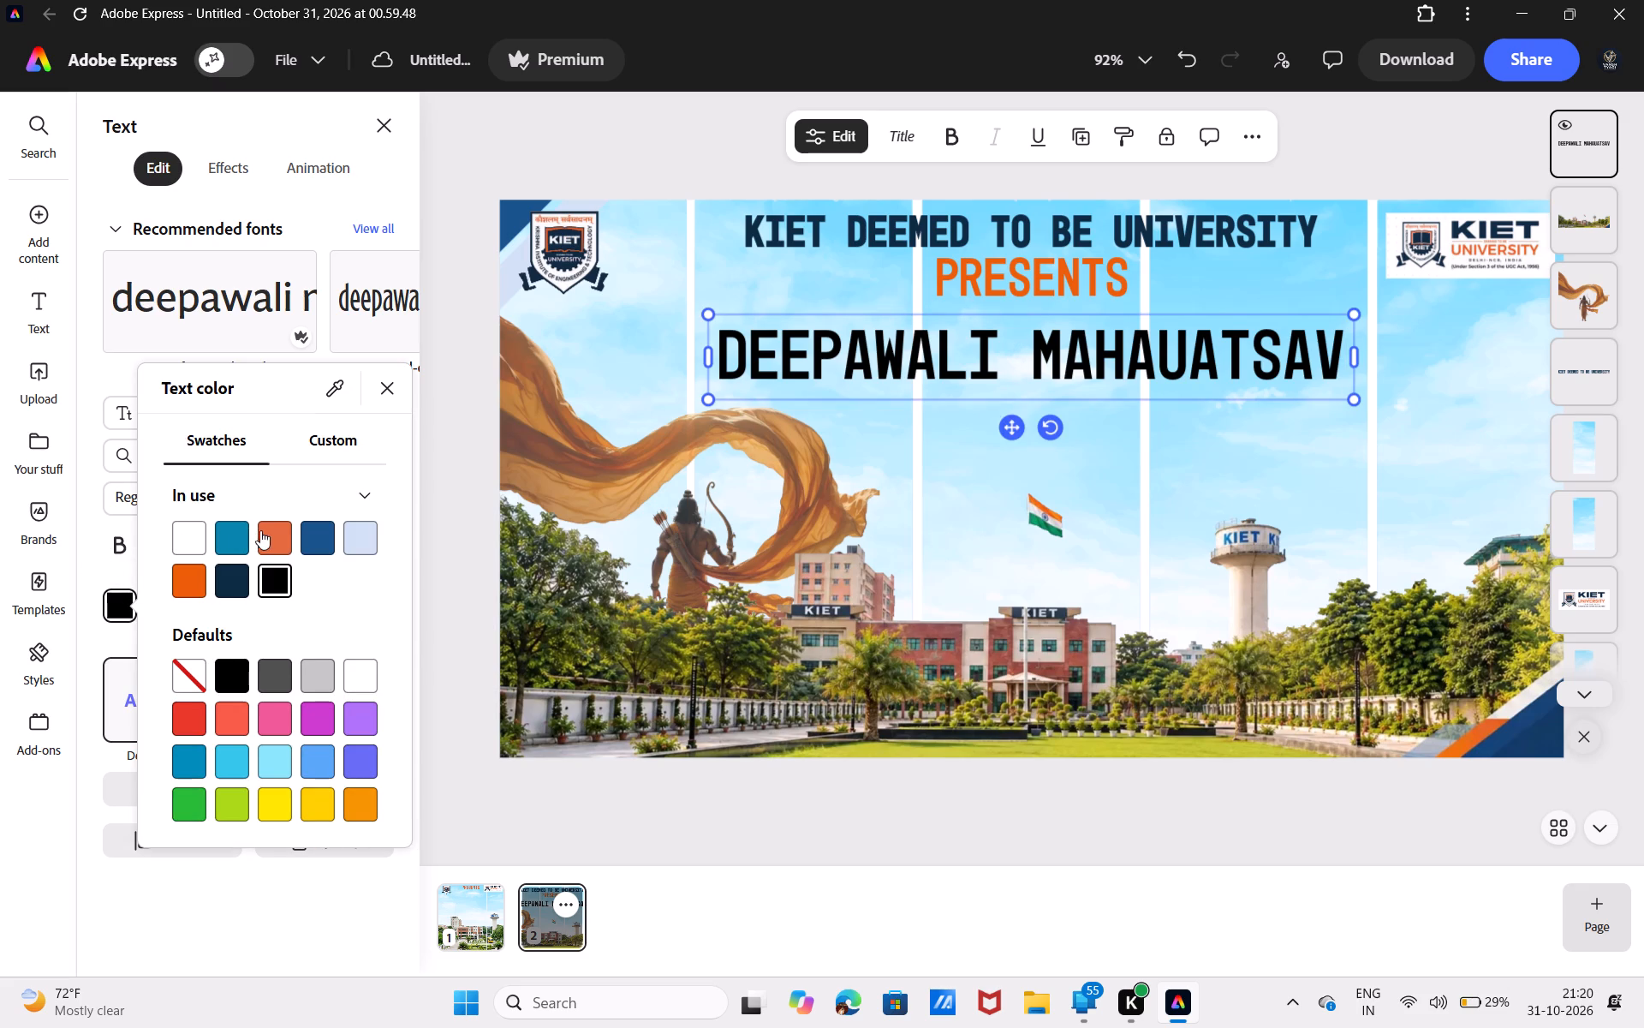
{"action": "left_click", "coordinate": [266, 532]}
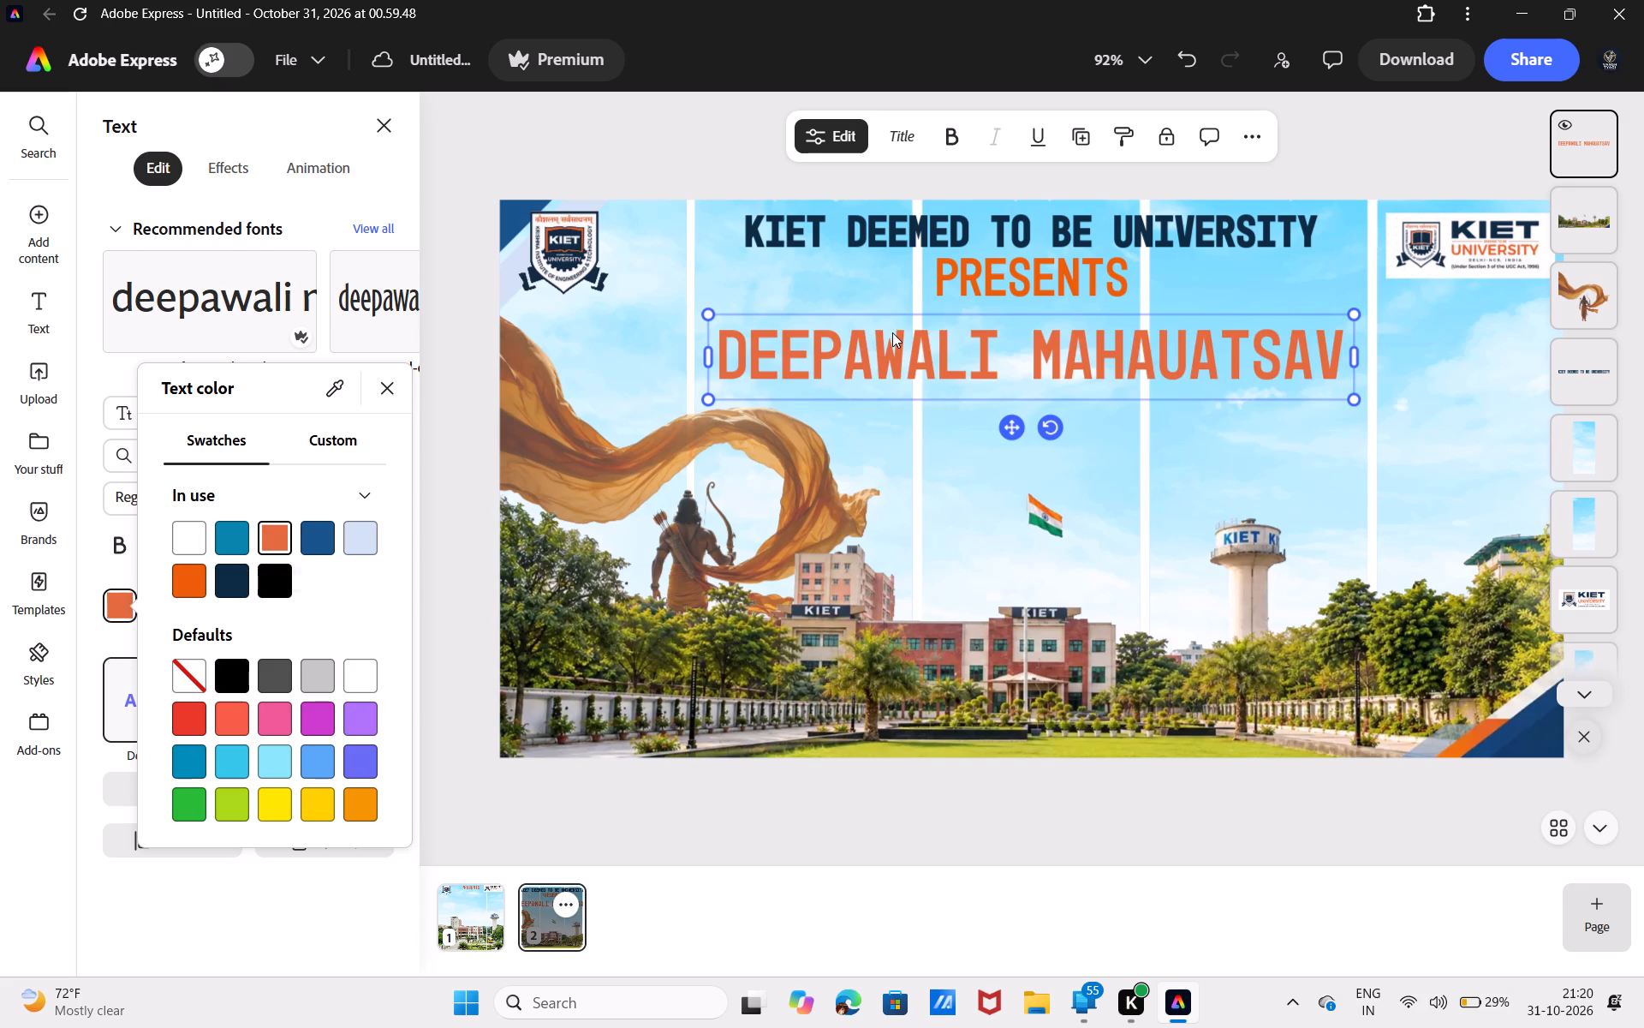
Move the DEEPAWALI MAHAUATSAV heading slightly down to widen the gap beneath PRESENTS.
{"action": "left_click", "coordinate": [1016, 426]}
{"action": "left_click_drag", "start_coordinate": [1016, 426], "coordinate": [1018, 449]}
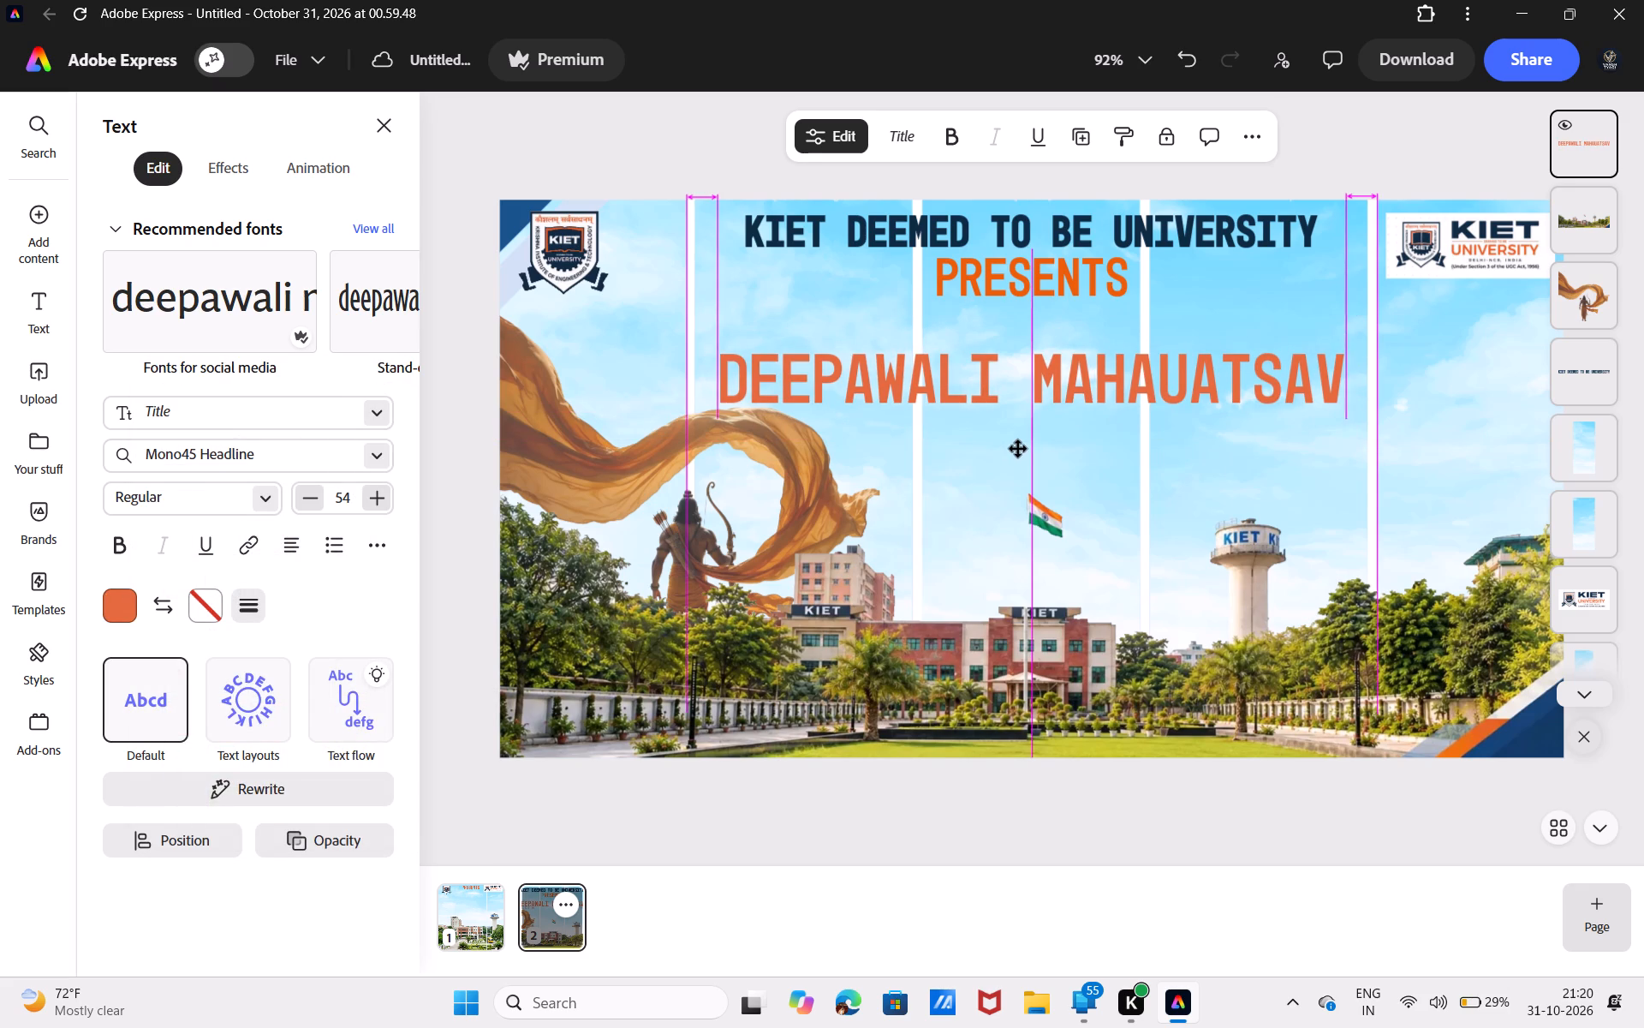
{"action": "left_click_drag", "start_coordinate": [1018, 449], "coordinate": [1018, 441]}
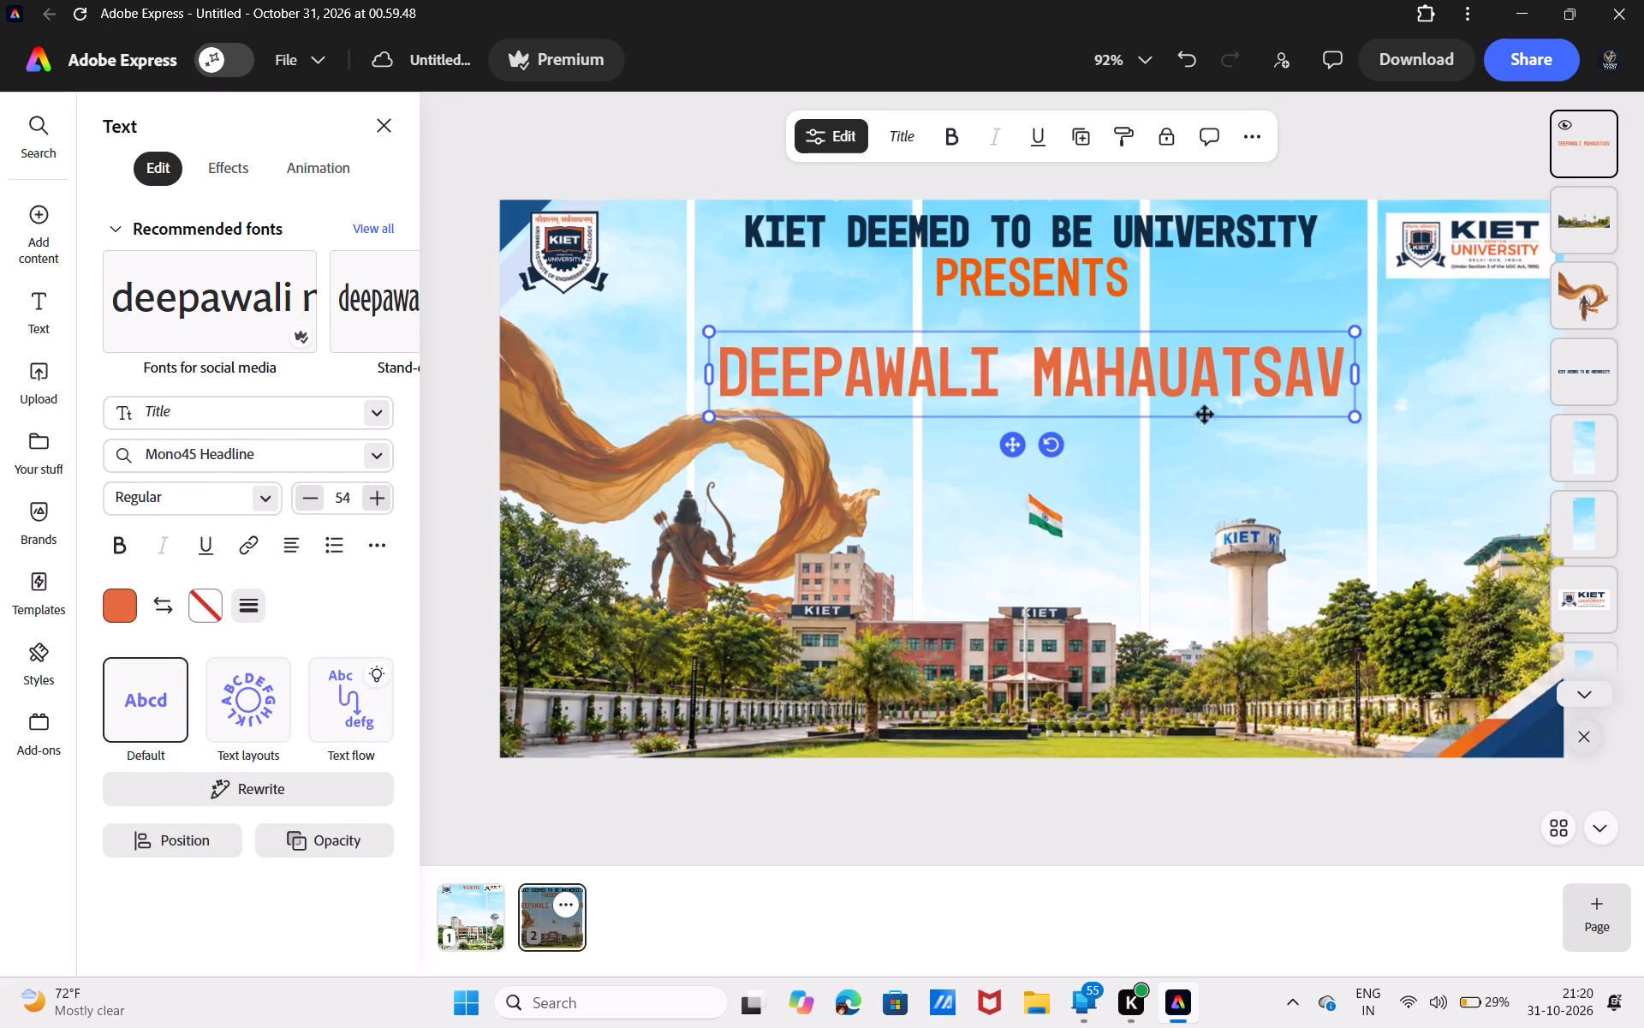
Scale the DEEPAWALI MAHAUATSAV heading down slightly to font size 53.
{"action": "left_click_drag", "start_coordinate": [1357, 421], "coordinate": [1343, 421]}
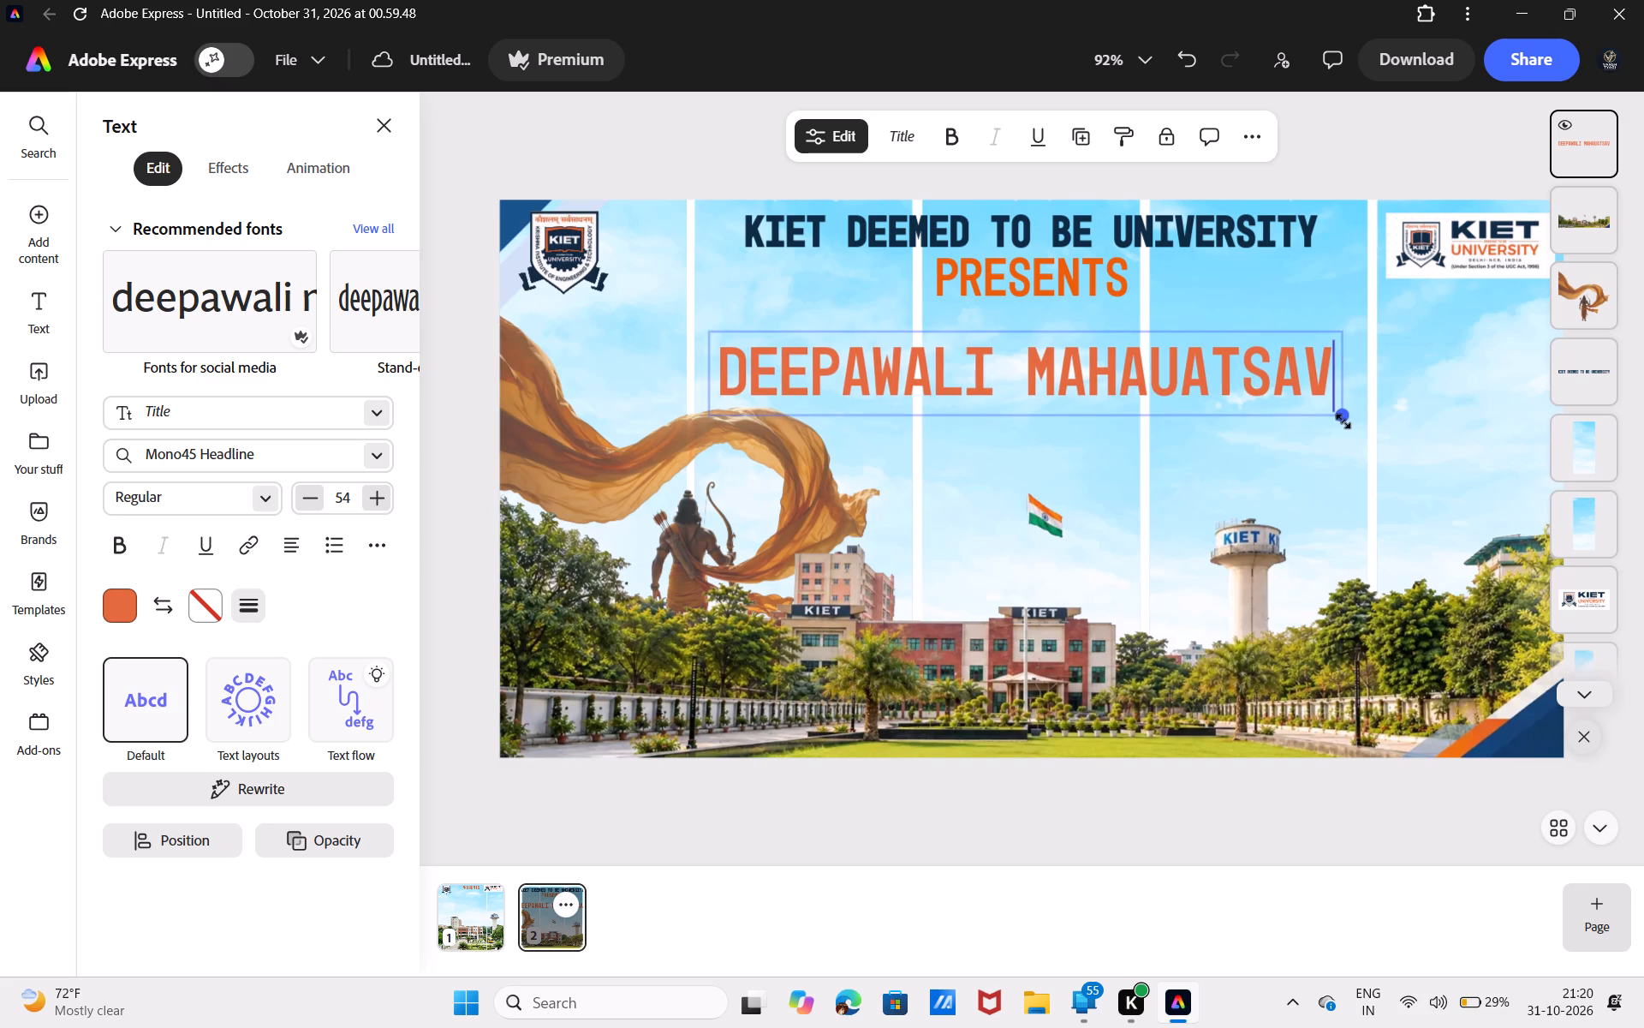
{"action": "left_click_drag", "start_coordinate": [1343, 421], "coordinate": [1343, 421]}
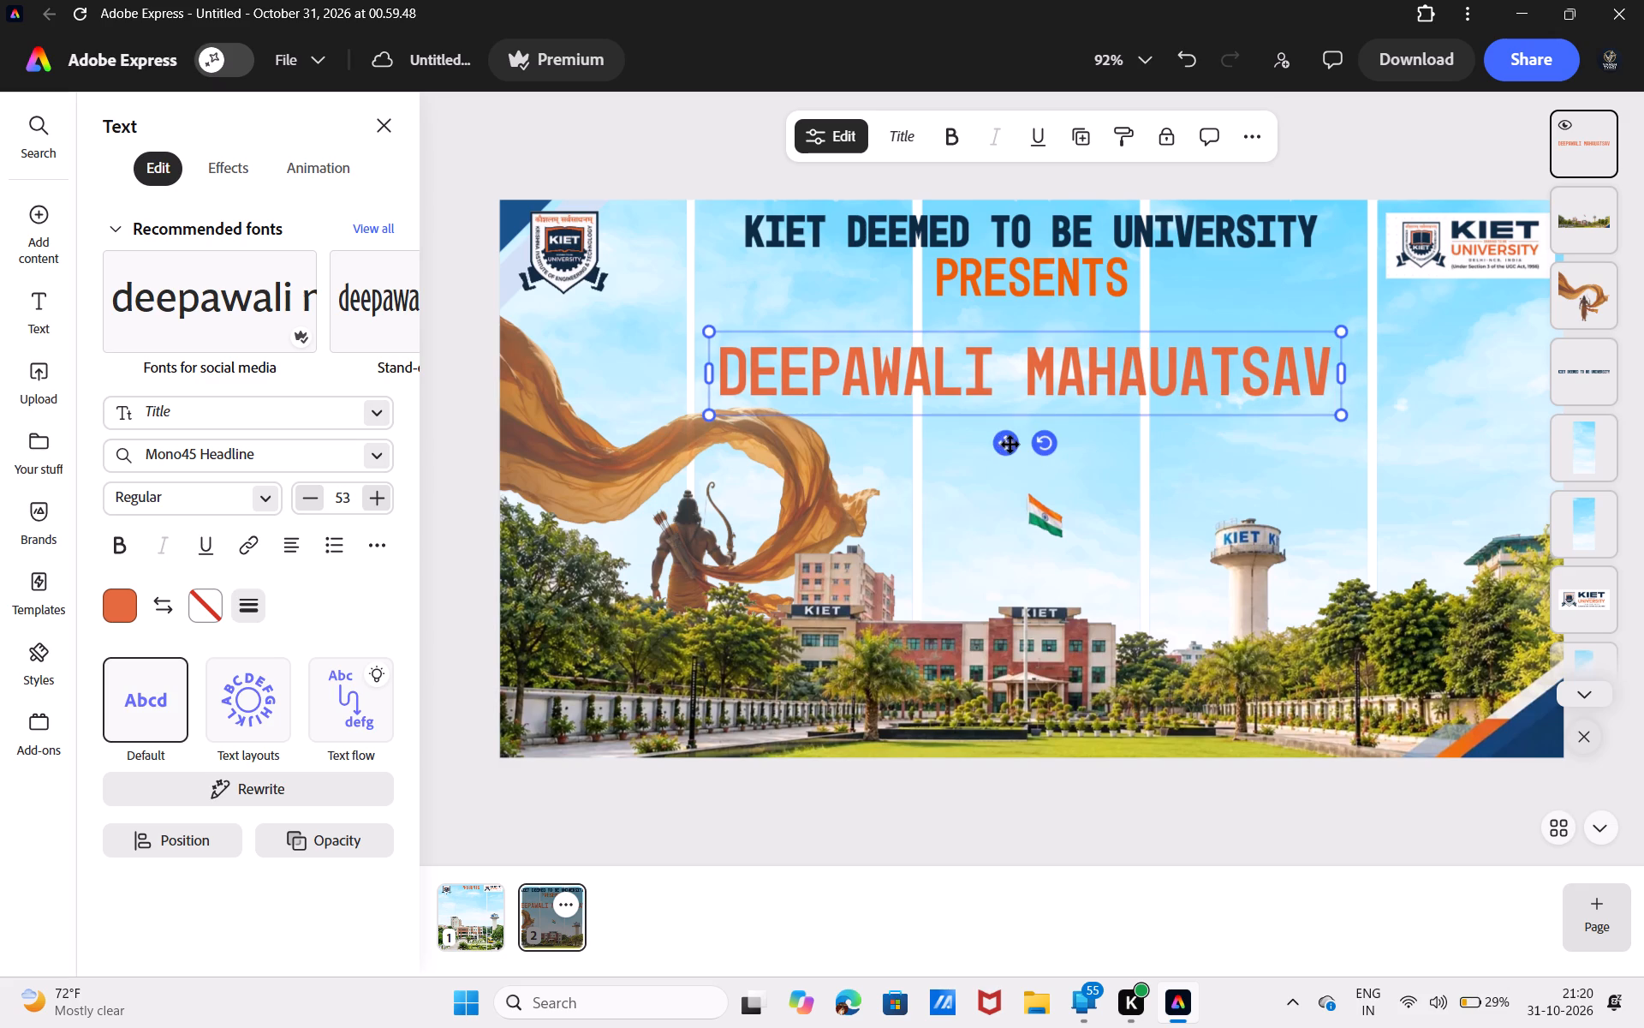
Recentre the resized DEEPAWALI MAHAUATSAV heading horizontally on the banner below PRESENTS.
{"action": "left_click", "coordinate": [1010, 445]}
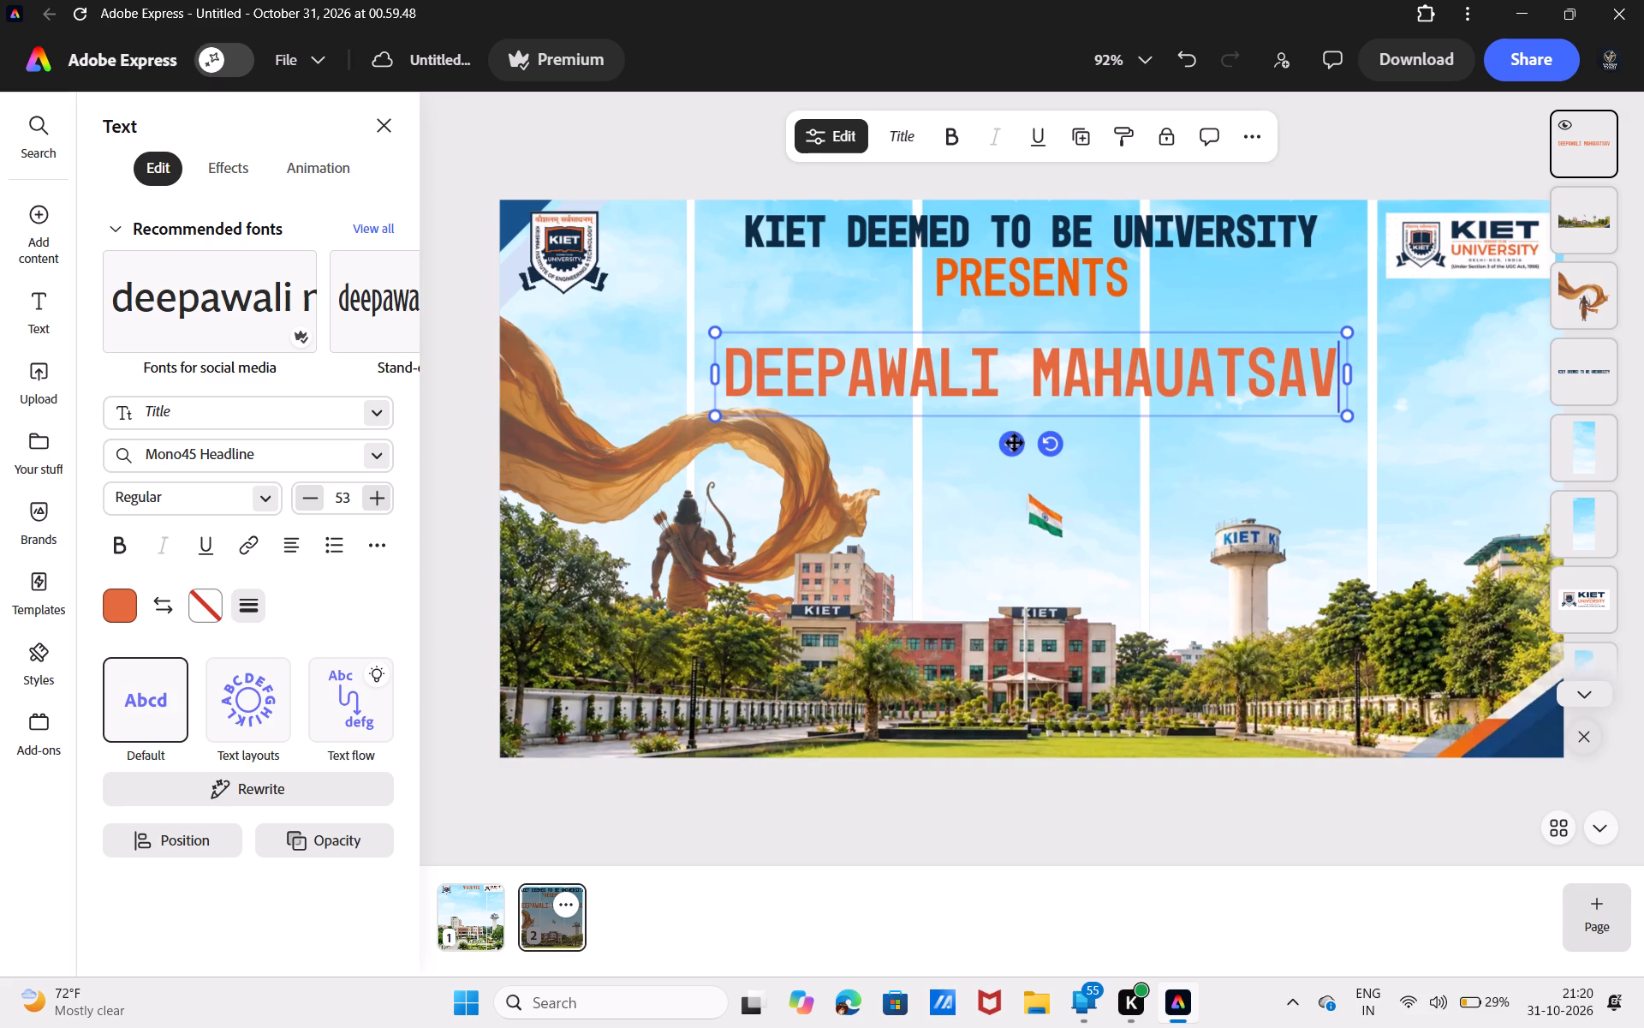
{"action": "left_click", "coordinate": [1015, 443]}
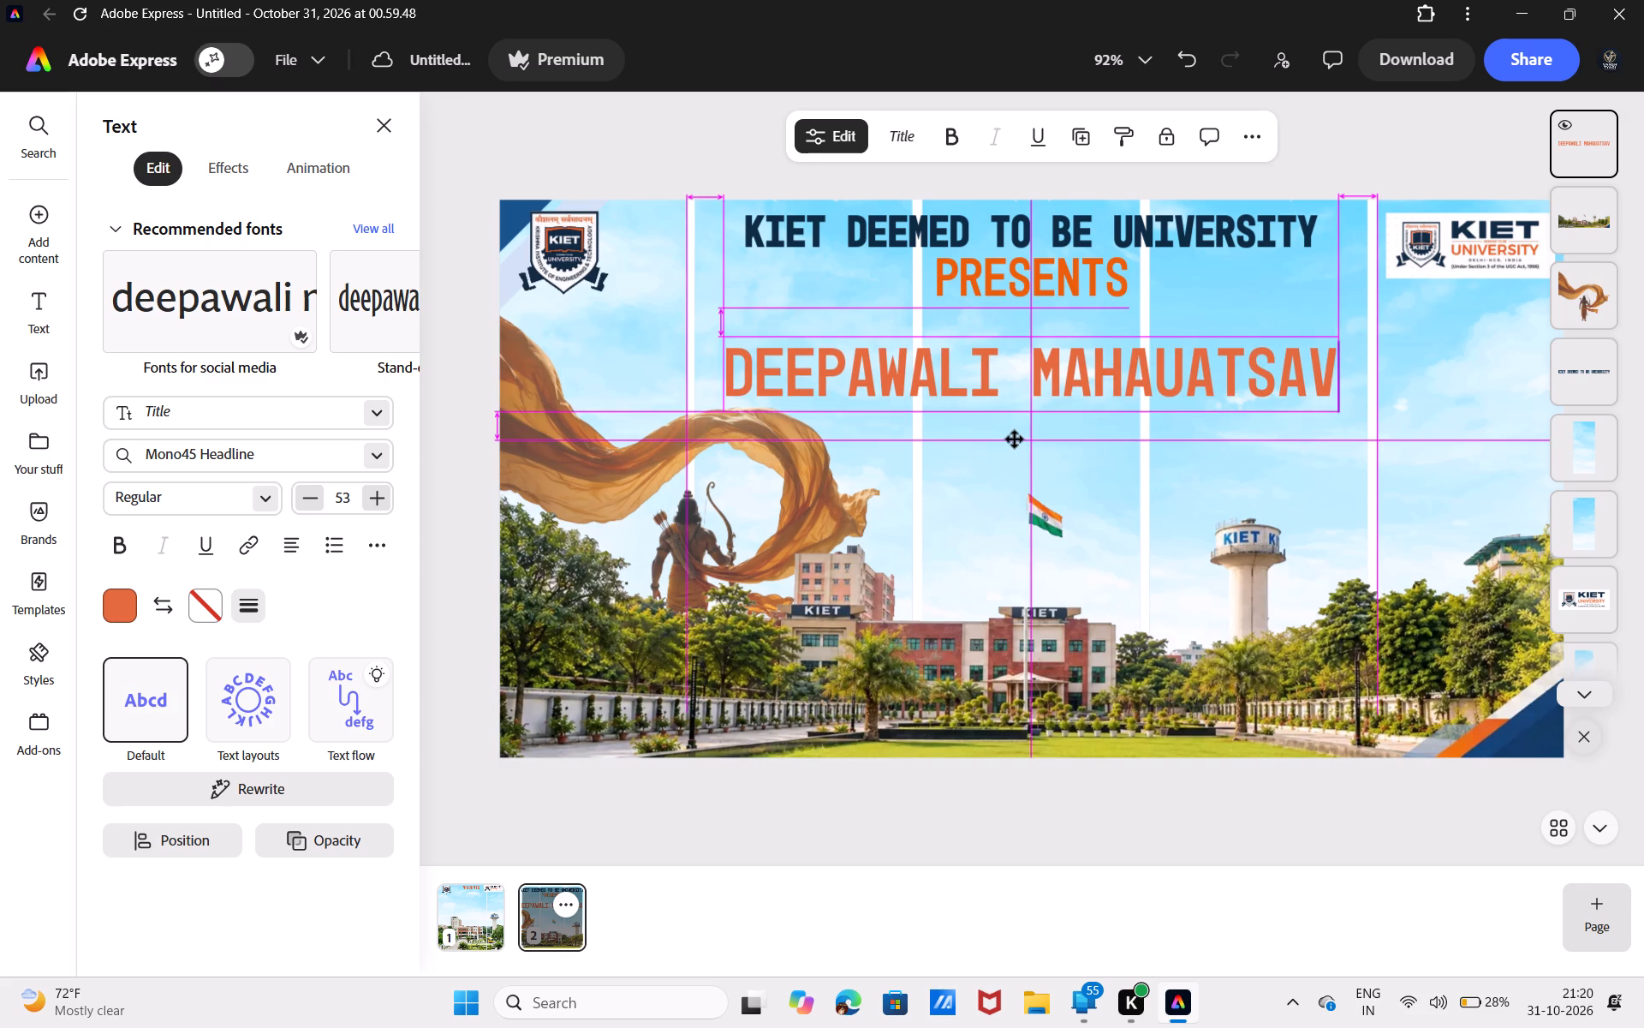
{"action": "left_click", "coordinate": [1102, 816]}
{"action": "left_click", "coordinate": [1102, 816]}
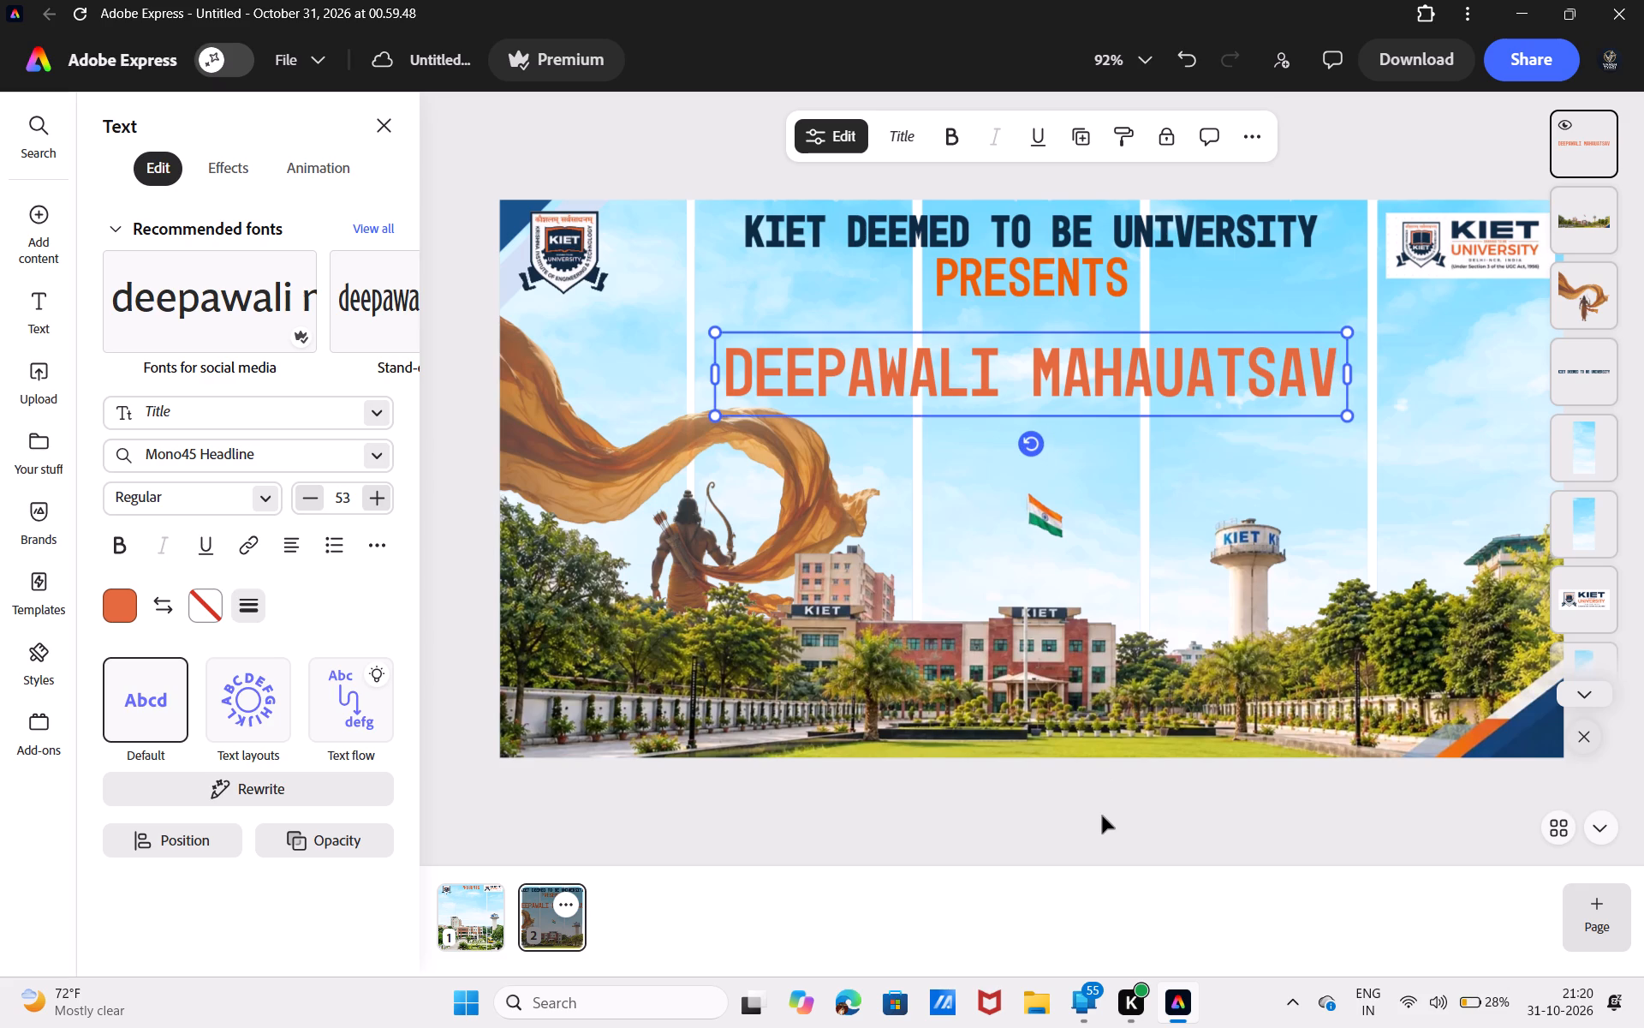
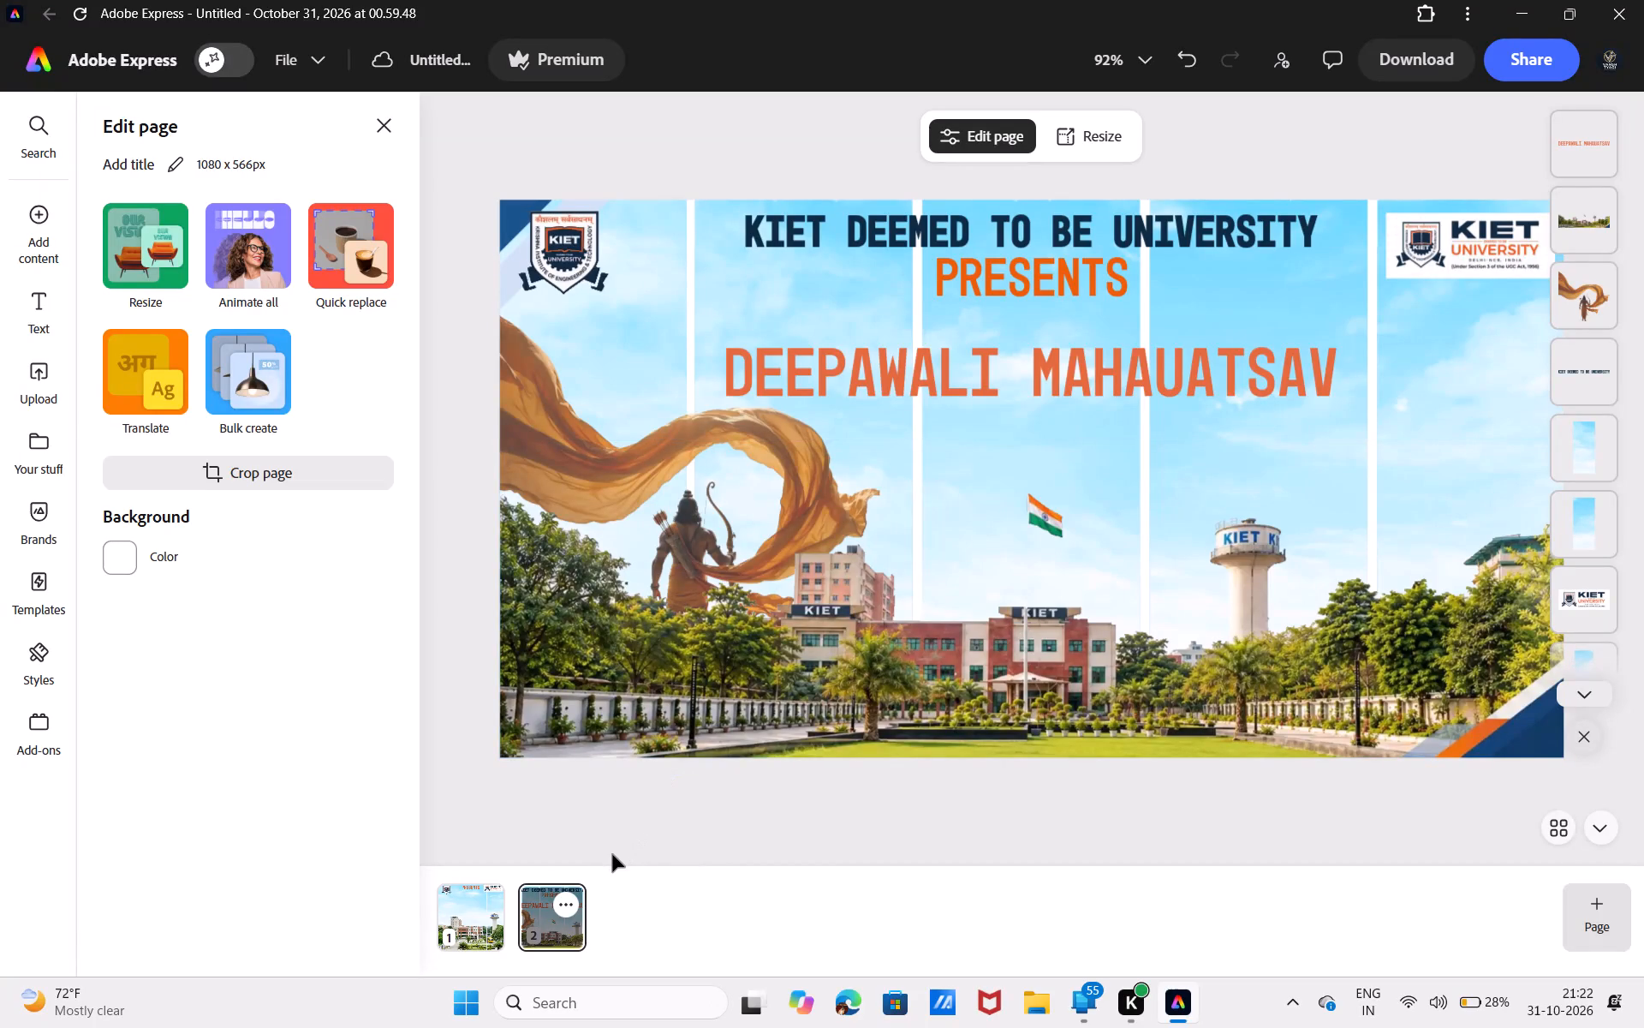
Insert the uploaded ICICI-2027 conference banner, scale it down and place it below the DEEPAWALI MAHAUATSAV heading as a colour reference.
{"action": "left_click", "coordinate": [39, 395]}
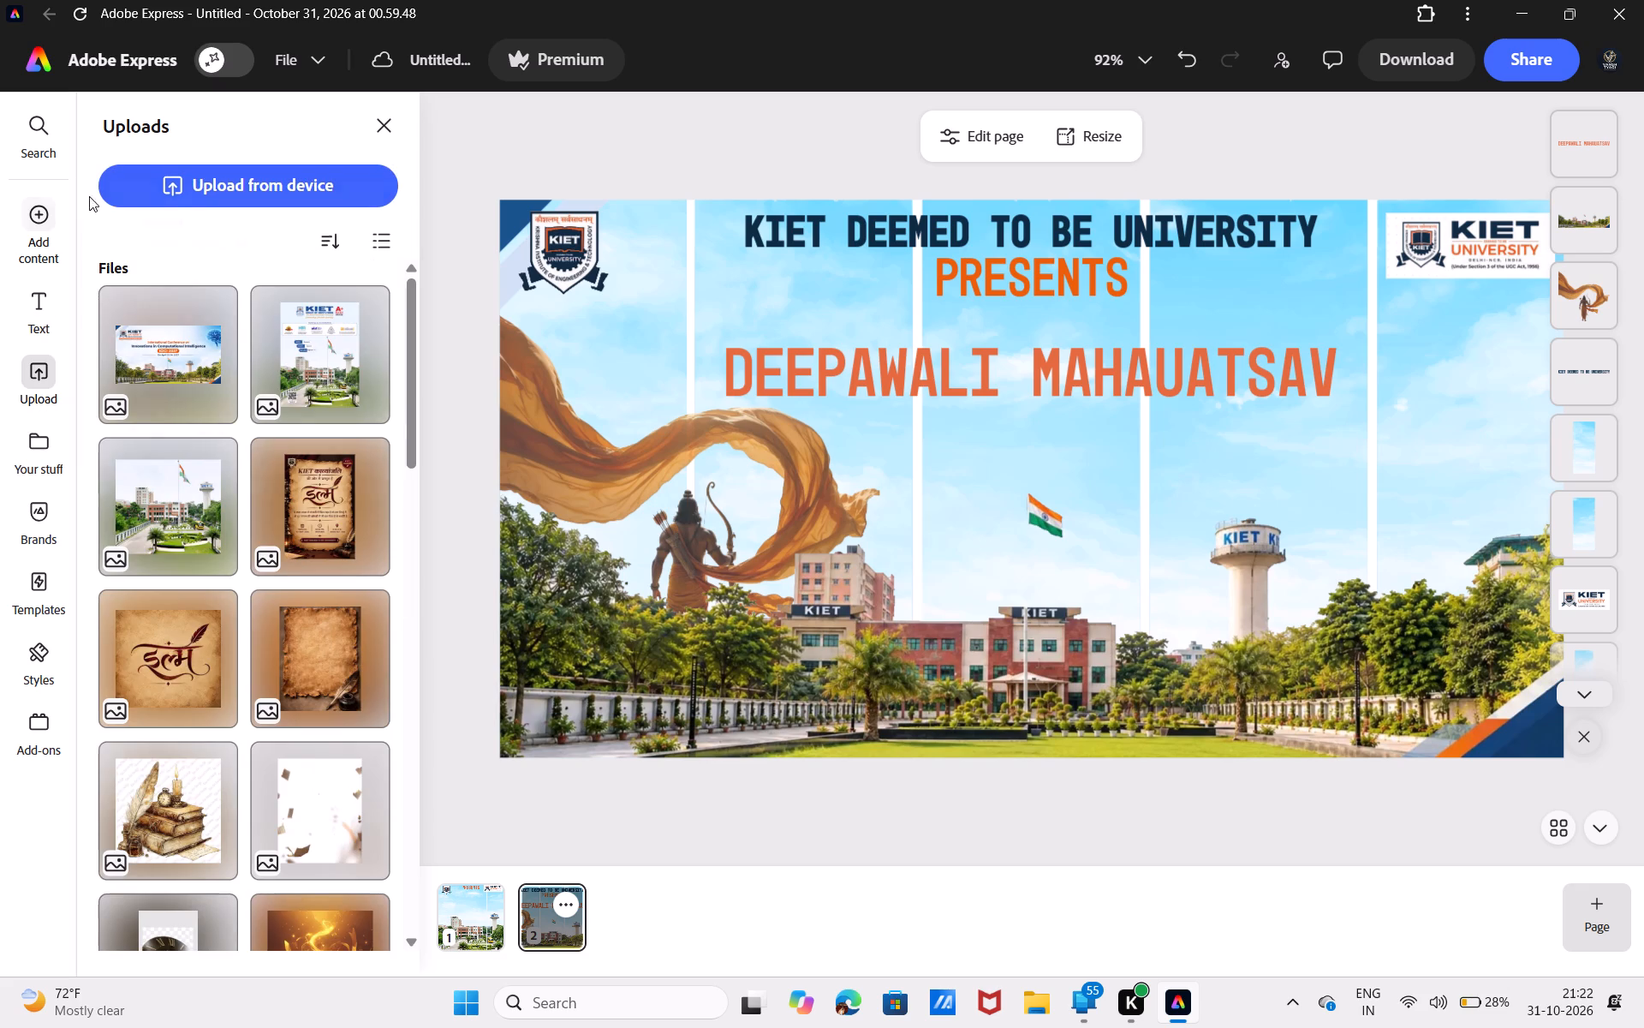
{"action": "left_click", "coordinate": [182, 349]}
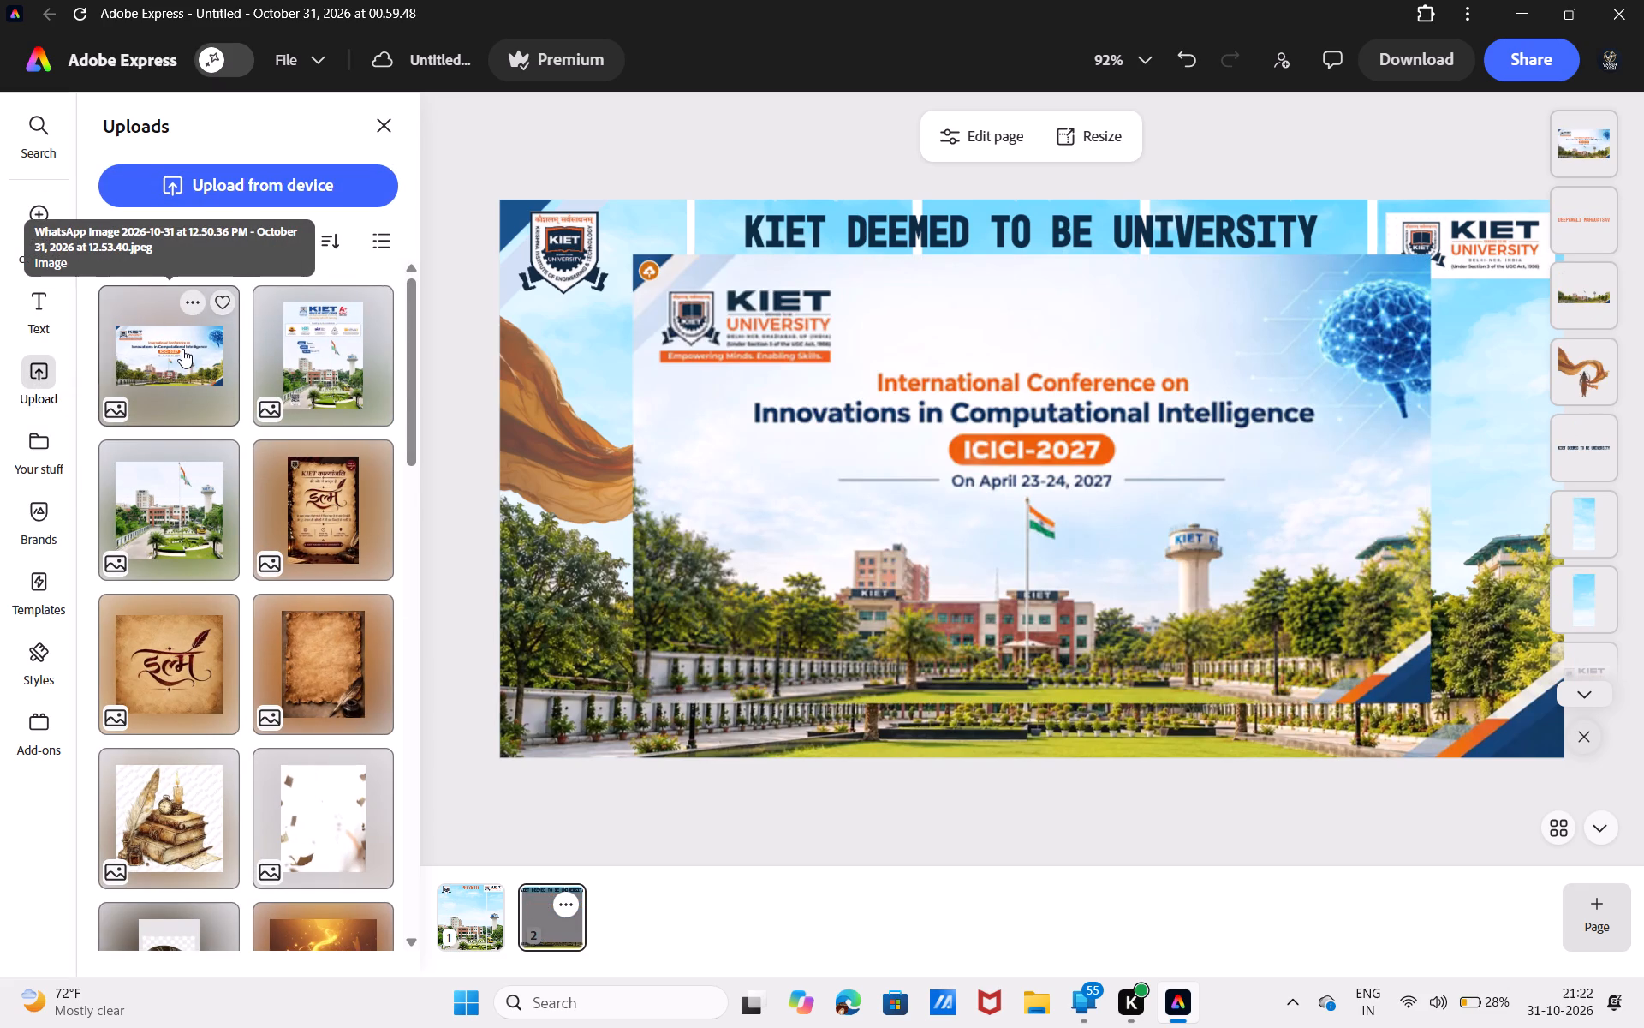
{"action": "left_click_drag", "start_coordinate": [850, 494], "coordinate": [783, 548]}
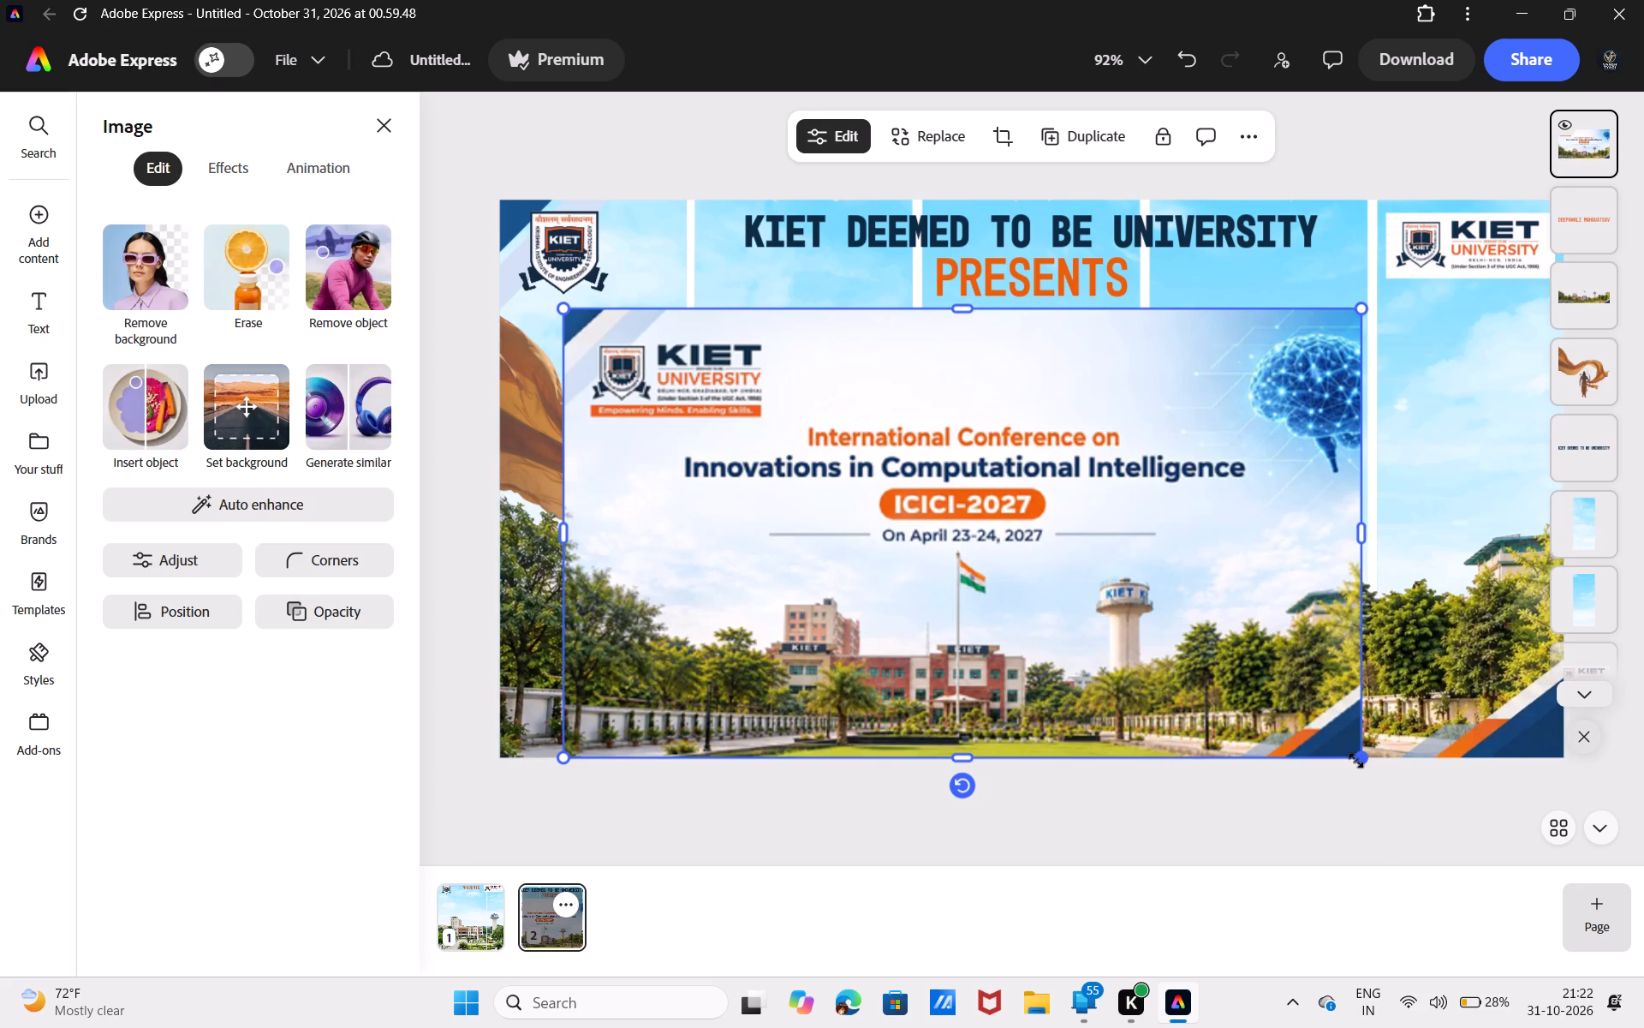
{"action": "left_click_drag", "start_coordinate": [1355, 760], "coordinate": [1123, 575]}
{"action": "left_click_drag", "start_coordinate": [1034, 467], "coordinate": [1156, 583]}
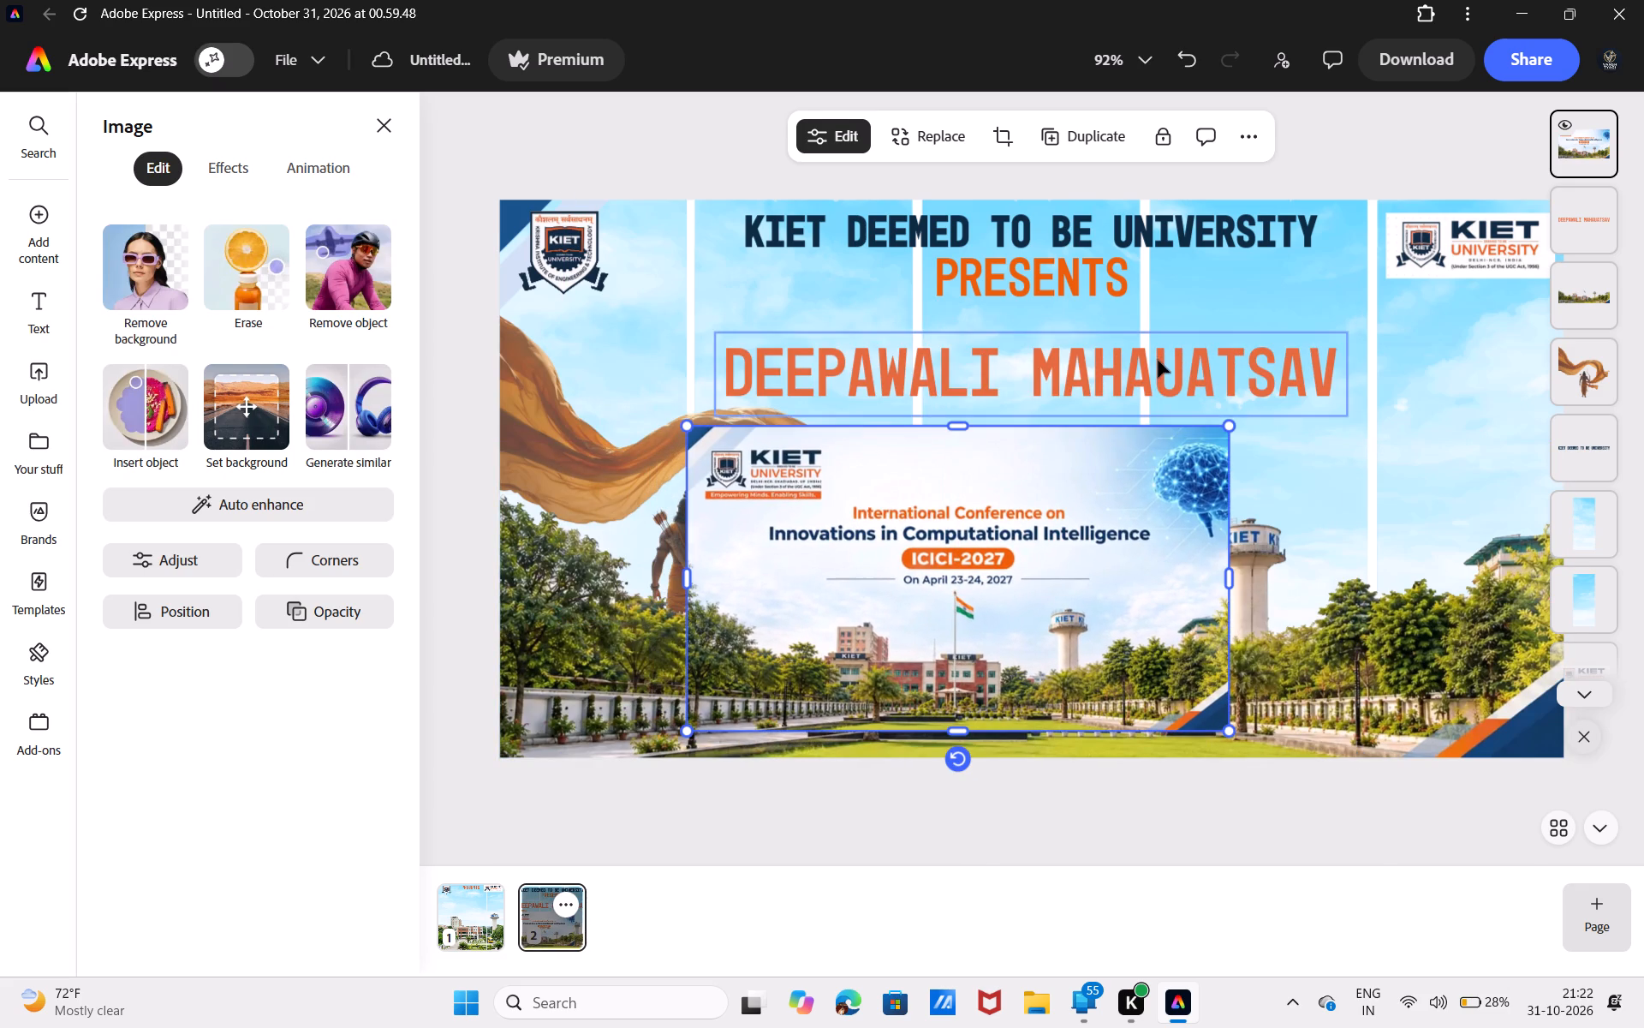
Recolour the DEEPAWALI MAHAUATSAV heading with the navy blue sampled from the conference banner's "Innovations in Computational Intelligence" text.
{"action": "left_click", "coordinate": [1157, 365]}
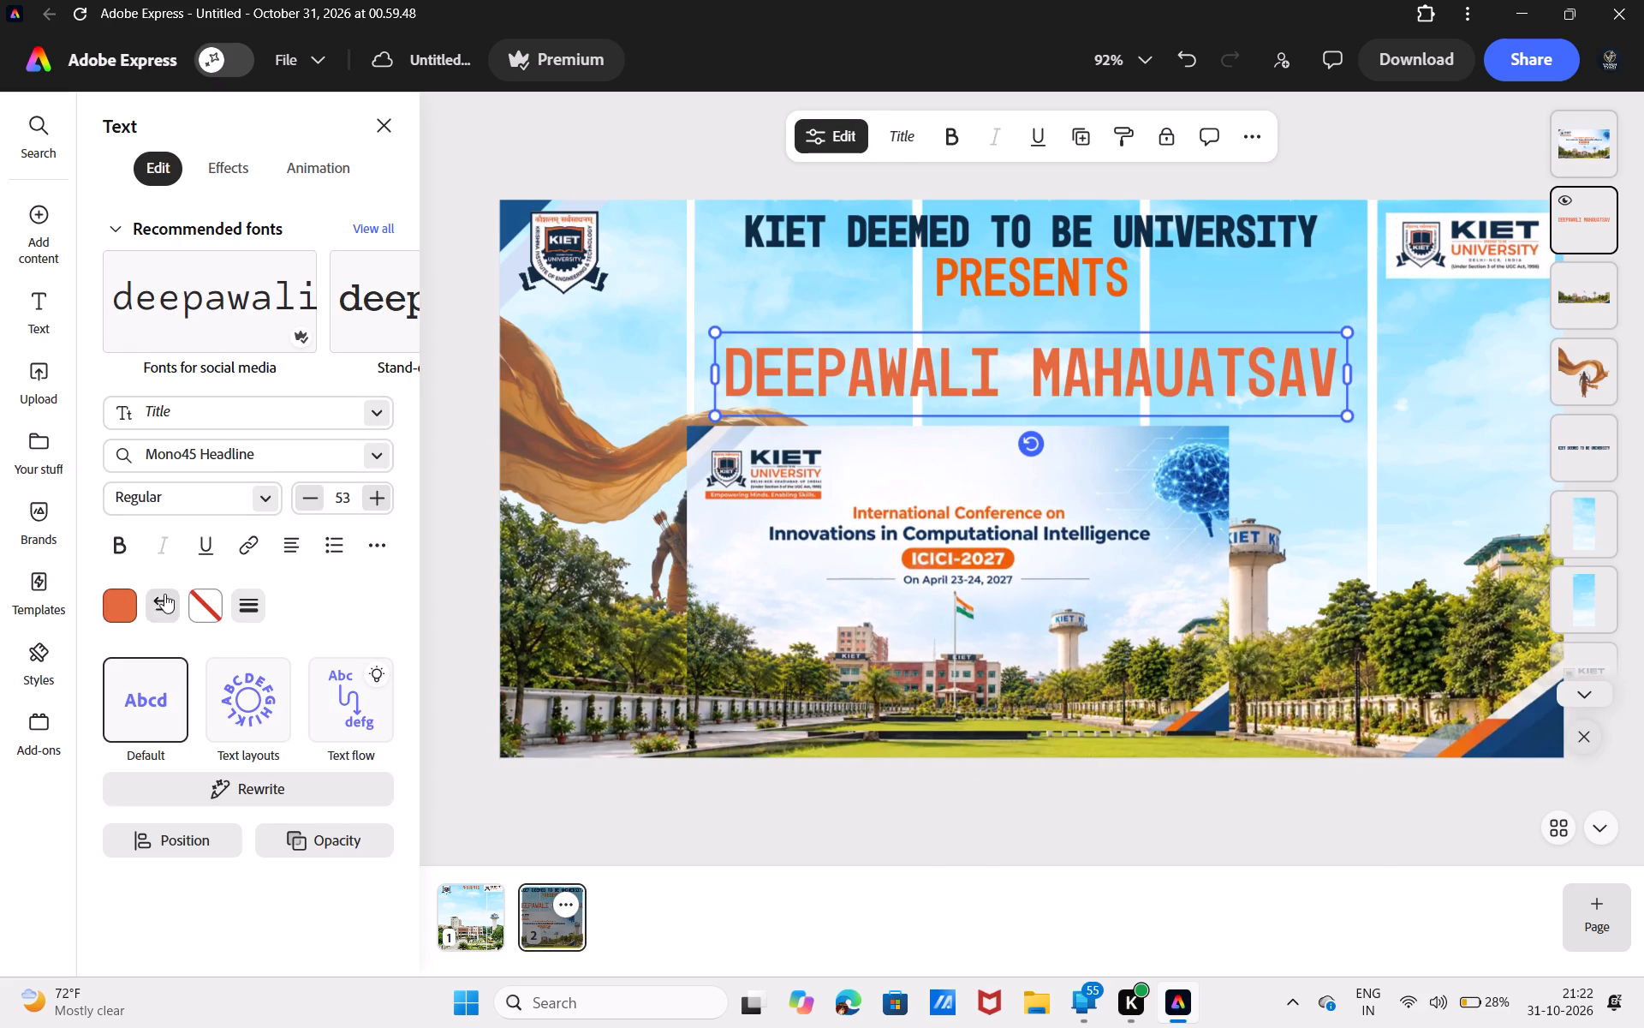
{"action": "left_click", "coordinate": [117, 596]}
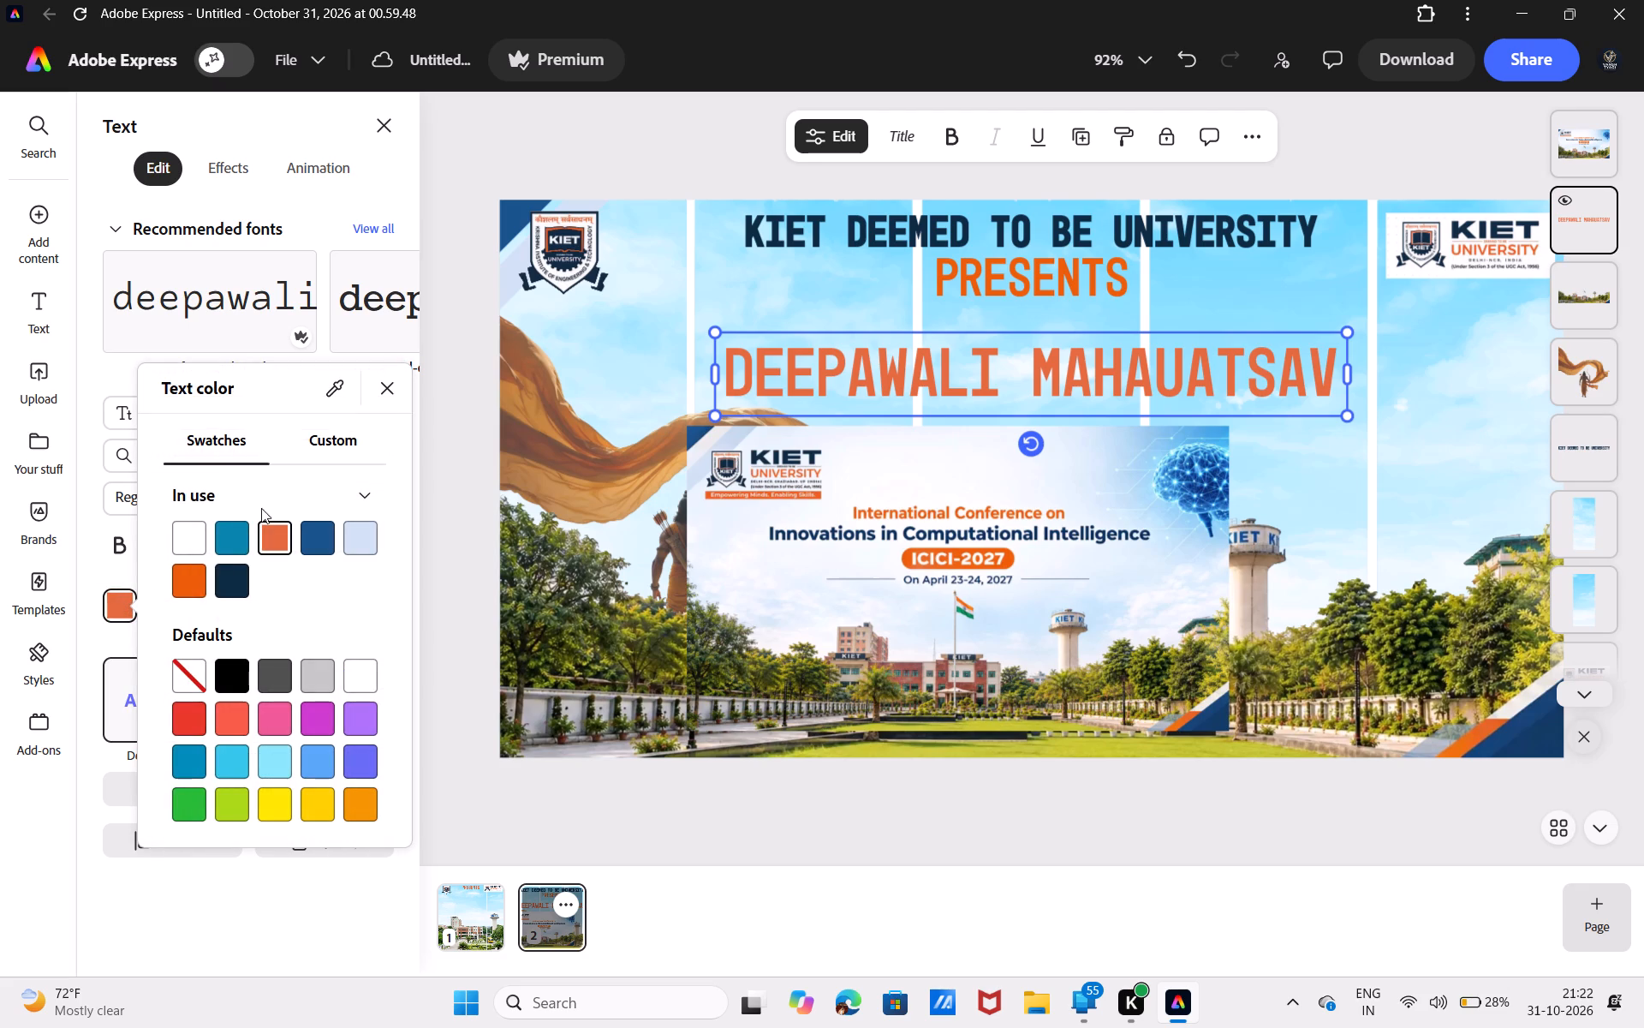
{"action": "left_click", "coordinate": [333, 392]}
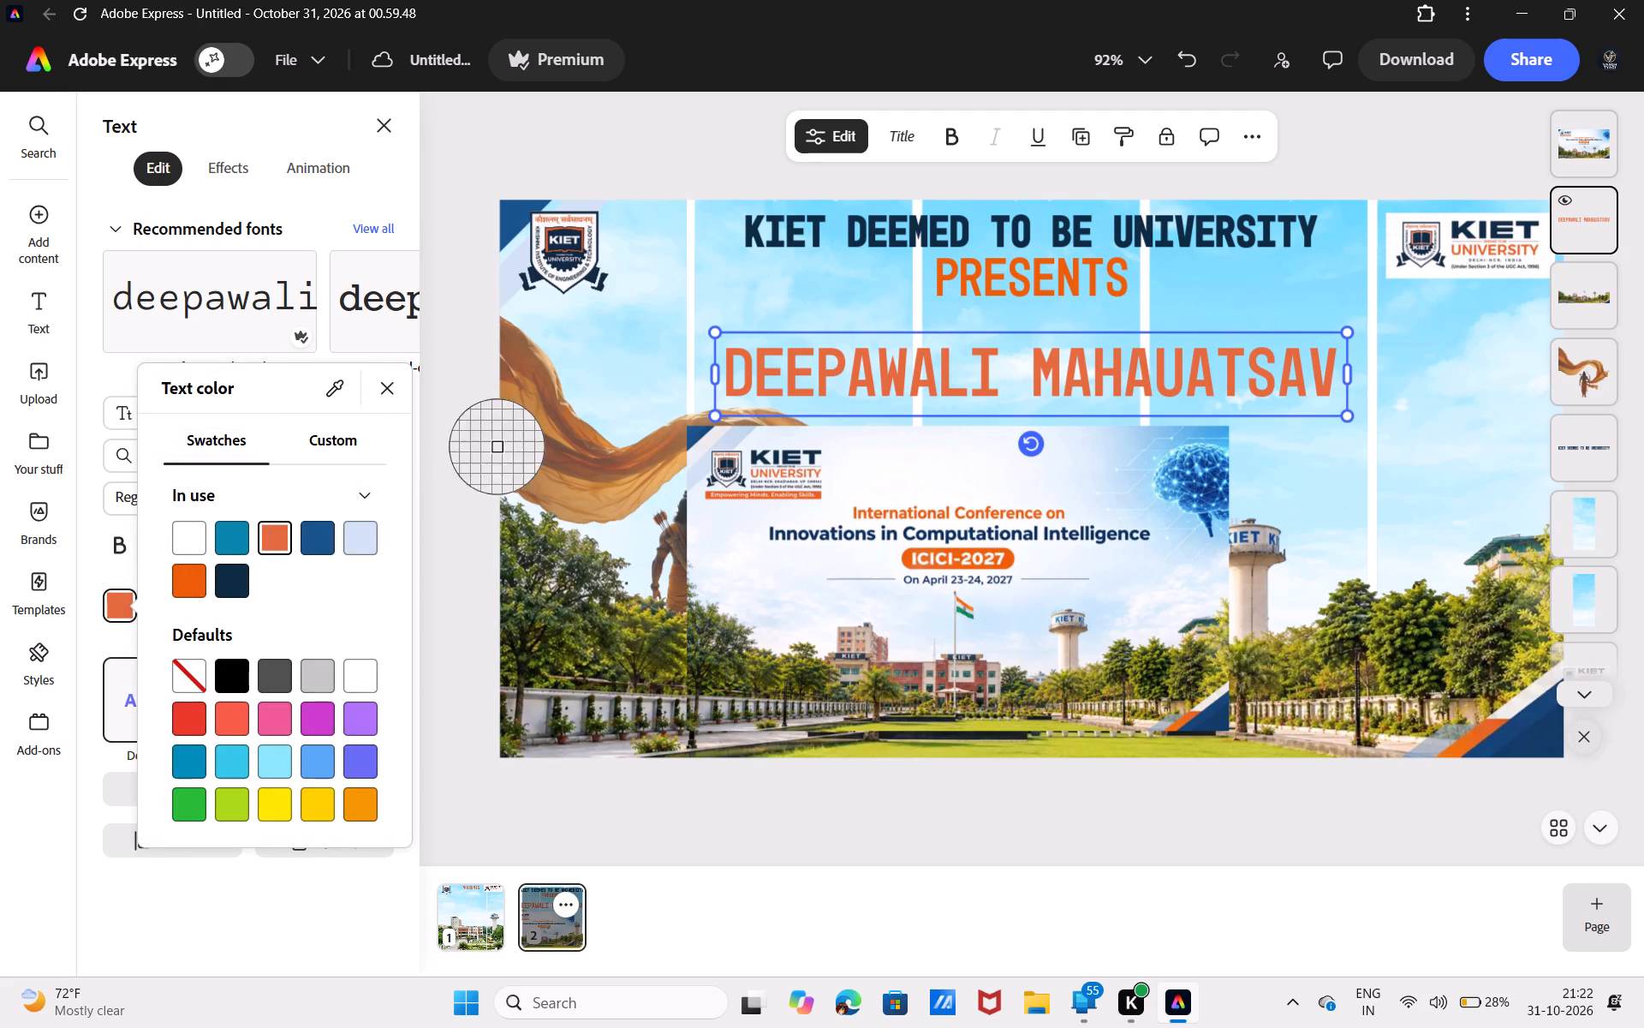
{"action": "left_click", "coordinate": [813, 538]}
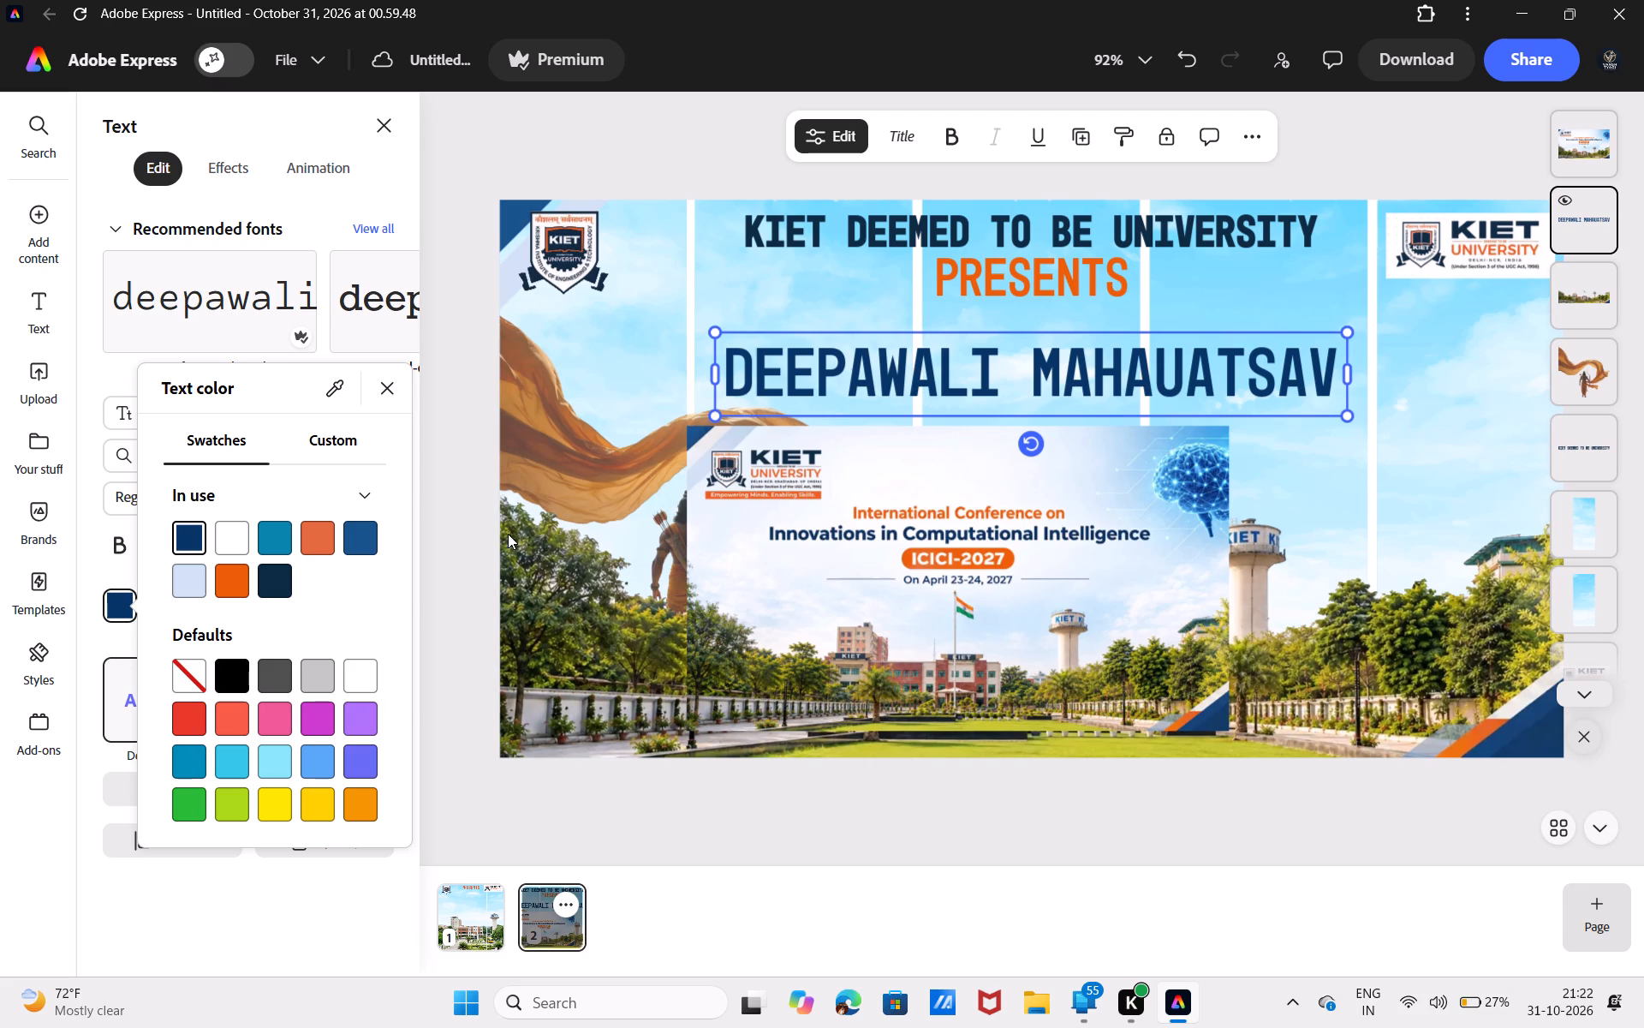
{"action": "left_click", "coordinate": [470, 525]}
Browse the available fonts and preview alternative typefaces on the DEEPAWALI MAHAUATSAV heading.
{"action": "left_click", "coordinate": [379, 448]}
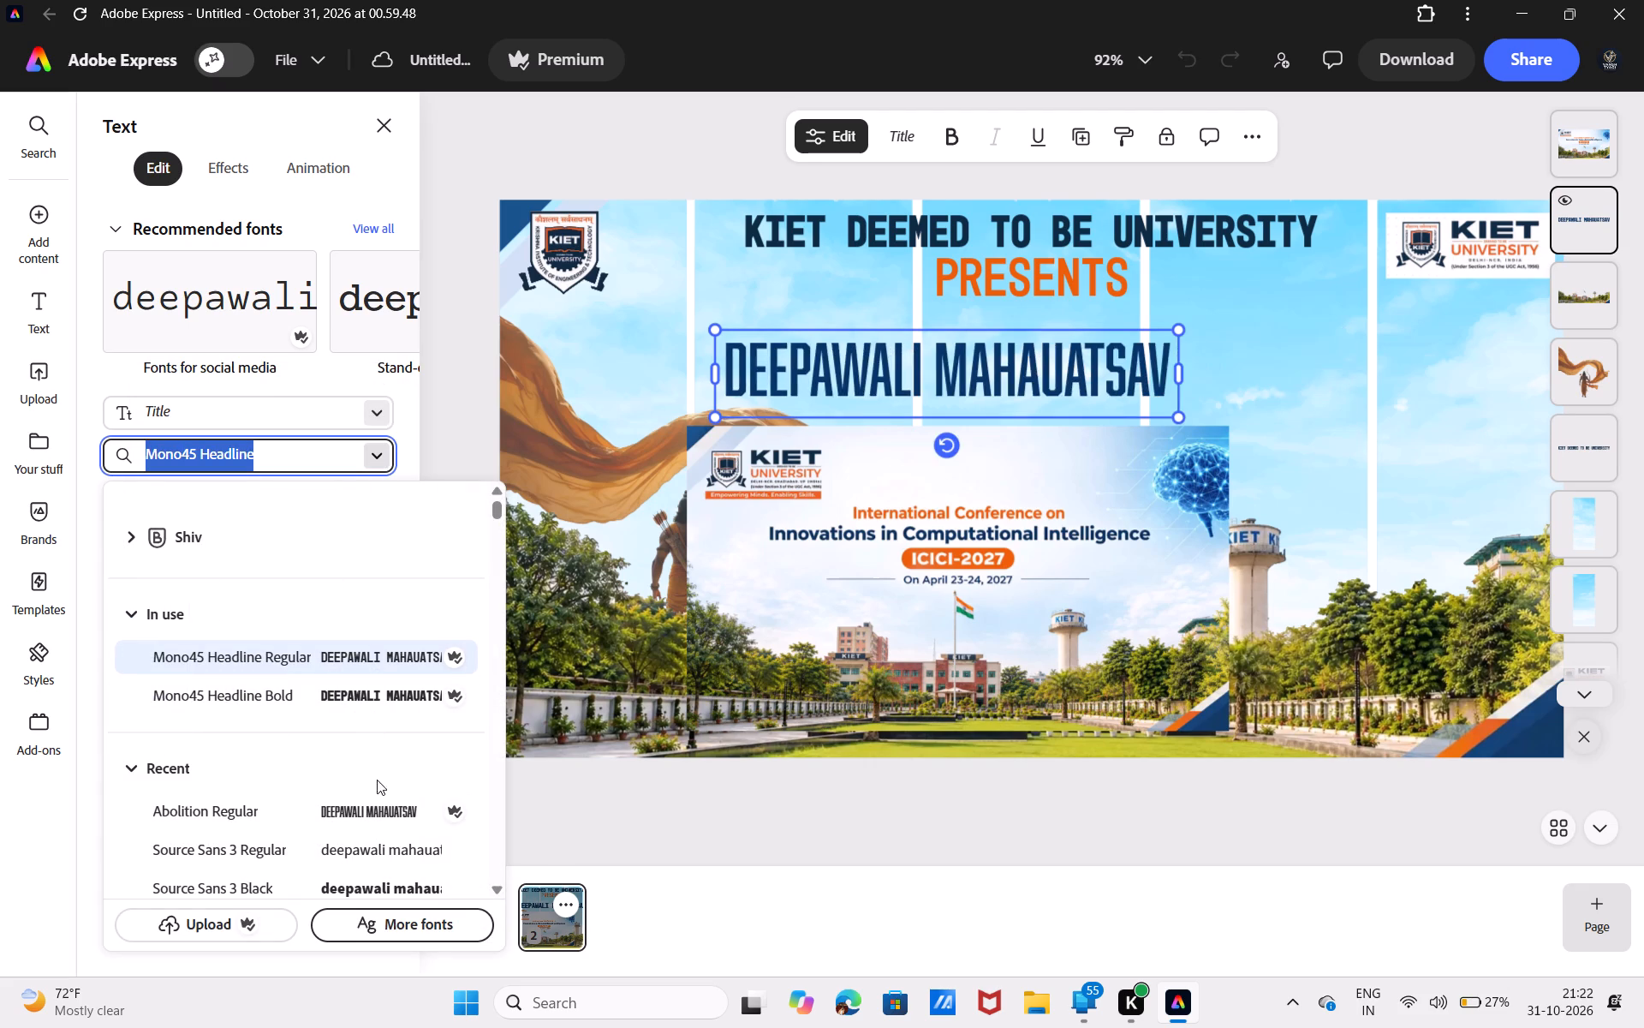
{"action": "scroll", "coordinate": [378, 856], "scroll_direction": "down", "scroll_amount": 2}
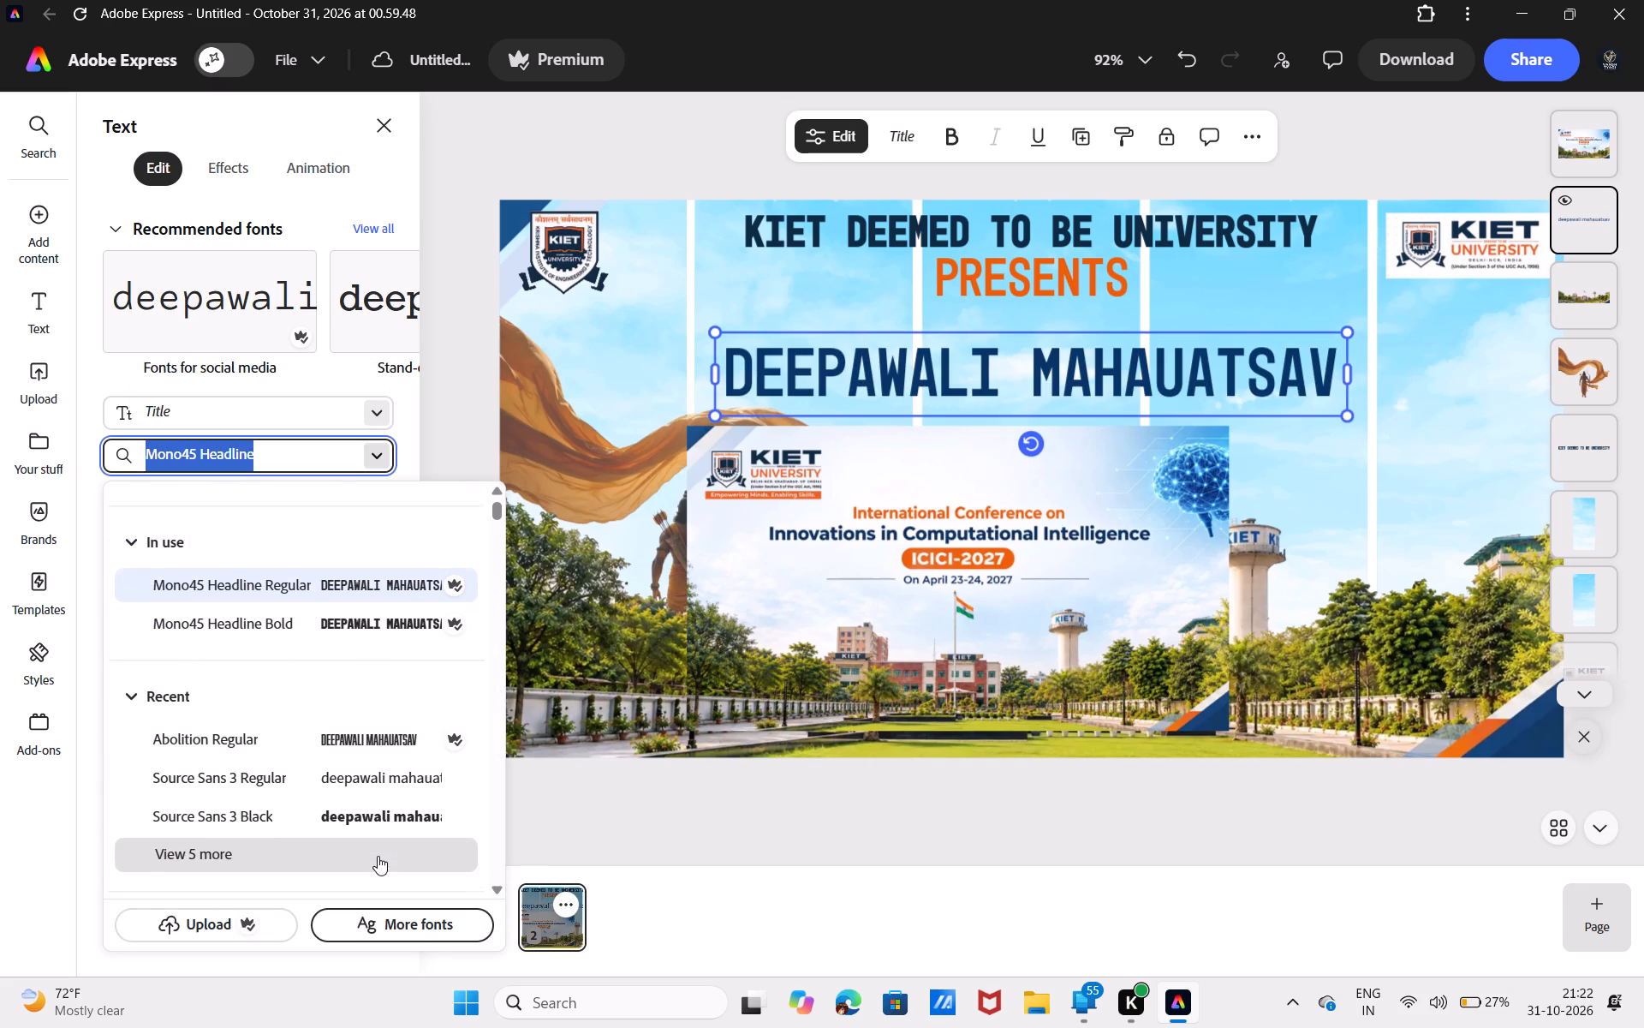
{"action": "scroll", "coordinate": [378, 856], "scroll_direction": "down", "scroll_amount": 4}
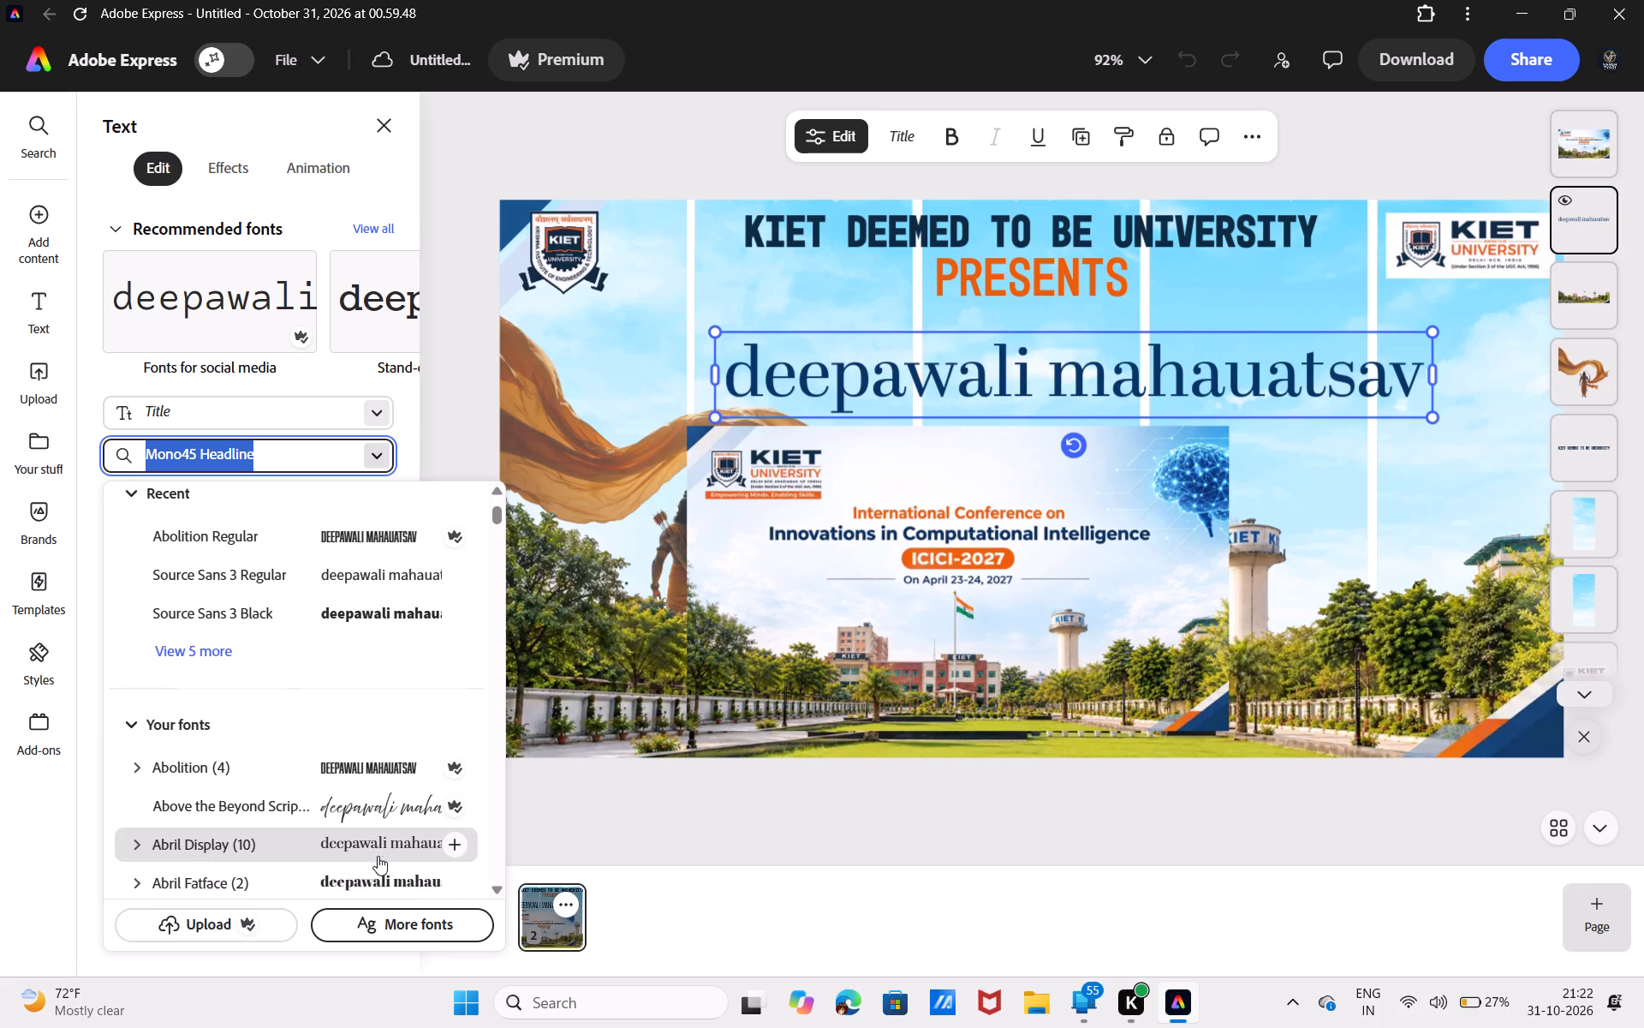
{"action": "scroll", "coordinate": [378, 856], "scroll_direction": "down", "scroll_amount": 2}
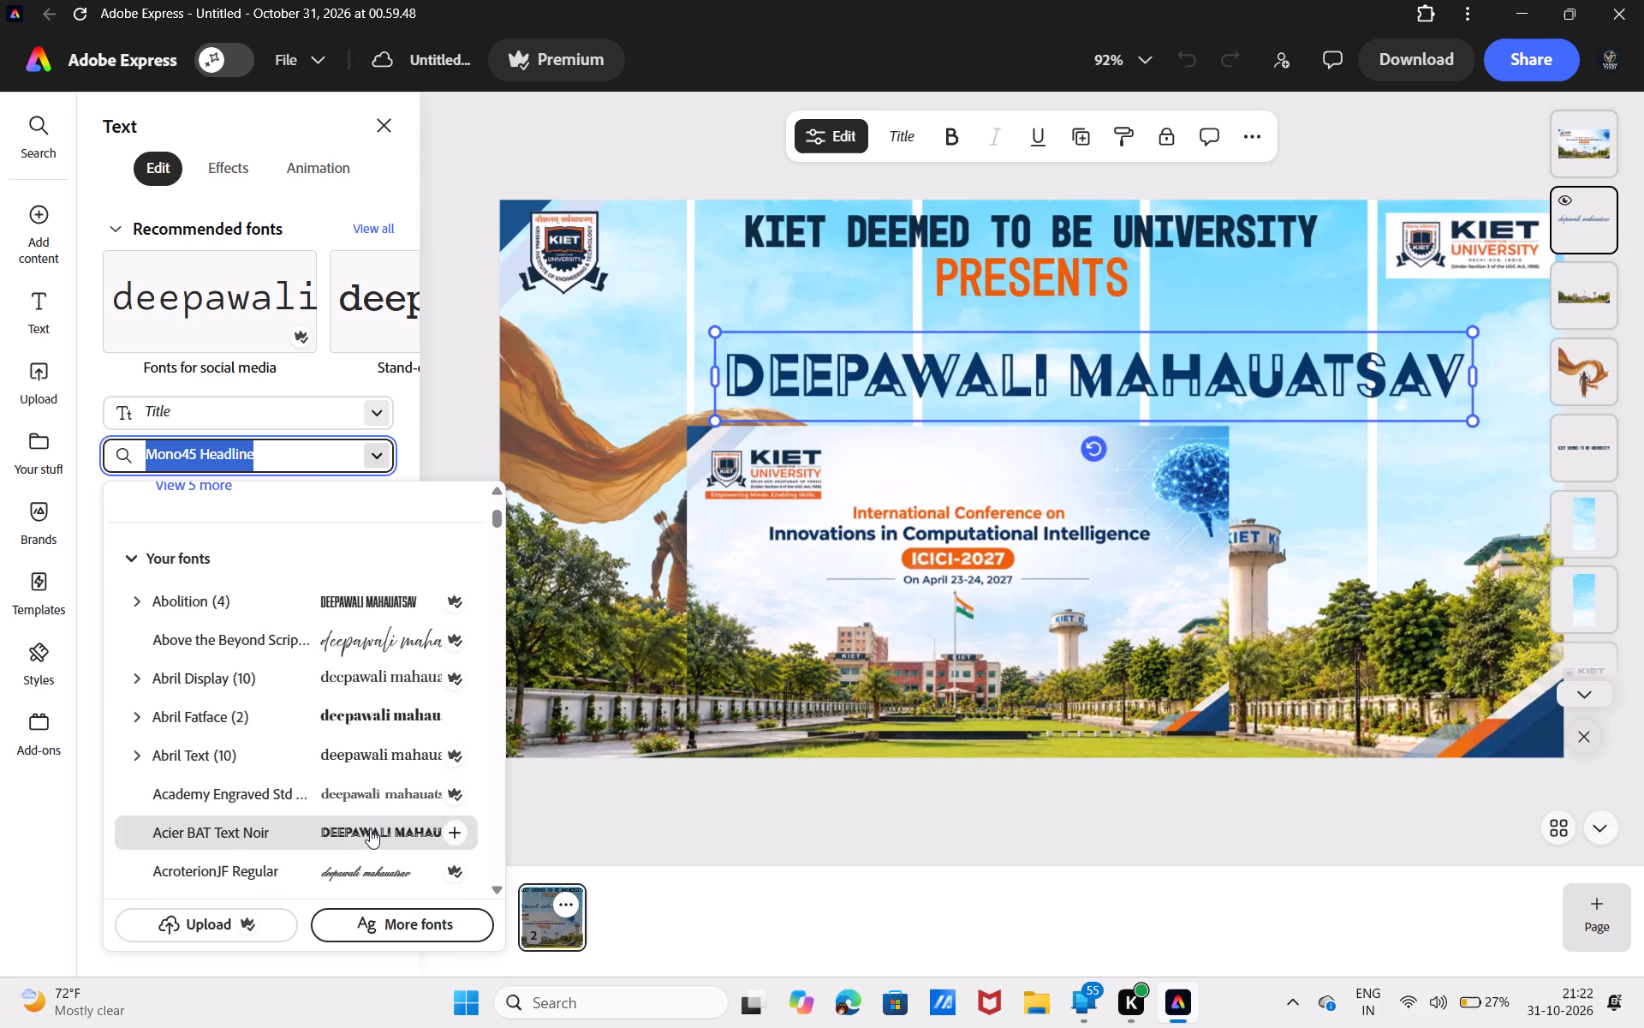
{"action": "scroll", "coordinate": [370, 829], "scroll_direction": "down", "scroll_amount": 3}
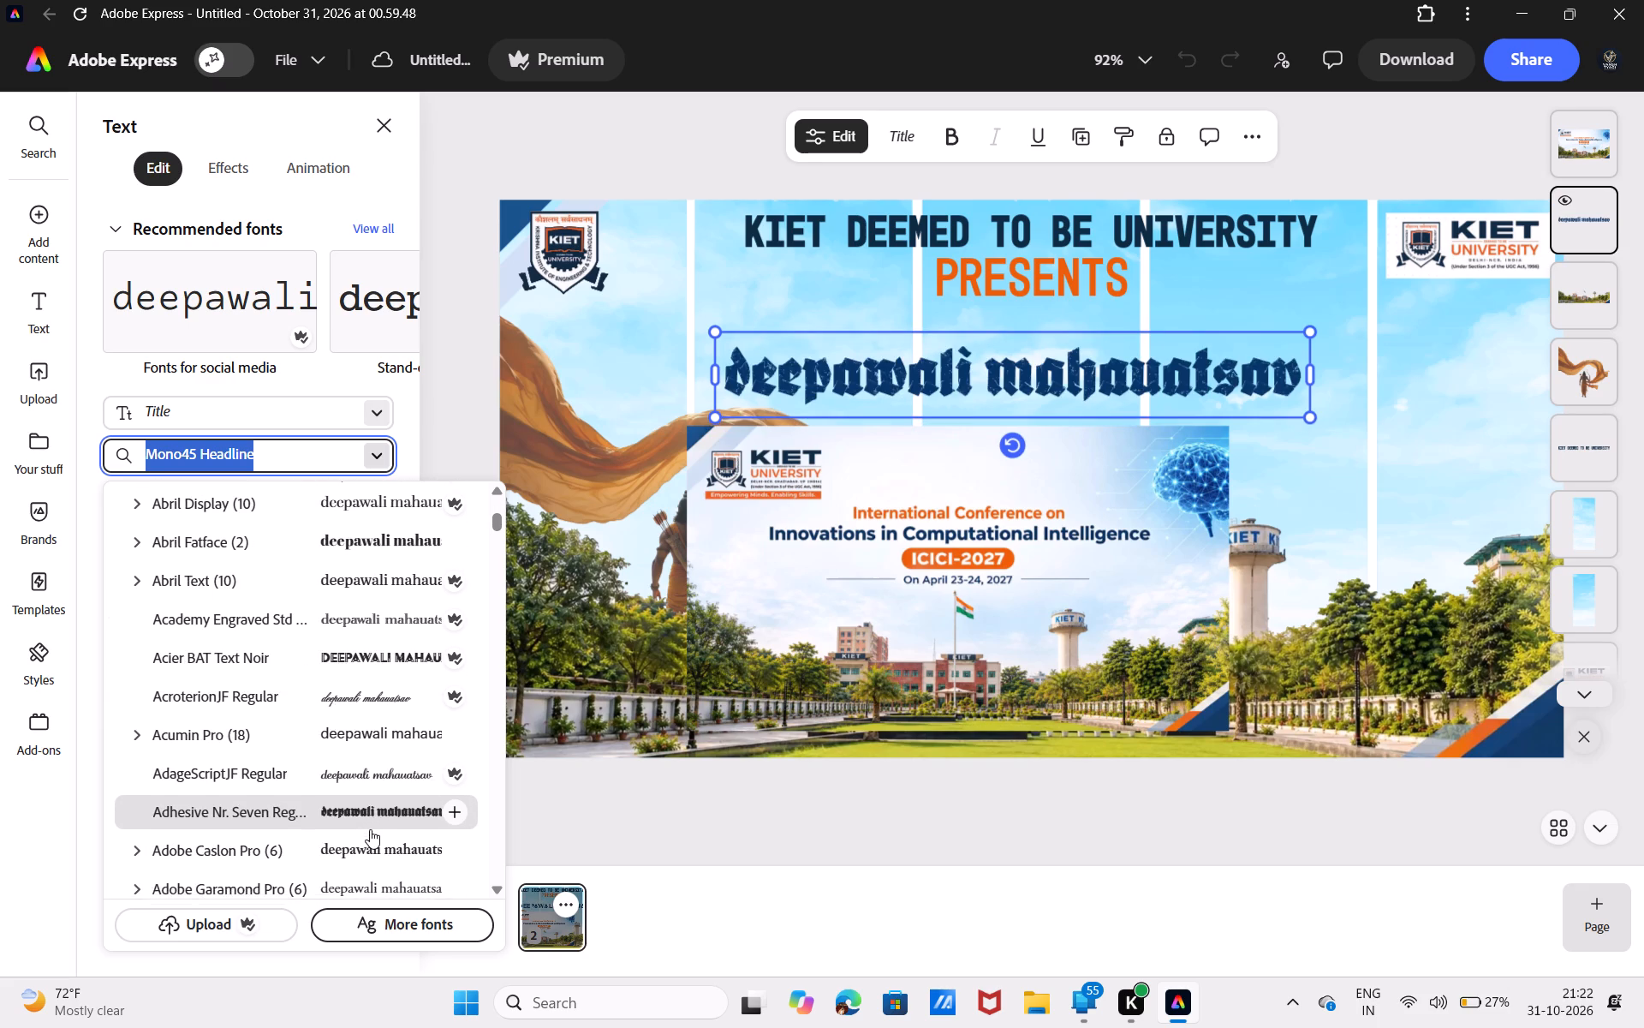
{"action": "scroll", "coordinate": [370, 829], "scroll_direction": "down", "scroll_amount": 3}
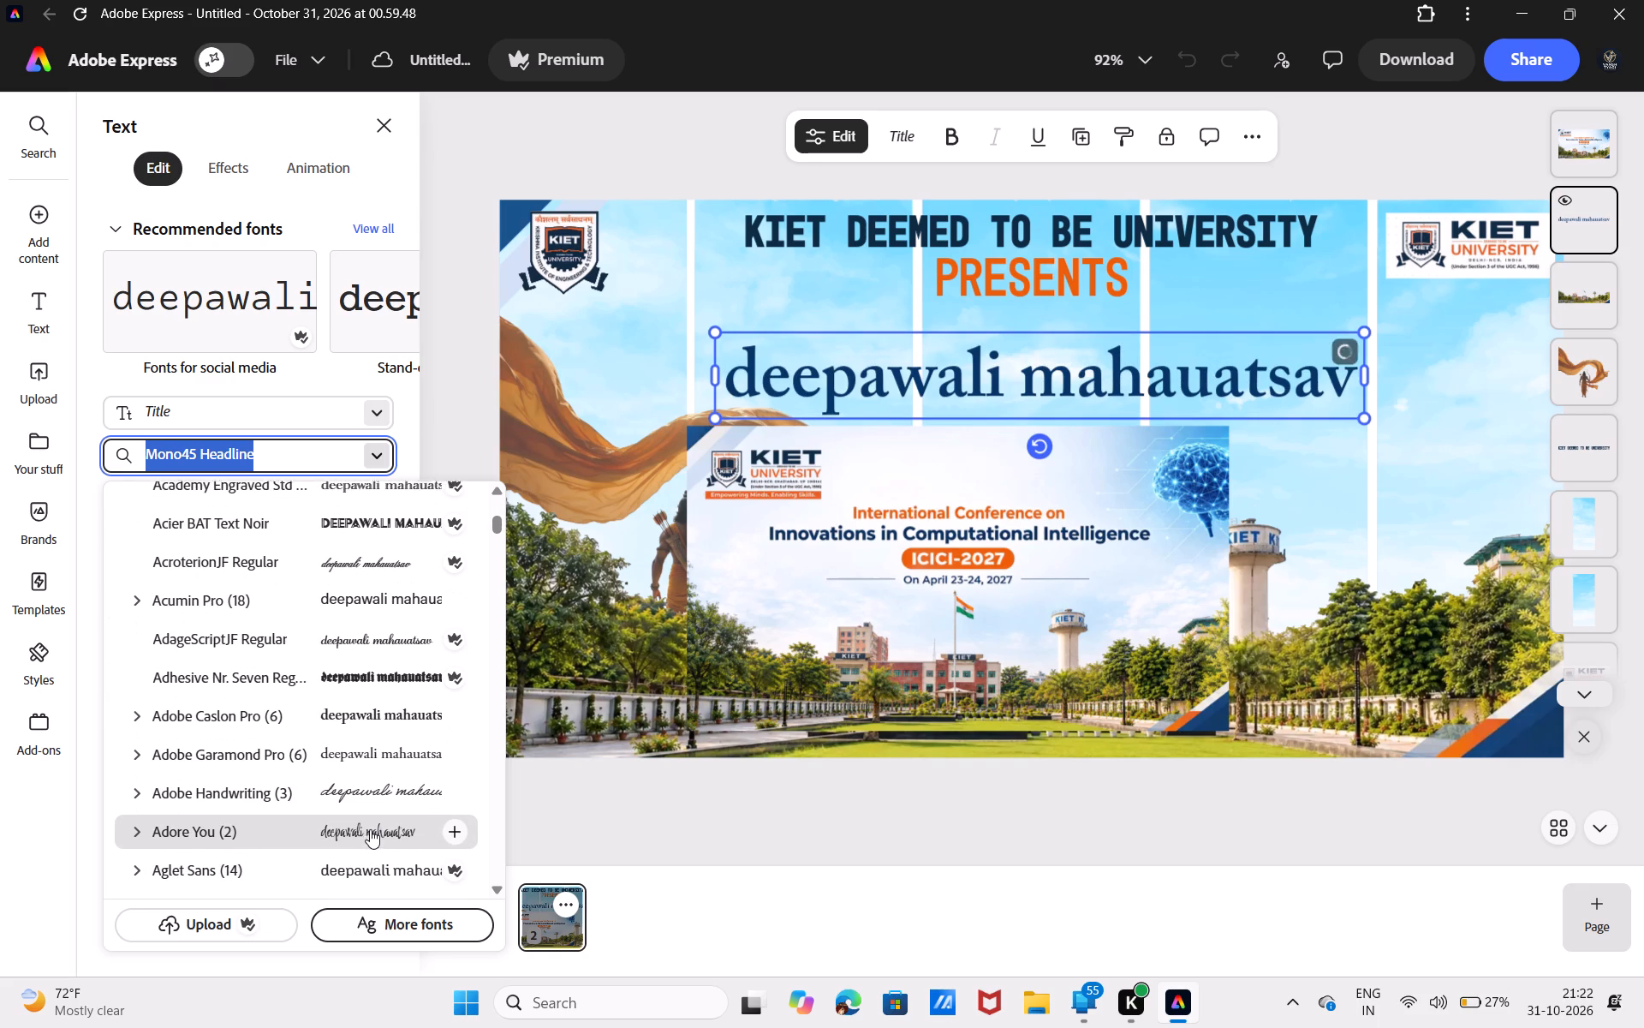
{"action": "scroll", "coordinate": [370, 829], "scroll_direction": "down", "scroll_amount": 3}
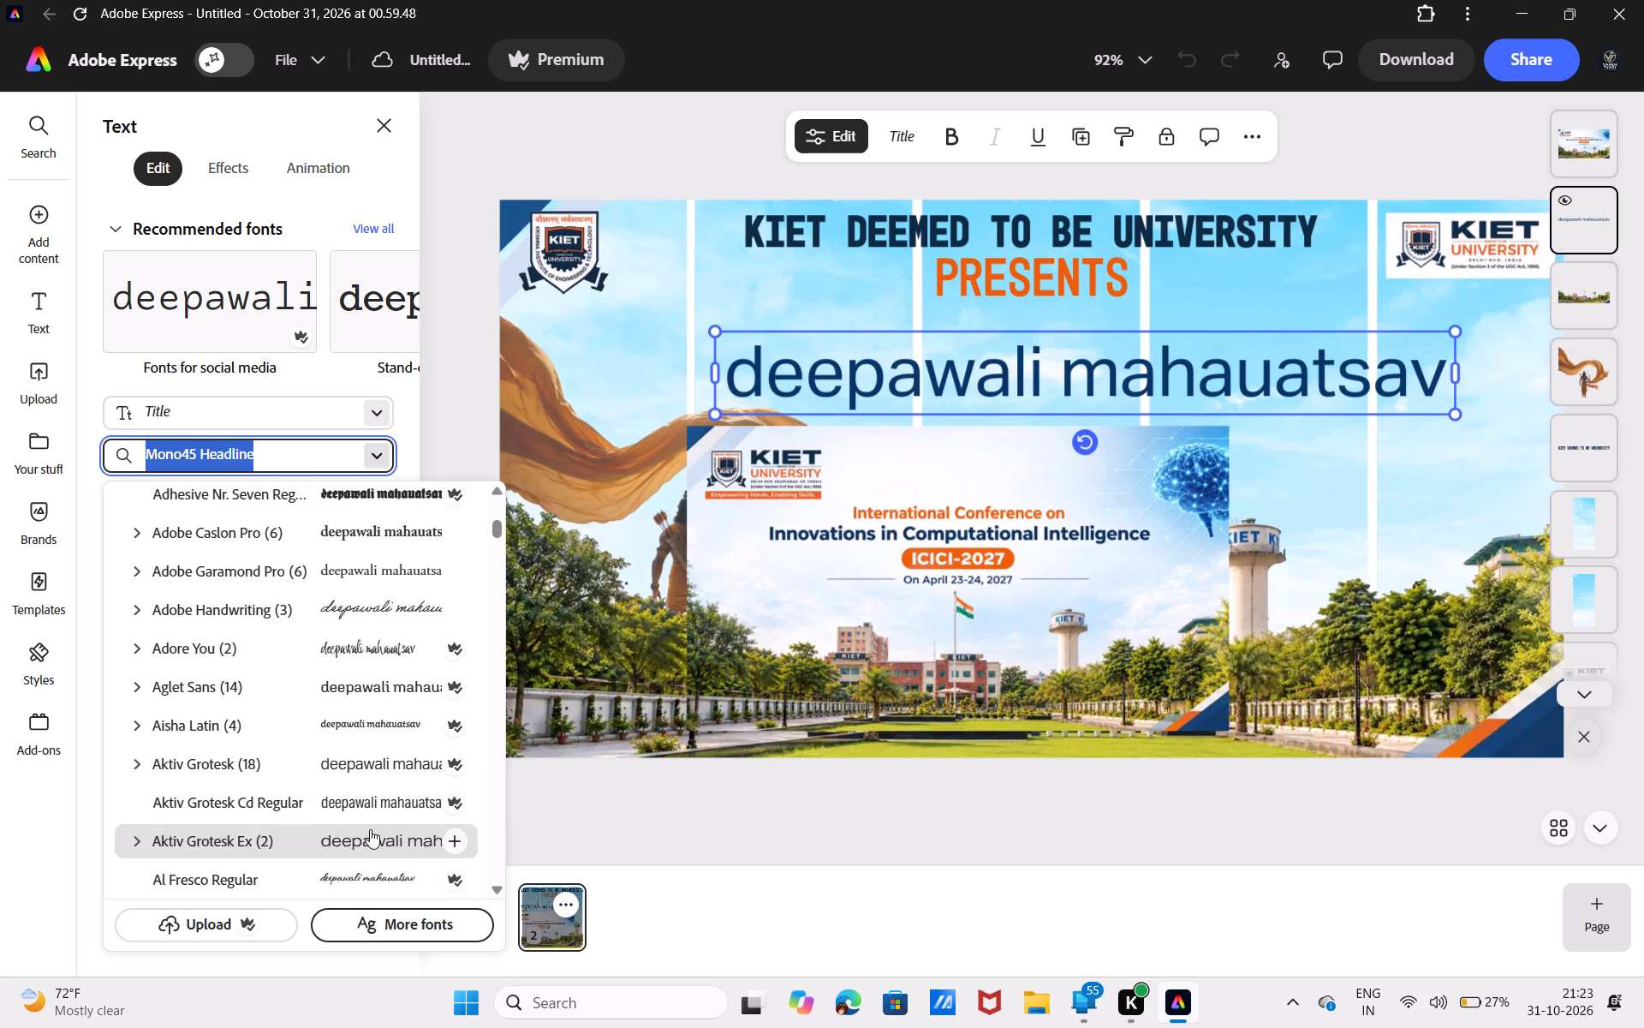
{"action": "scroll", "coordinate": [370, 829], "scroll_direction": "down", "scroll_amount": 3}
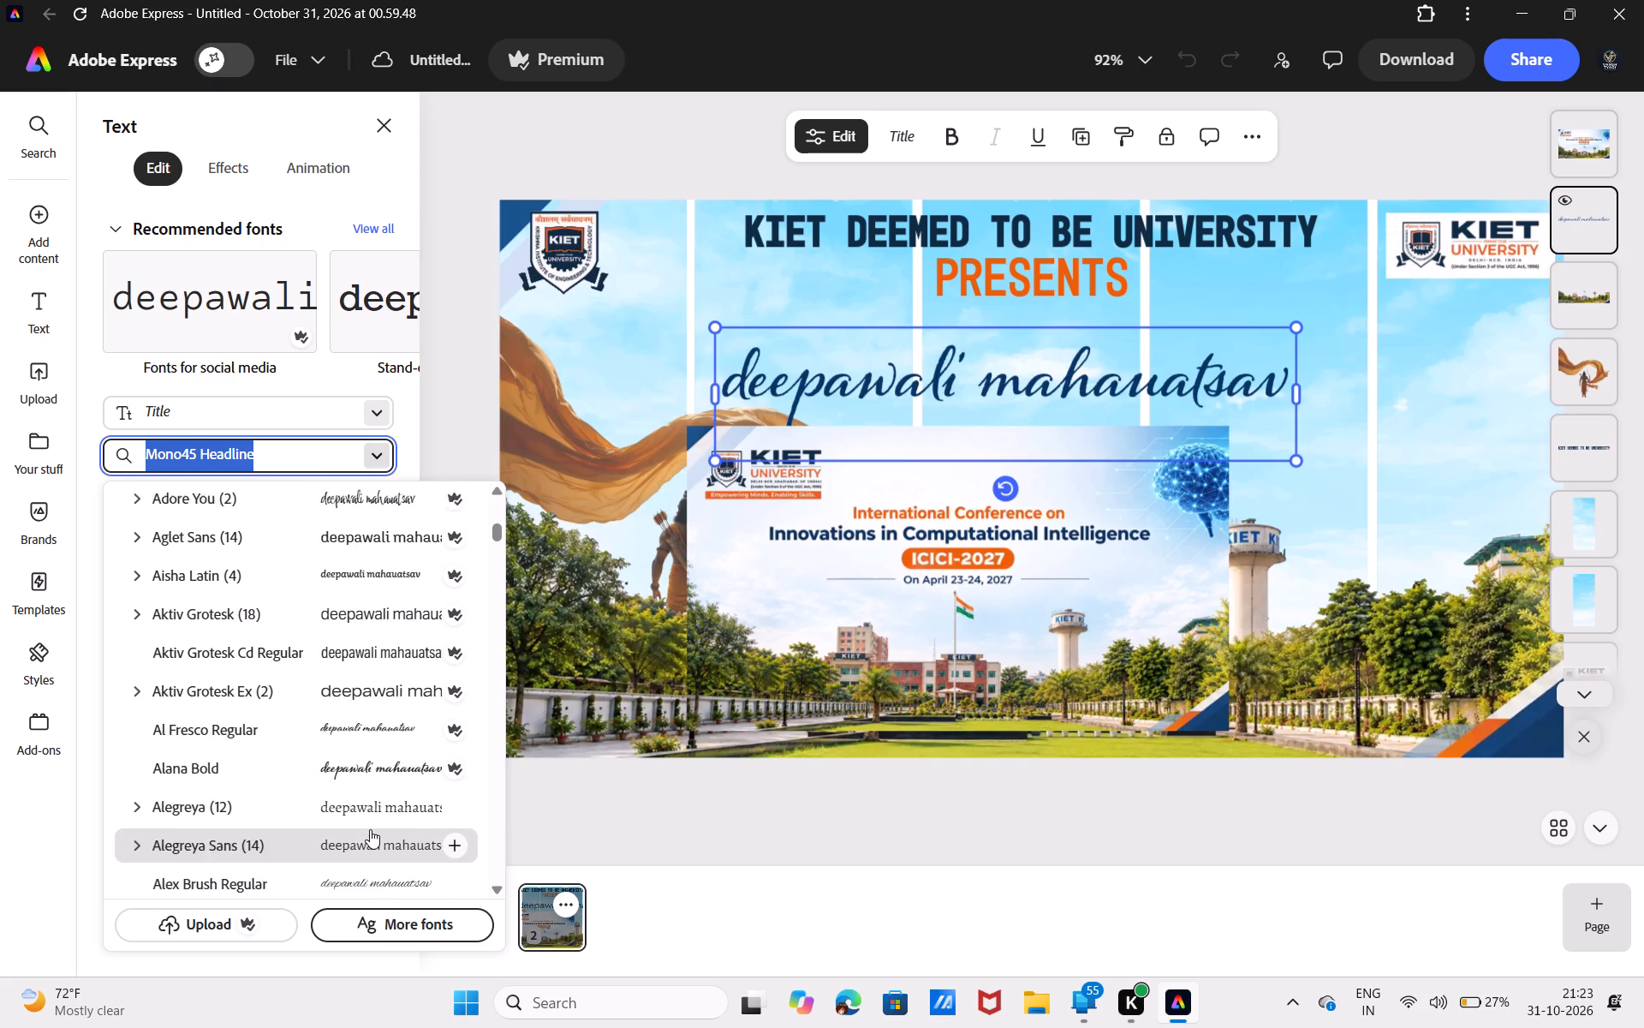
{"action": "scroll", "coordinate": [370, 829], "scroll_direction": "down", "scroll_amount": 3}
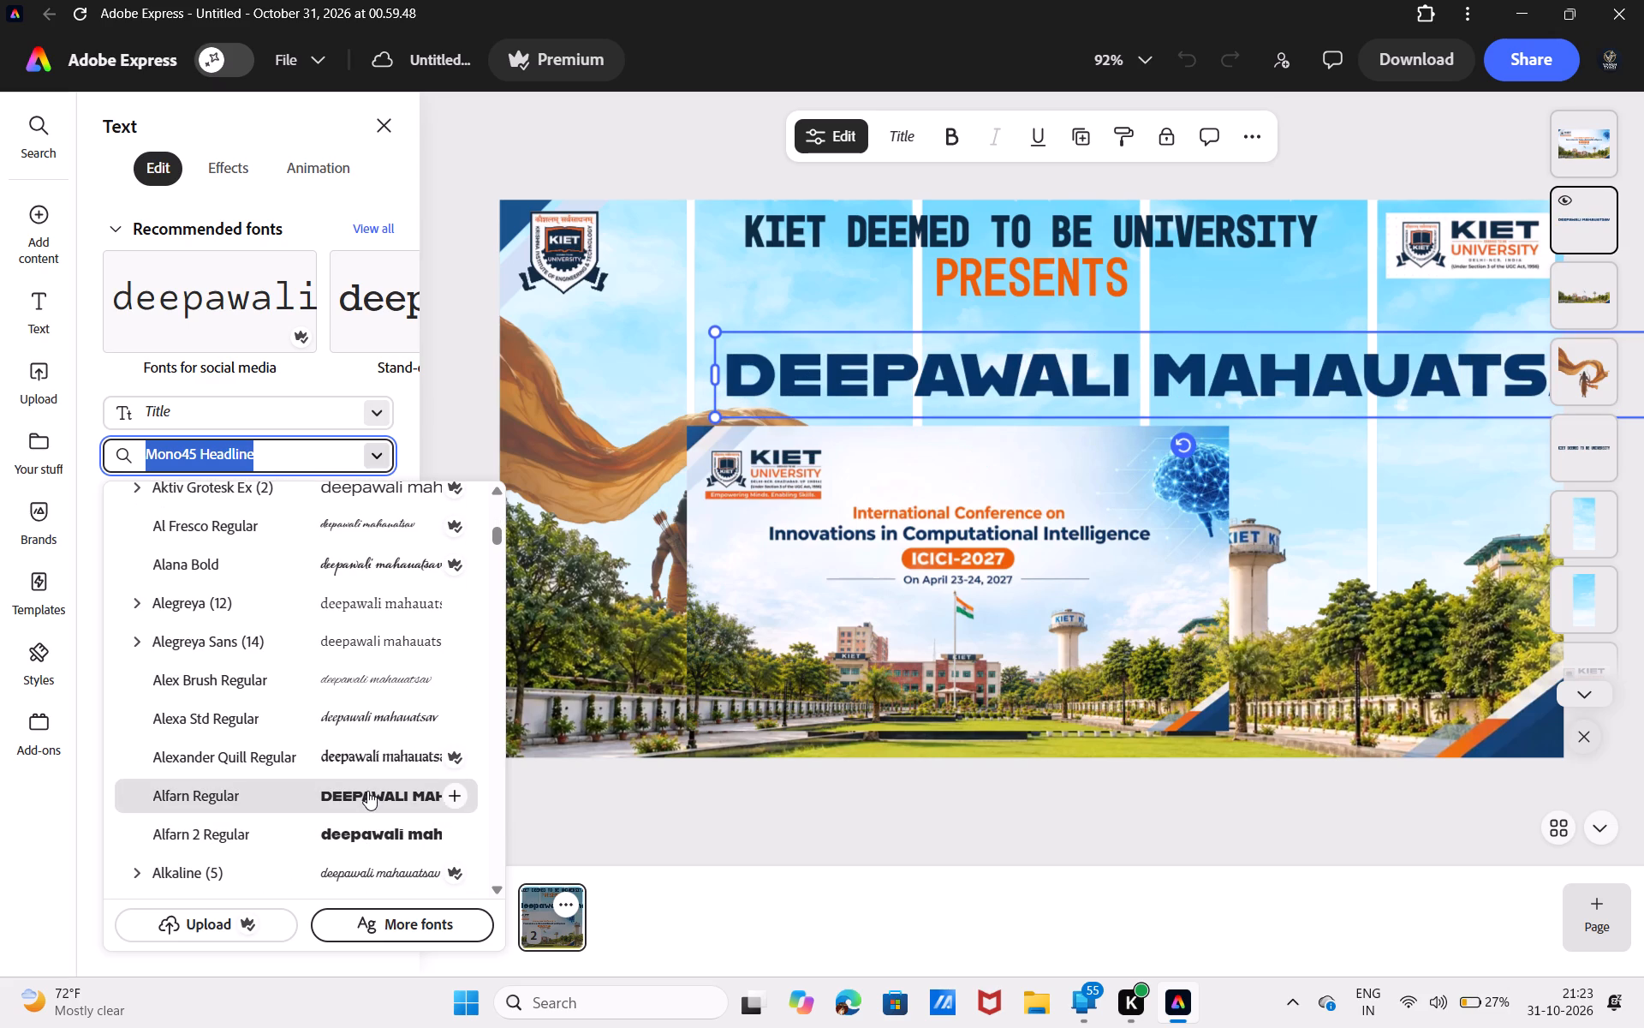
{"action": "scroll", "coordinate": [367, 791], "scroll_direction": "down", "scroll_amount": 3}
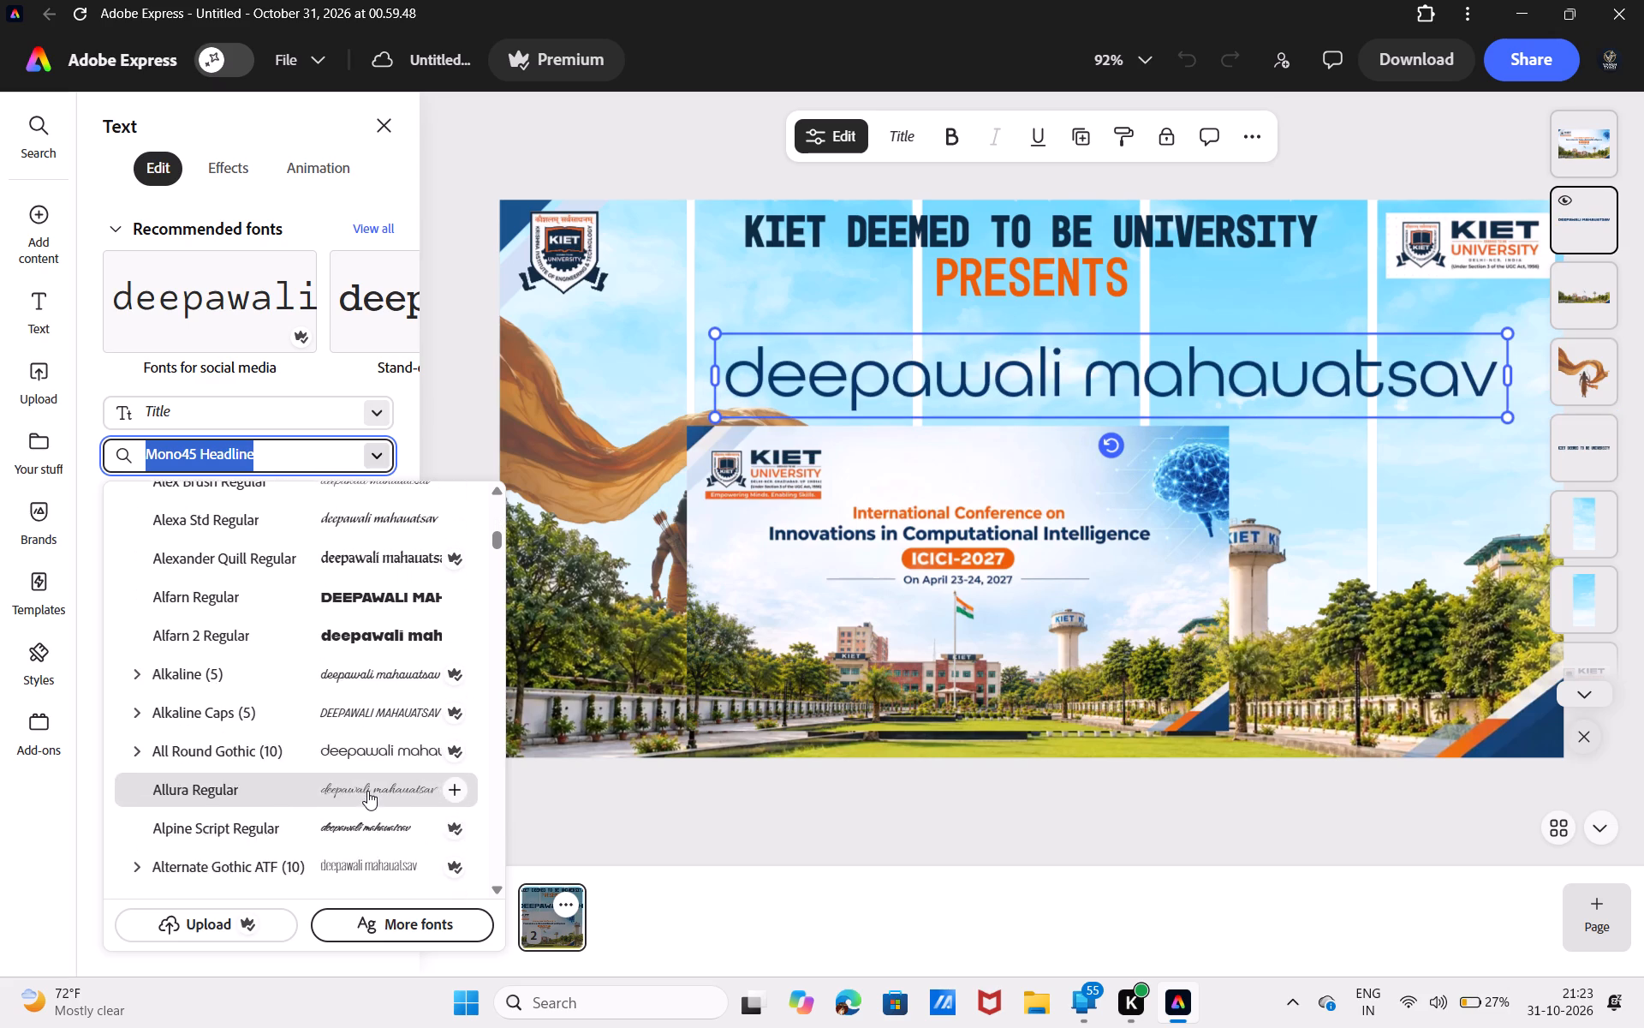
{"action": "scroll", "coordinate": [367, 791], "scroll_direction": "down", "scroll_amount": 3}
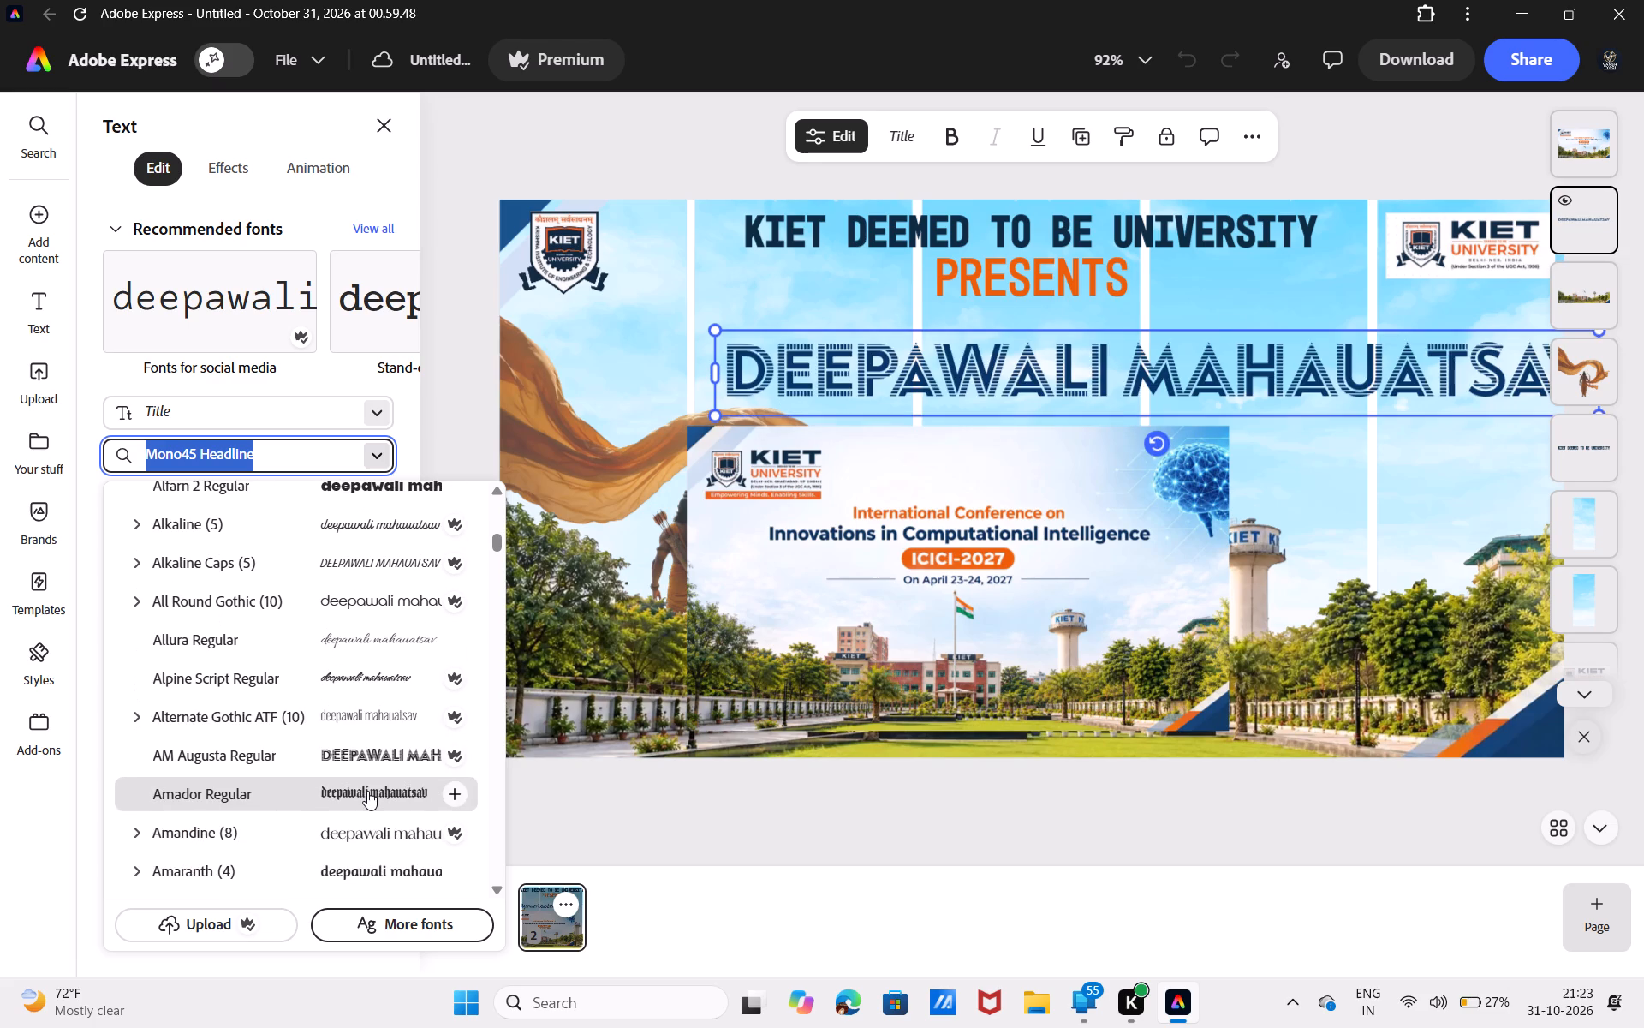
{"action": "scroll", "coordinate": [367, 791], "scroll_direction": "down", "scroll_amount": 2}
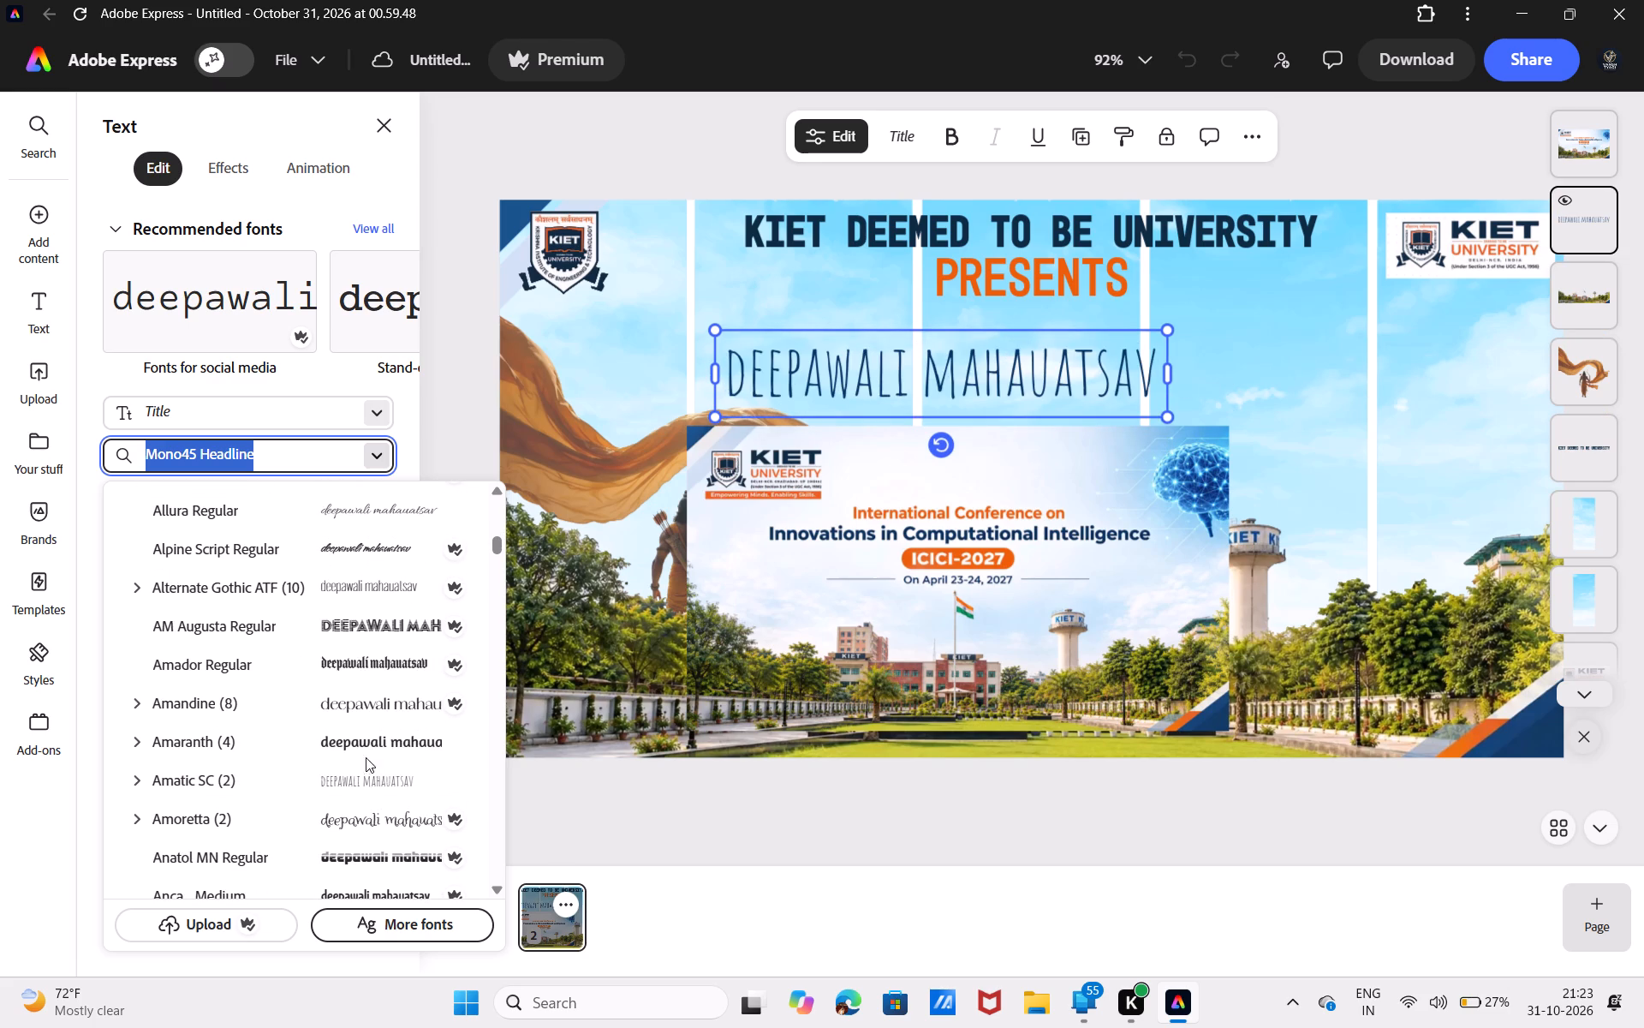
{"action": "scroll", "coordinate": [366, 743], "scroll_direction": "down", "scroll_amount": 1}
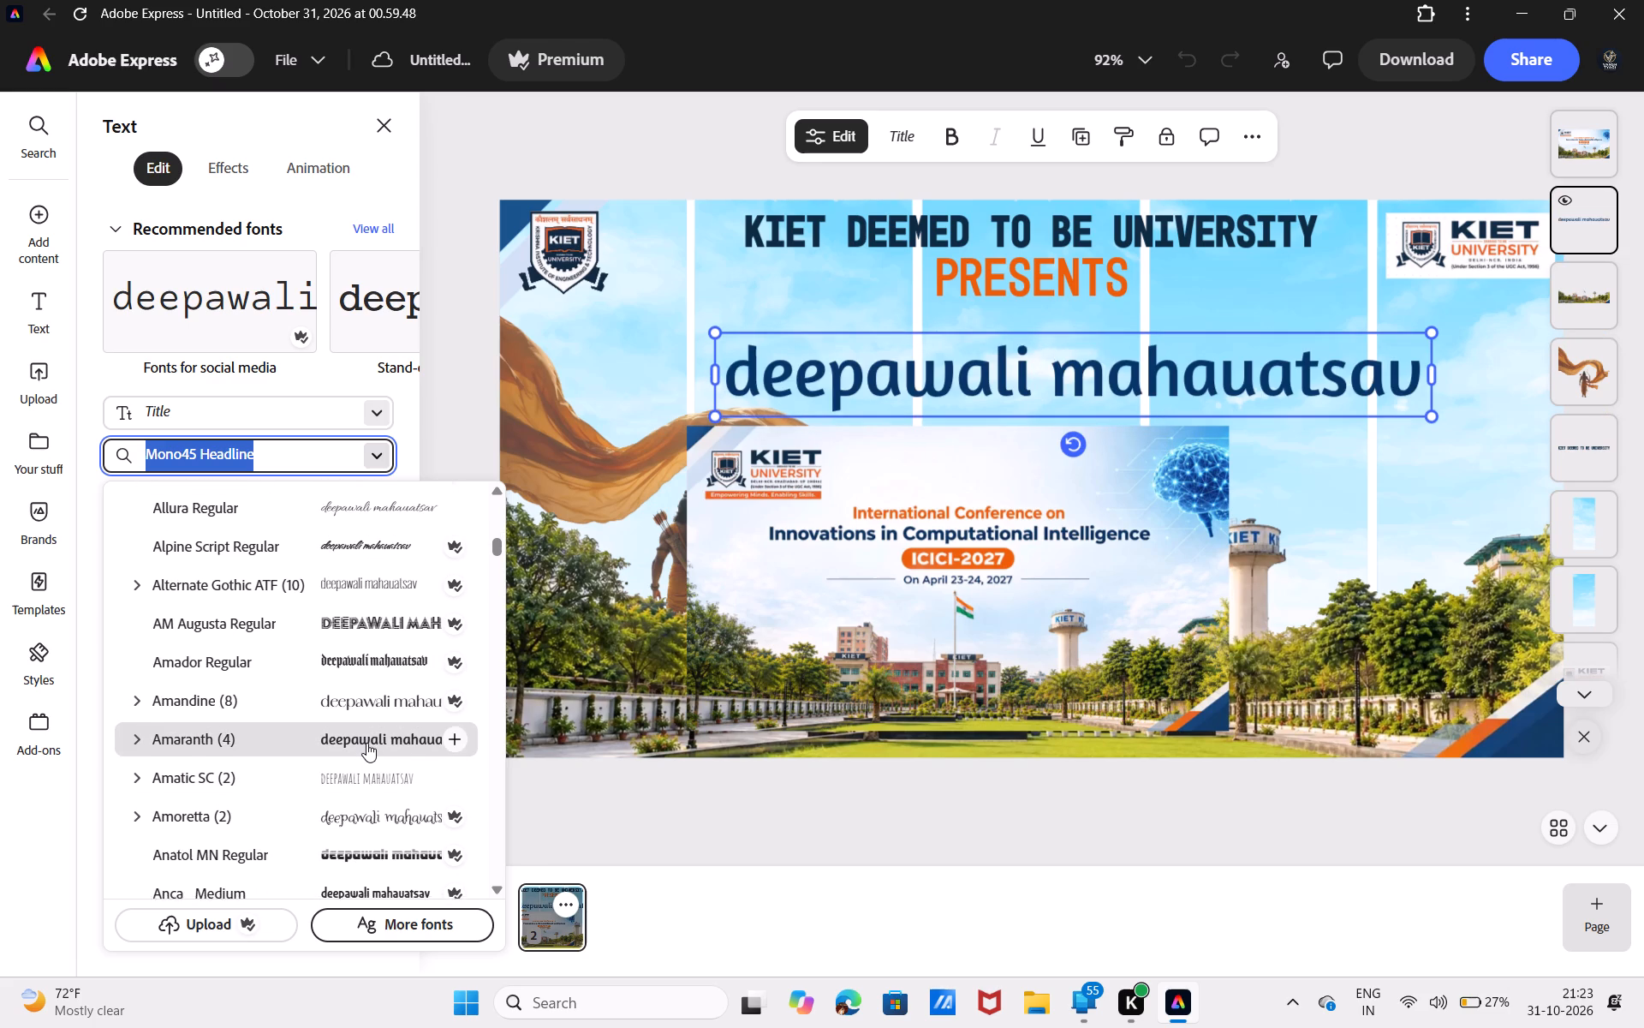
{"action": "scroll", "coordinate": [366, 743], "scroll_direction": "down", "scroll_amount": 3}
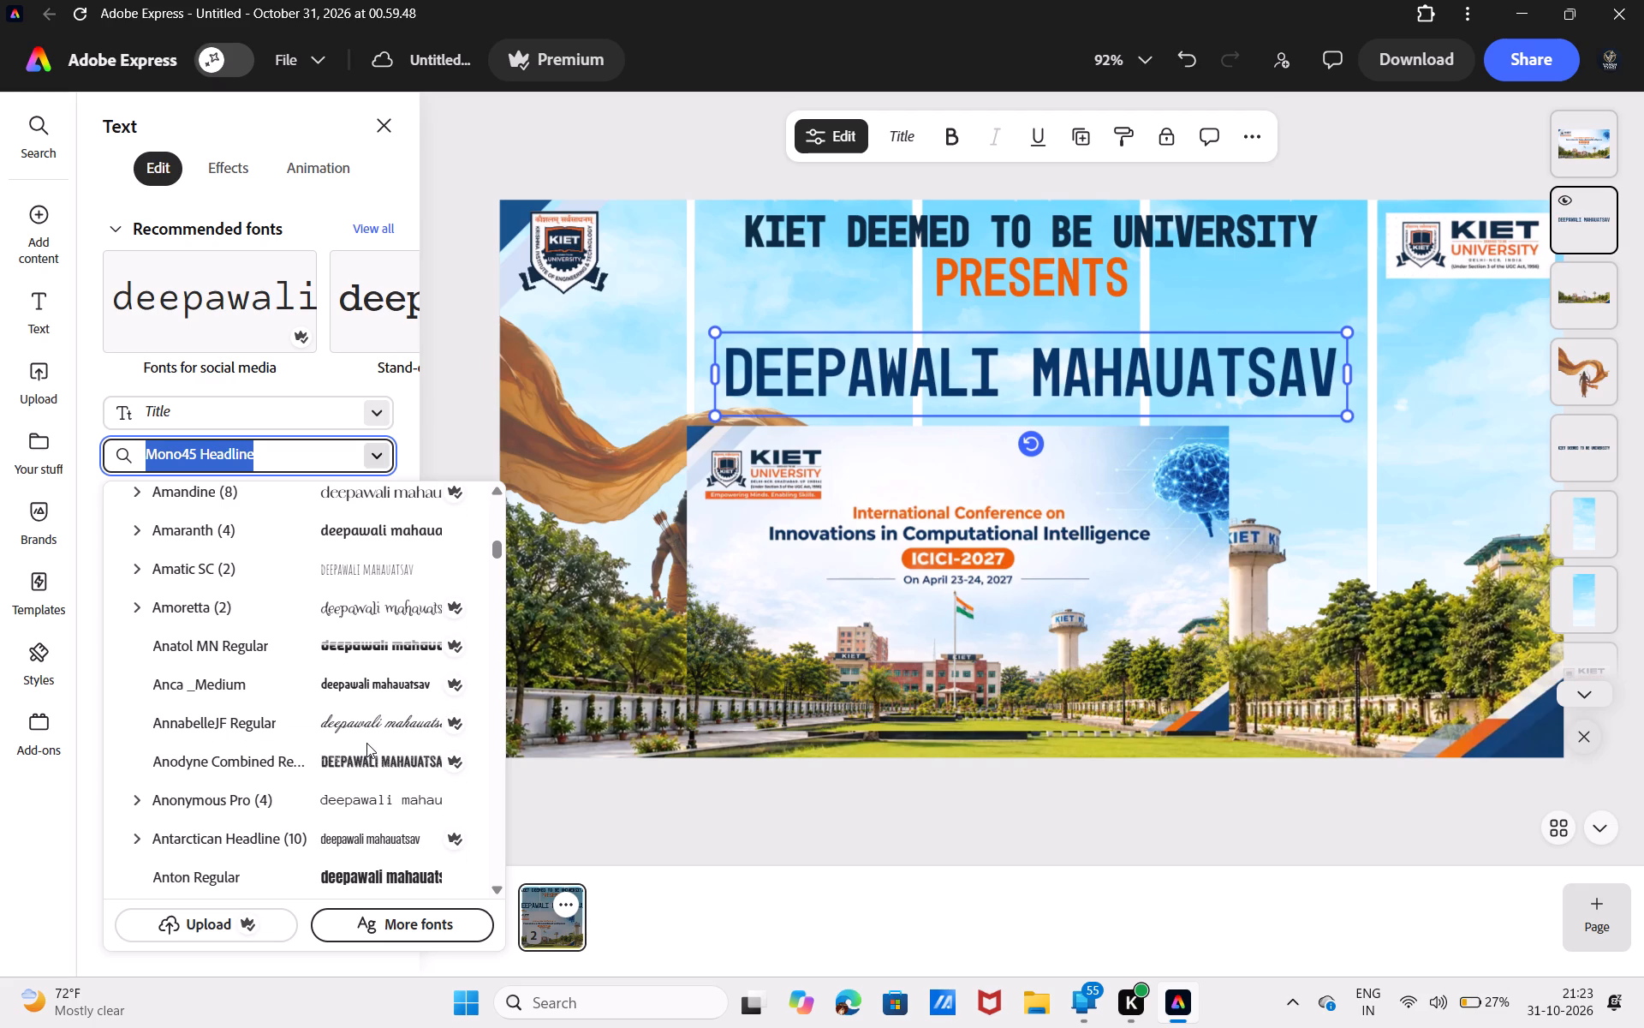
{"action": "scroll", "coordinate": [366, 743], "scroll_direction": "down", "scroll_amount": 2}
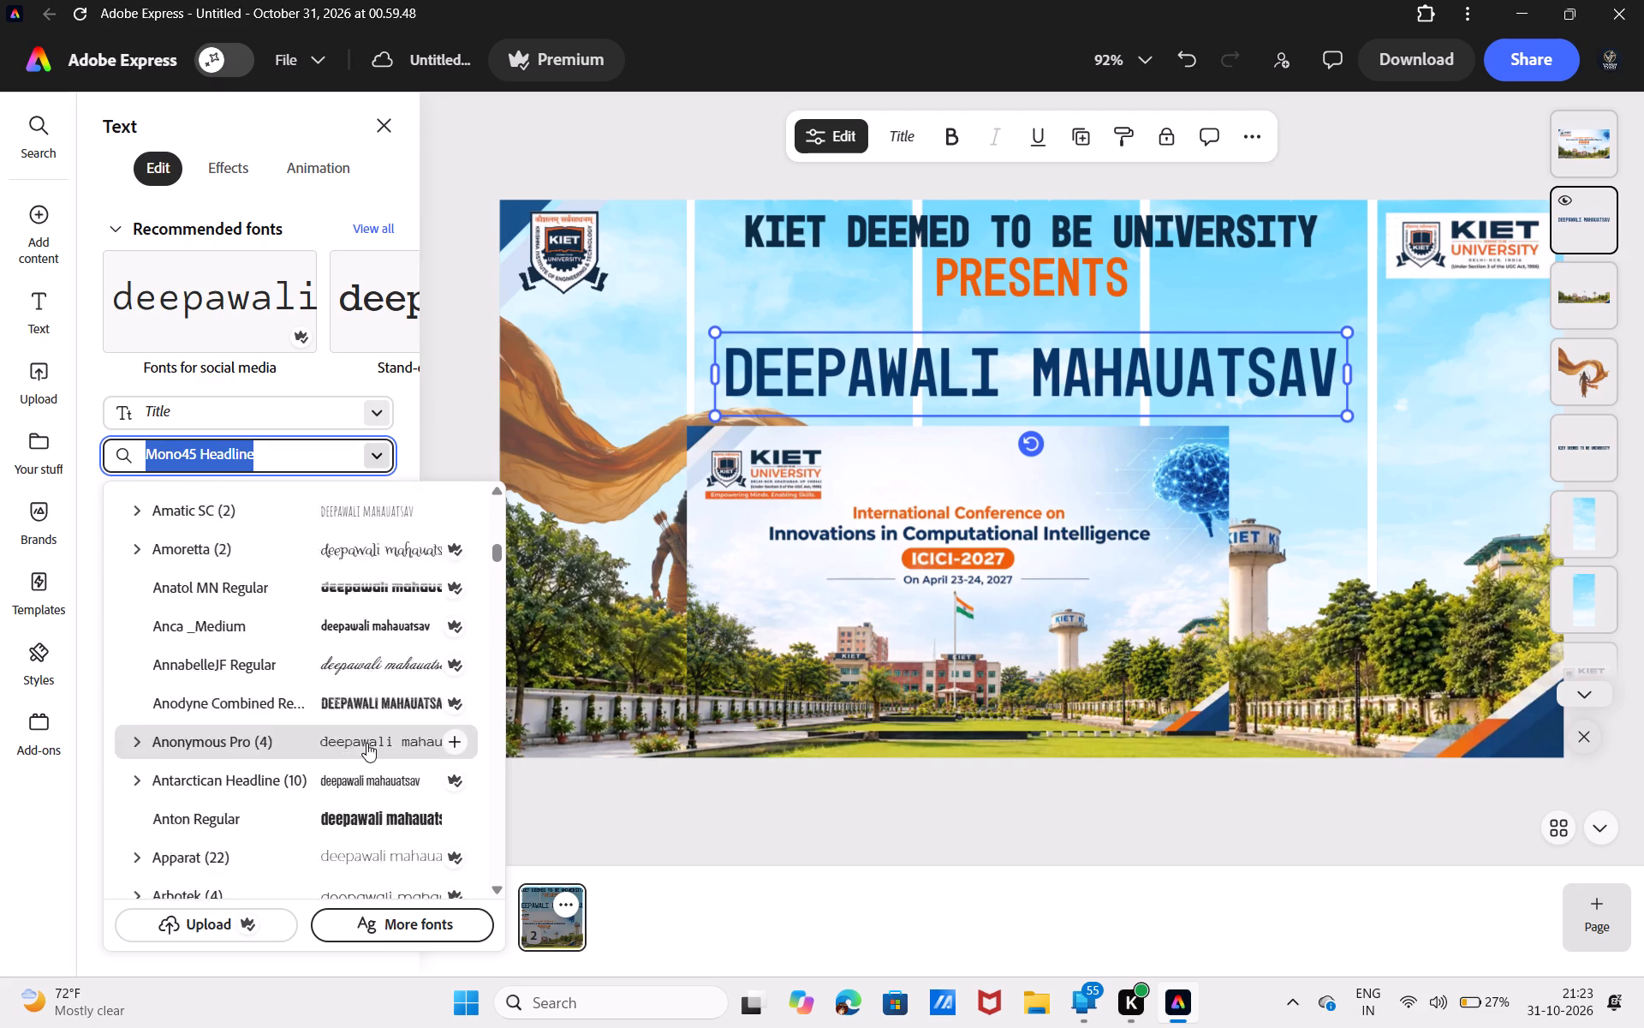
{"action": "scroll", "coordinate": [366, 743], "scroll_direction": "down", "scroll_amount": 2}
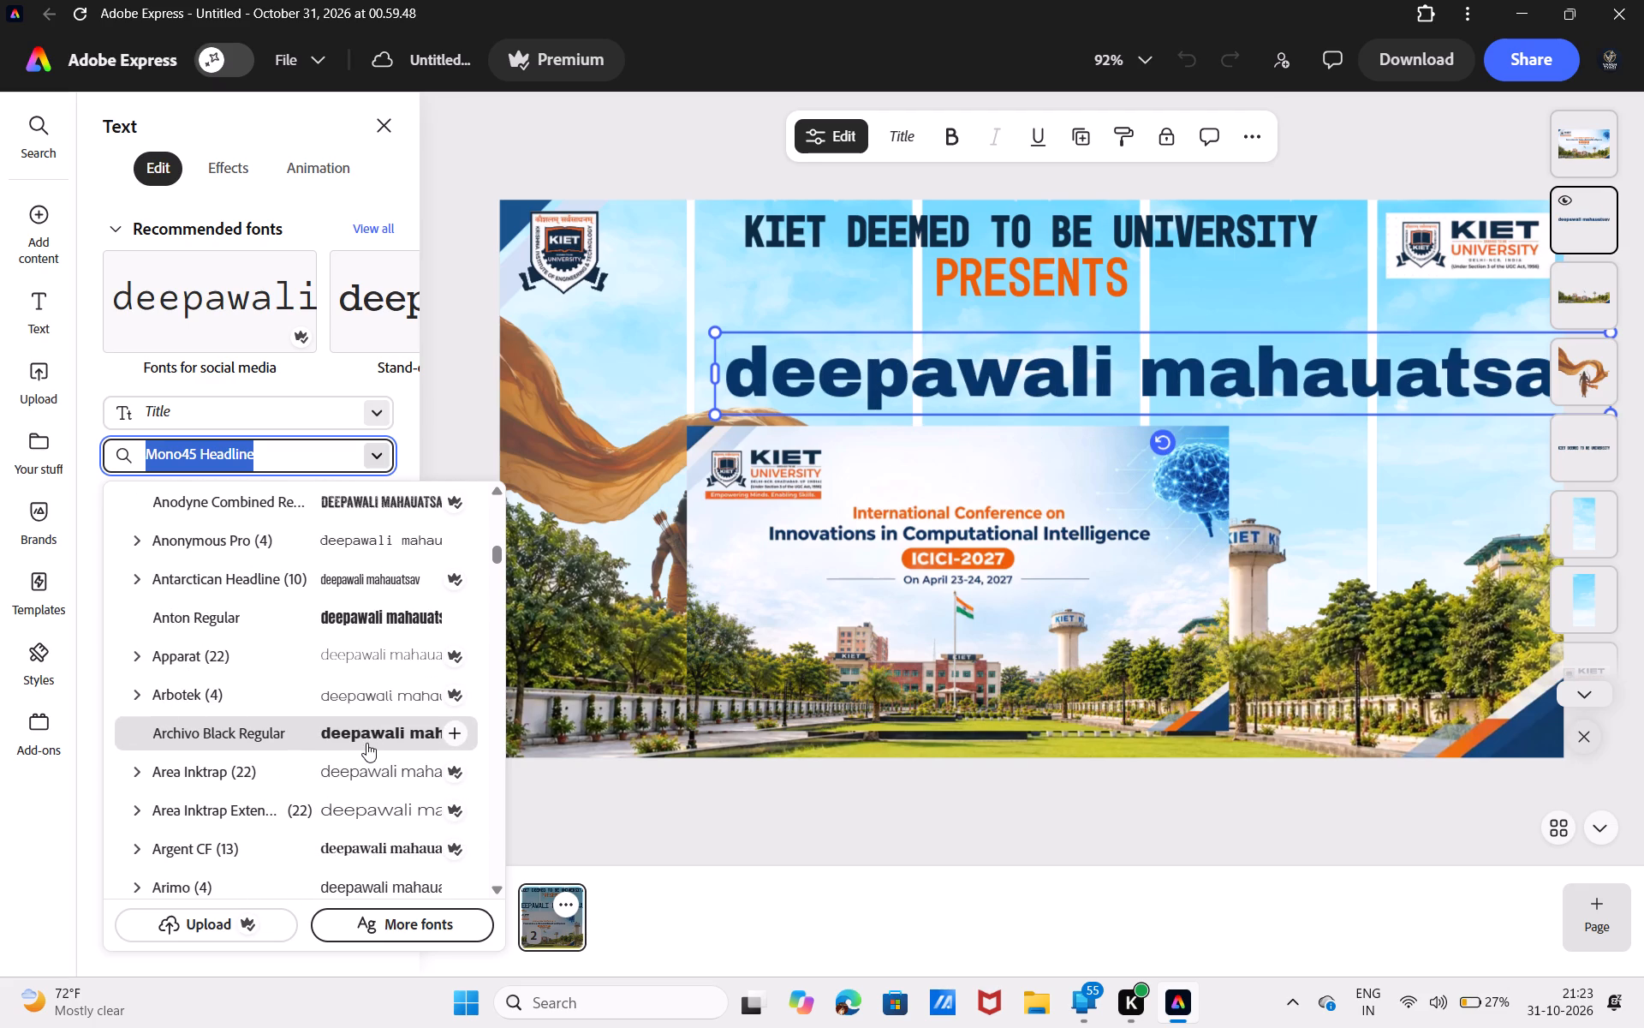
{"action": "scroll", "coordinate": [366, 743], "scroll_direction": "down", "scroll_amount": 3}
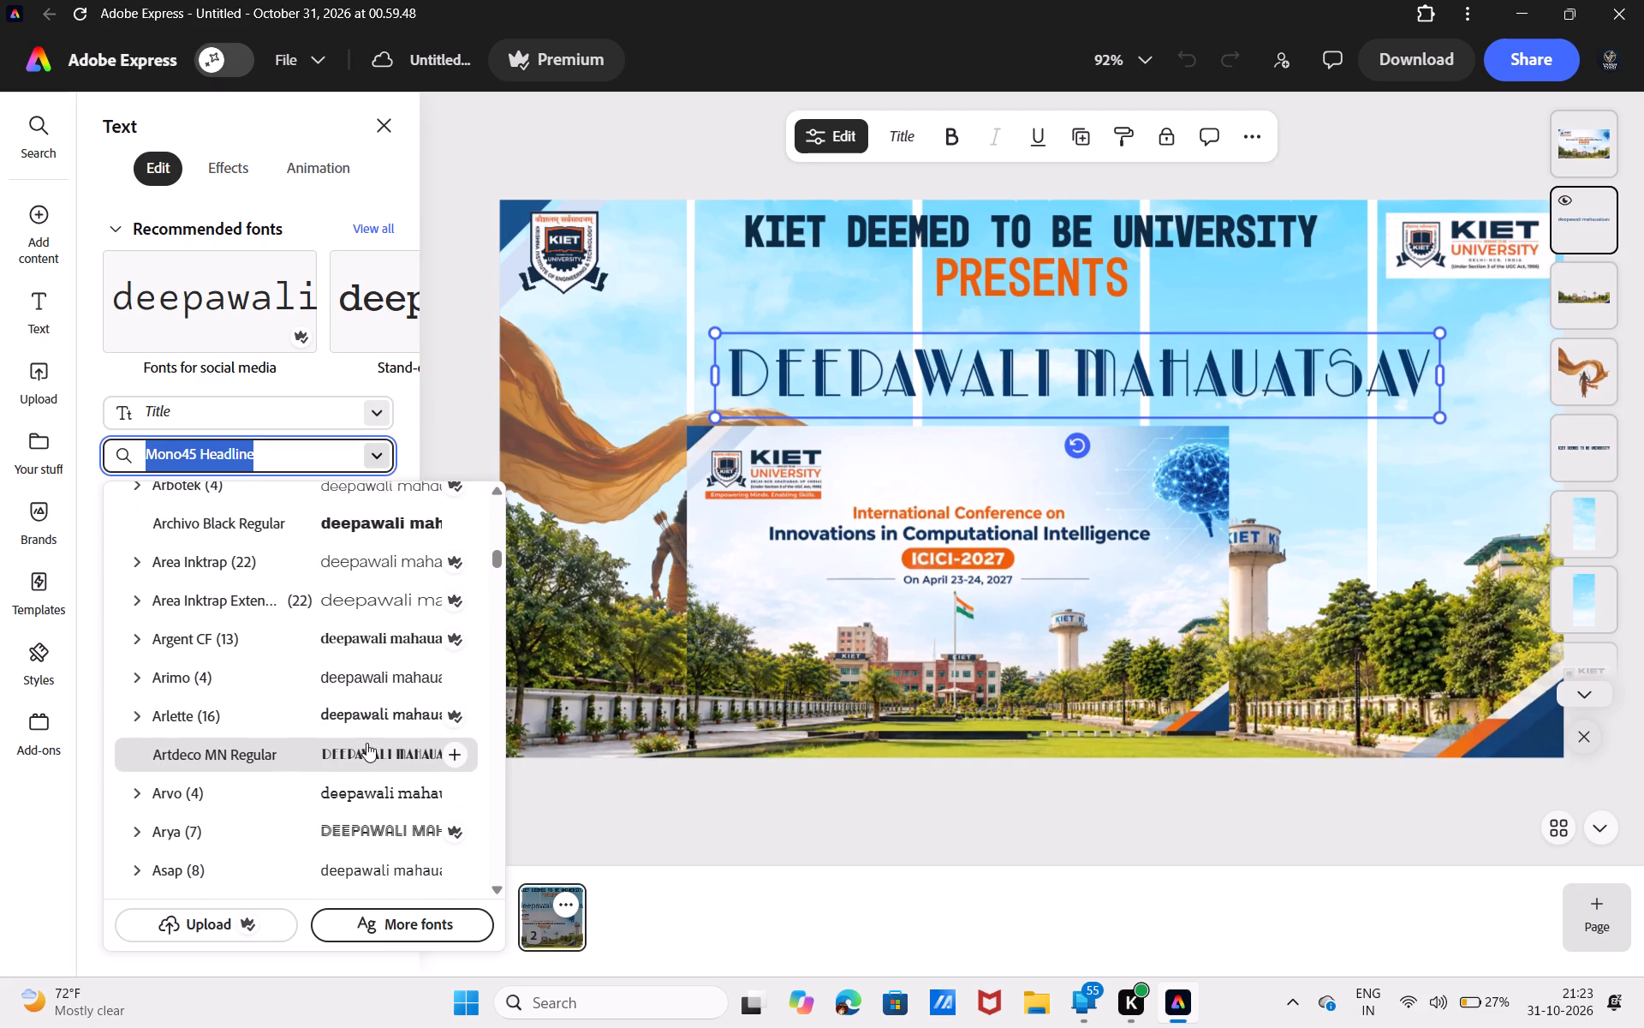
{"action": "scroll", "coordinate": [366, 743], "scroll_direction": "down", "scroll_amount": 1}
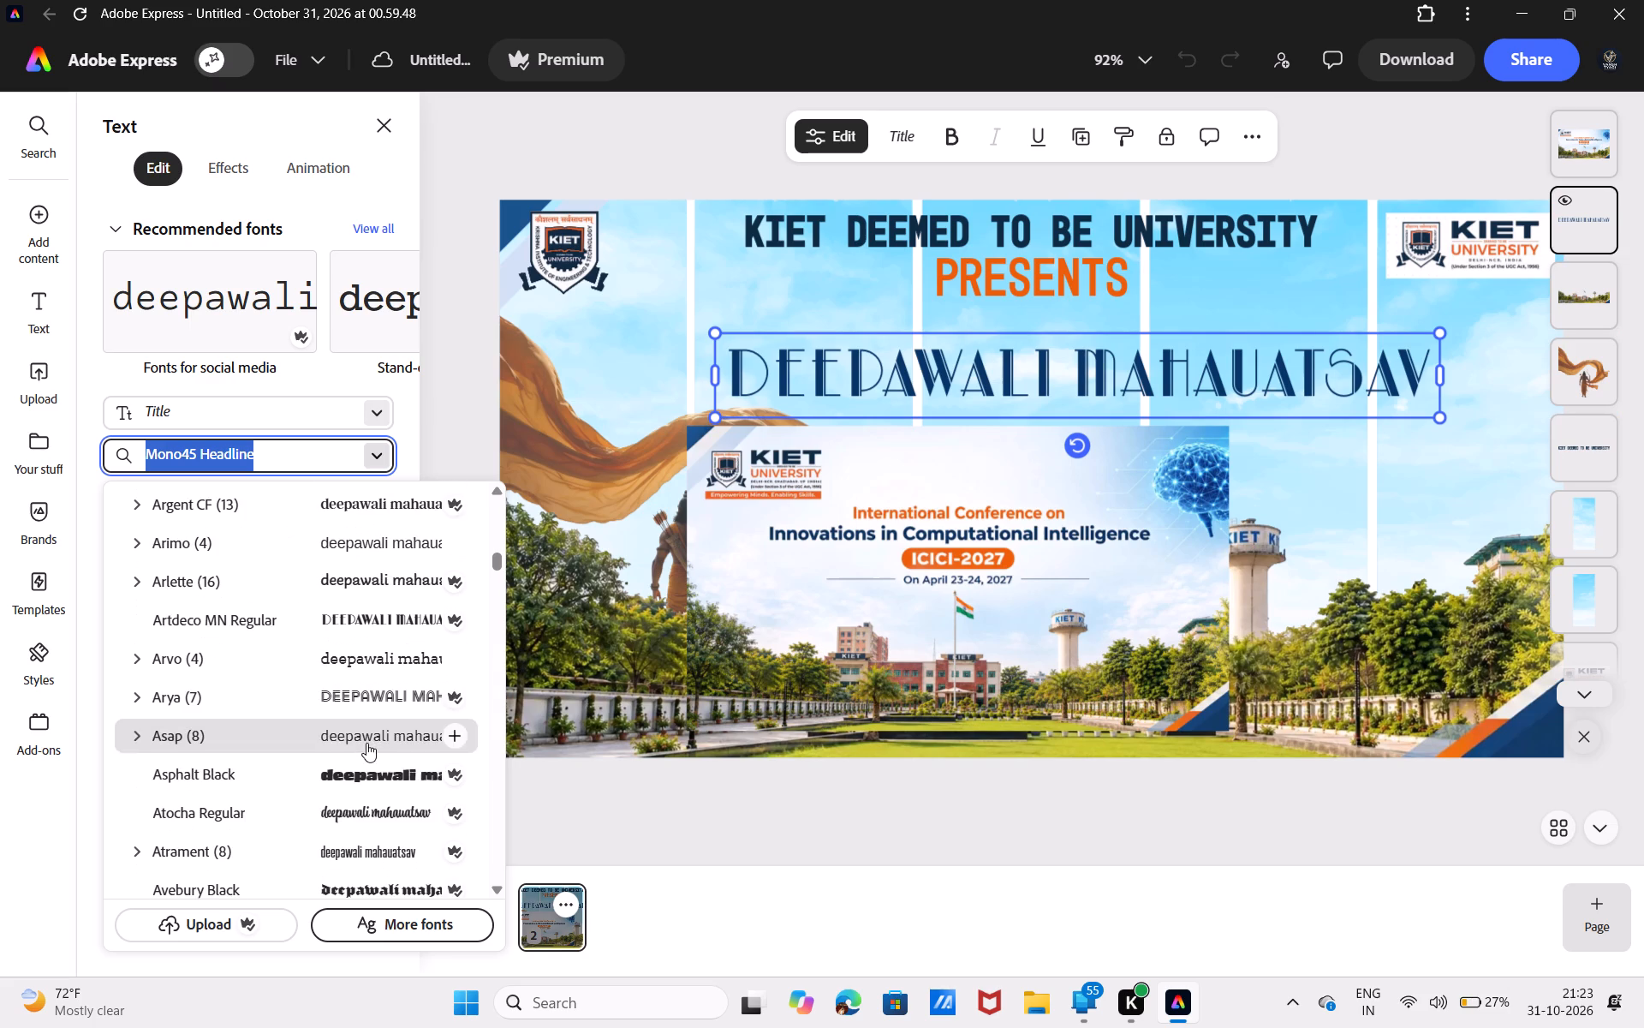
{"action": "scroll", "coordinate": [366, 743], "scroll_direction": "down", "scroll_amount": 2}
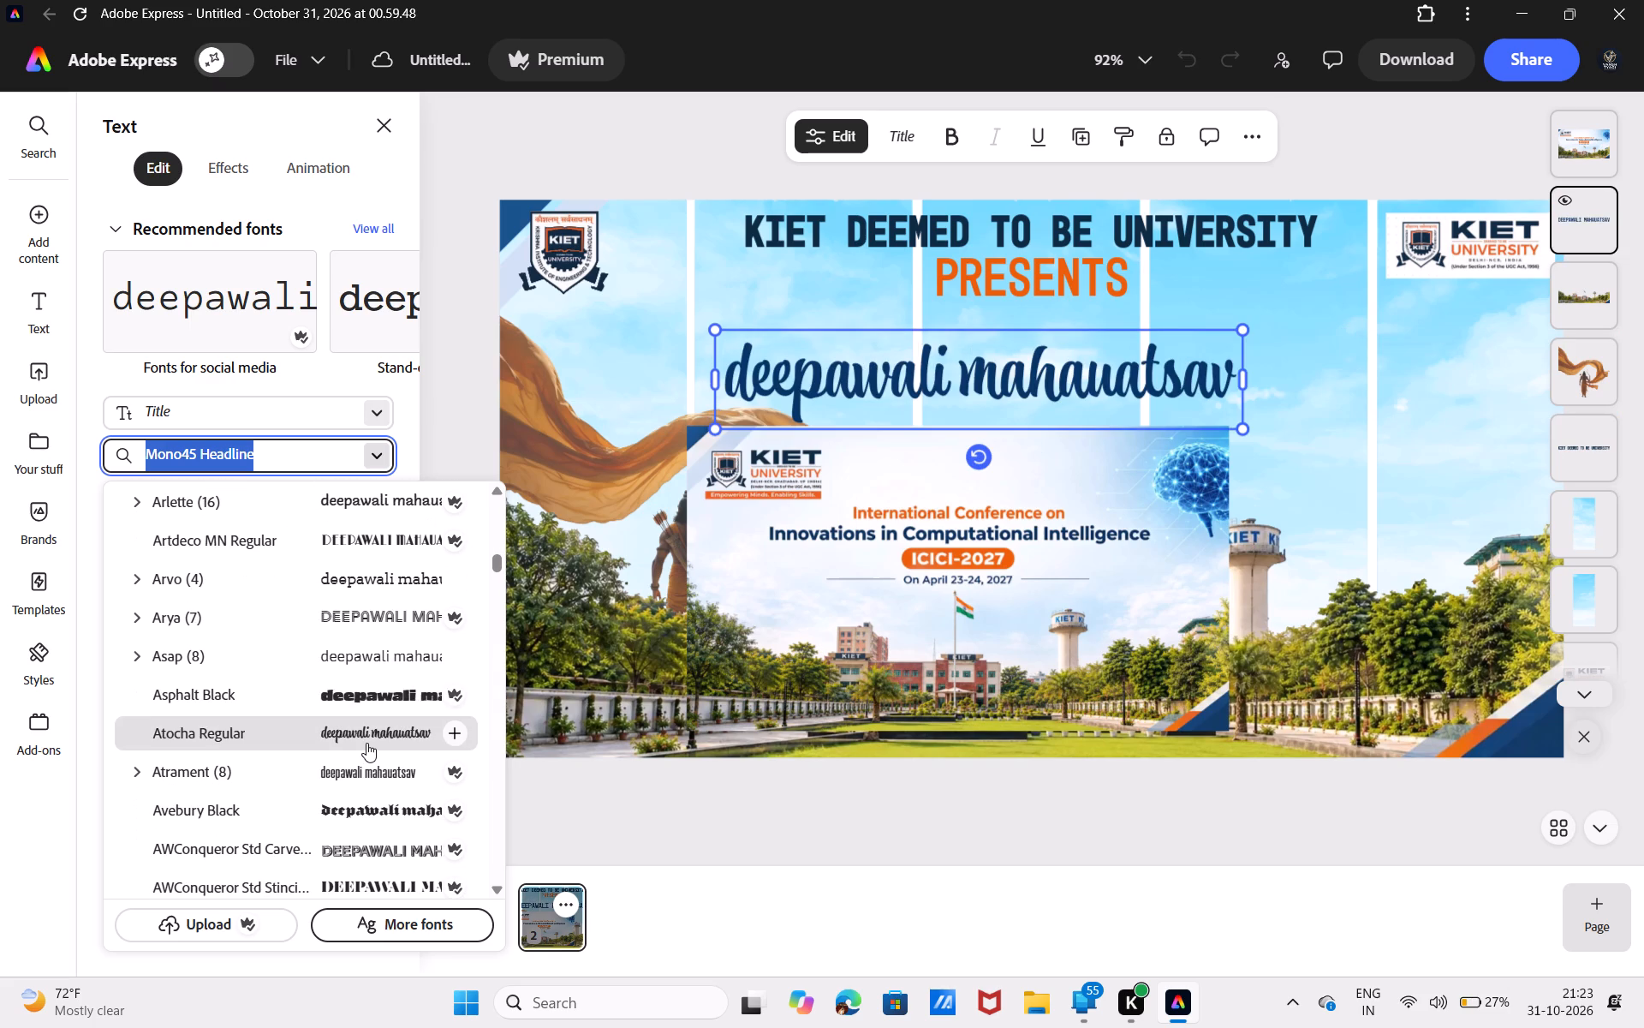
{"action": "scroll", "coordinate": [366, 743], "scroll_direction": "right", "scroll_amount": 1}
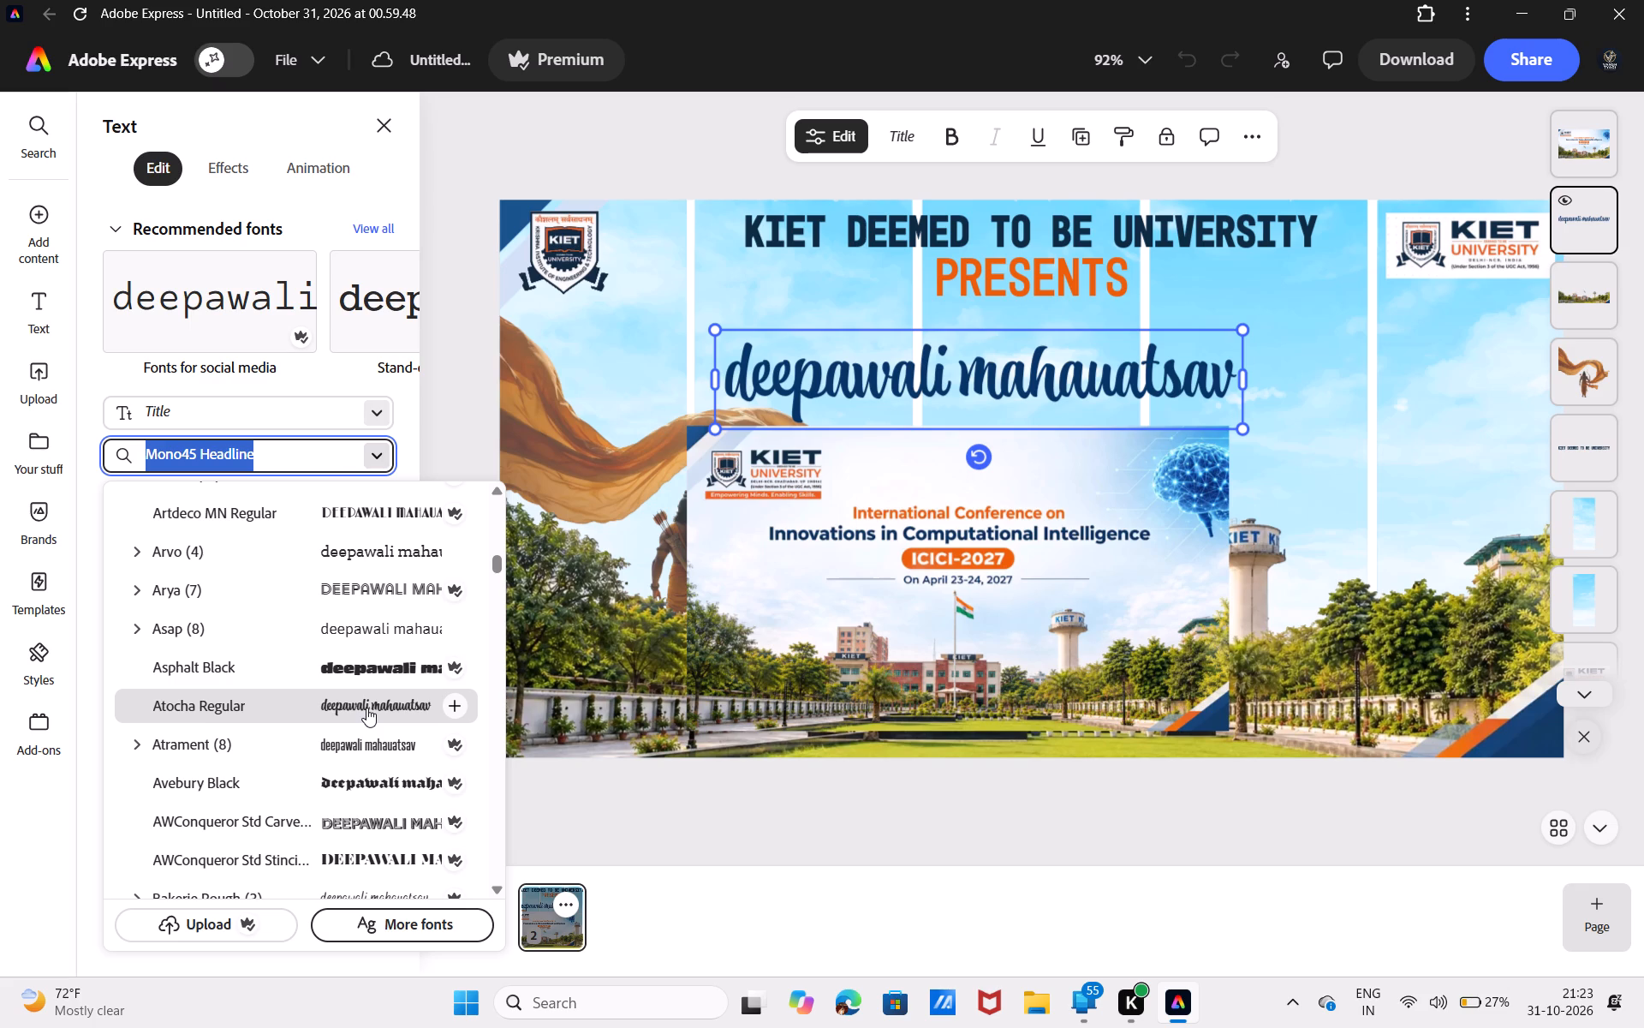
Set the DEEPAWALI MAHAUATSAV heading's font to Mono45 Headline Bold.
{"action": "scroll", "coordinate": [366, 708], "scroll_direction": "up", "scroll_amount": 17}
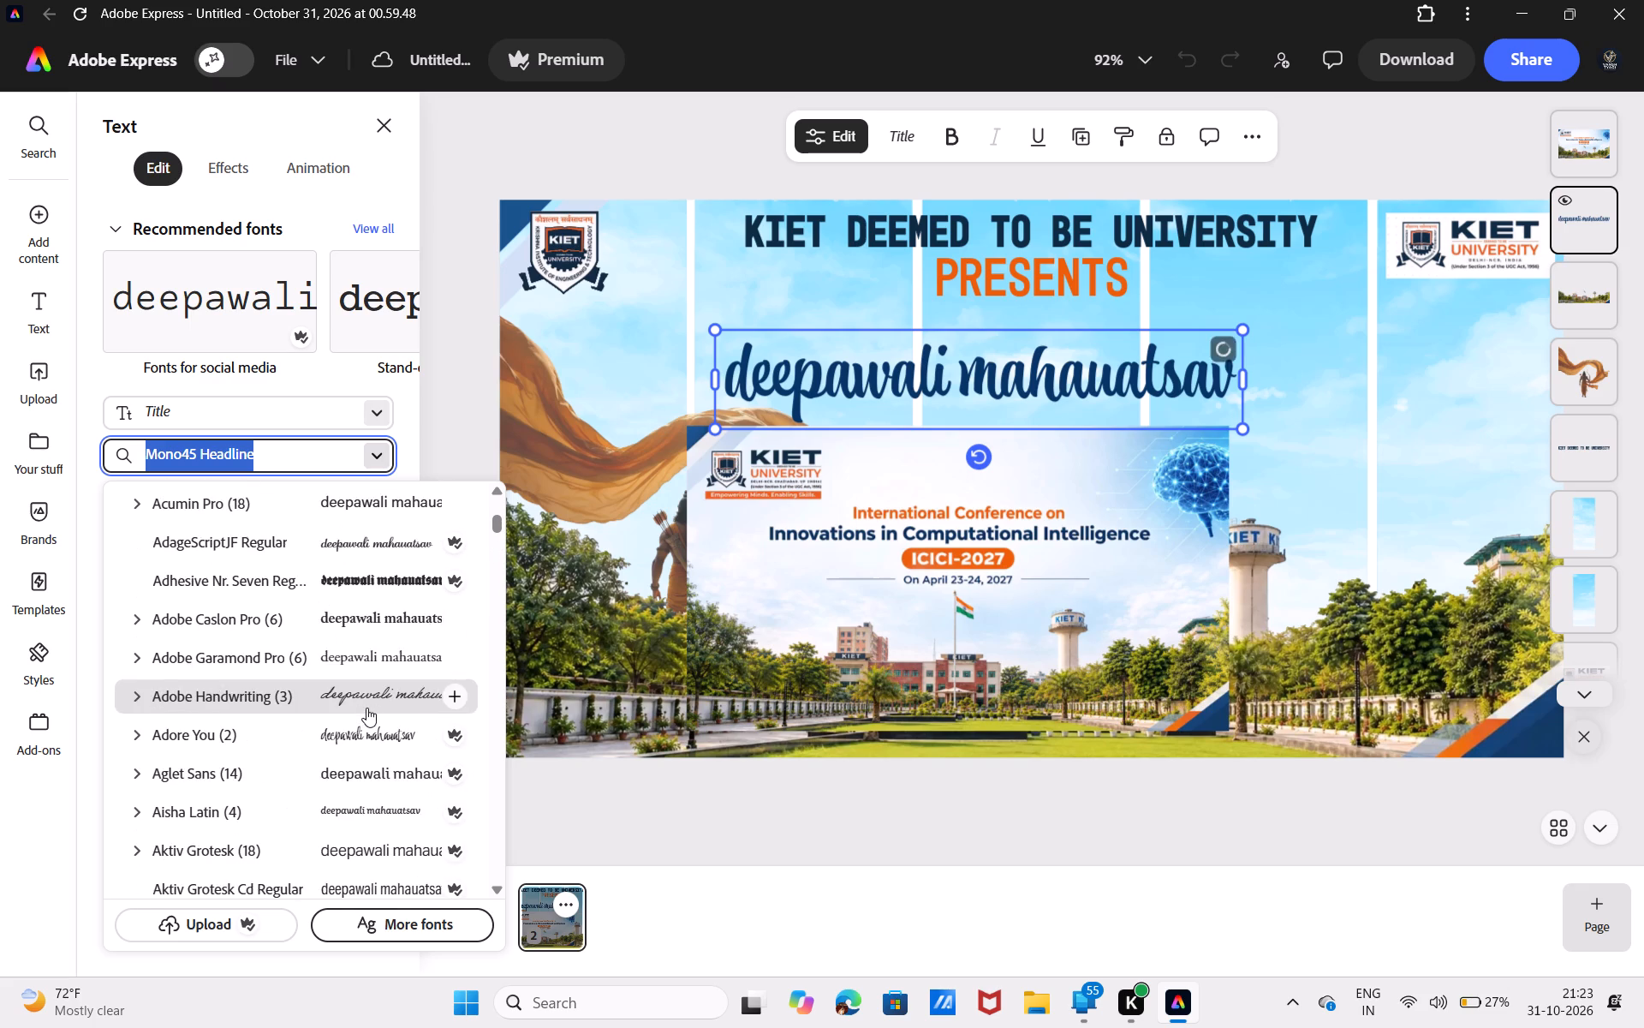
{"action": "scroll", "coordinate": [366, 708], "scroll_direction": "up", "scroll_amount": 7}
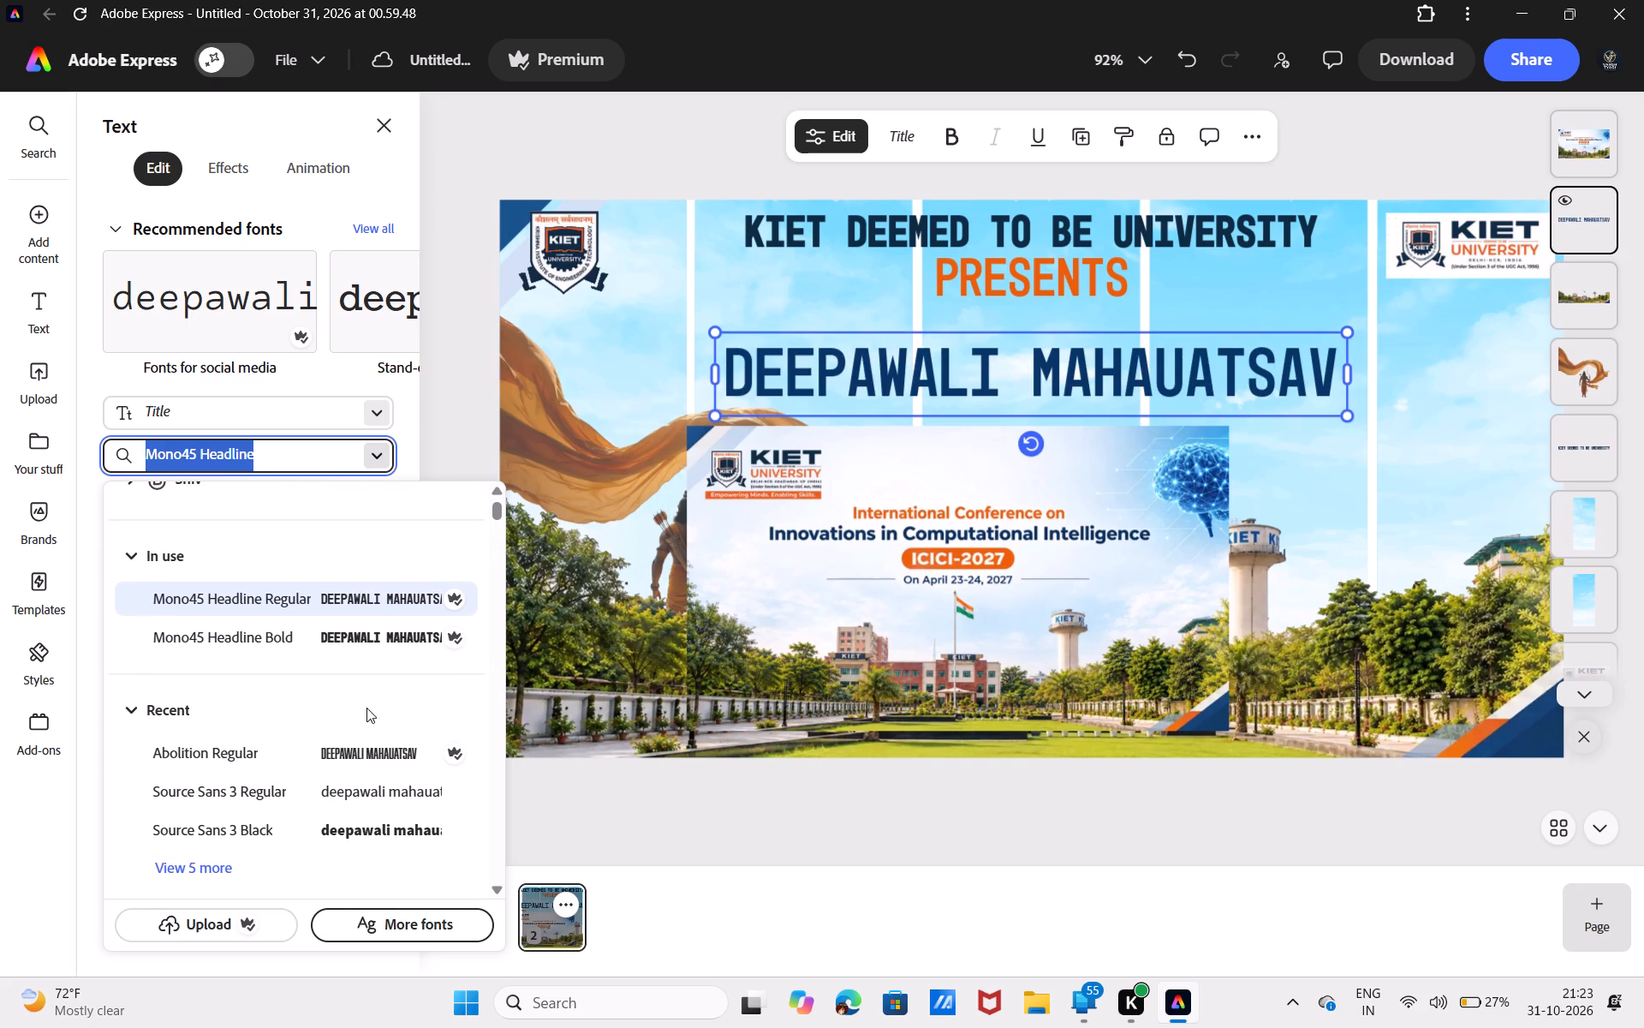
{"action": "left_click", "coordinate": [368, 643]}
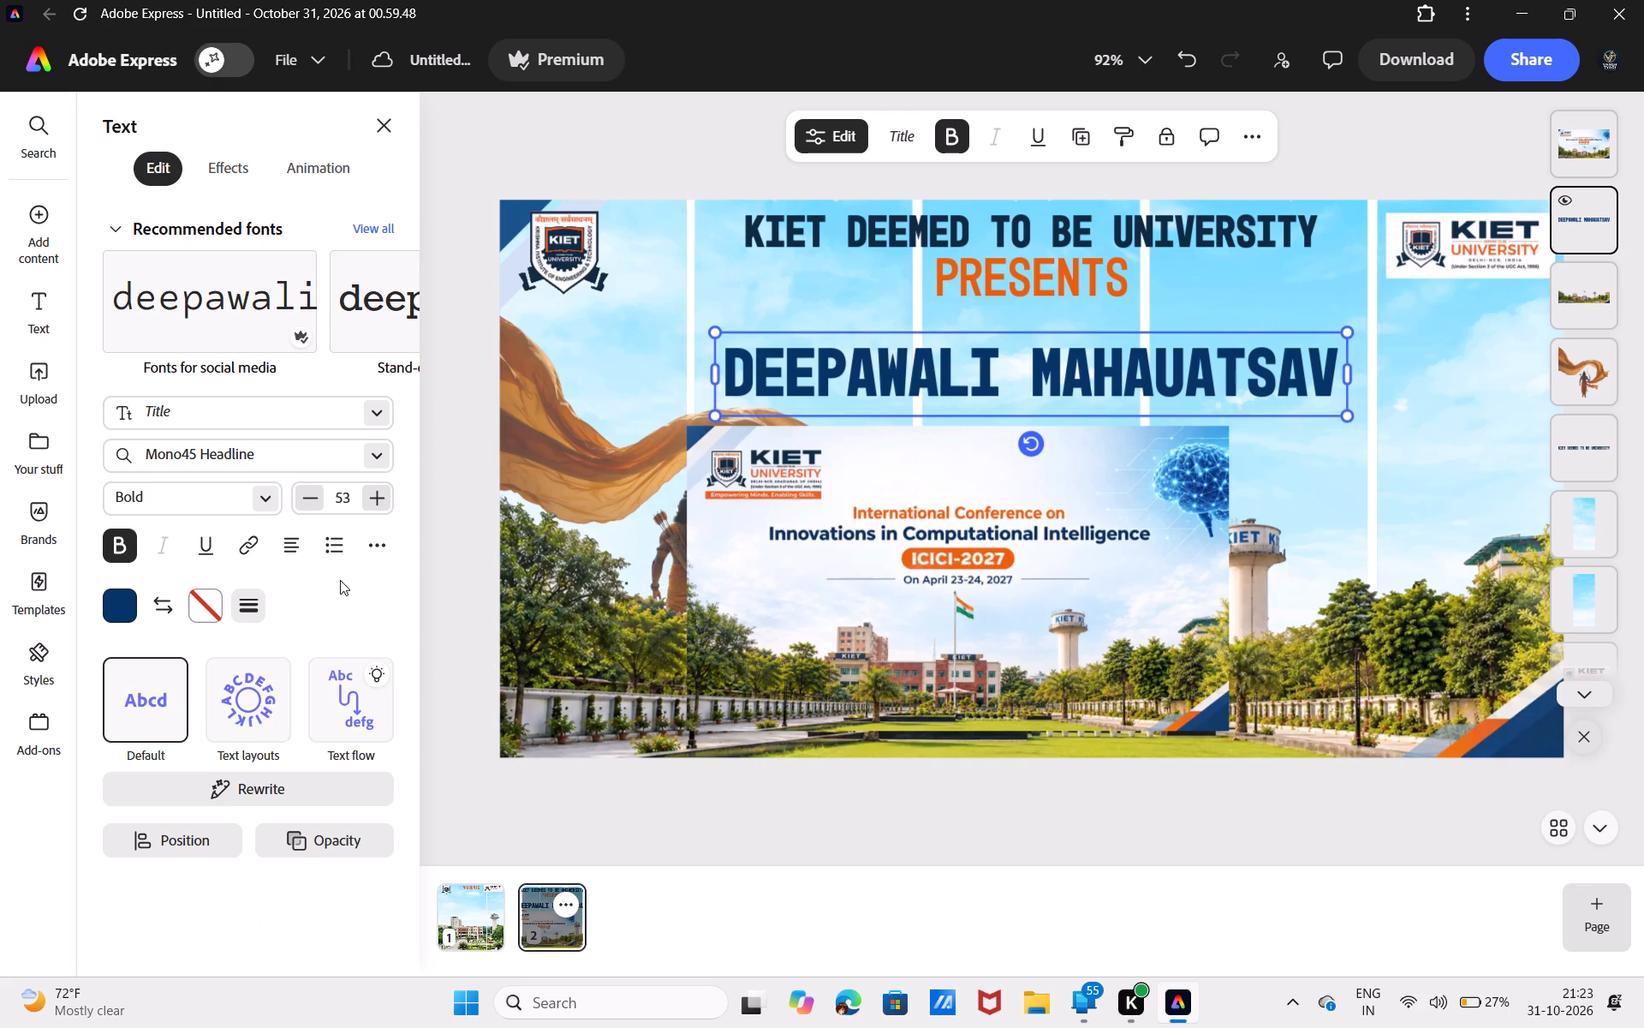
Move the conference banner image down and to the left, farther from the DEEPAWALI MAHAUATSAV heading.
{"action": "left_click_drag", "start_coordinate": [900, 650], "coordinate": [804, 699]}
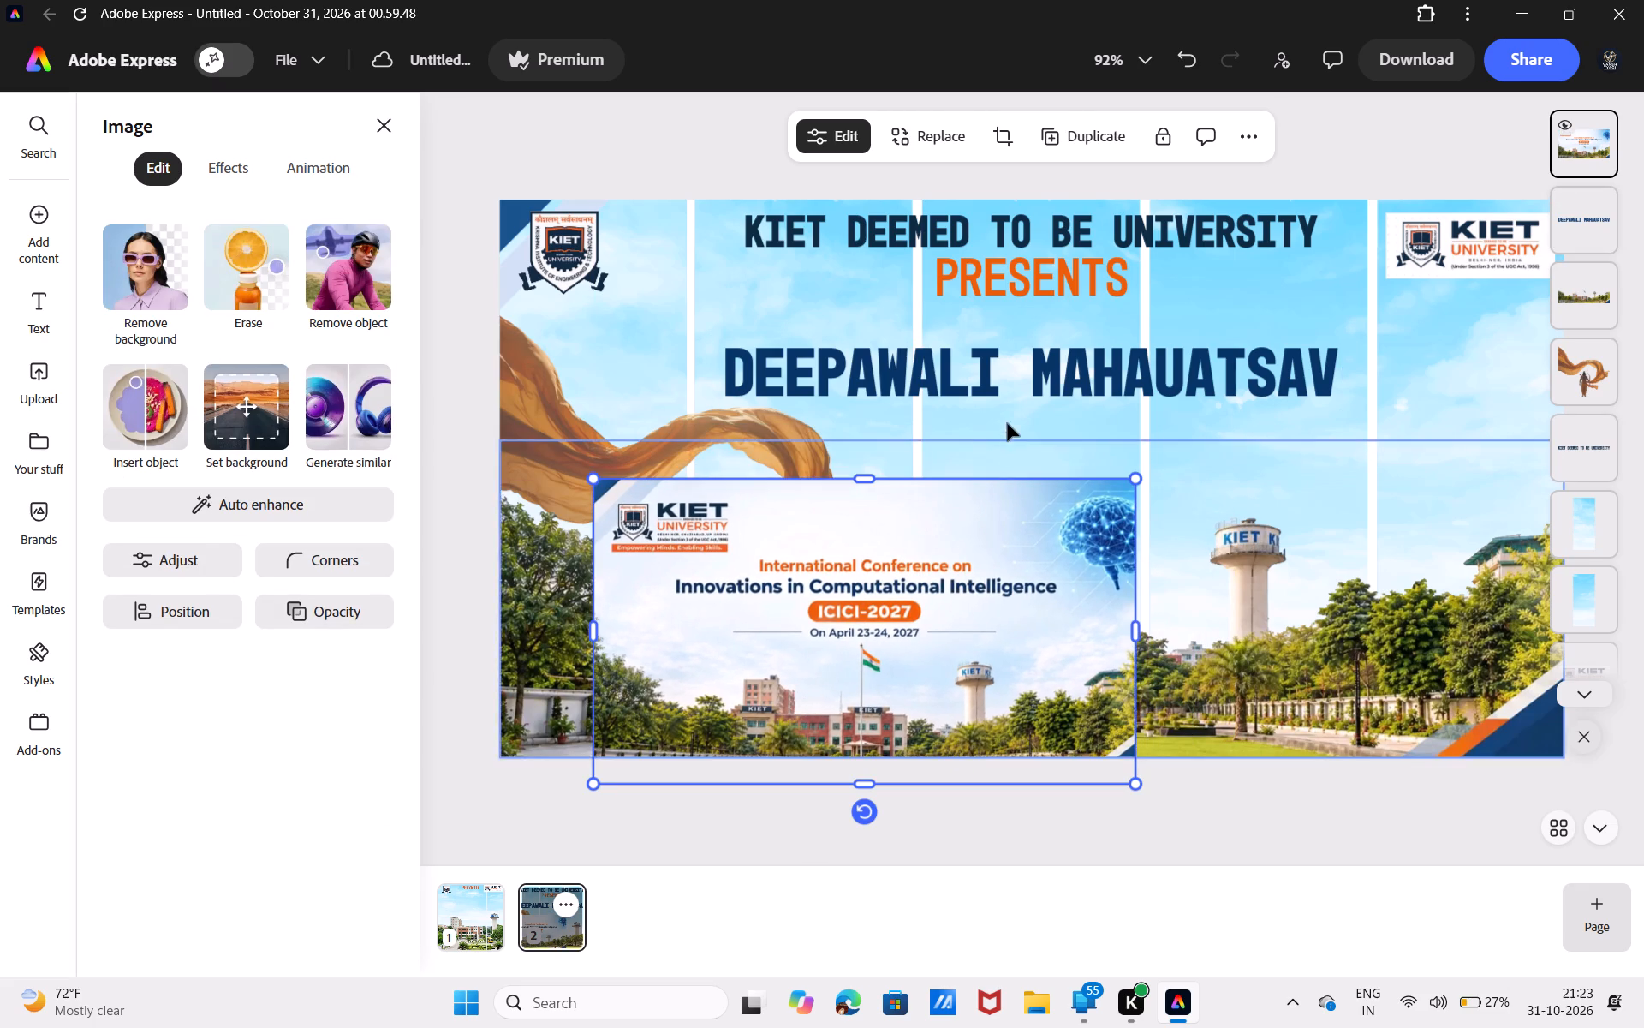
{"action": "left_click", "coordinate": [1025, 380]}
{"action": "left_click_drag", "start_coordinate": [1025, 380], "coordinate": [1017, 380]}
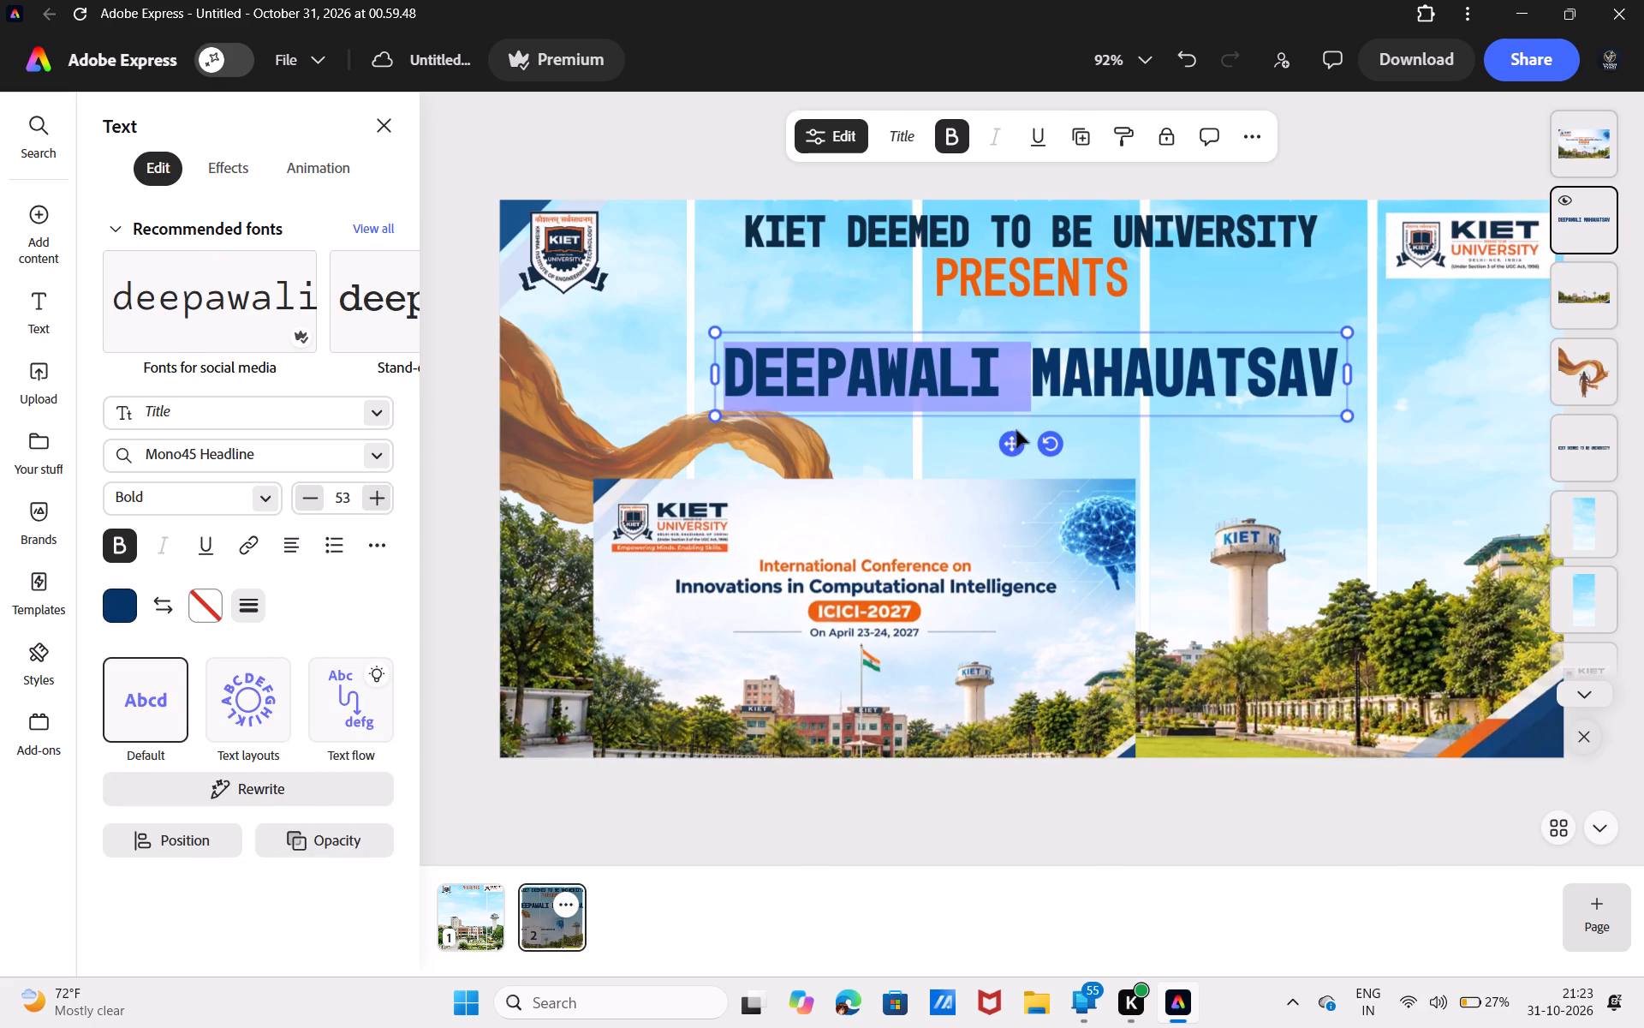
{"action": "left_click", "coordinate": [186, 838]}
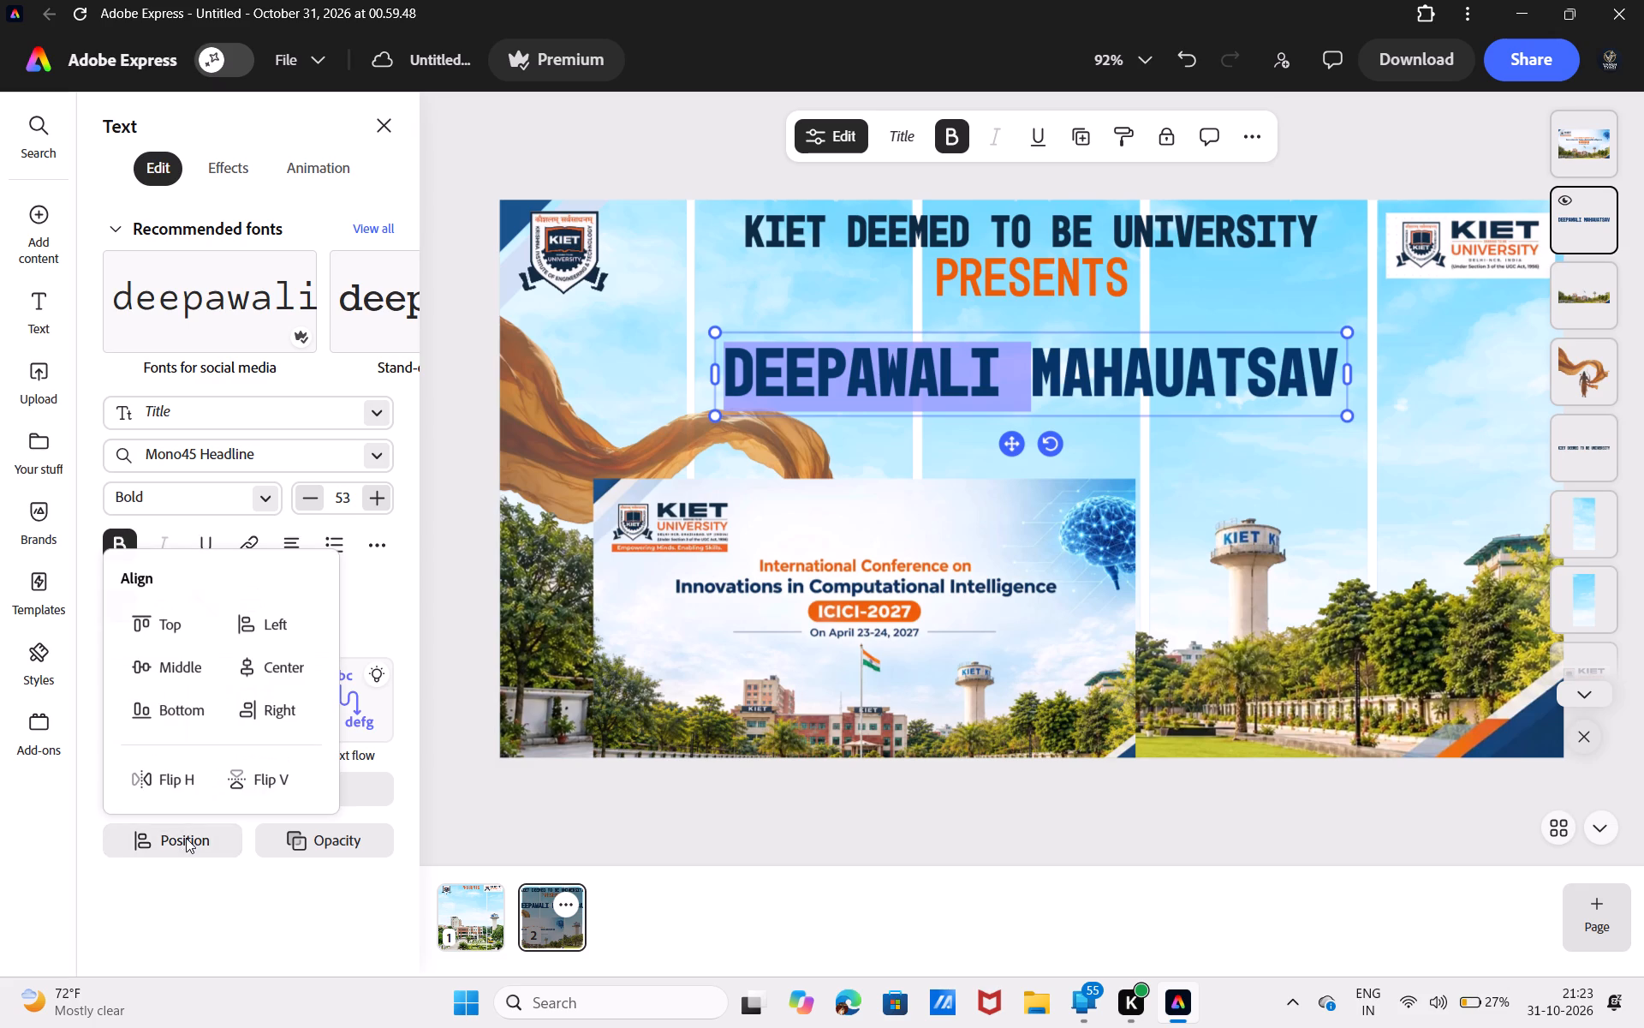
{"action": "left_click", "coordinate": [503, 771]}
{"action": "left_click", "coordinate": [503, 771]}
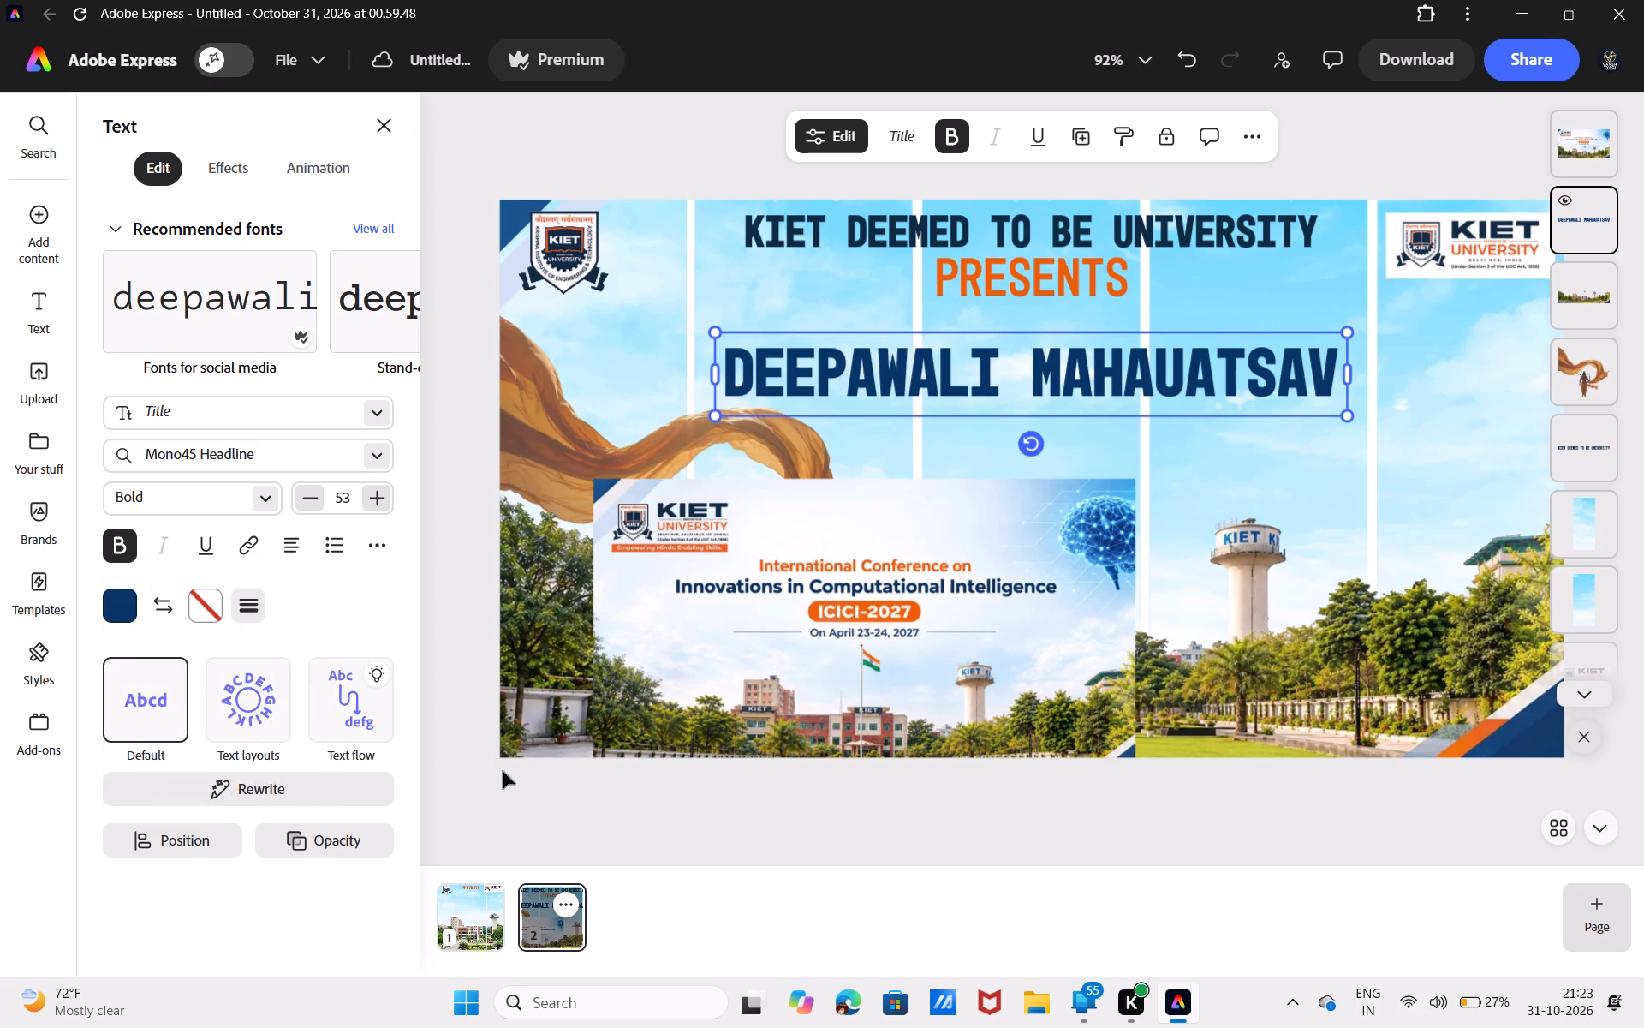
Move the orange PRESENTS text slightly down, away from the KIET DEEMED TO BE UNIVERSITY line.
{"action": "left_click", "coordinate": [432, 552]}
{"action": "left_click", "coordinate": [976, 306]}
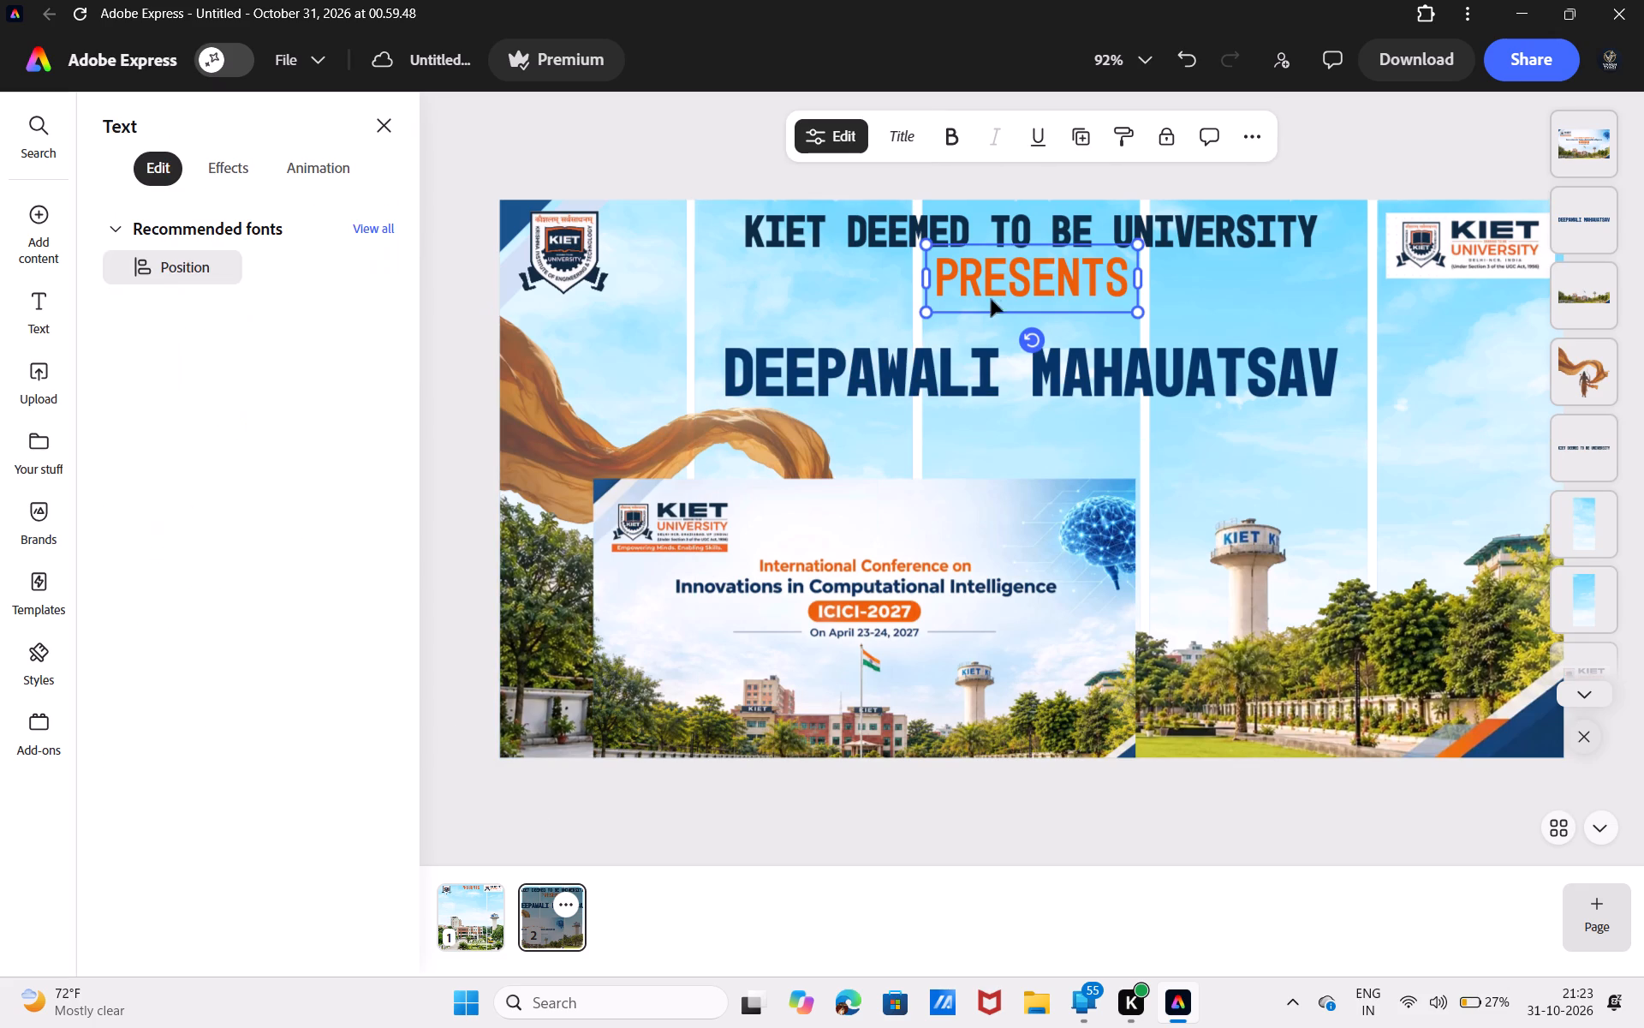
{"action": "left_click", "coordinate": [1005, 300]}
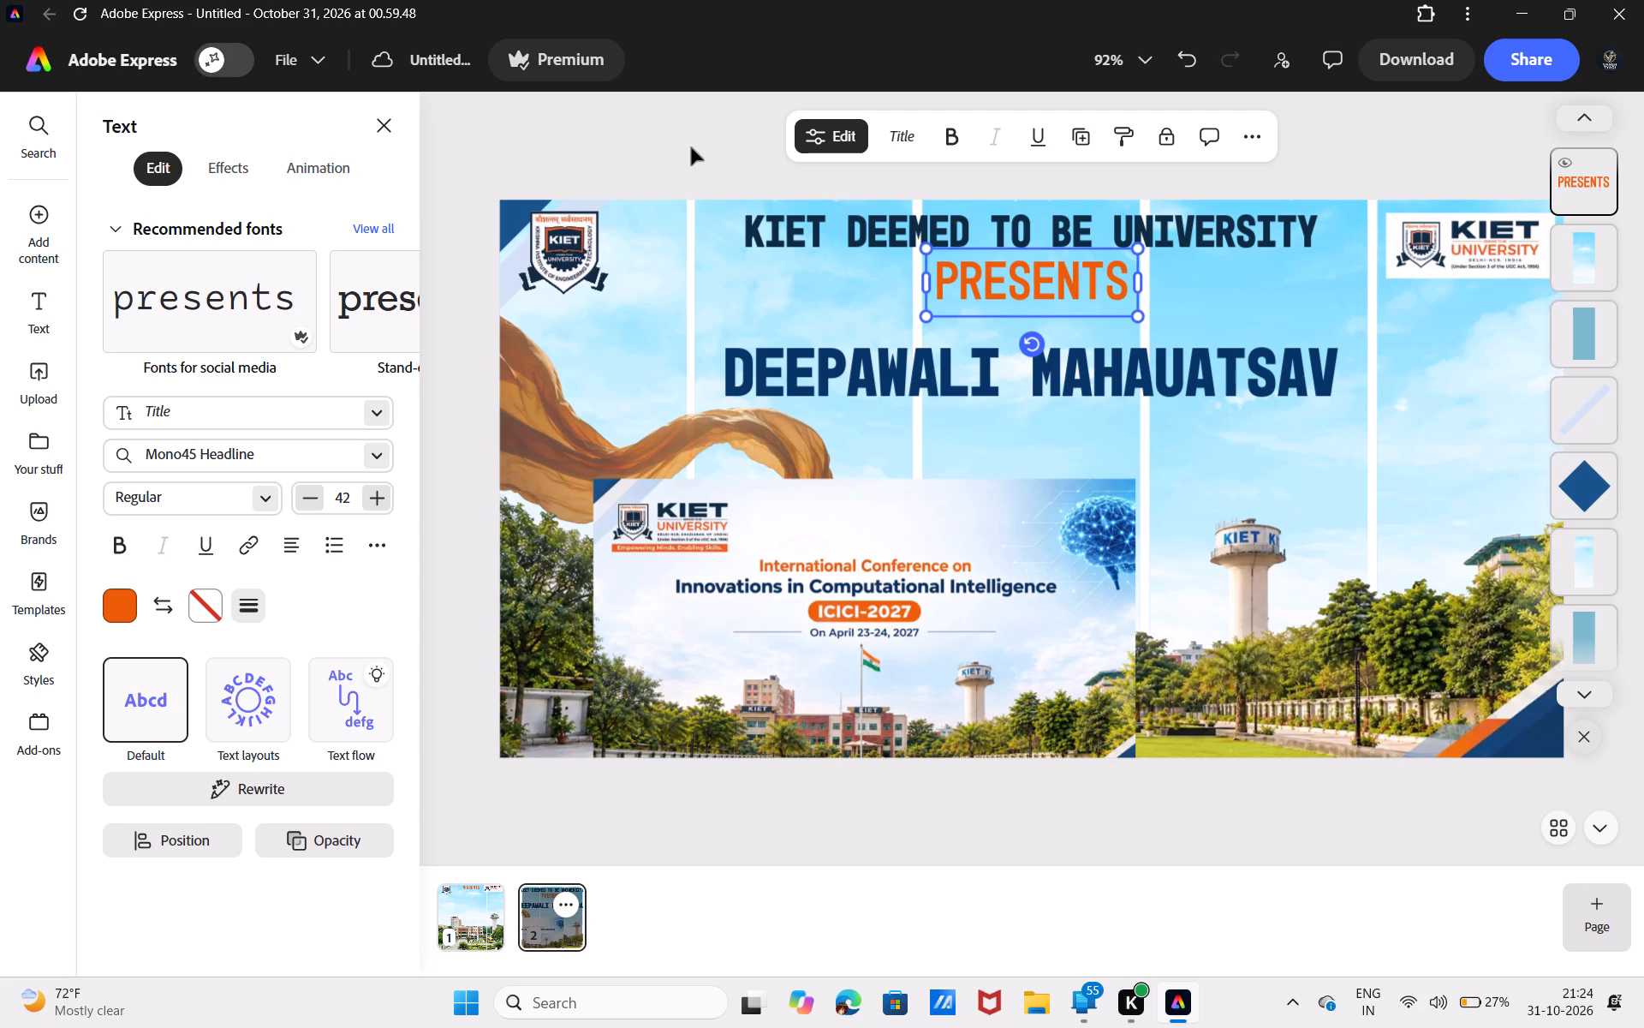
{"action": "left_click", "coordinate": [625, 134]}
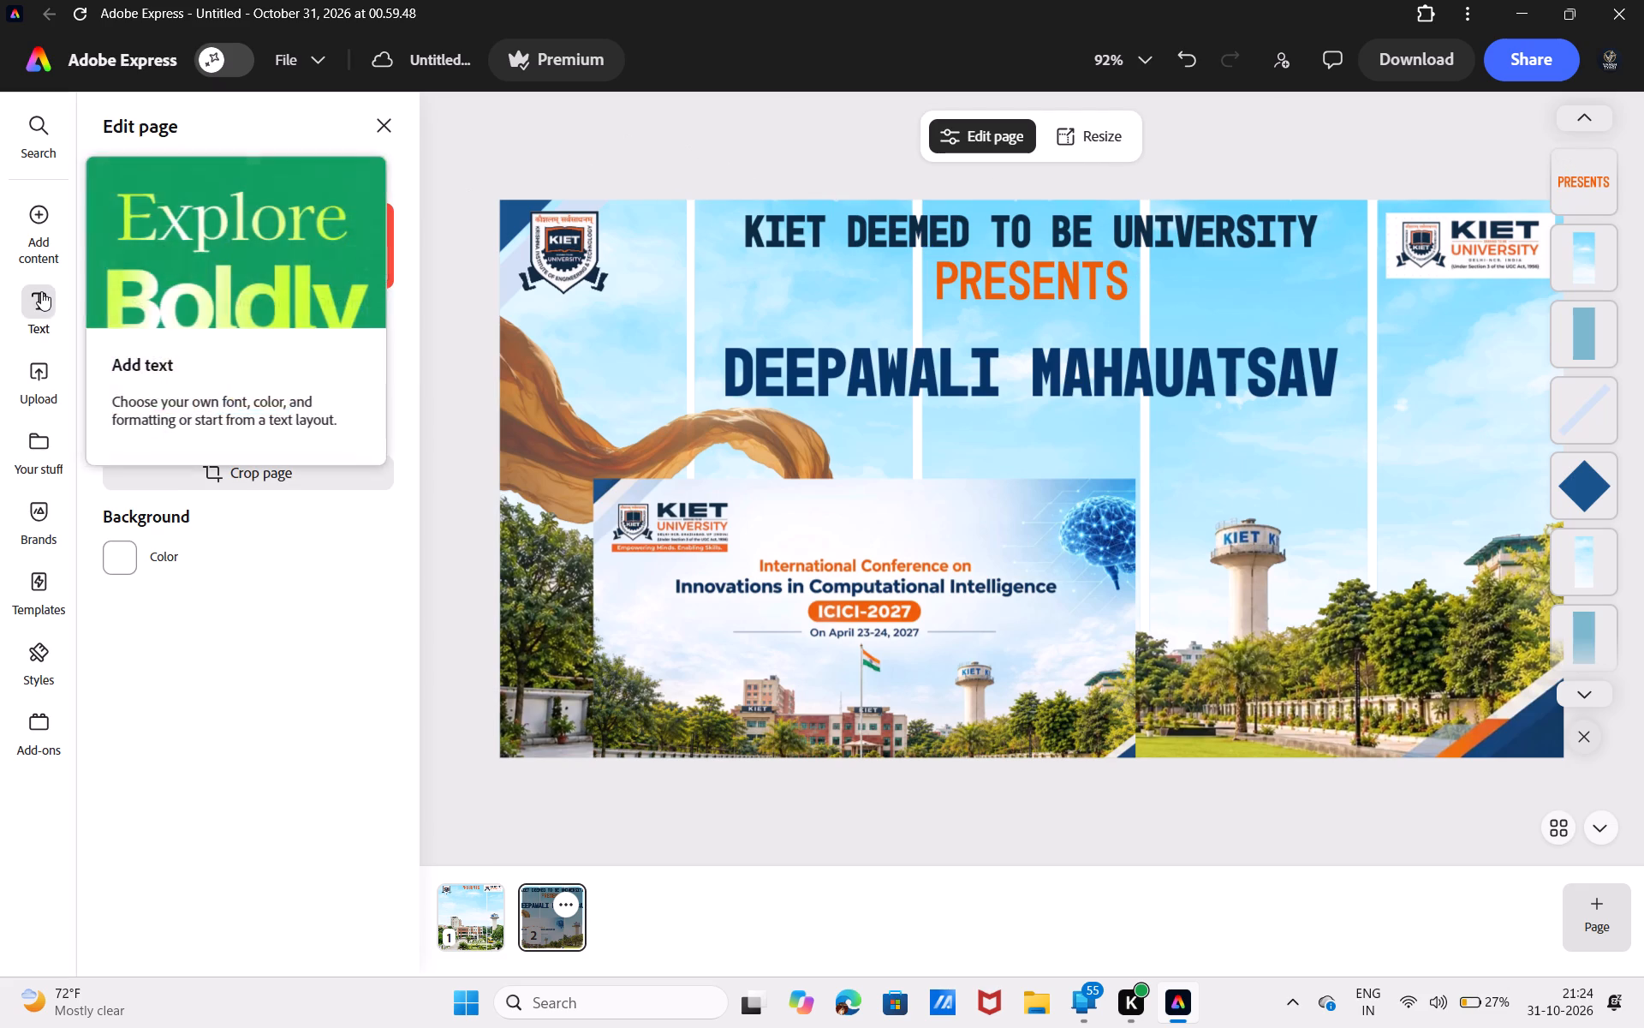
Add a new text line reading "deepotsav" below the DEEPAWALI MAHAUATSAV heading.
{"action": "left_click", "coordinate": [41, 291]}
{"action": "left_click", "coordinate": [217, 188]}
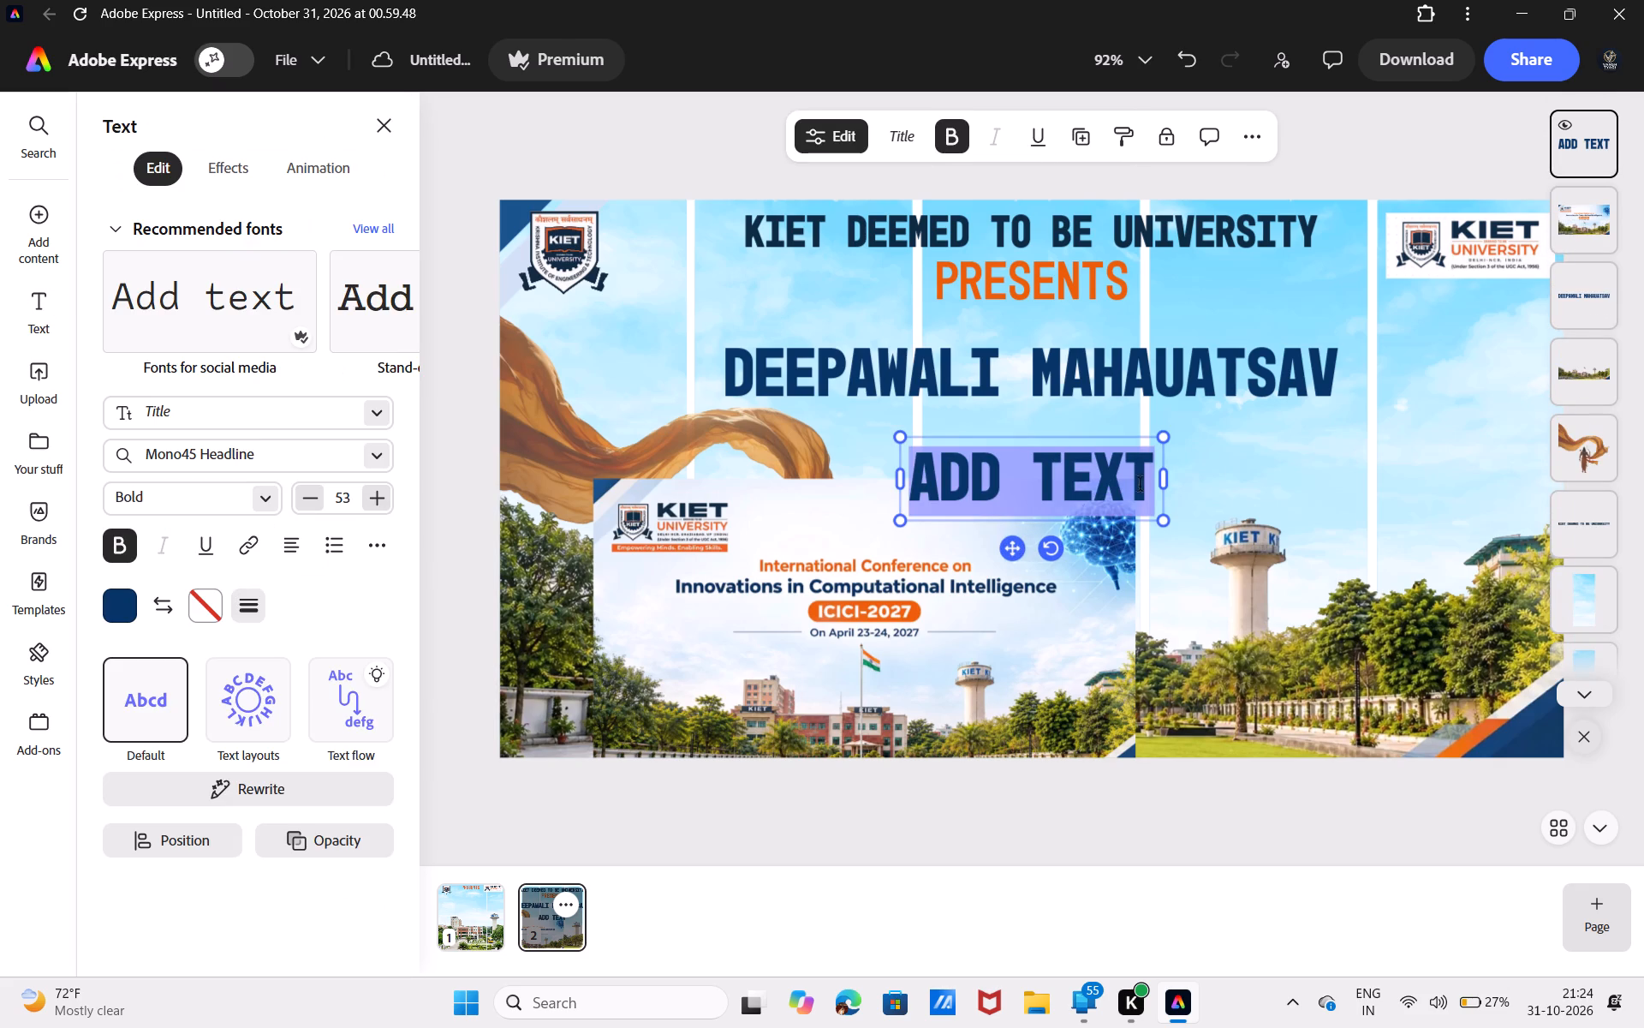
{"action": "left_click", "coordinate": [1152, 491]}
{"action": "left_click", "coordinate": [1152, 491]}
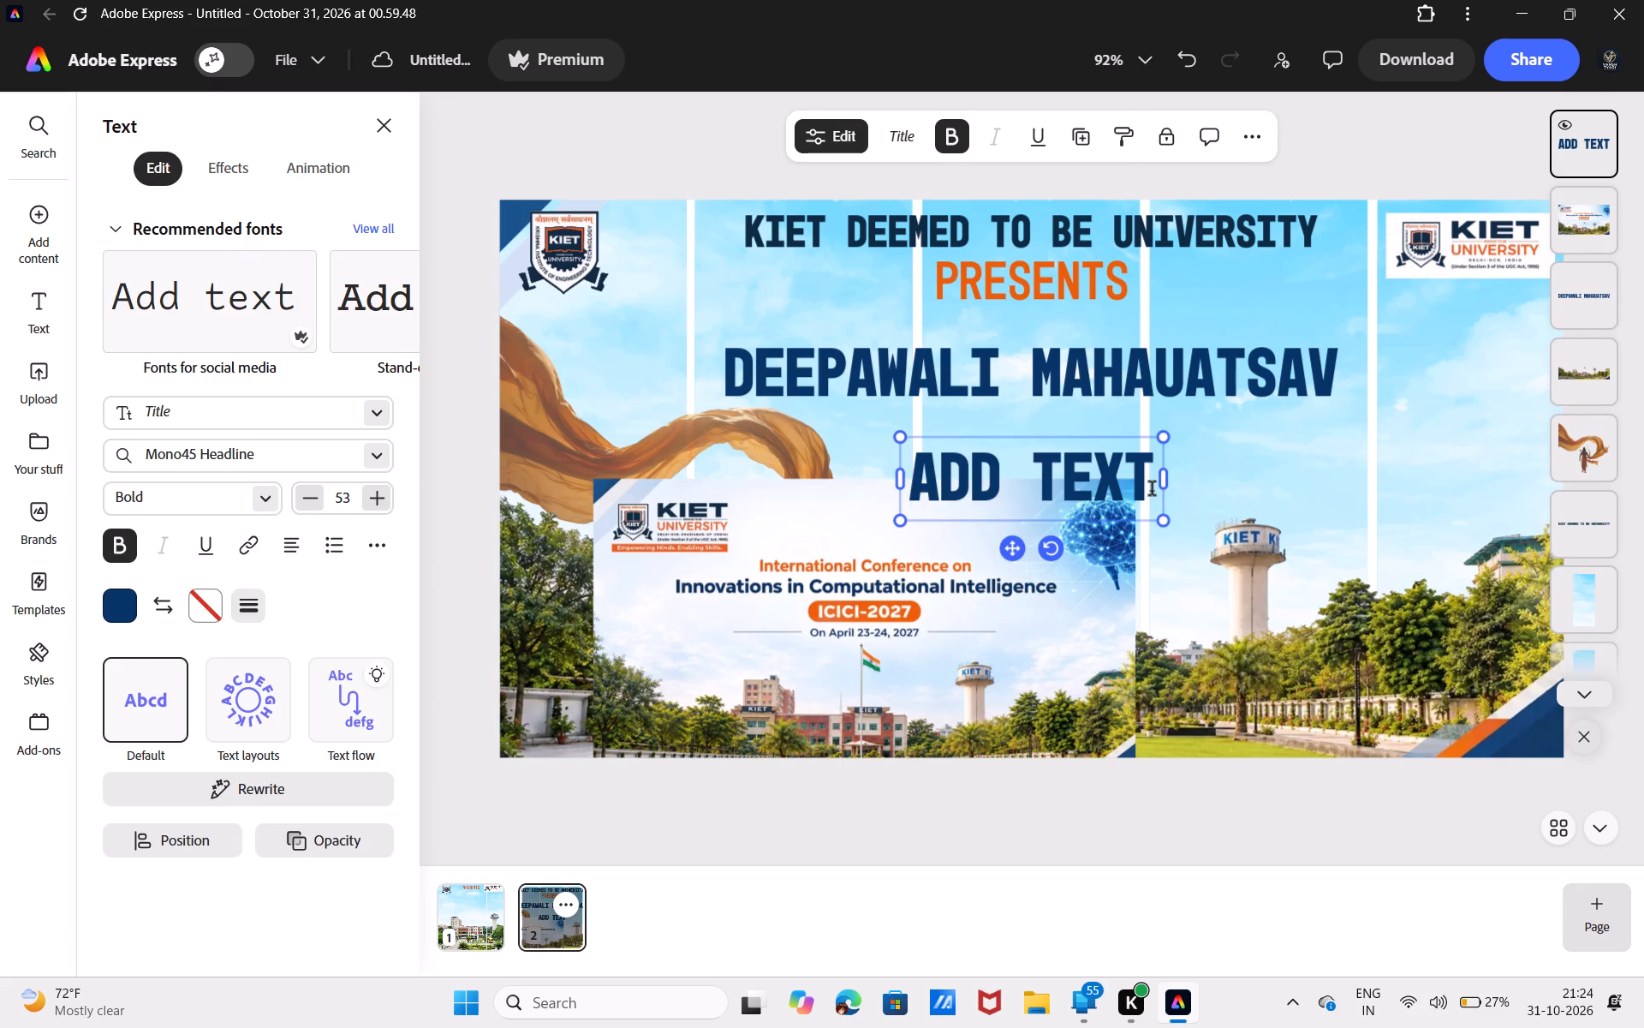
{"action": "key", "text": "BackSpace"}
{"action": "key", "text": "BackSpace"}
{"action": "key", "text": "BackSpace"}
{"action": "key", "text": "BackSpace"}
{"action": "key", "text": "BackSpace"}
{"action": "key", "text": "BackSpace"}
{"action": "key", "text": "BackSpace"}
{"action": "key", "text": "BackSpace"}
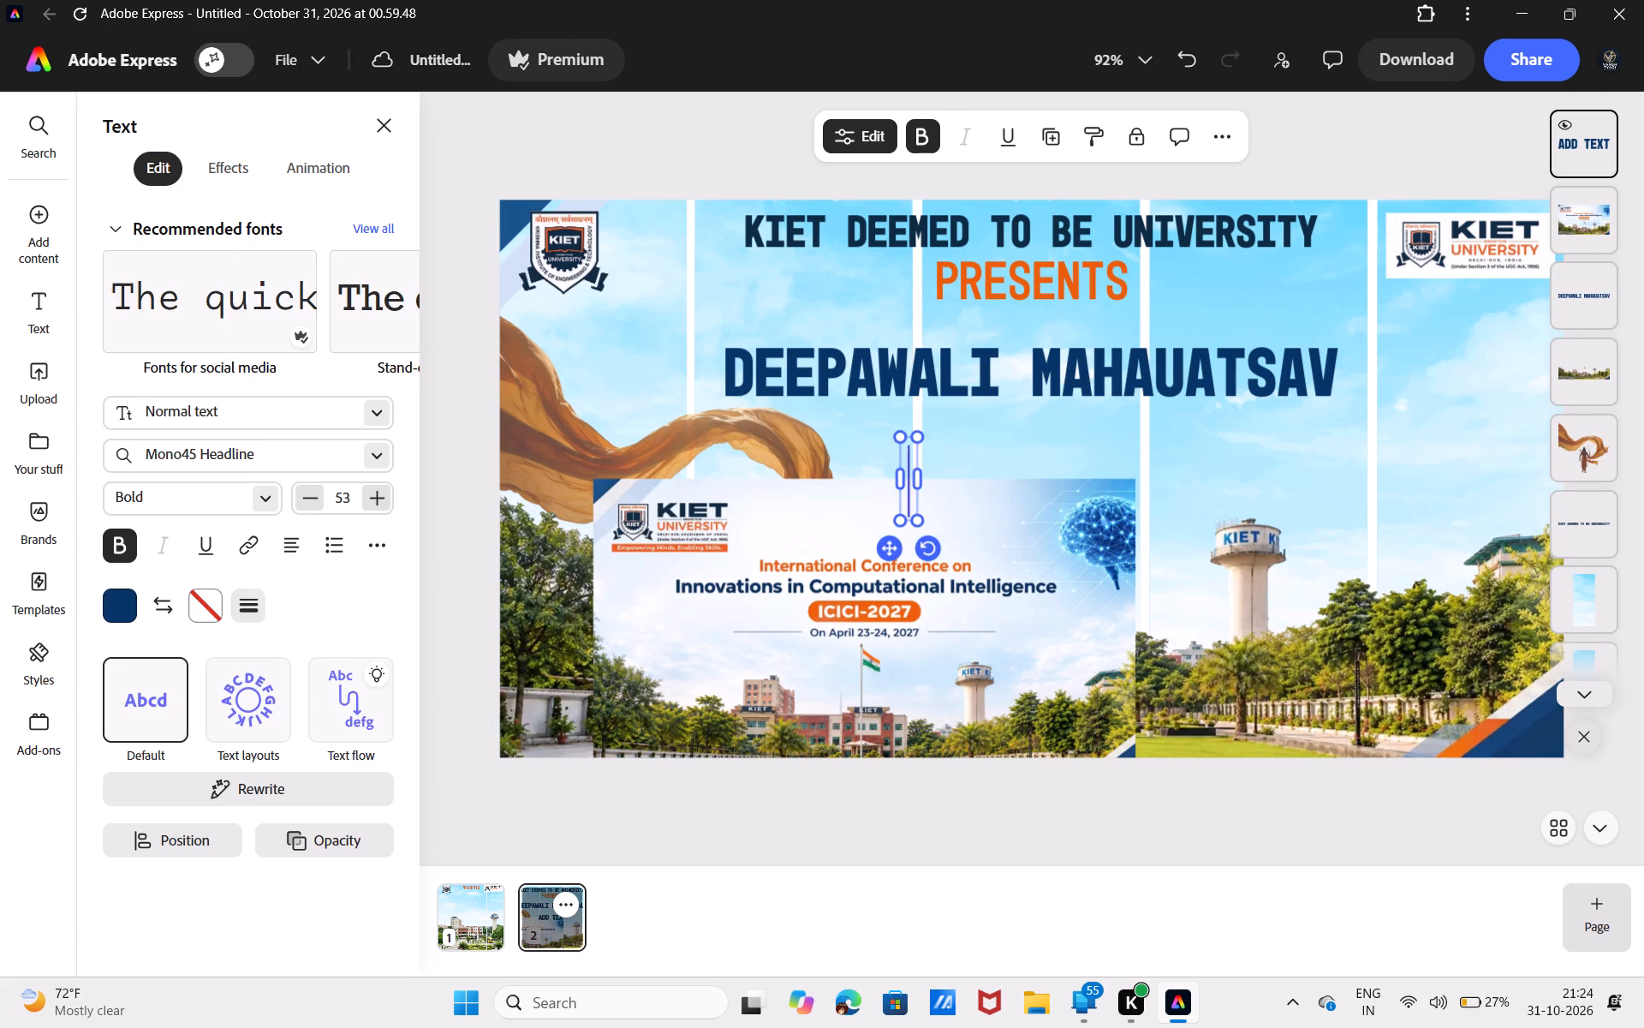
{"action": "type", "text": "dee"}
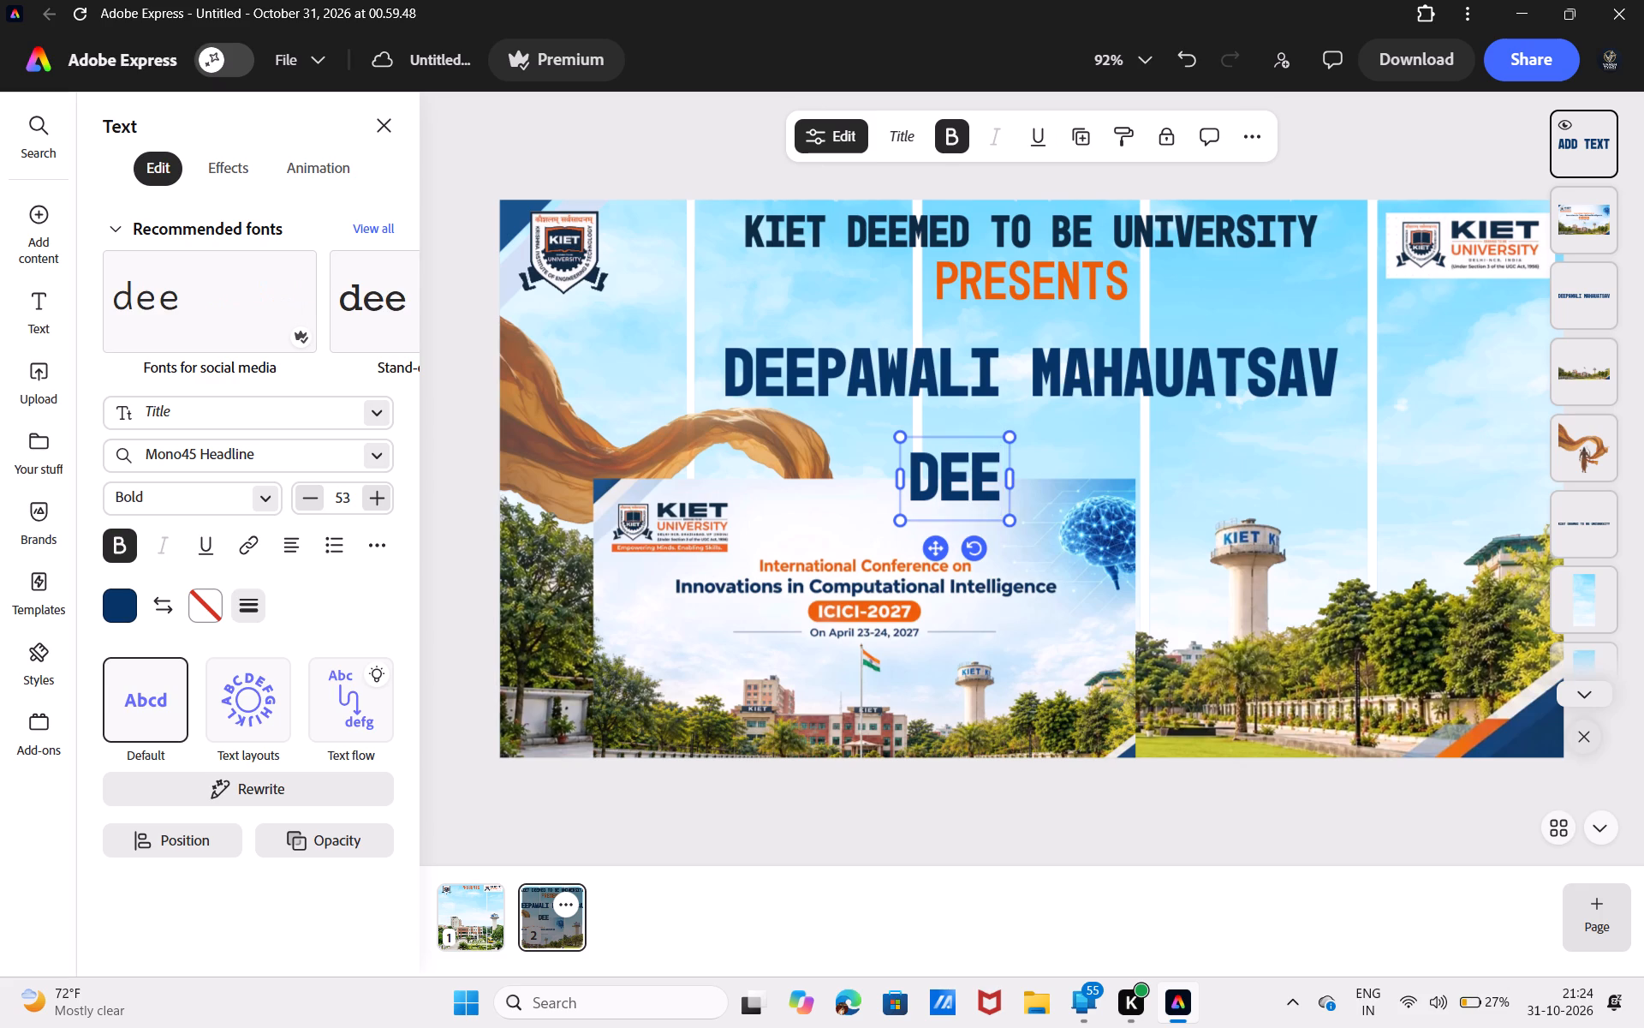
{"action": "type", "text": "po"}
{"action": "type", "text": "ts"}
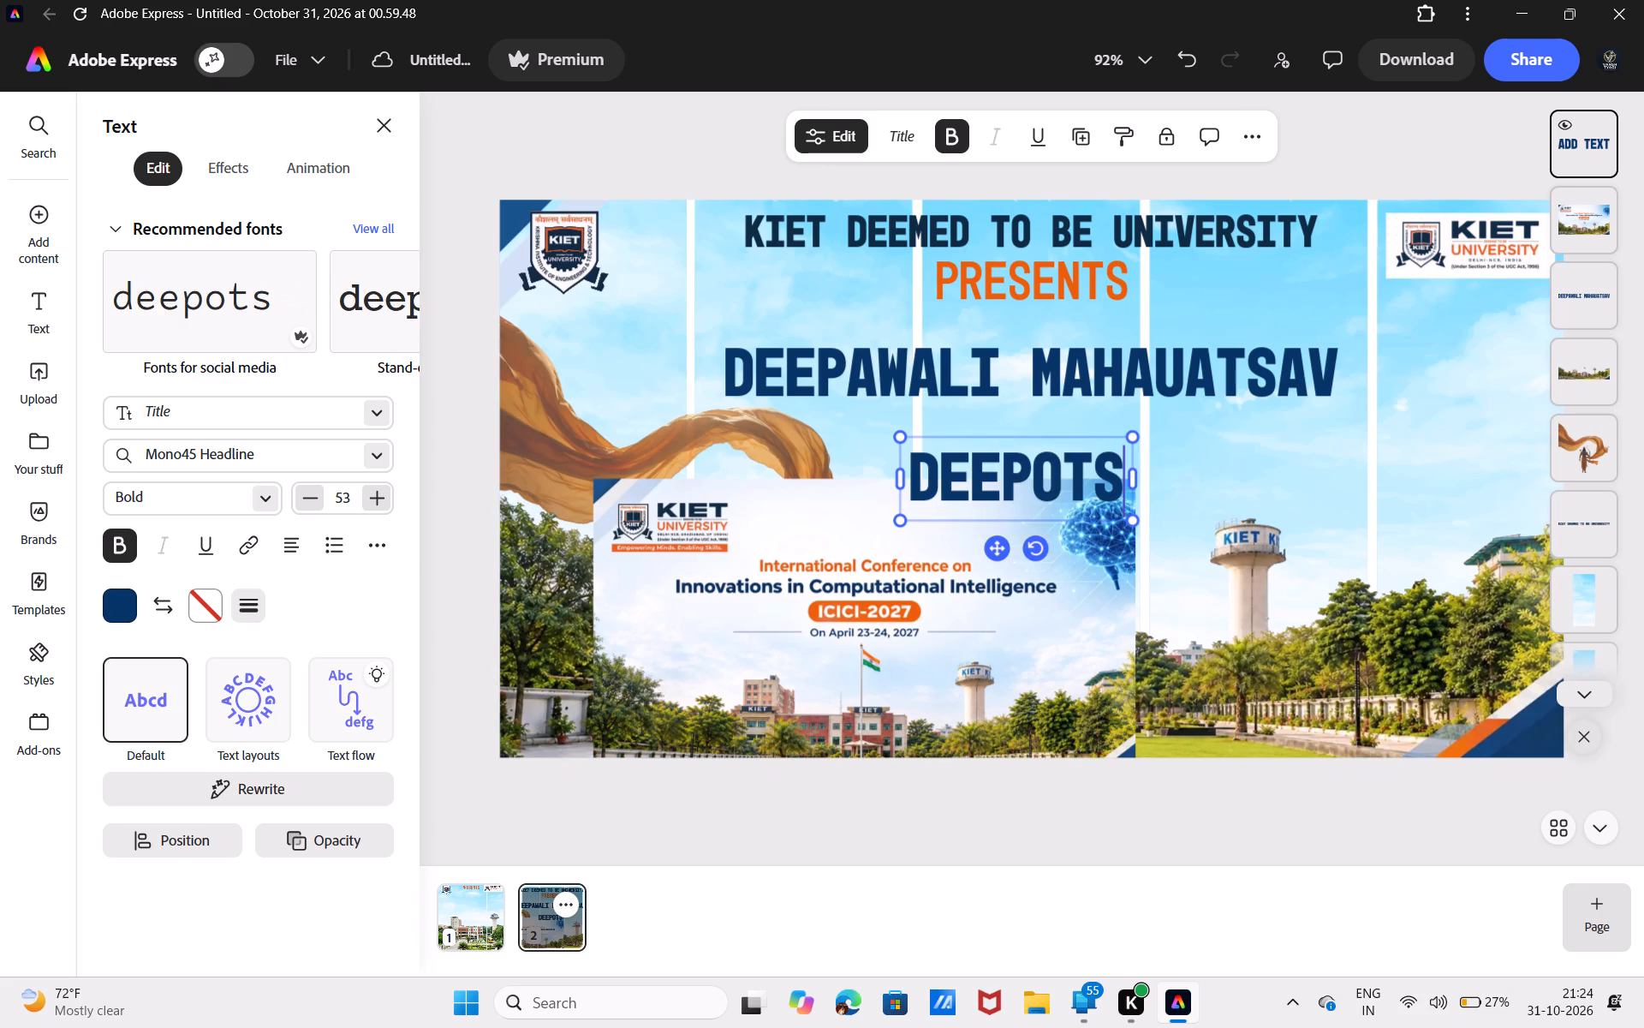
{"action": "type", "text": "uv"}
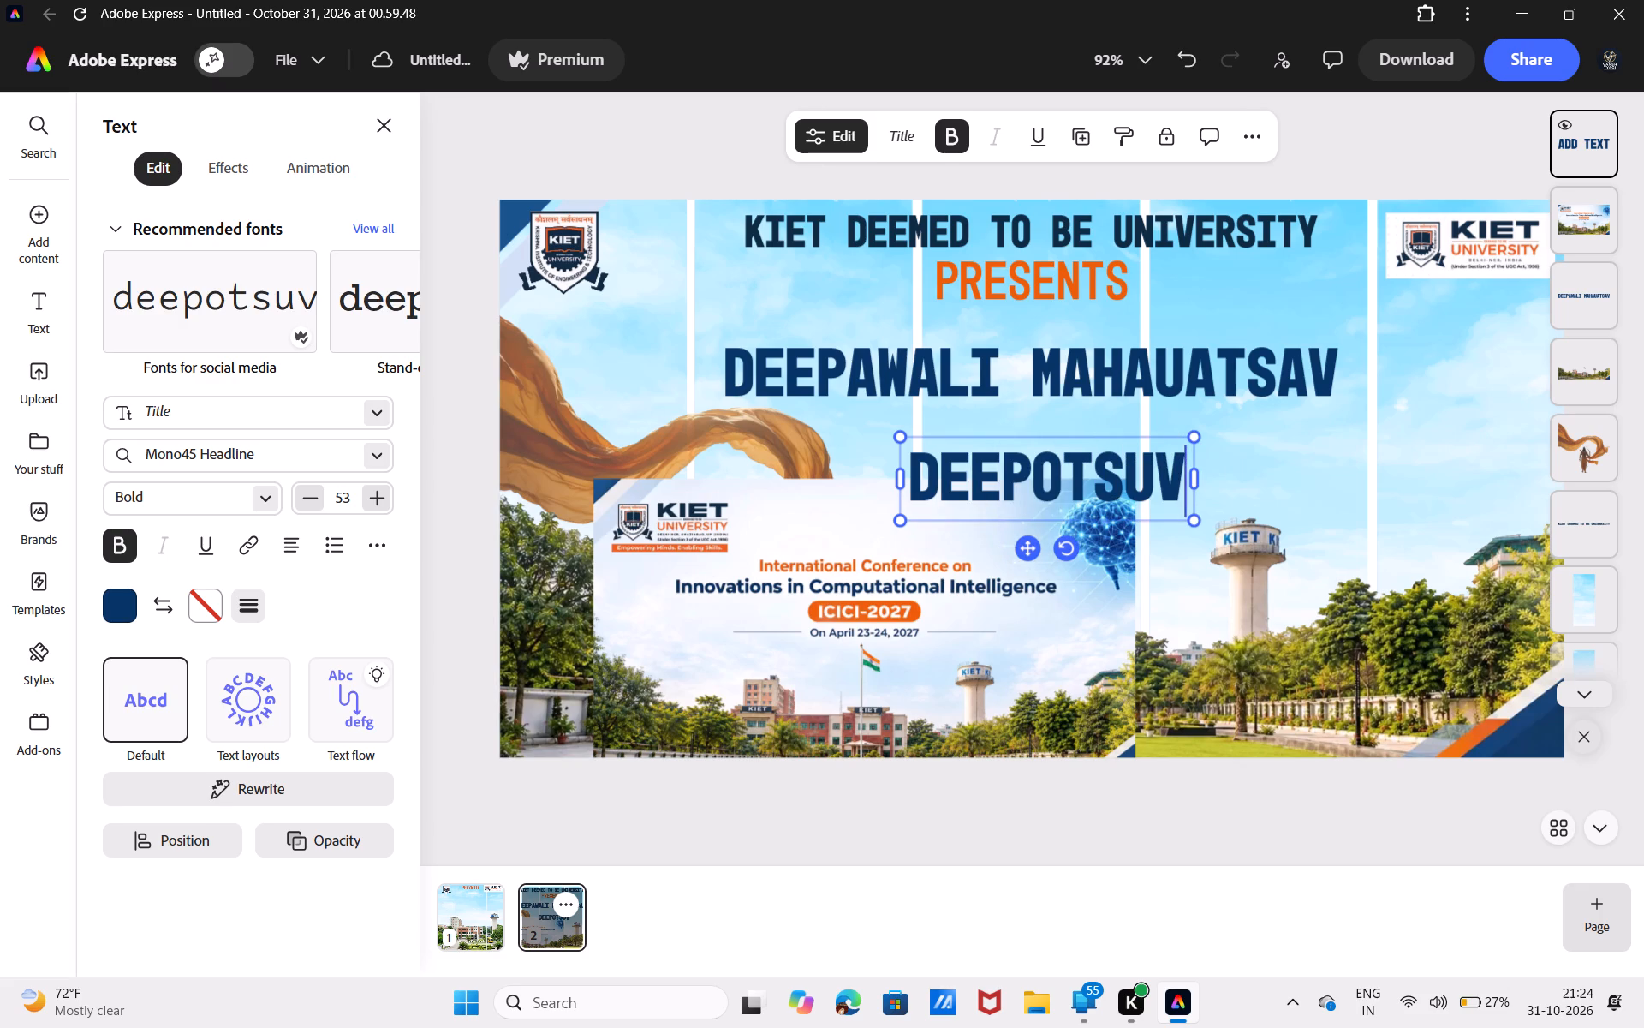
{"action": "key", "text": "BackSpace"}
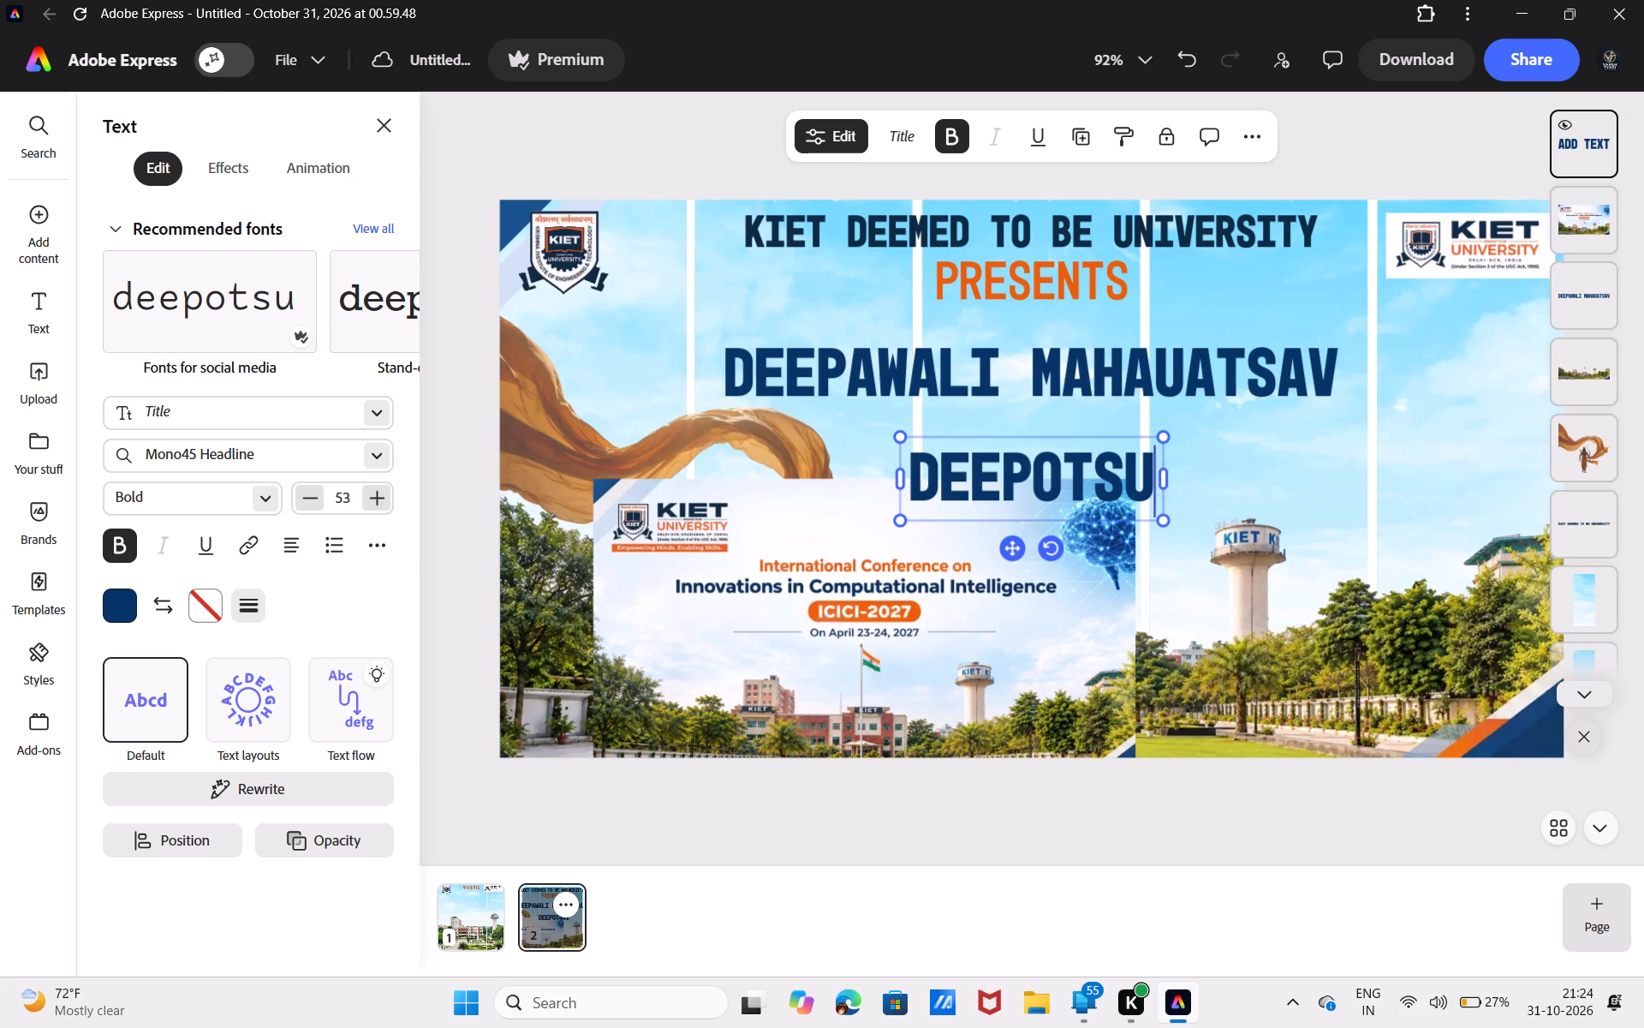
{"action": "key", "text": "BackSpace"}
{"action": "type", "text": "av"}
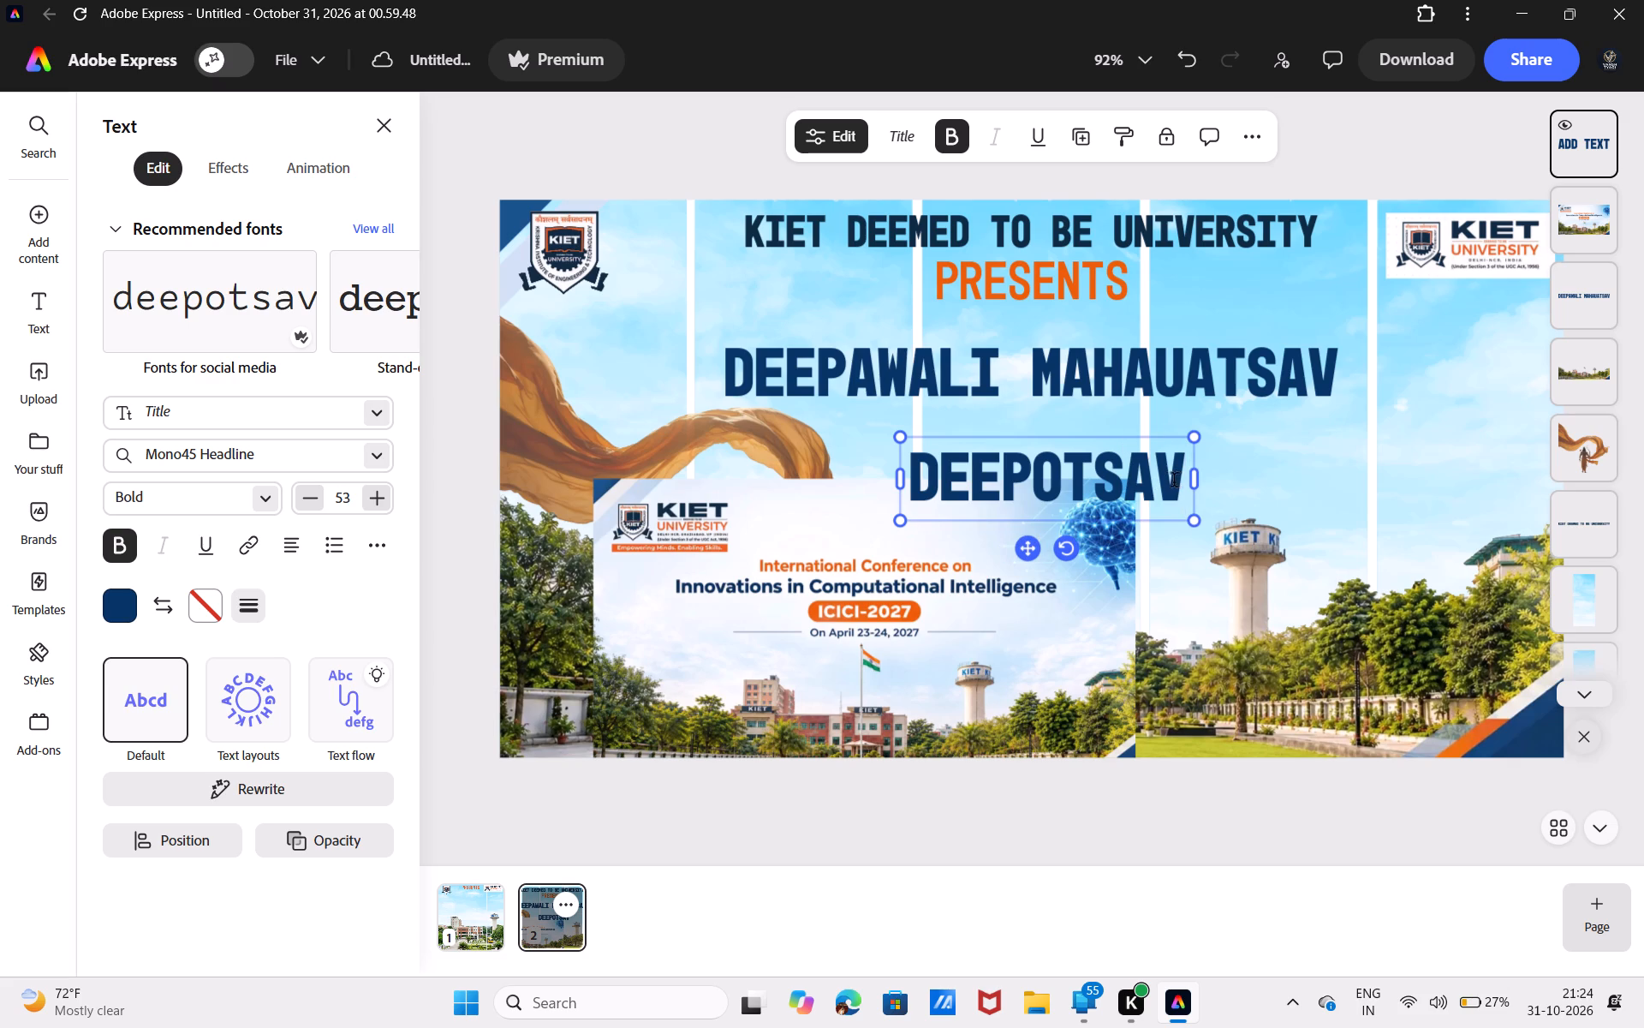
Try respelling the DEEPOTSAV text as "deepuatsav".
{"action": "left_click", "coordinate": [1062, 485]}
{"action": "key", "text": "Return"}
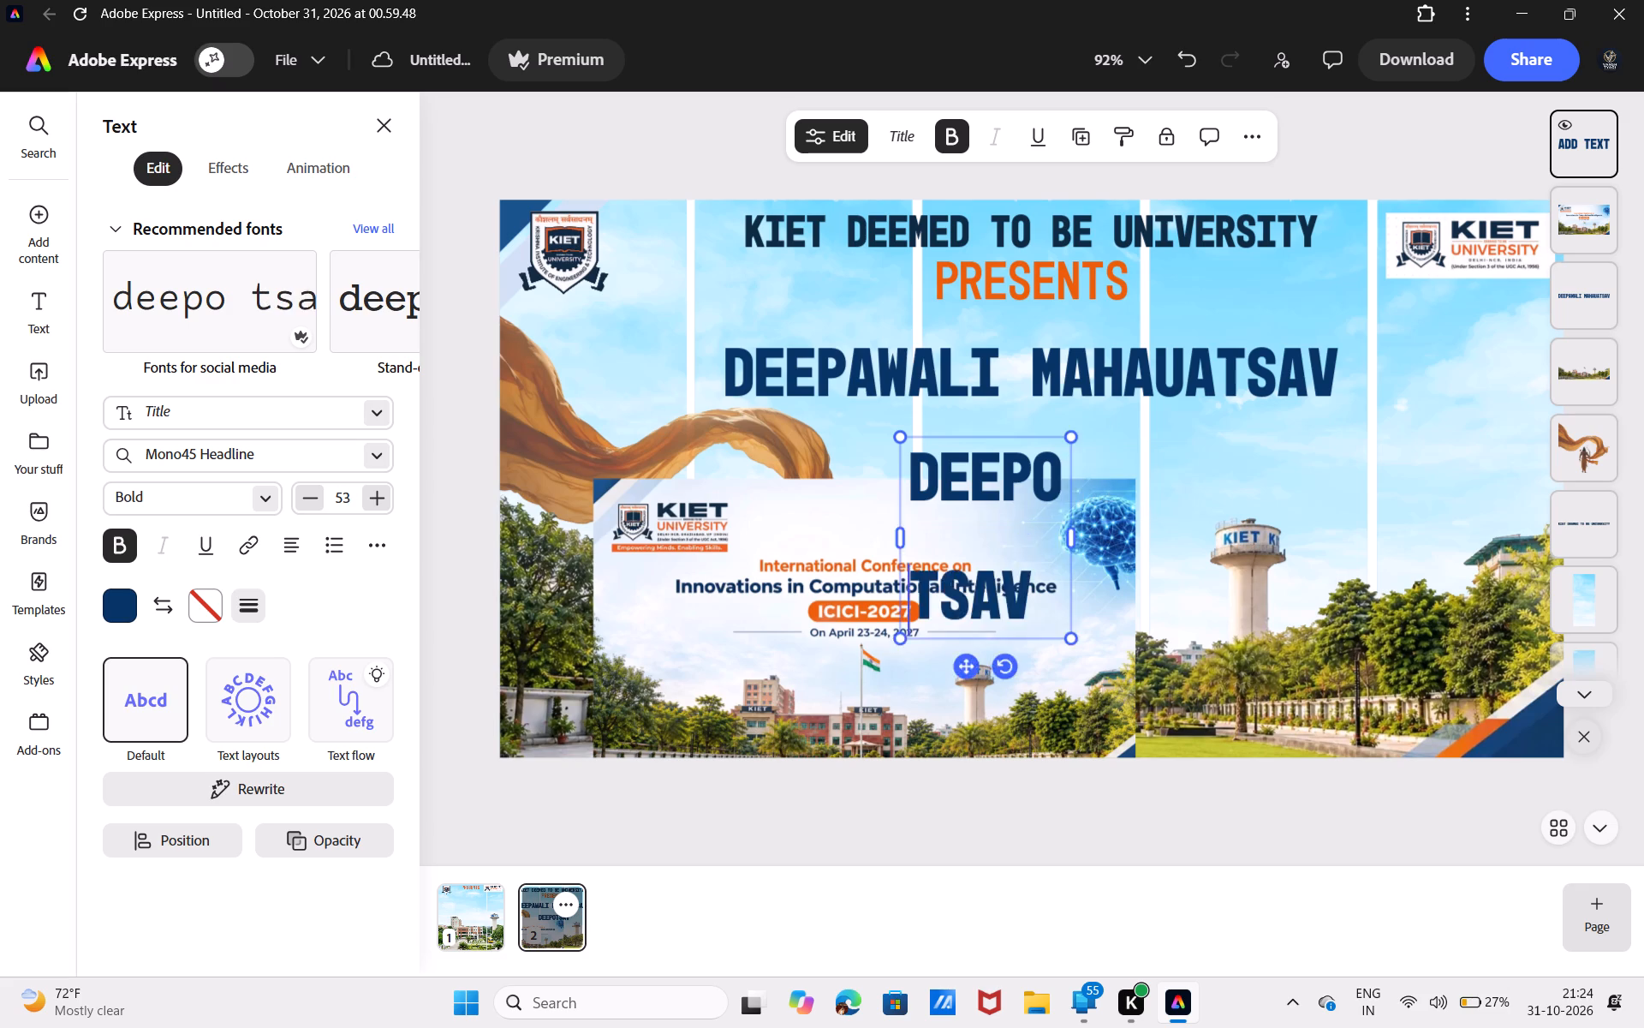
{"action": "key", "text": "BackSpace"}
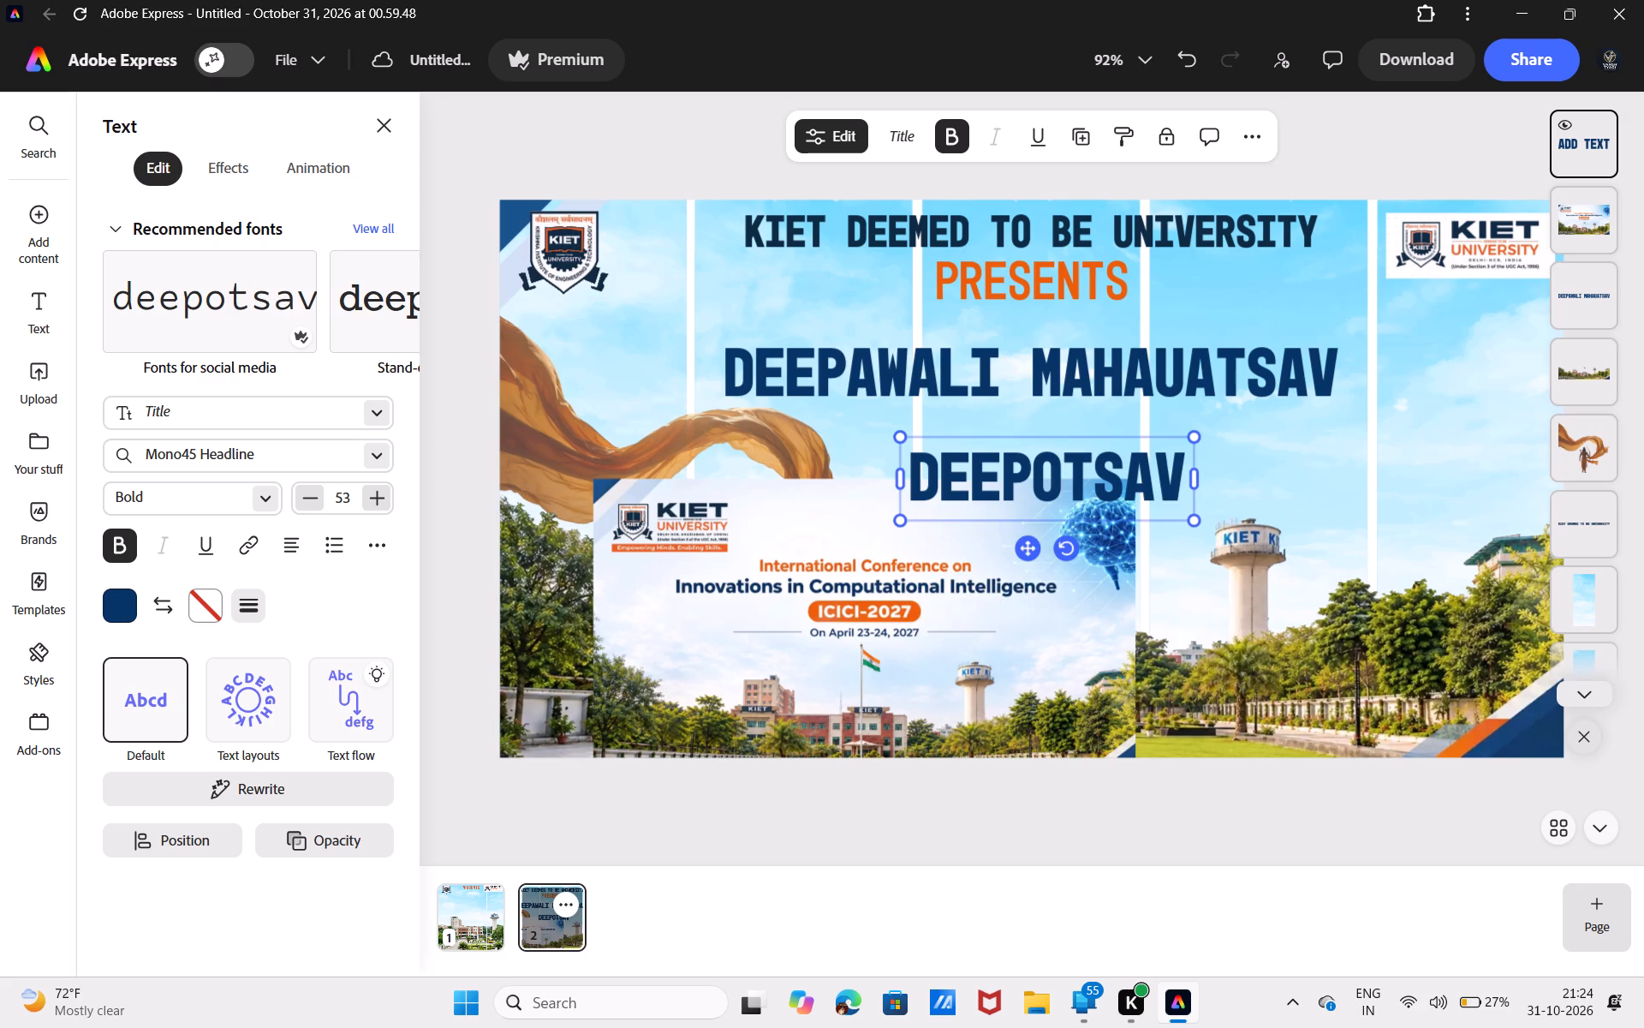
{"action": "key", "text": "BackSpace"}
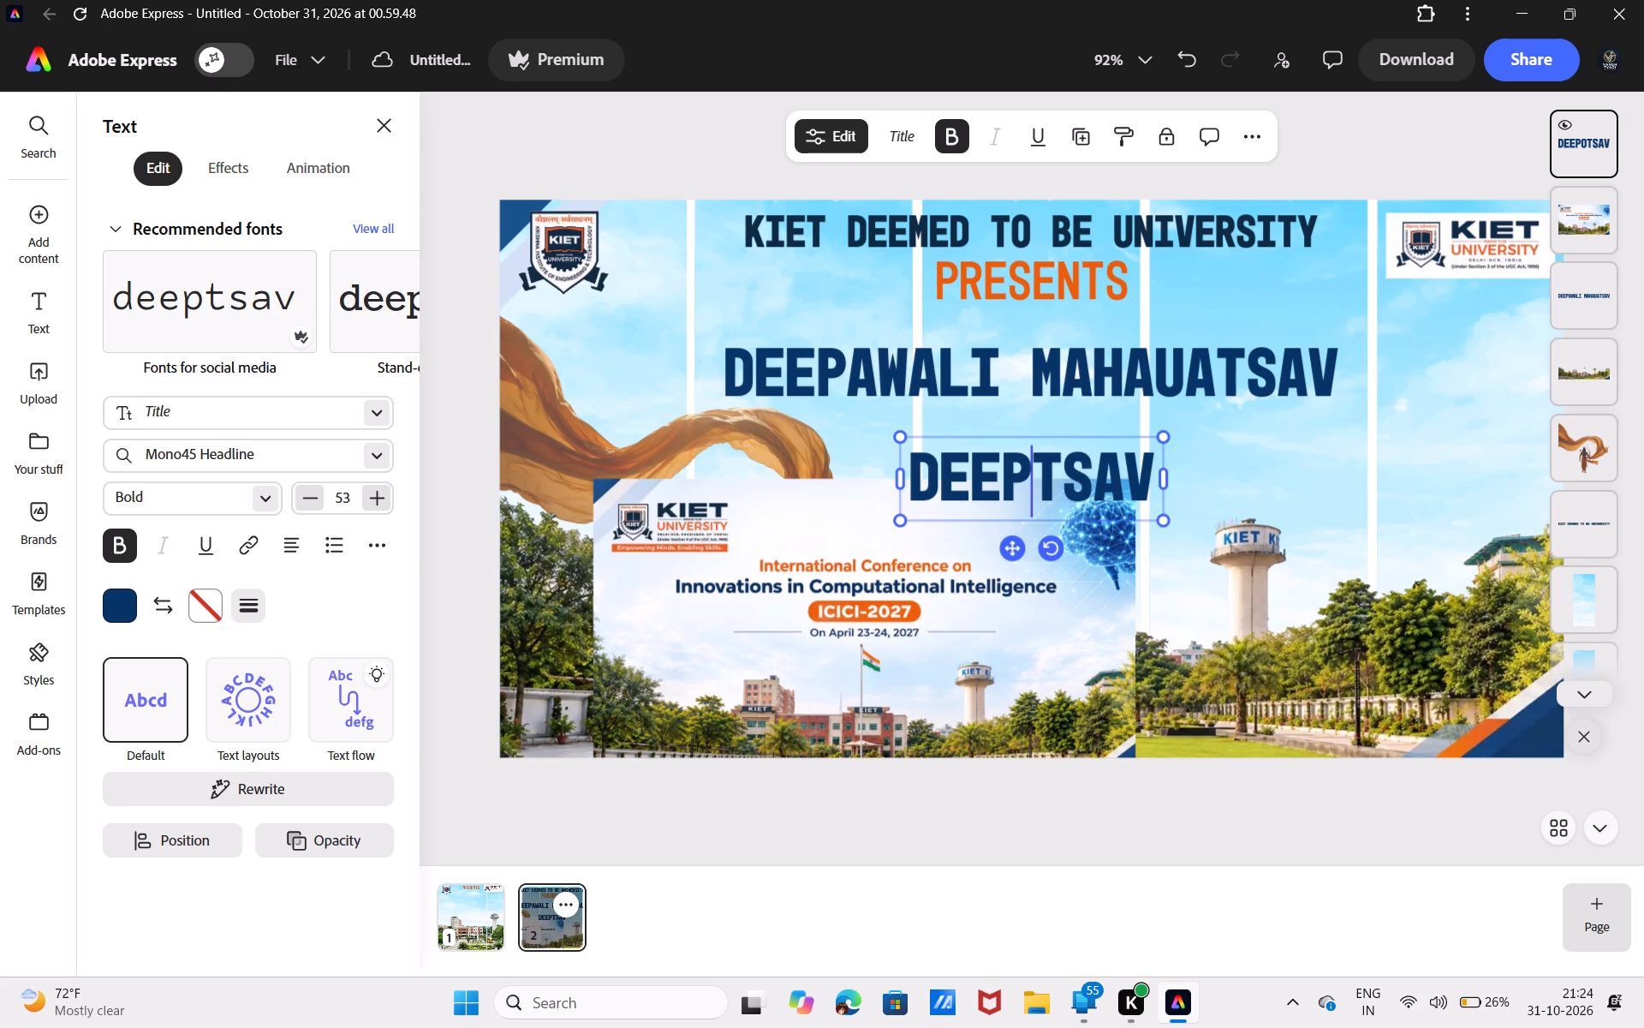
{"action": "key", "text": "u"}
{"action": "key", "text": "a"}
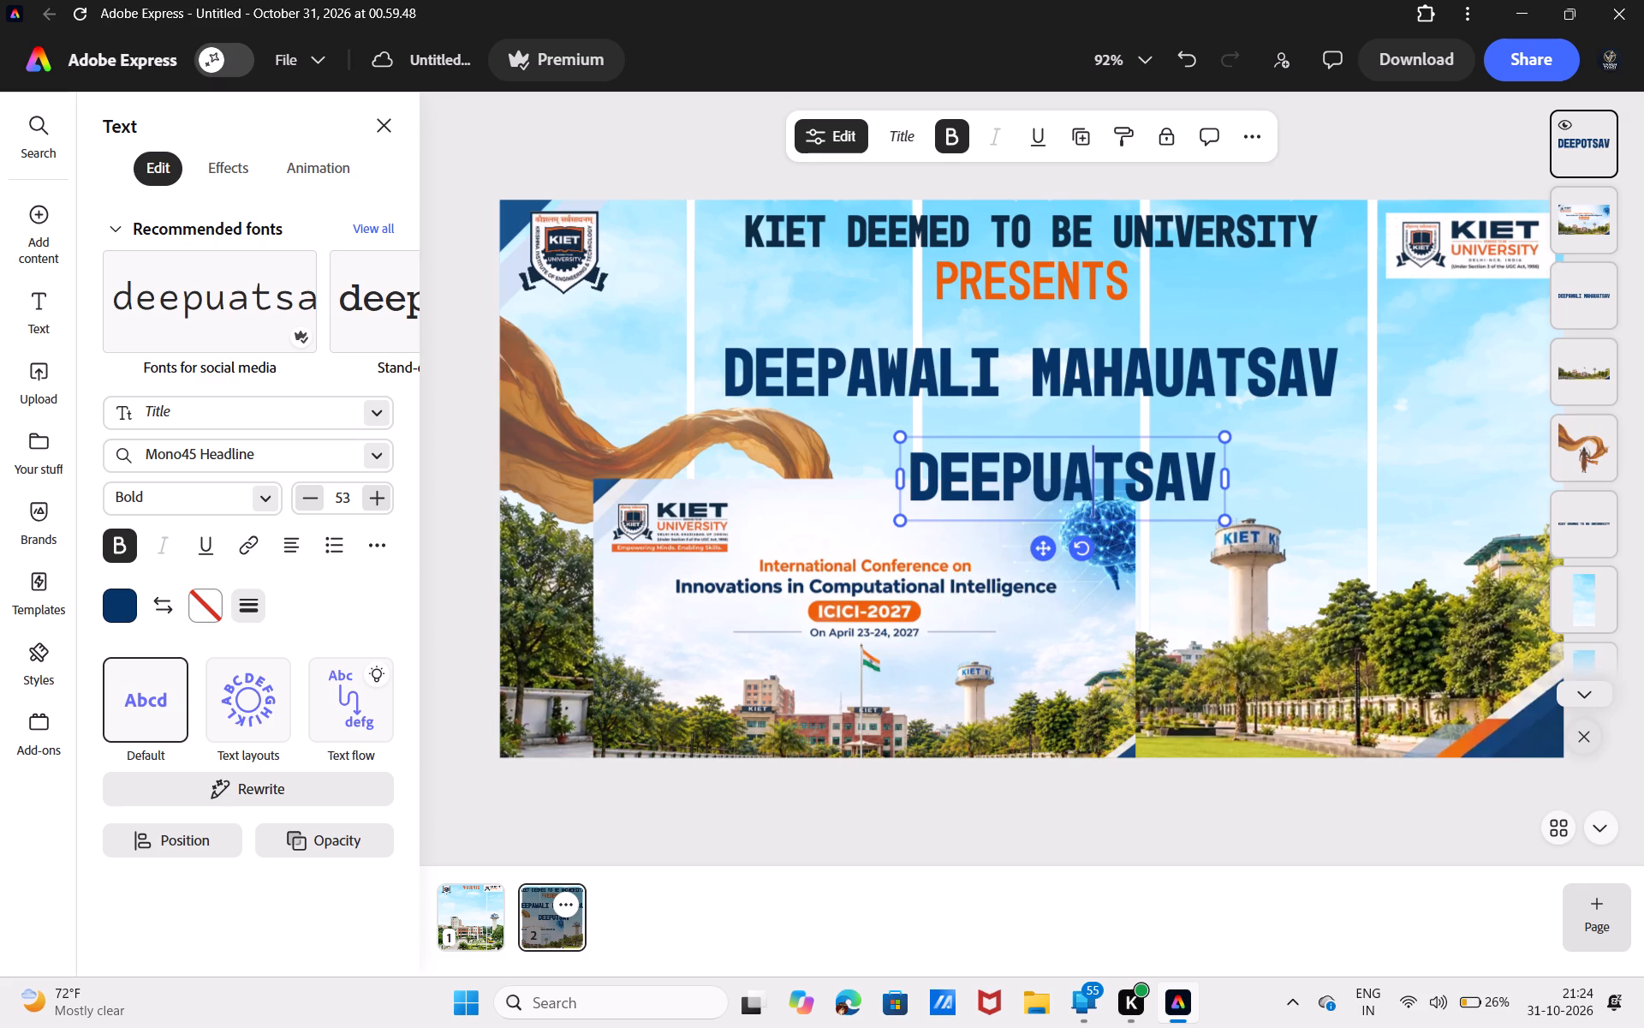
Change the text below the DEEPAWALI MAHAUATSAV heading to read "deep-o-sav".
{"action": "left_click", "coordinate": [1062, 485]}
{"action": "key", "text": "BackSpace"}
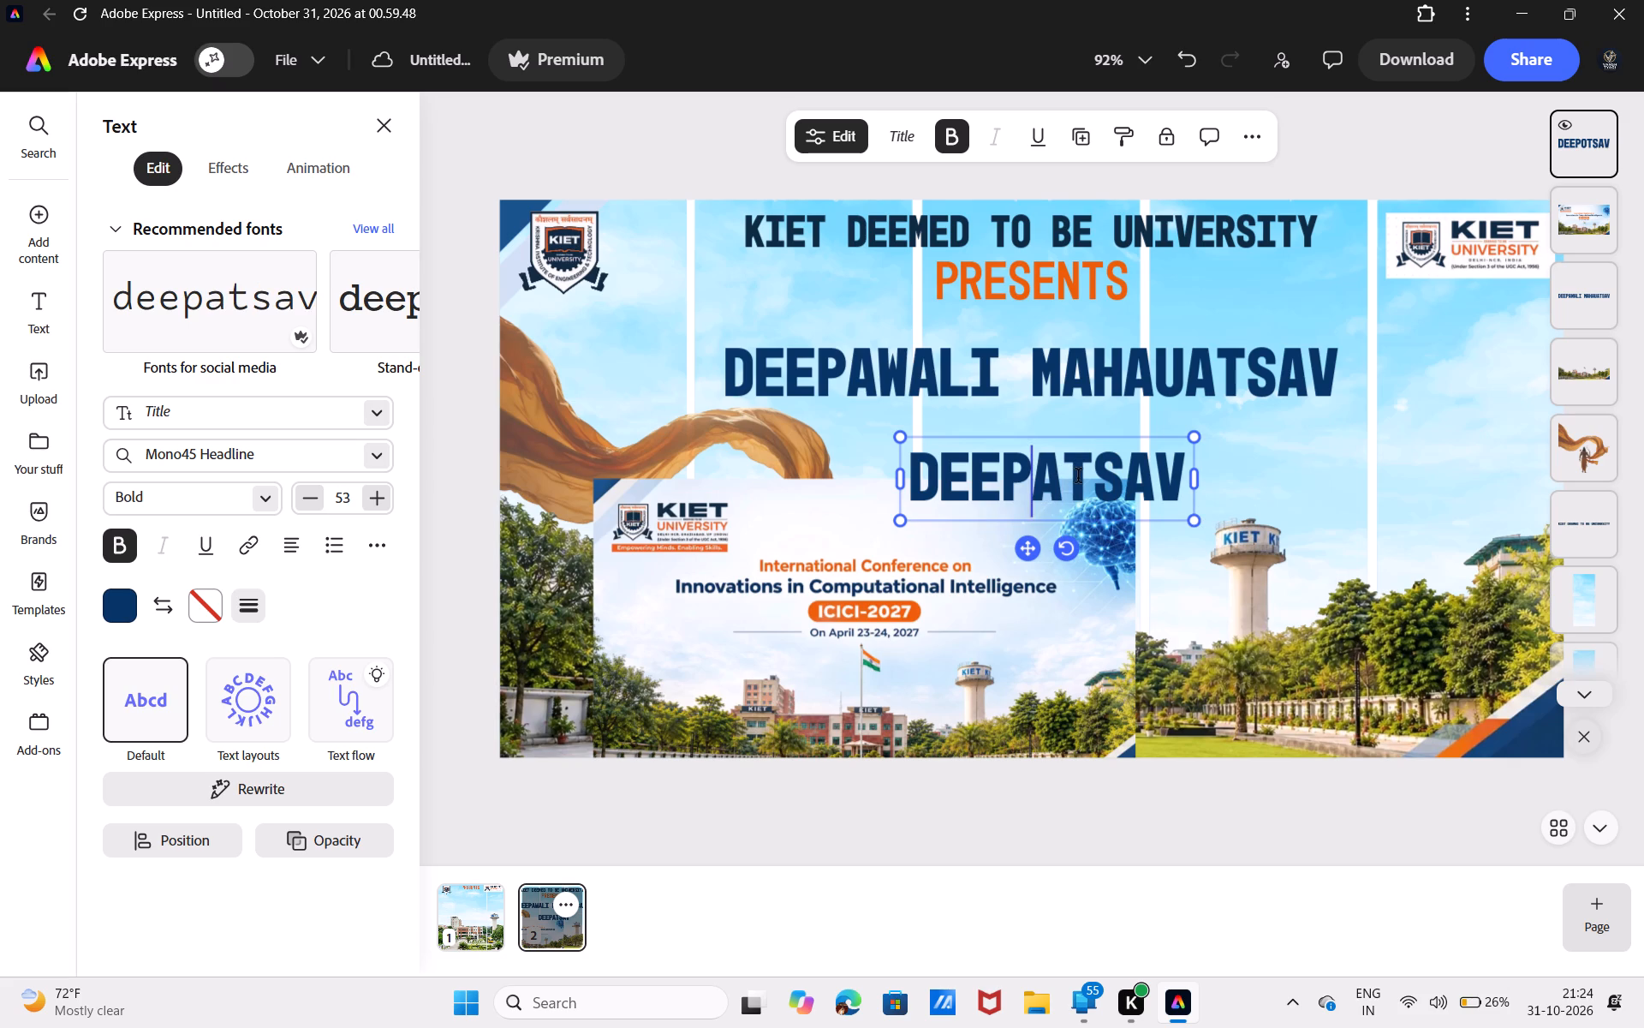
{"action": "left_click", "coordinate": [1078, 478]}
{"action": "key", "text": "BackSpace"}
{"action": "key", "text": "BackSpace"}
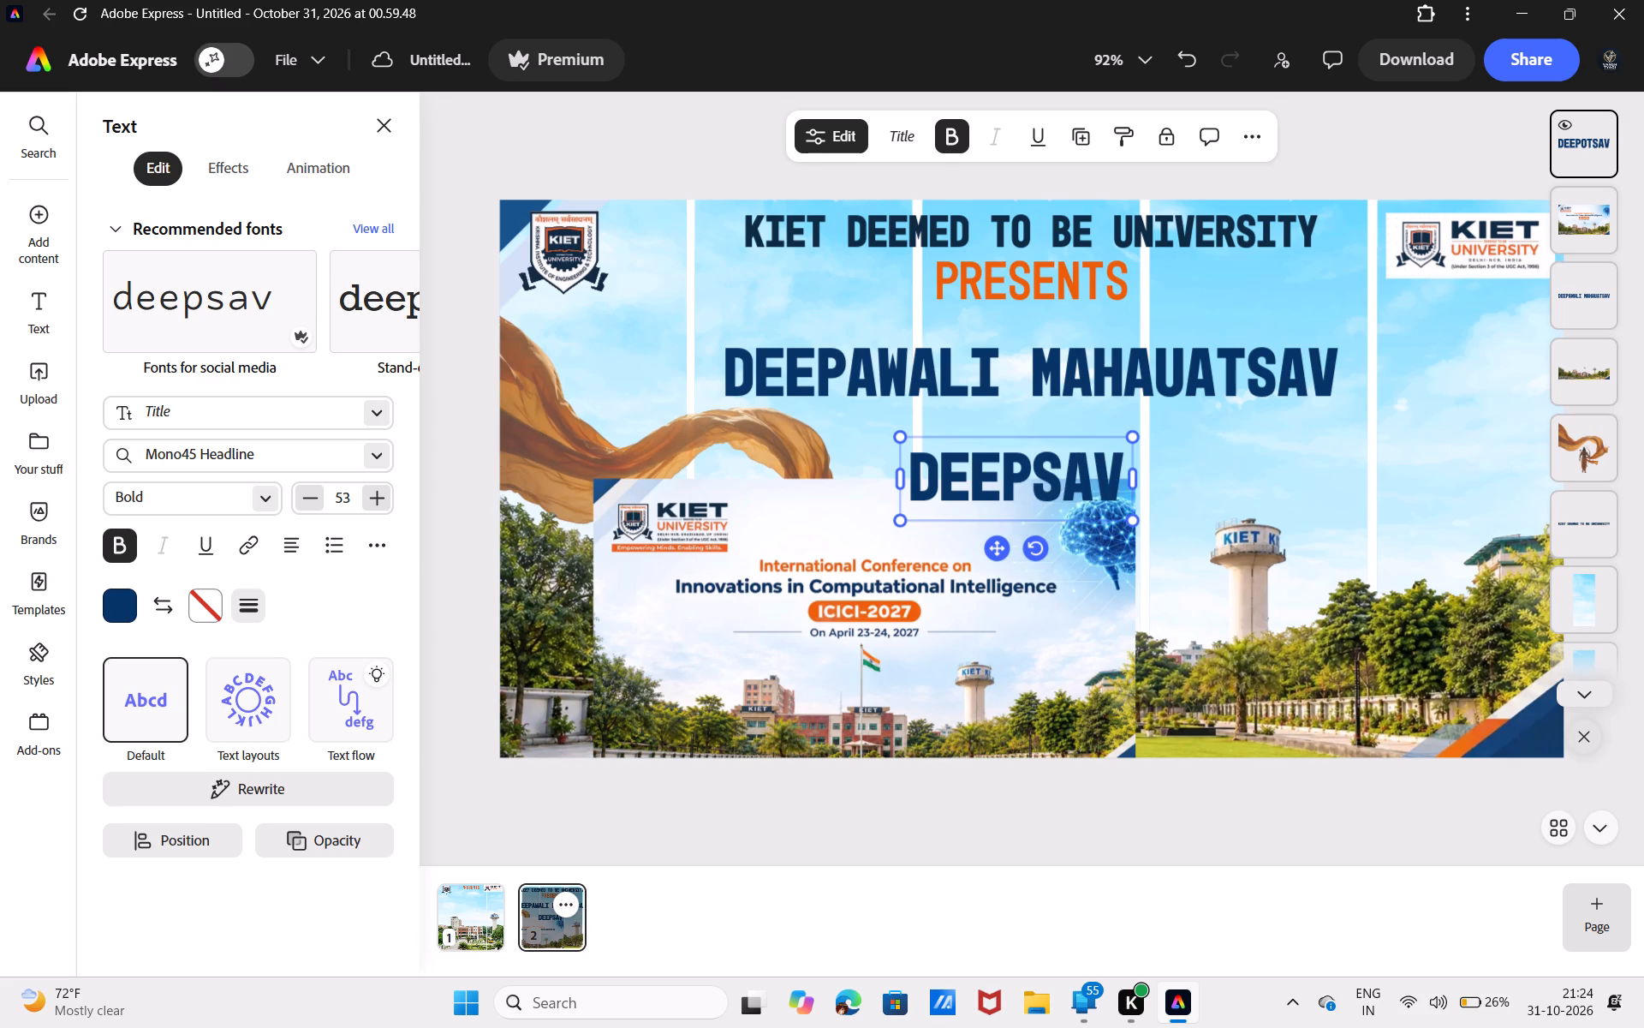
{"action": "key", "text": "minus"}
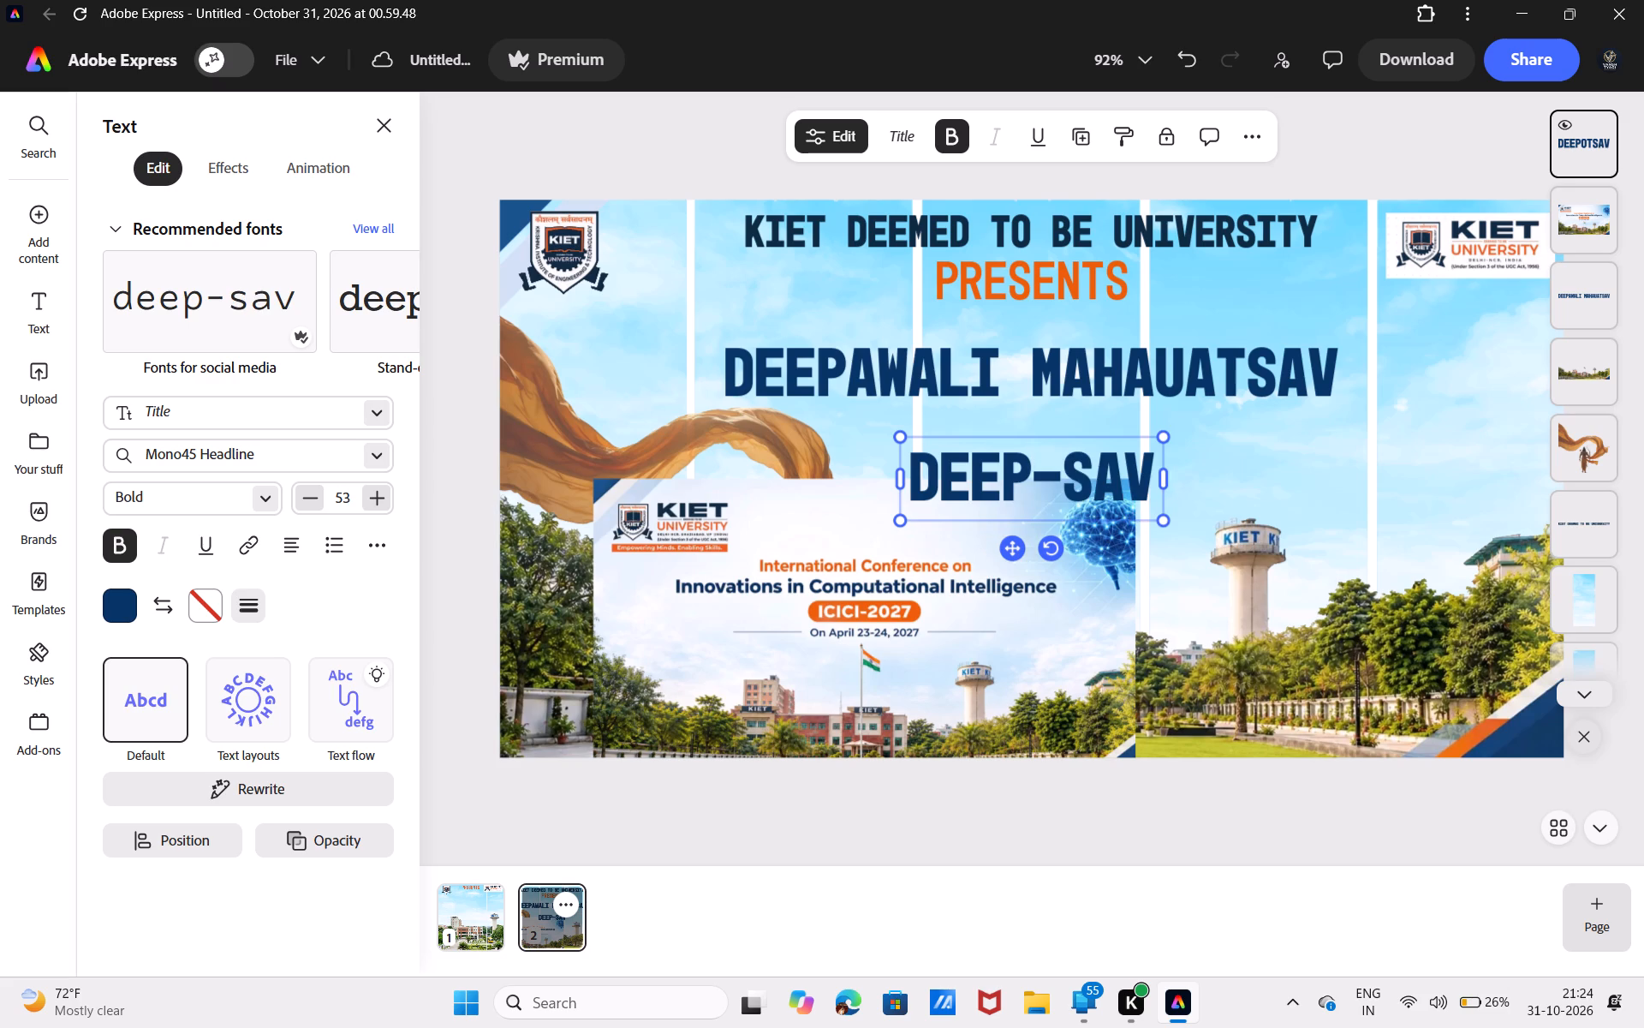
{"action": "key", "text": "o"}
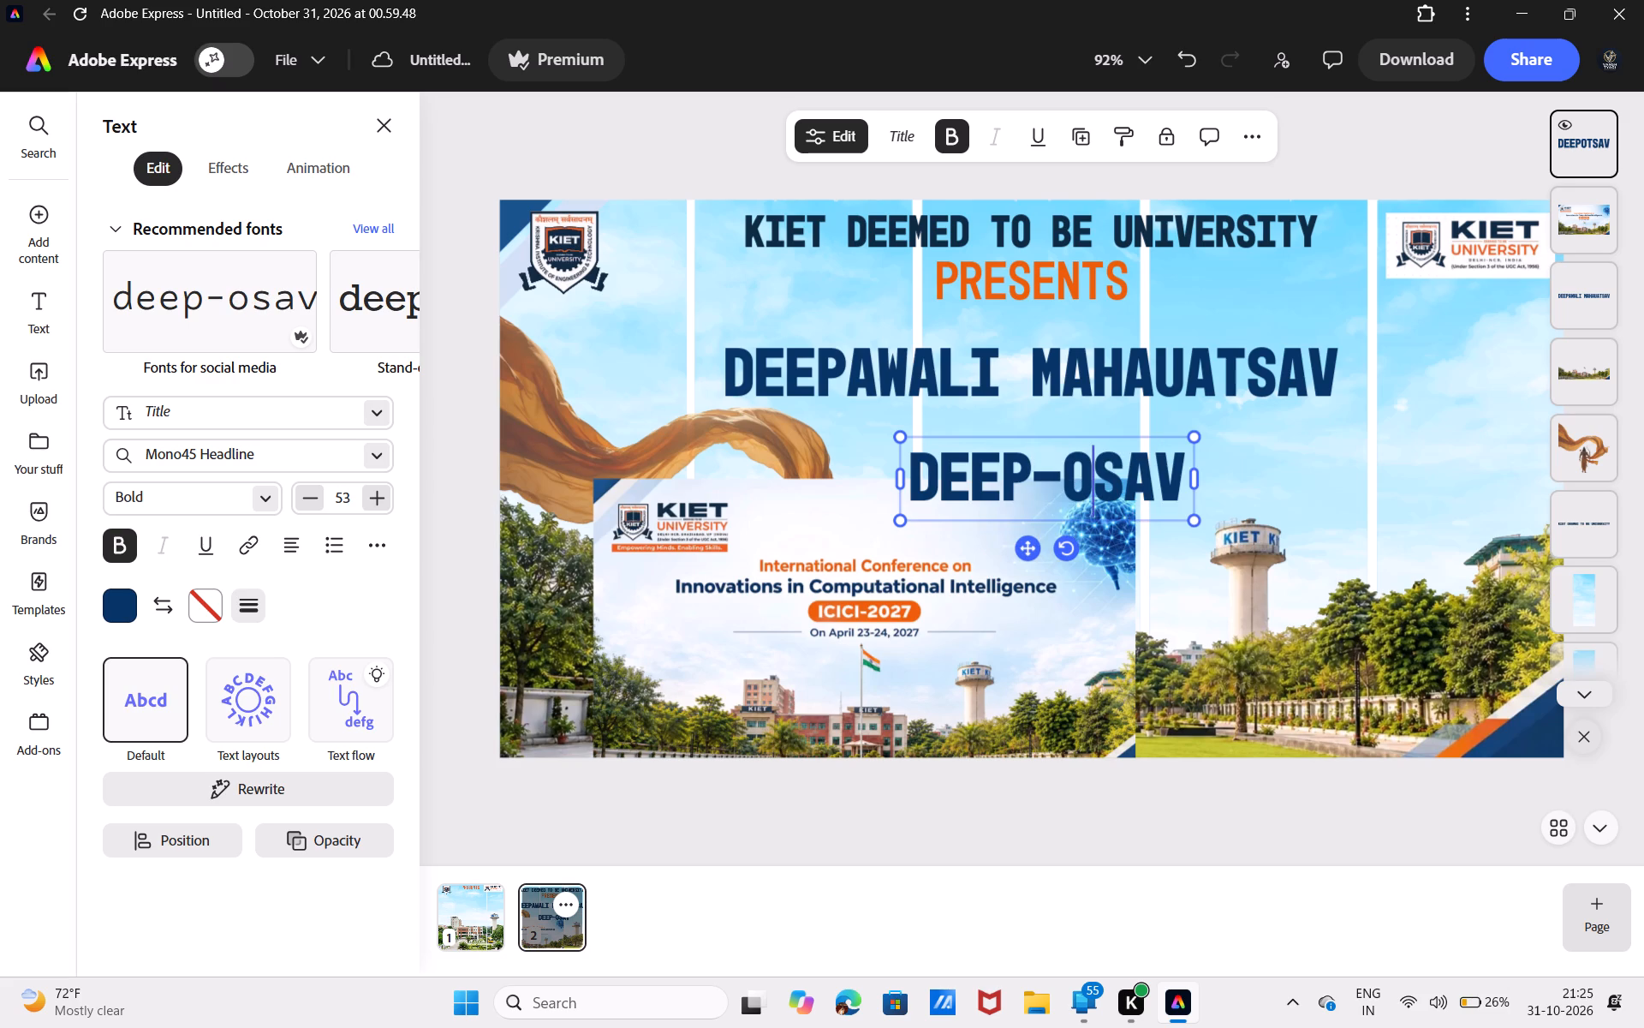
{"action": "key", "text": "minus"}
{"action": "key", "text": "o"}
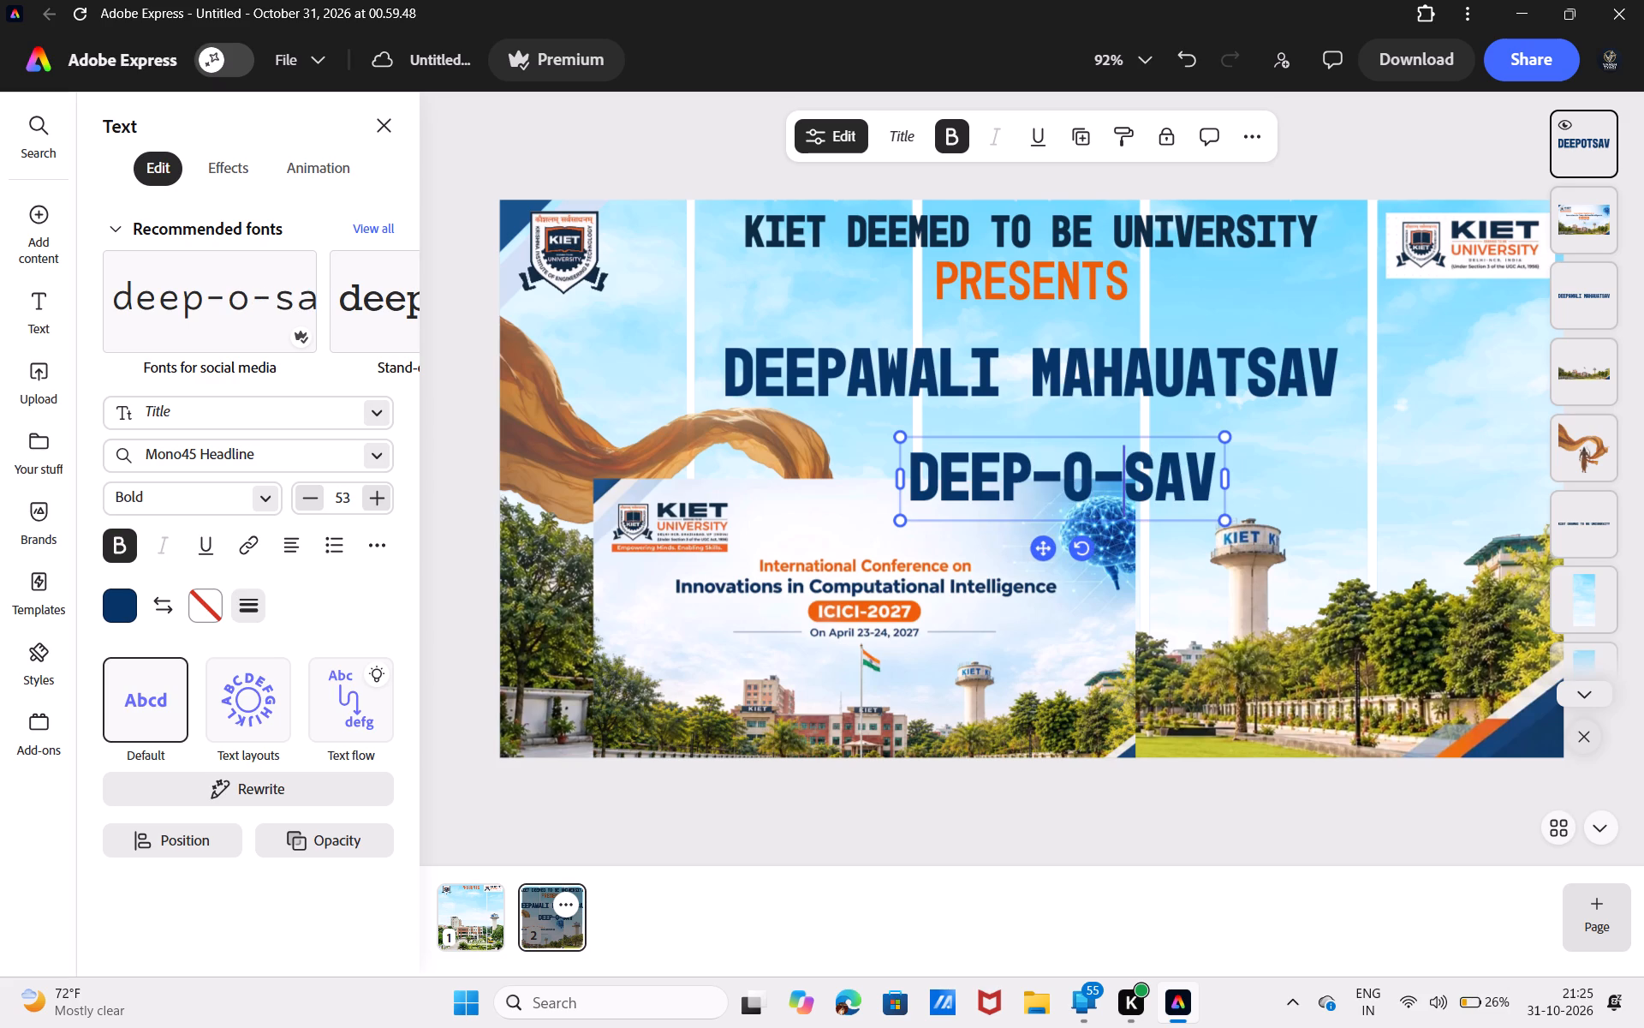
{"action": "key", "text": "BackSpace"}
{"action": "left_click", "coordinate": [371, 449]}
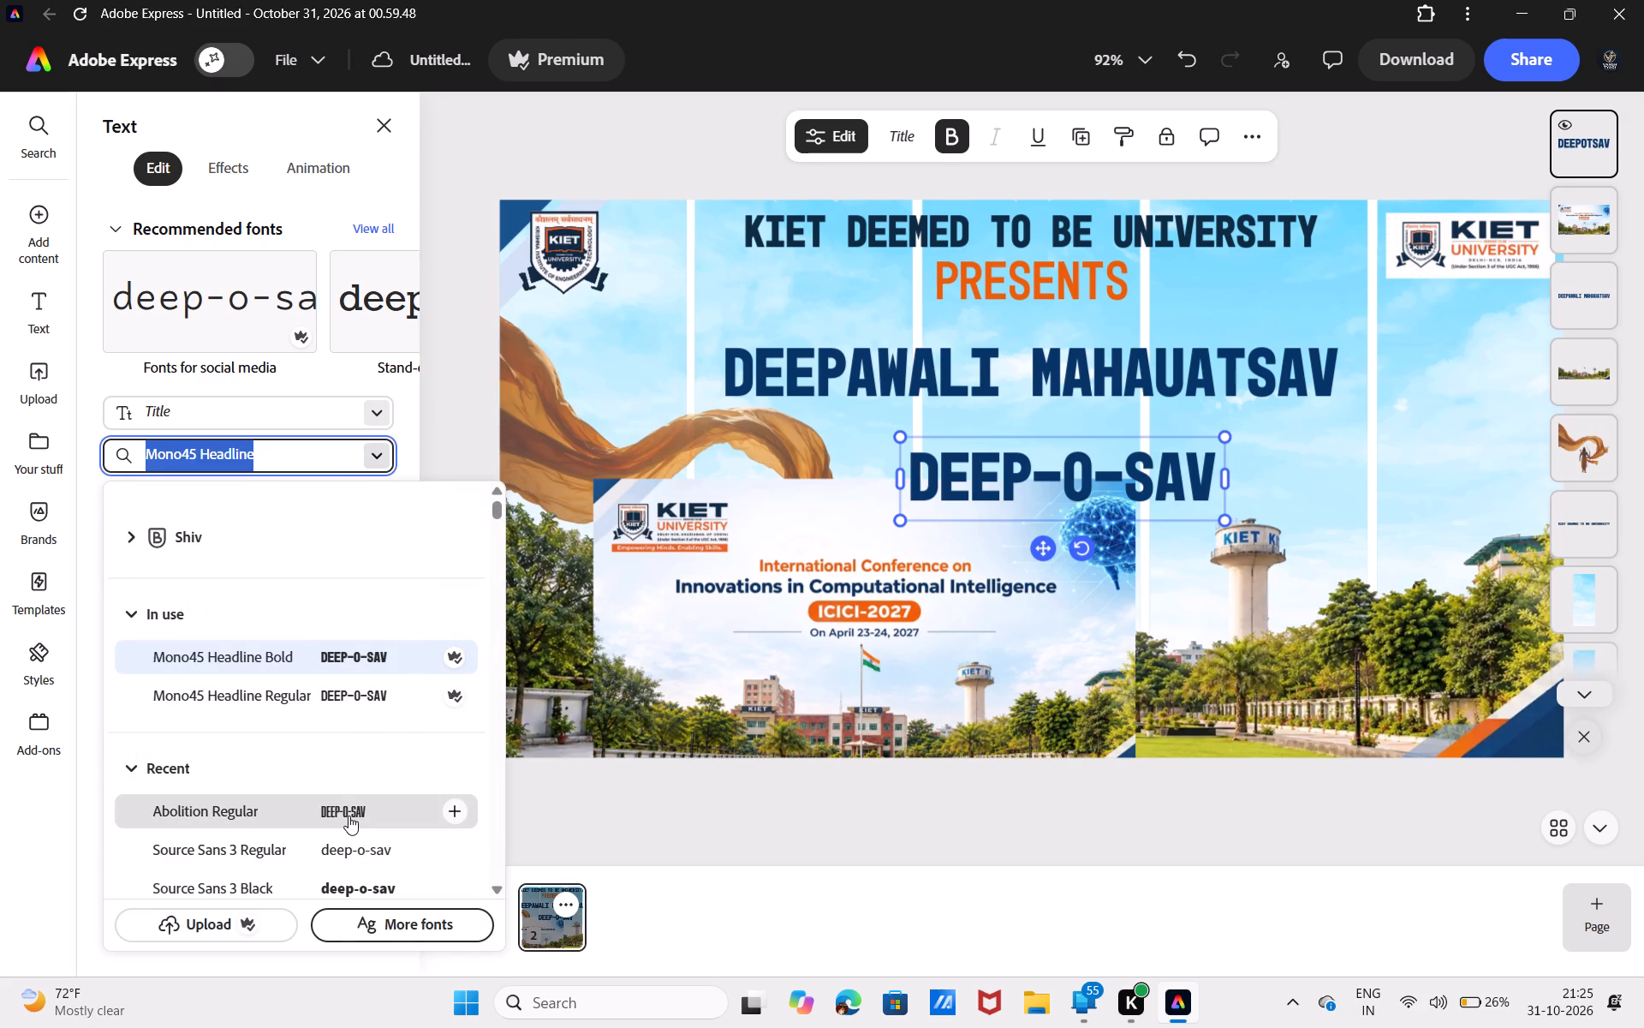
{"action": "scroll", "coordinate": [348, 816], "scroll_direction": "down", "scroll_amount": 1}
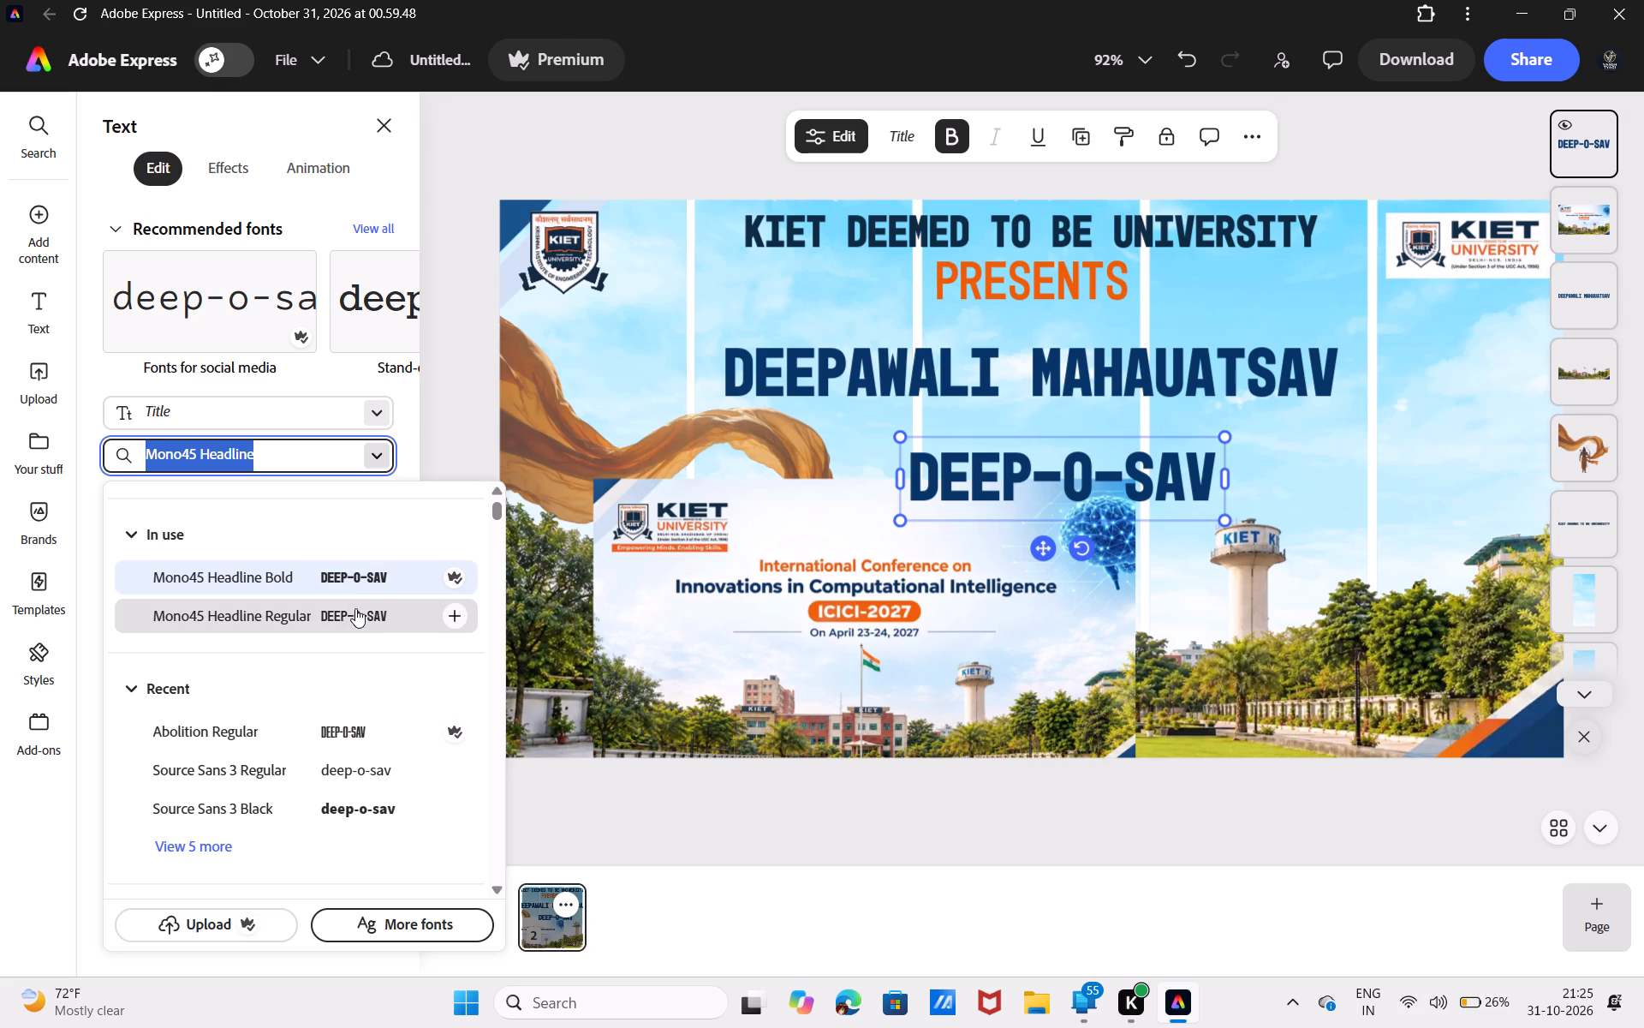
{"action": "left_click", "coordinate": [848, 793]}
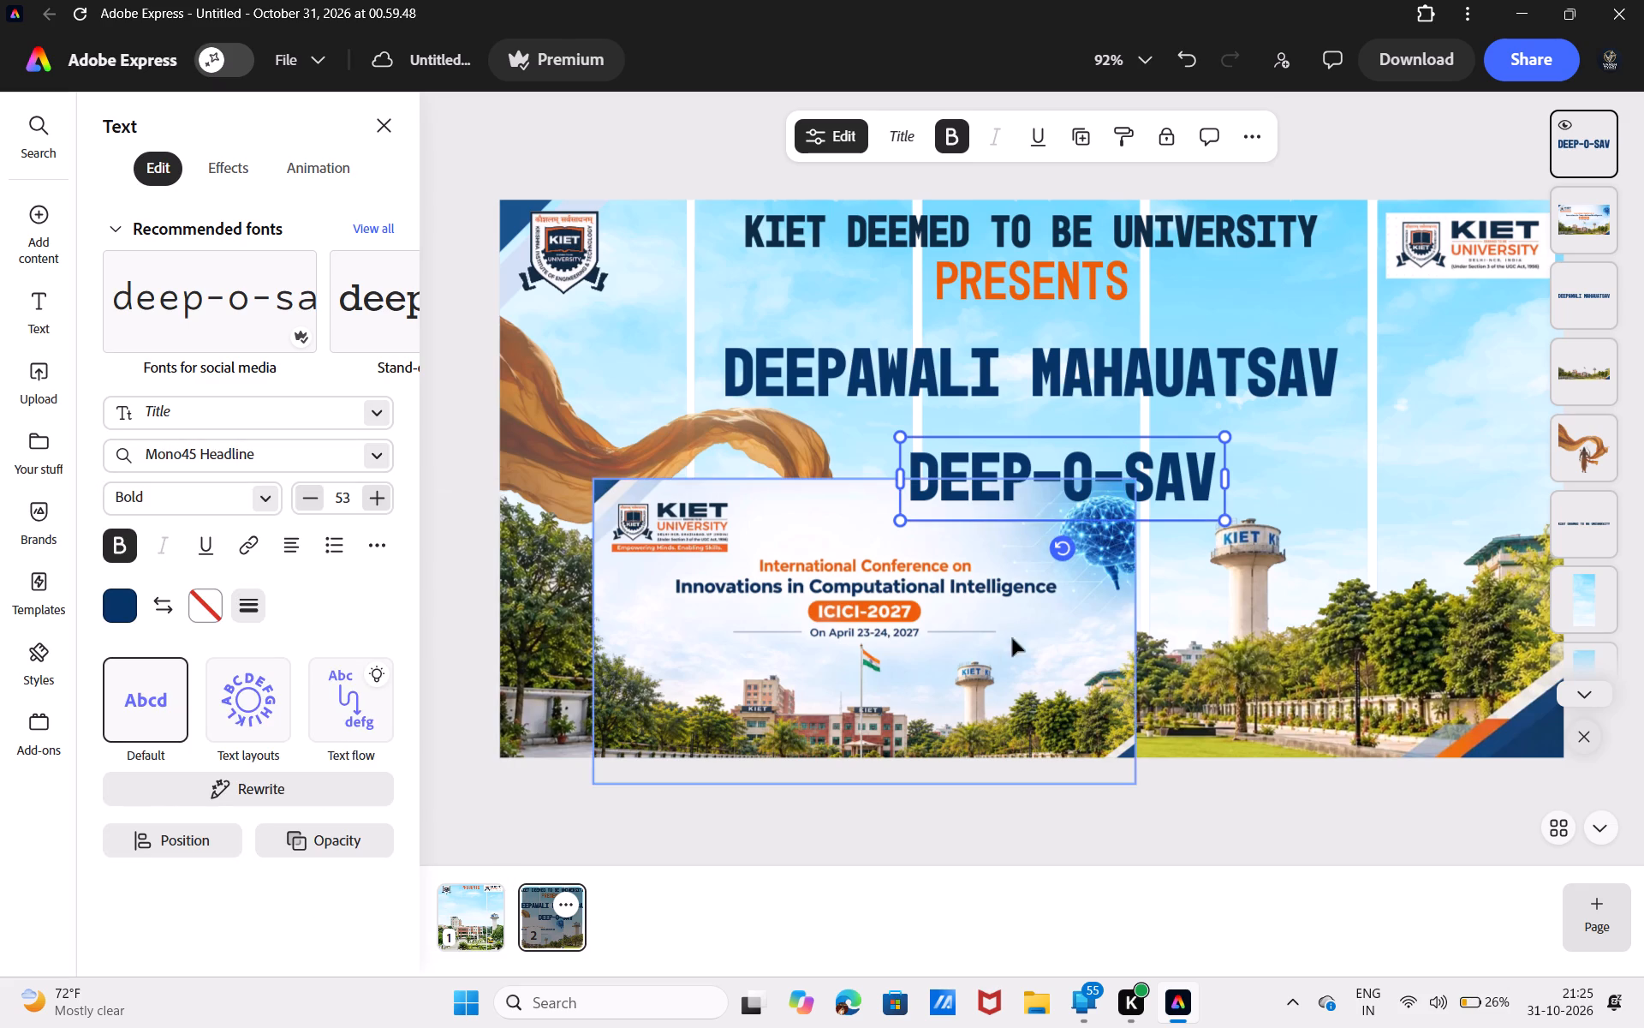
Recolour the DEEP-O-SAV text with the light reddish-orange swatch already in use in the design.
{"action": "left_click", "coordinate": [102, 607]}
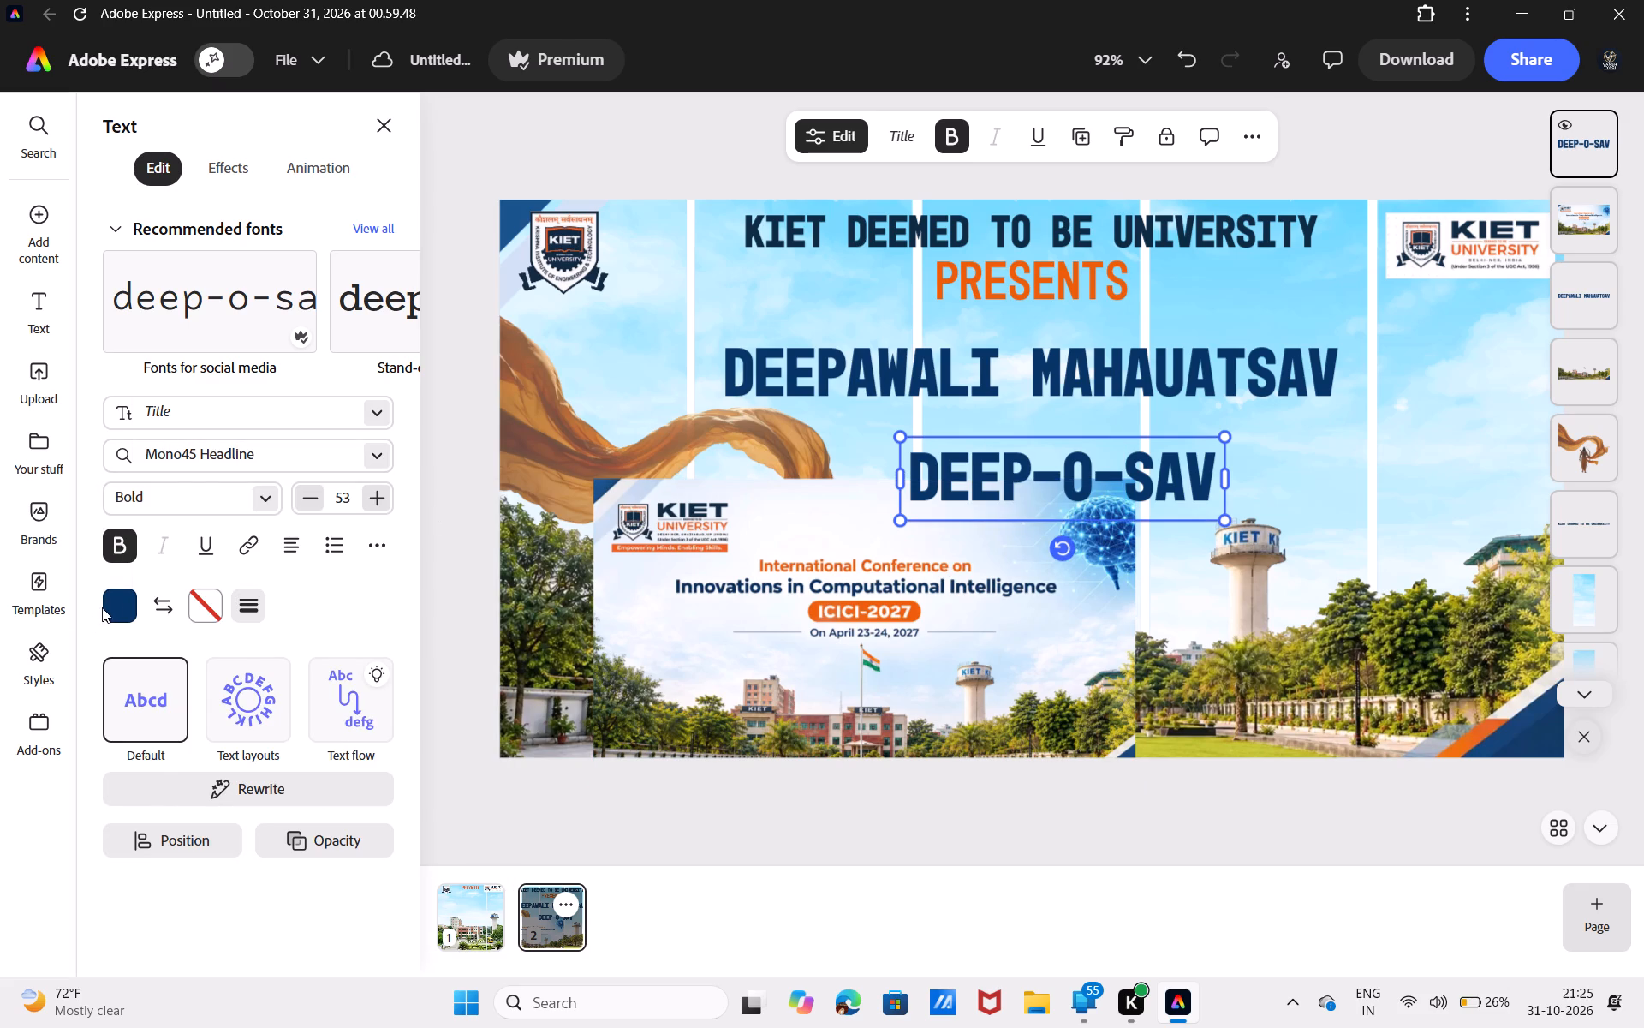
{"action": "left_click", "coordinate": [269, 540]}
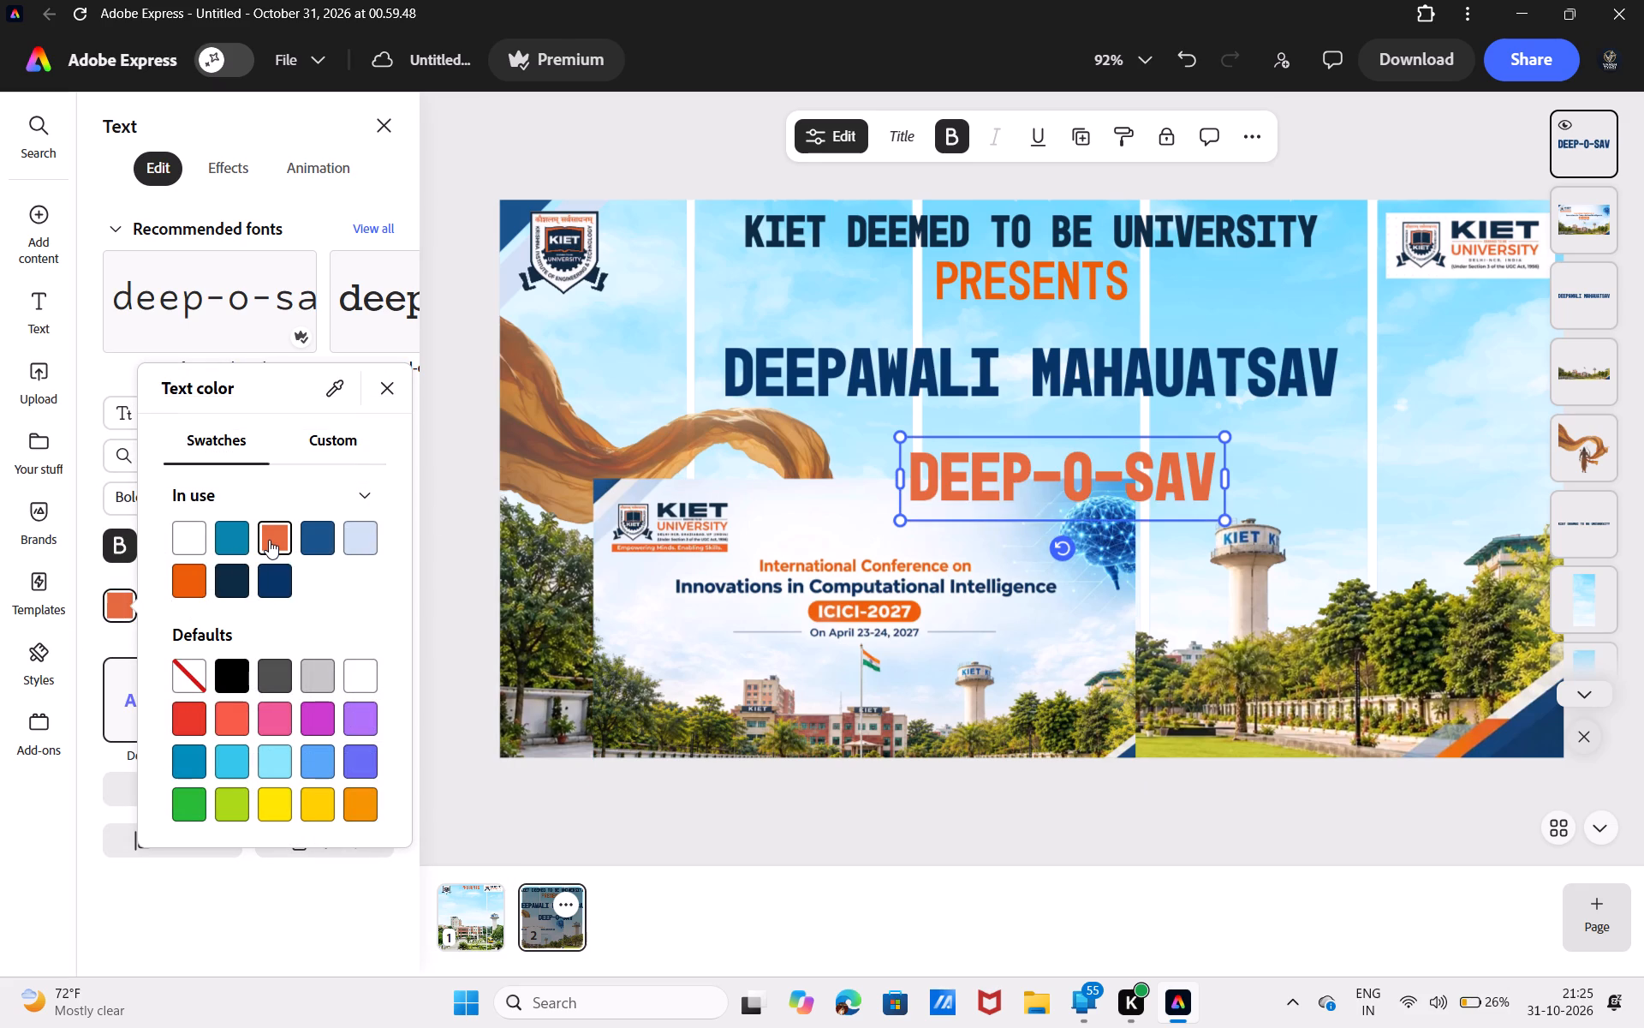
Apply the pill-shaped background effect to the DEEP-O-SAV text.
{"action": "left_click", "coordinate": [237, 169]}
{"action": "left_click", "coordinate": [237, 169]}
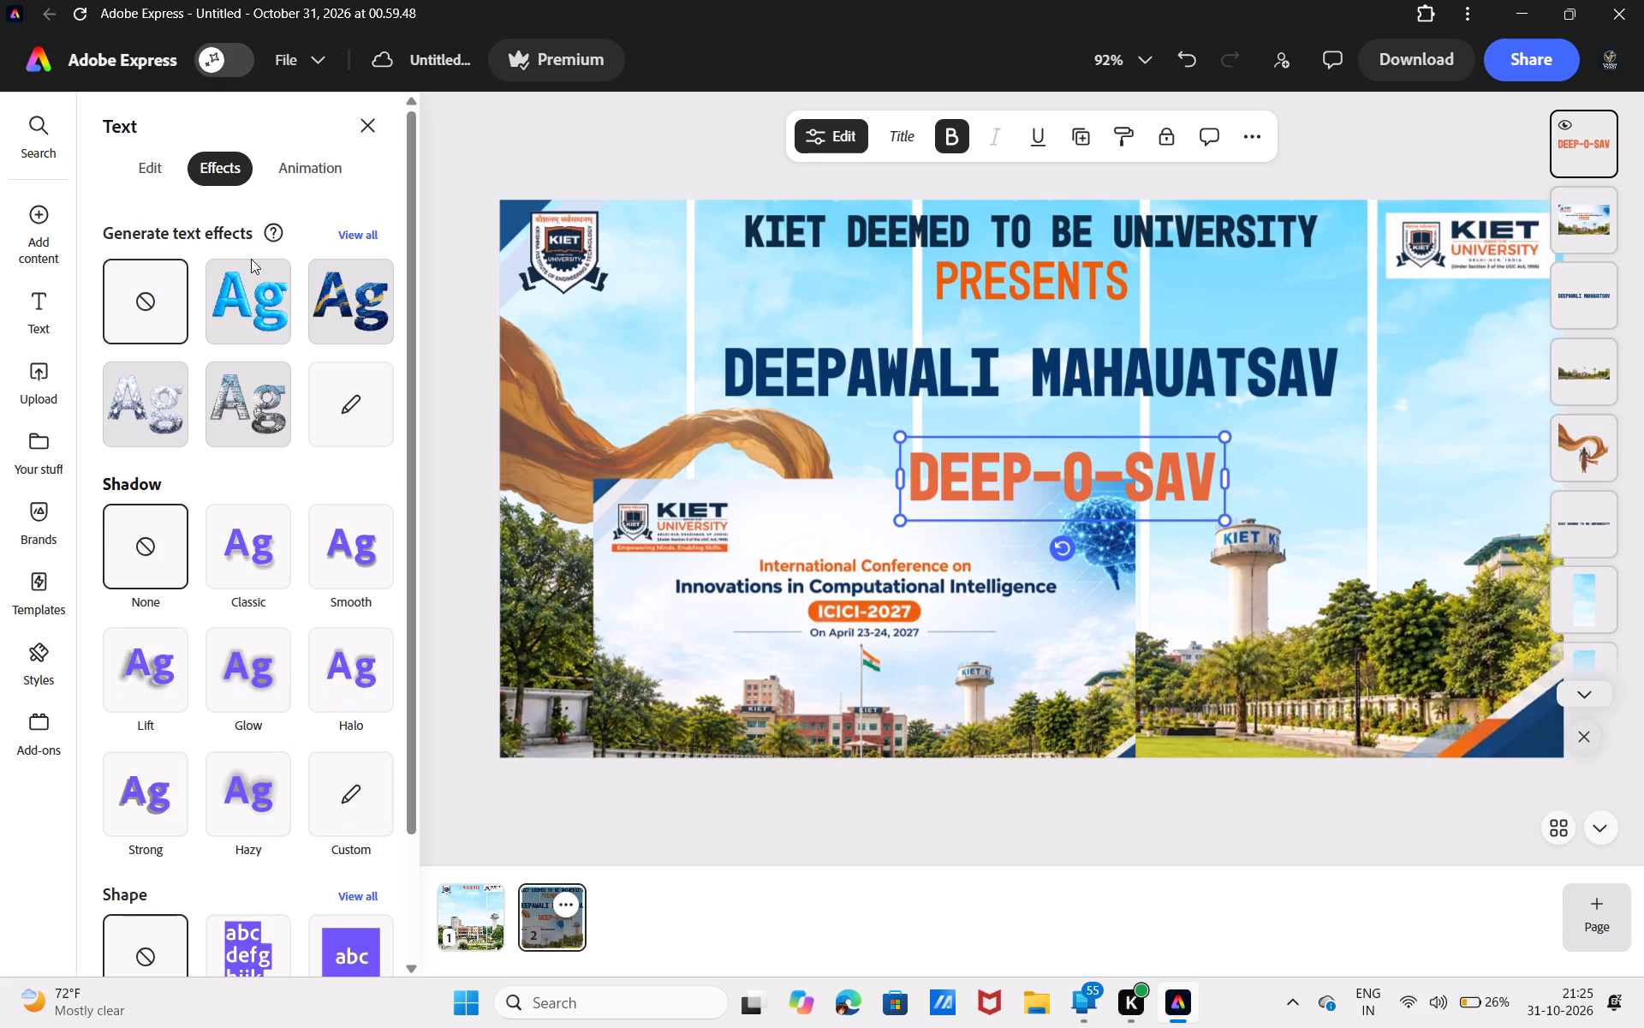
{"action": "scroll", "coordinate": [270, 608], "scroll_direction": "up", "scroll_amount": 2}
{"action": "scroll", "coordinate": [277, 731], "scroll_direction": "down", "scroll_amount": 3}
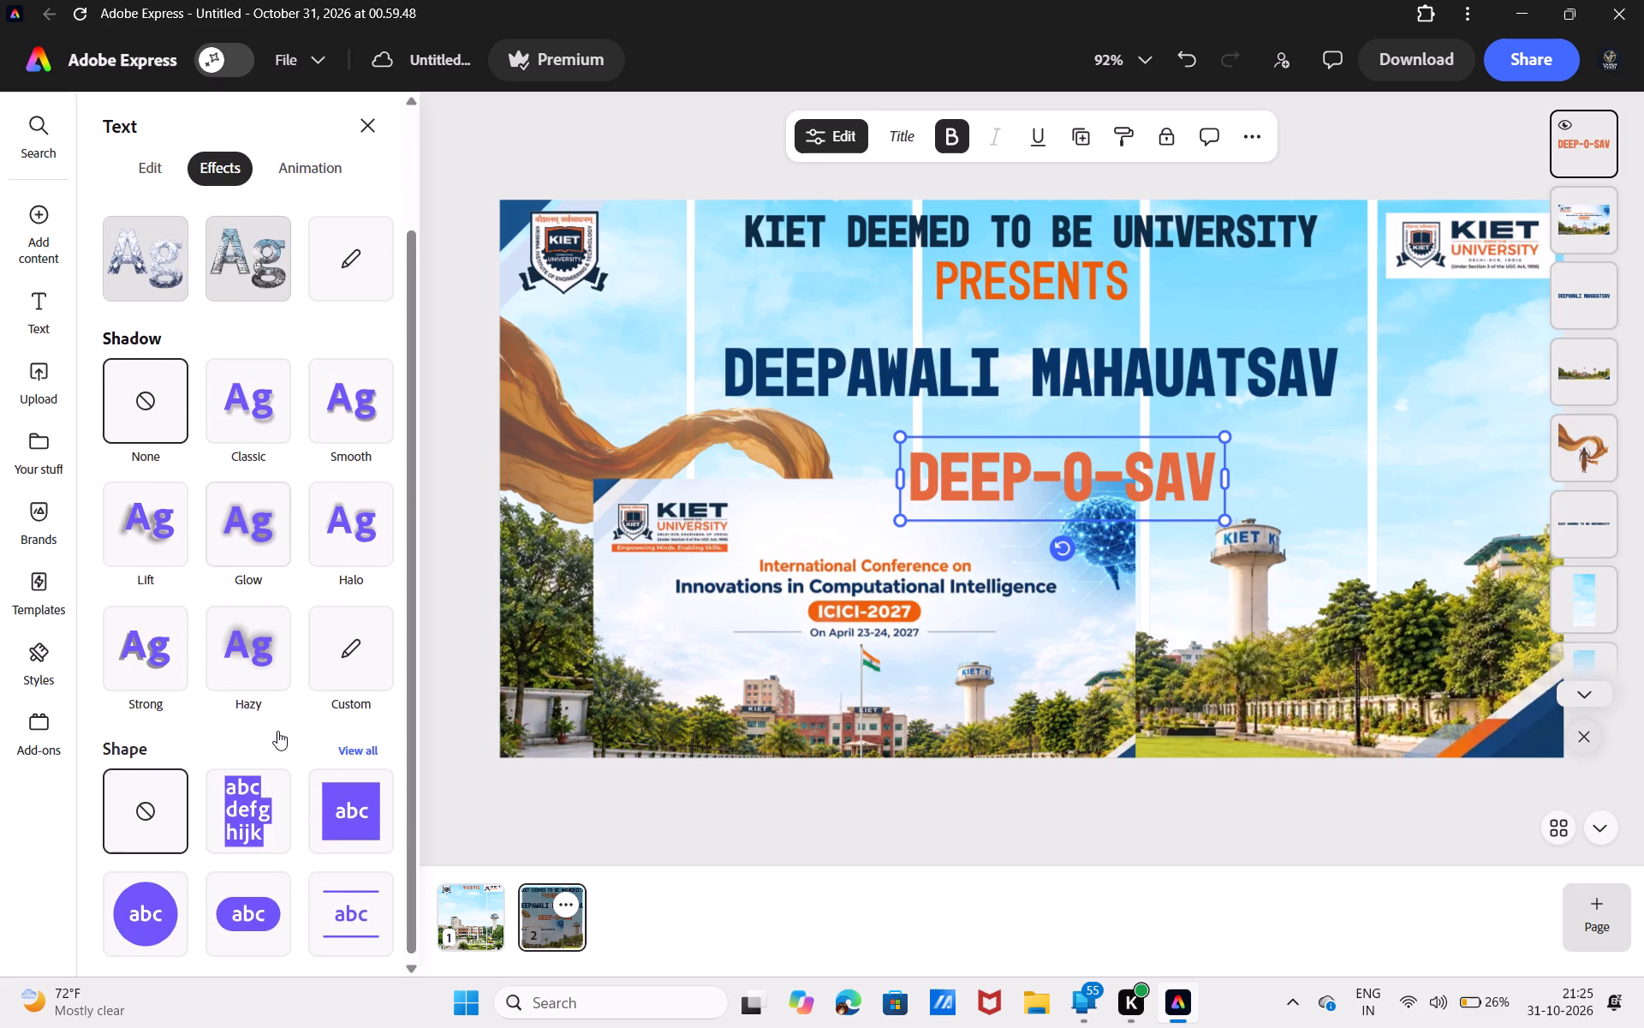
{"action": "scroll", "coordinate": [277, 731], "scroll_direction": "down", "scroll_amount": 2}
{"action": "left_click", "coordinate": [229, 918]}
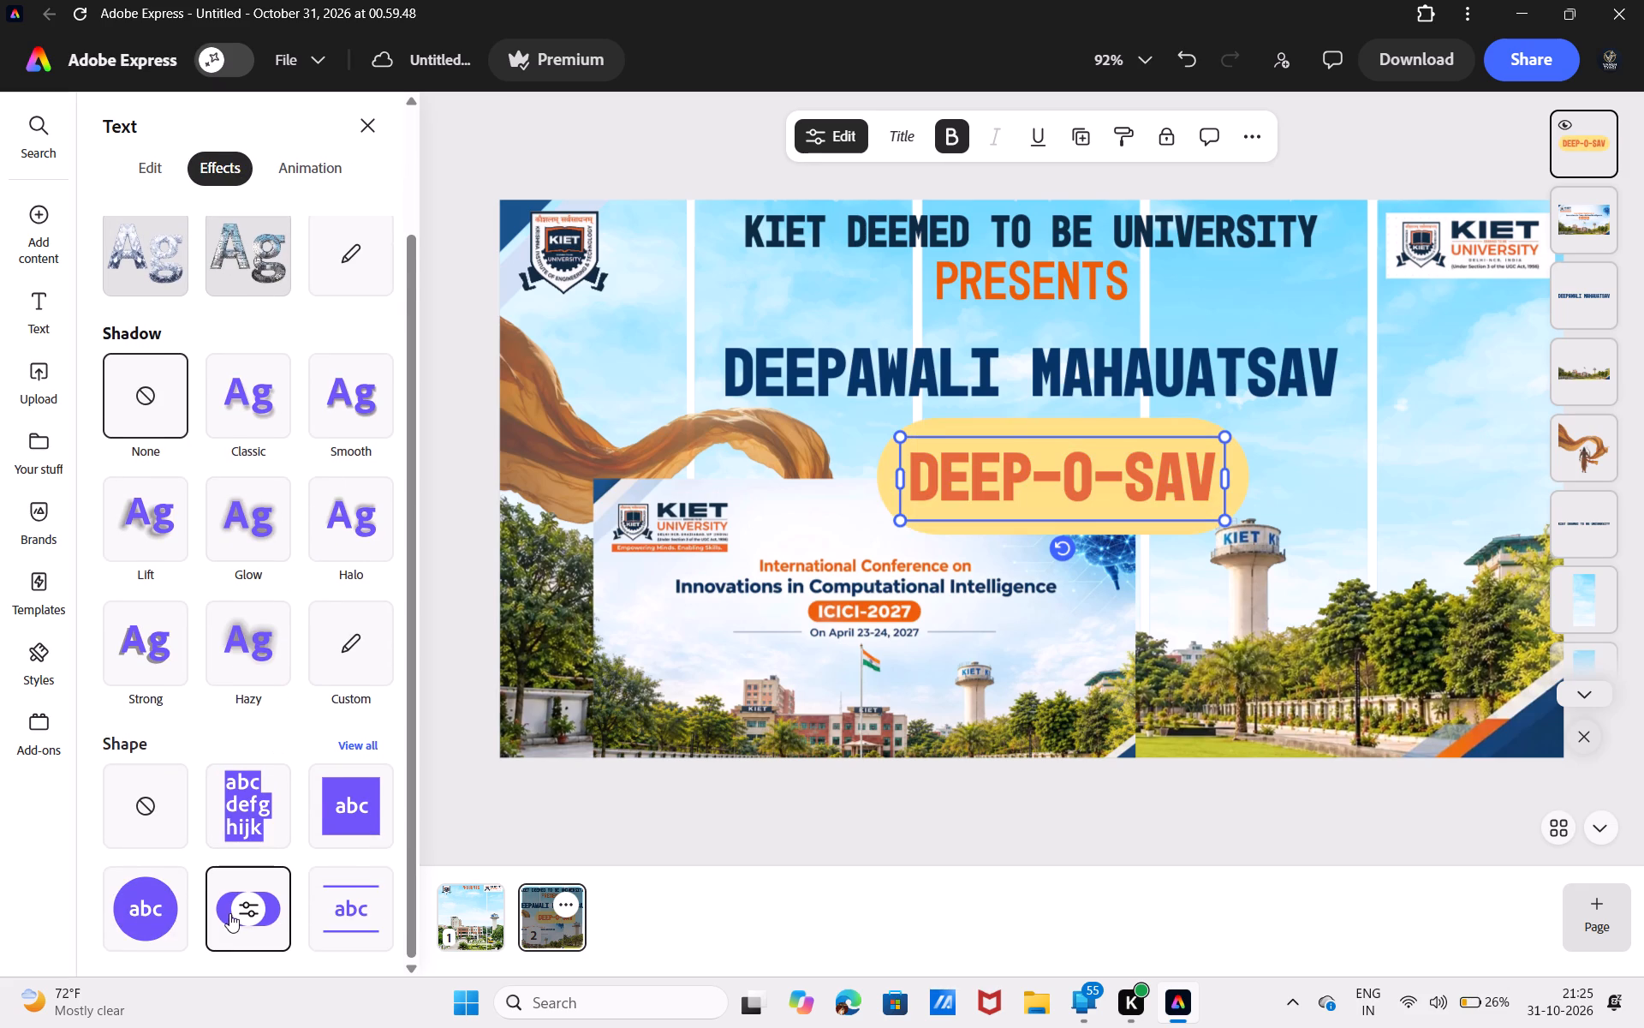
Turn on Cutout text for the DEEP-O-SAV pill shape and pick the in-use light reddish-orange as its text colour.
{"action": "left_click", "coordinate": [239, 906]}
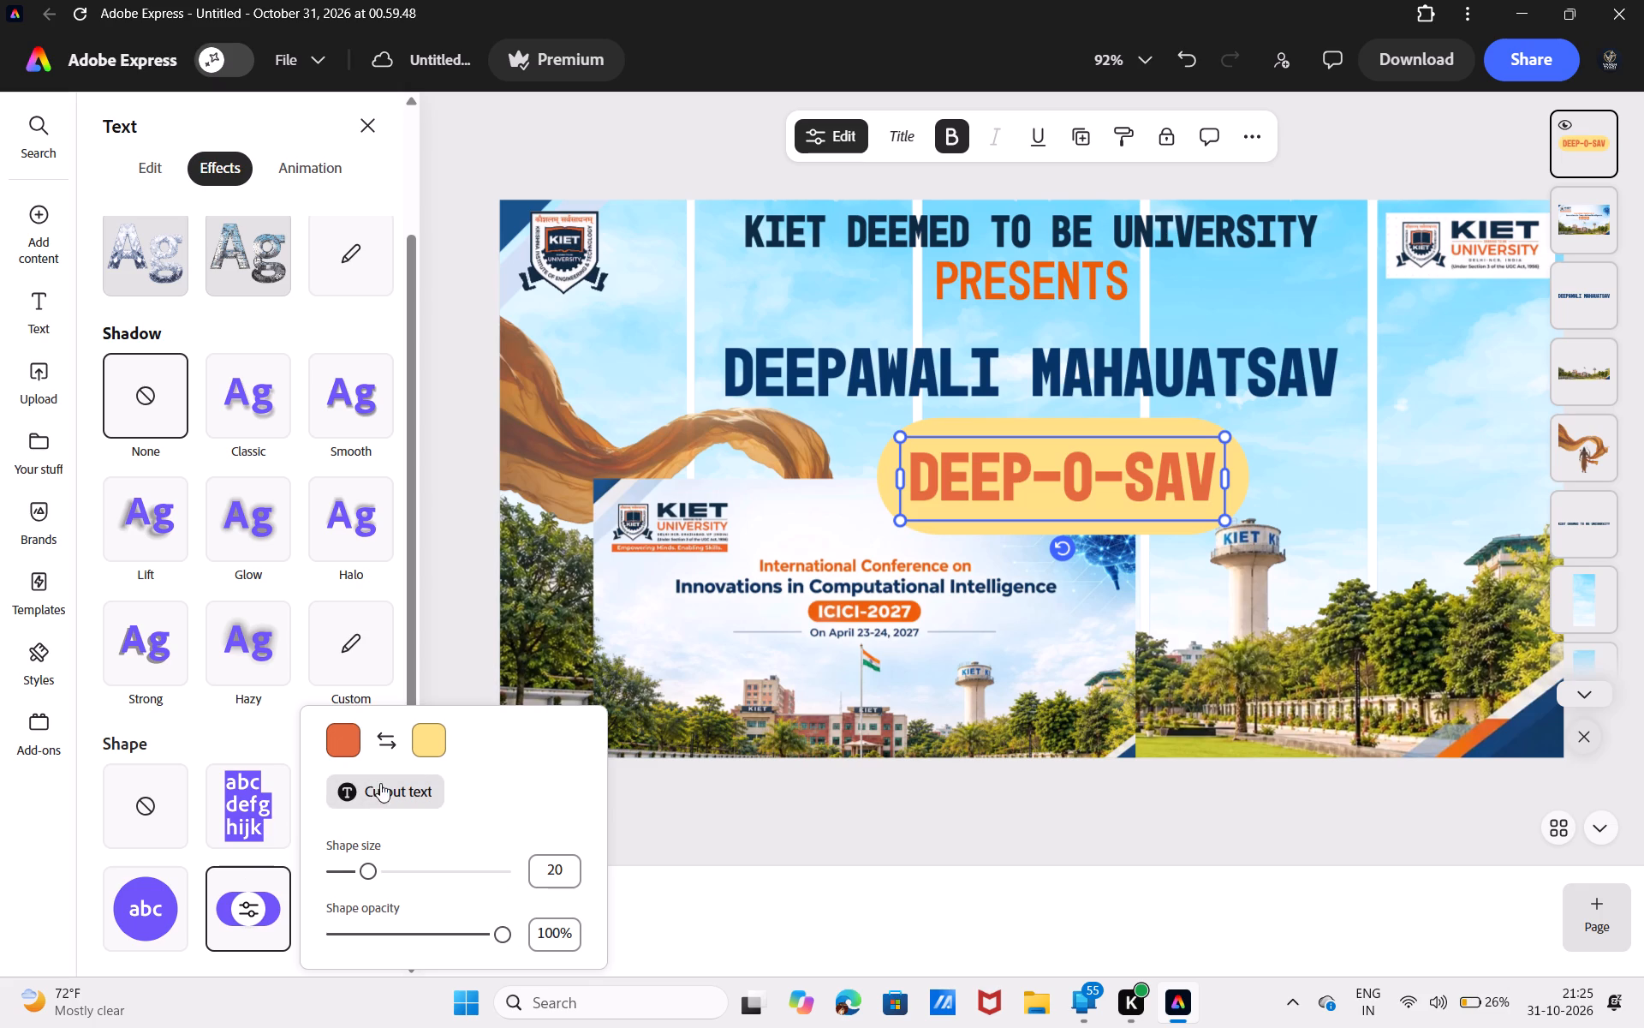
{"action": "left_click", "coordinate": [376, 792]}
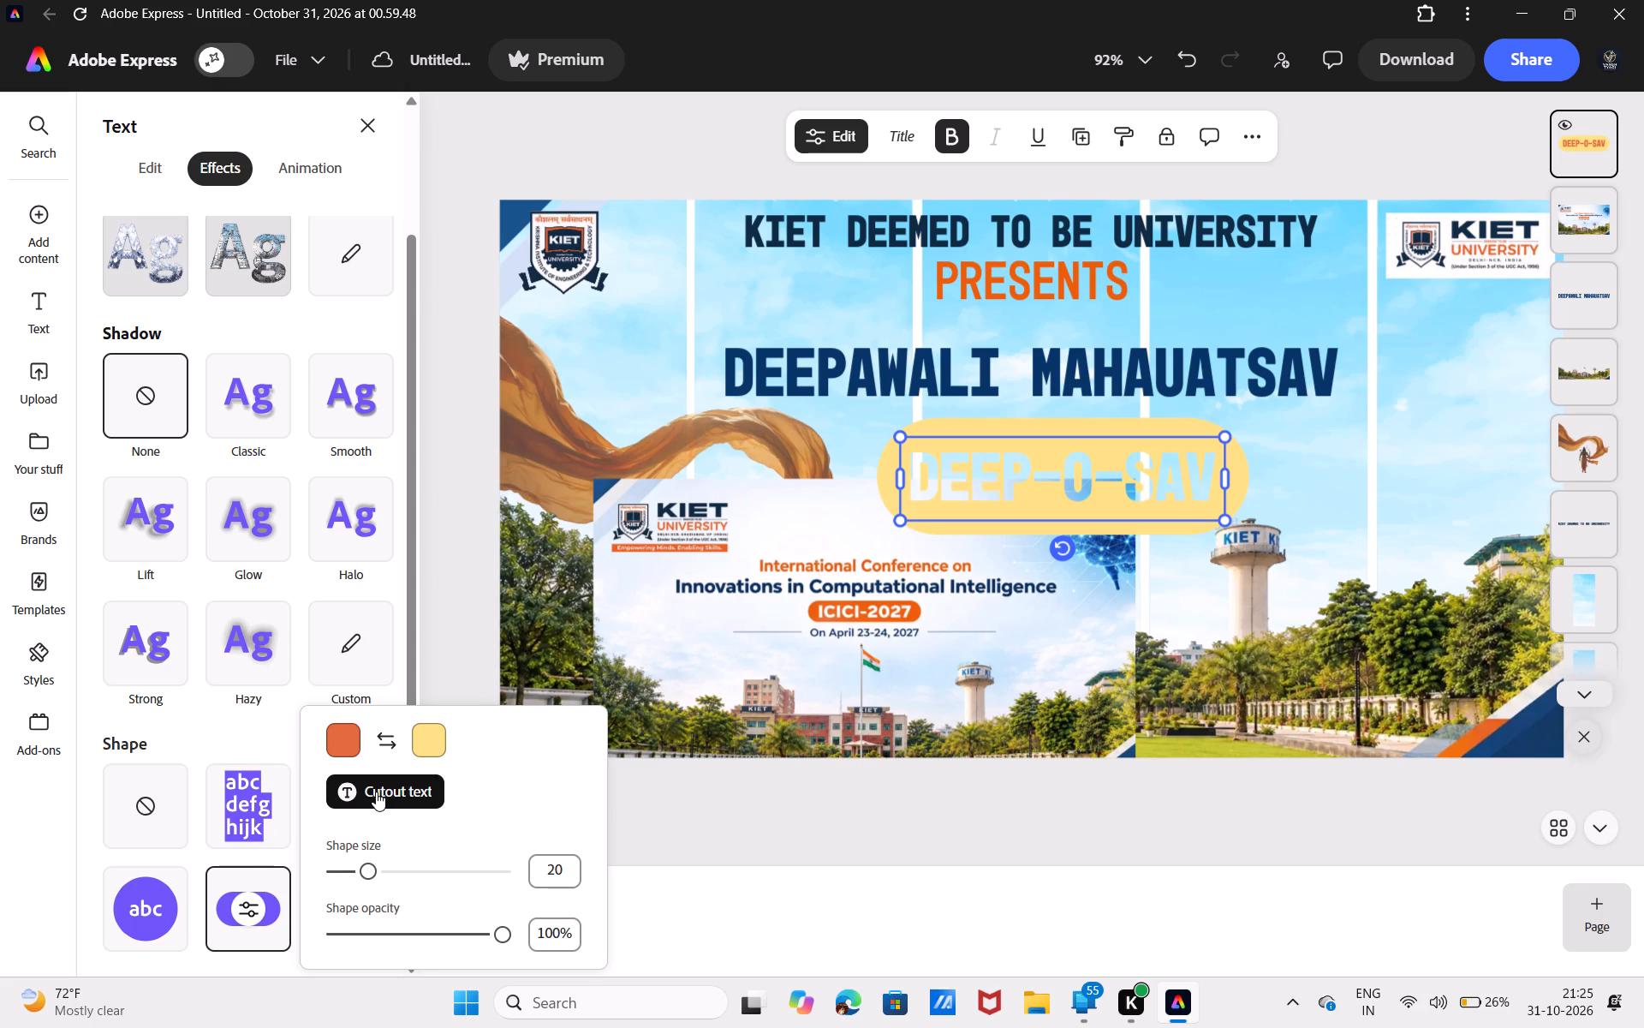
{"action": "left_click", "coordinate": [348, 751]}
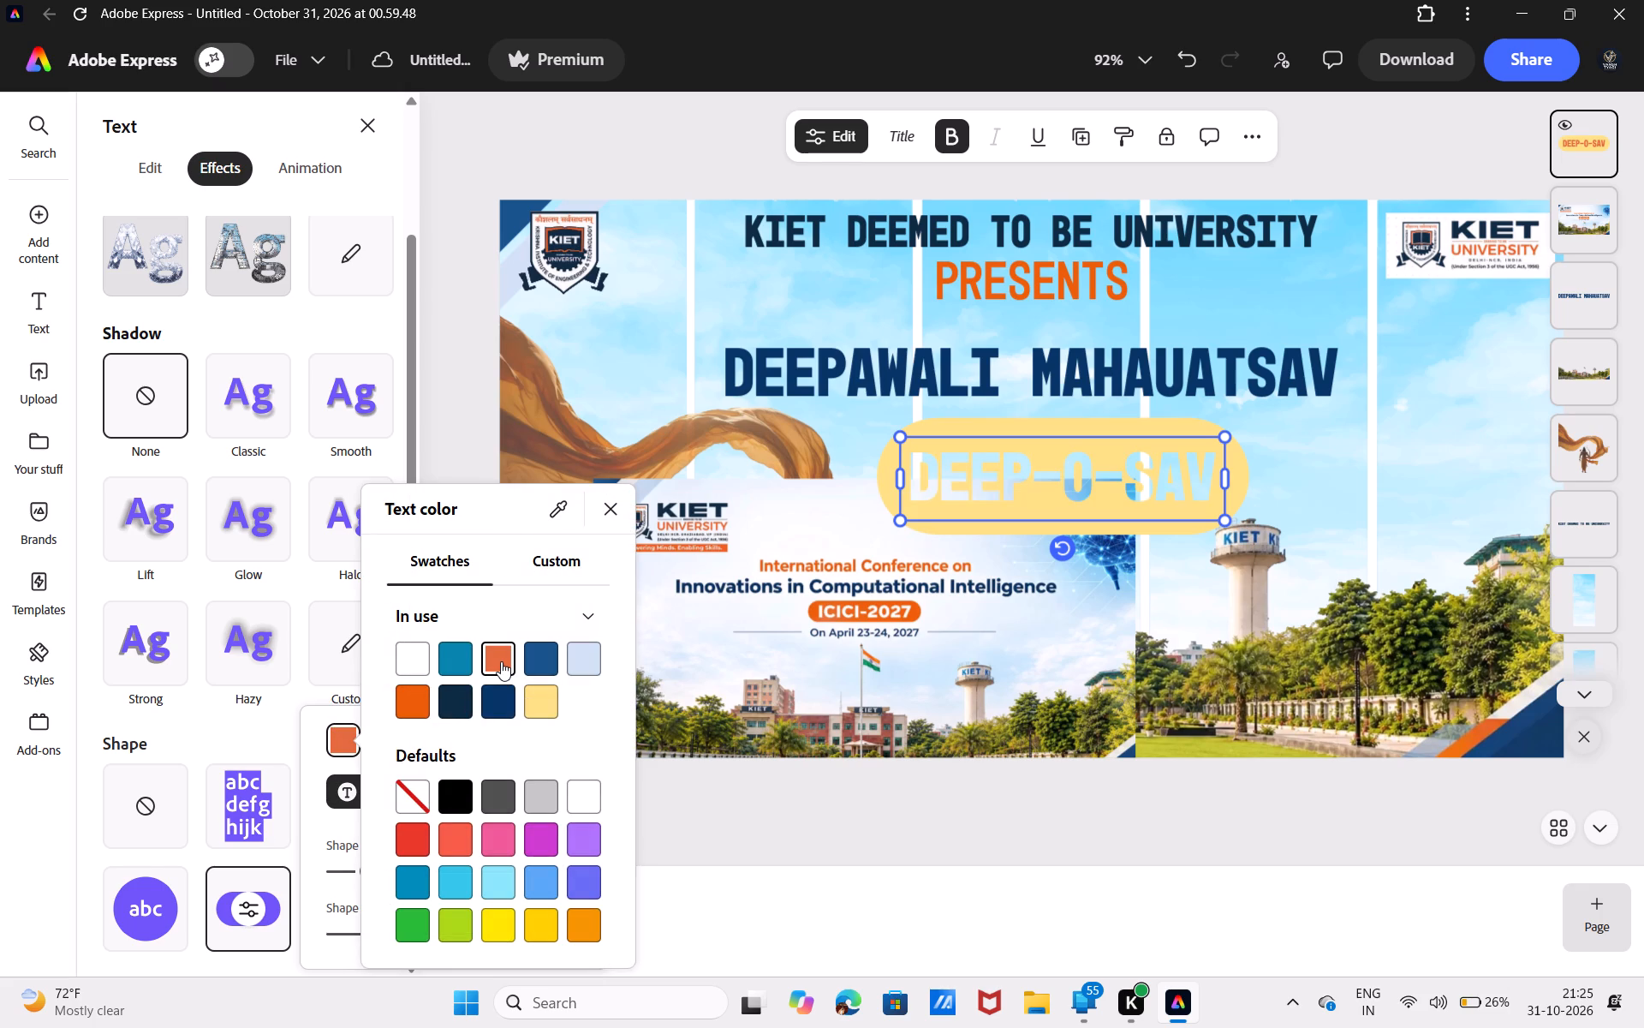
{"action": "left_click", "coordinate": [501, 661]}
{"action": "left_click", "coordinate": [661, 776]}
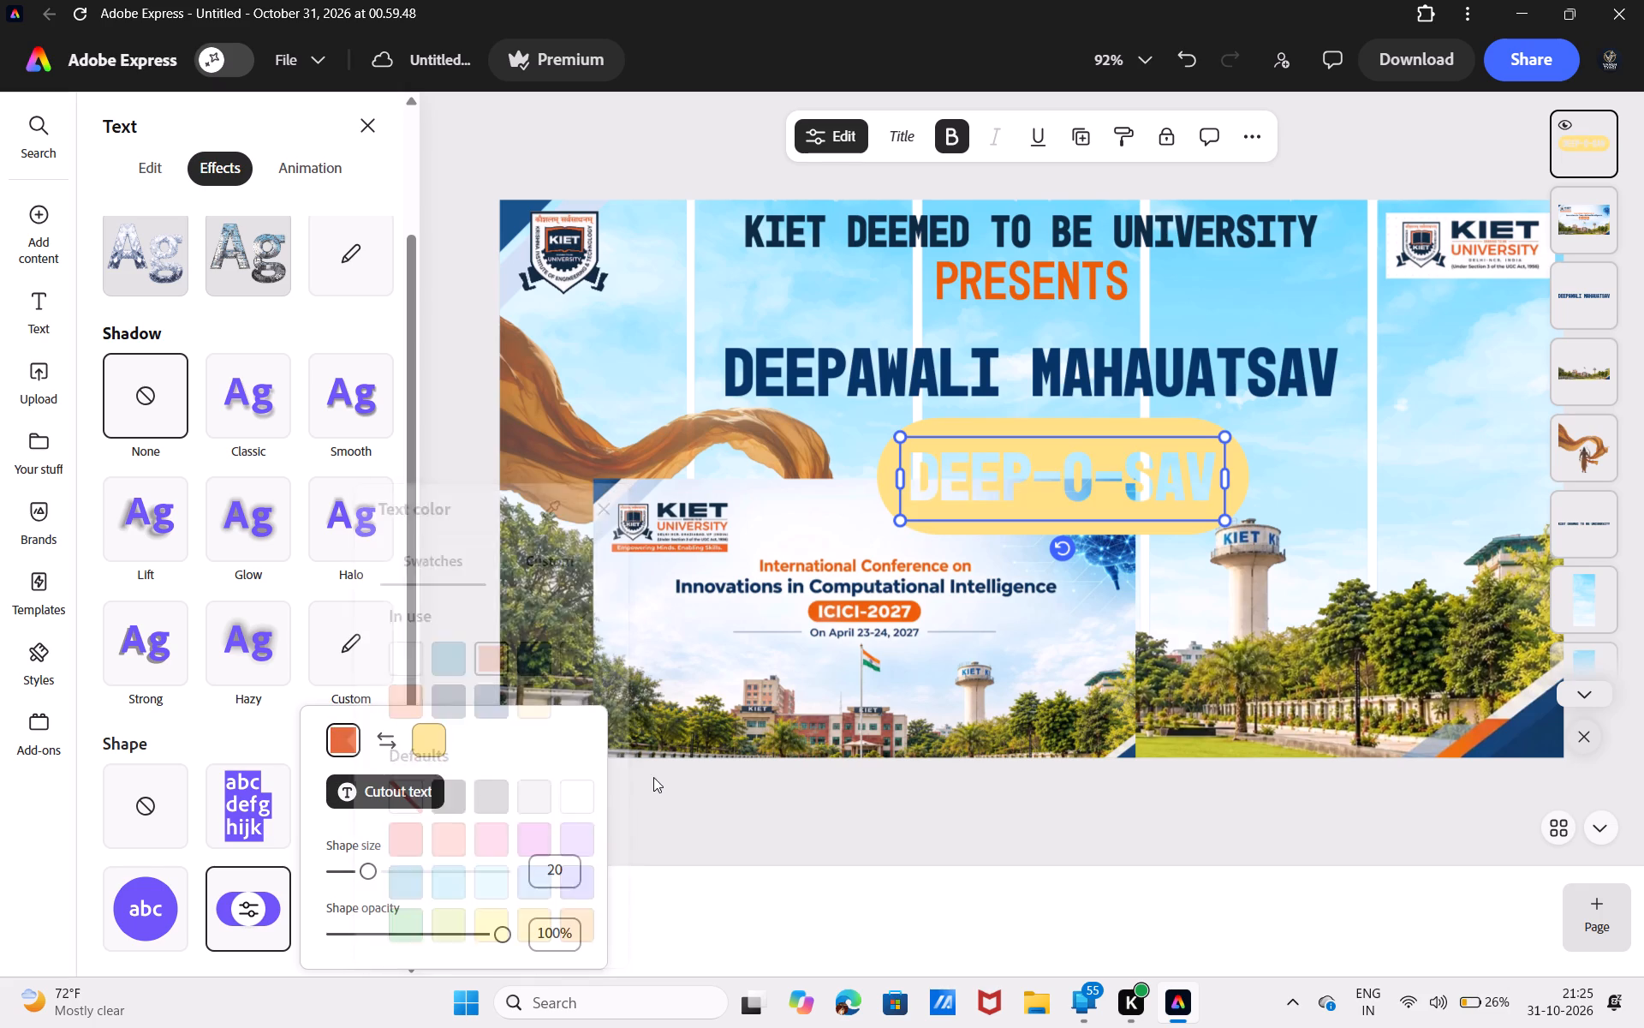
Set the DEEP-O-SAV pill's shape colour to the in-use reddish-orange #E36A3D.
{"action": "left_click", "coordinate": [438, 744]}
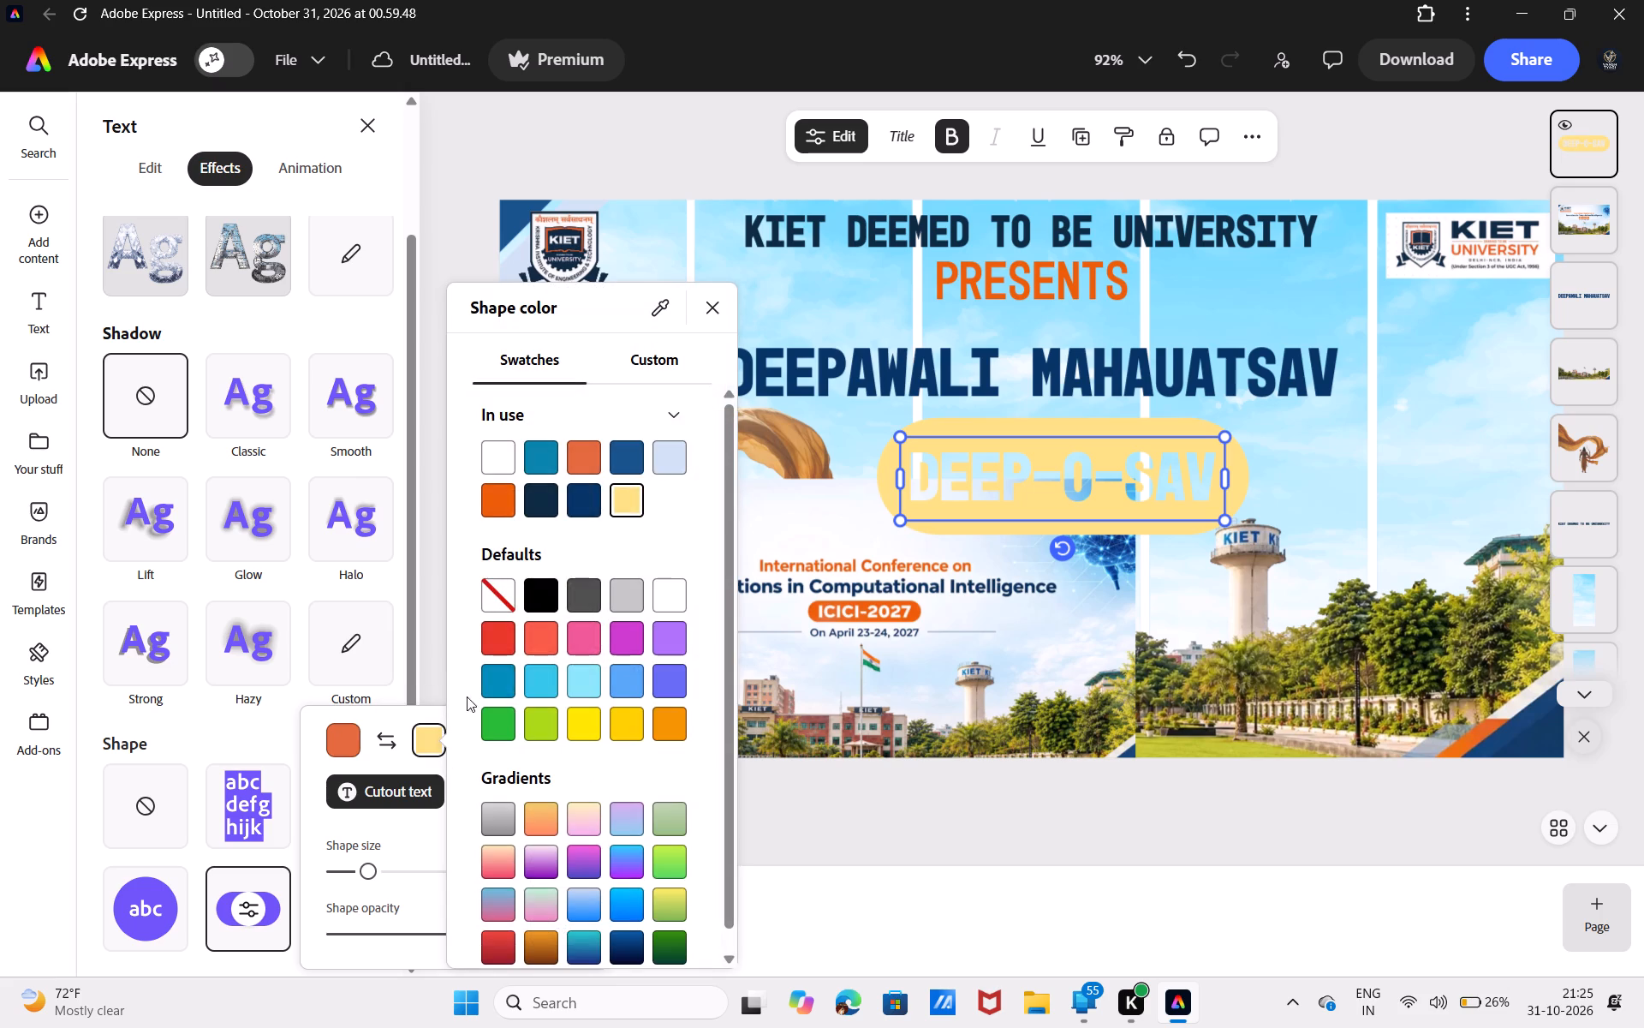
{"action": "left_click", "coordinate": [588, 451]}
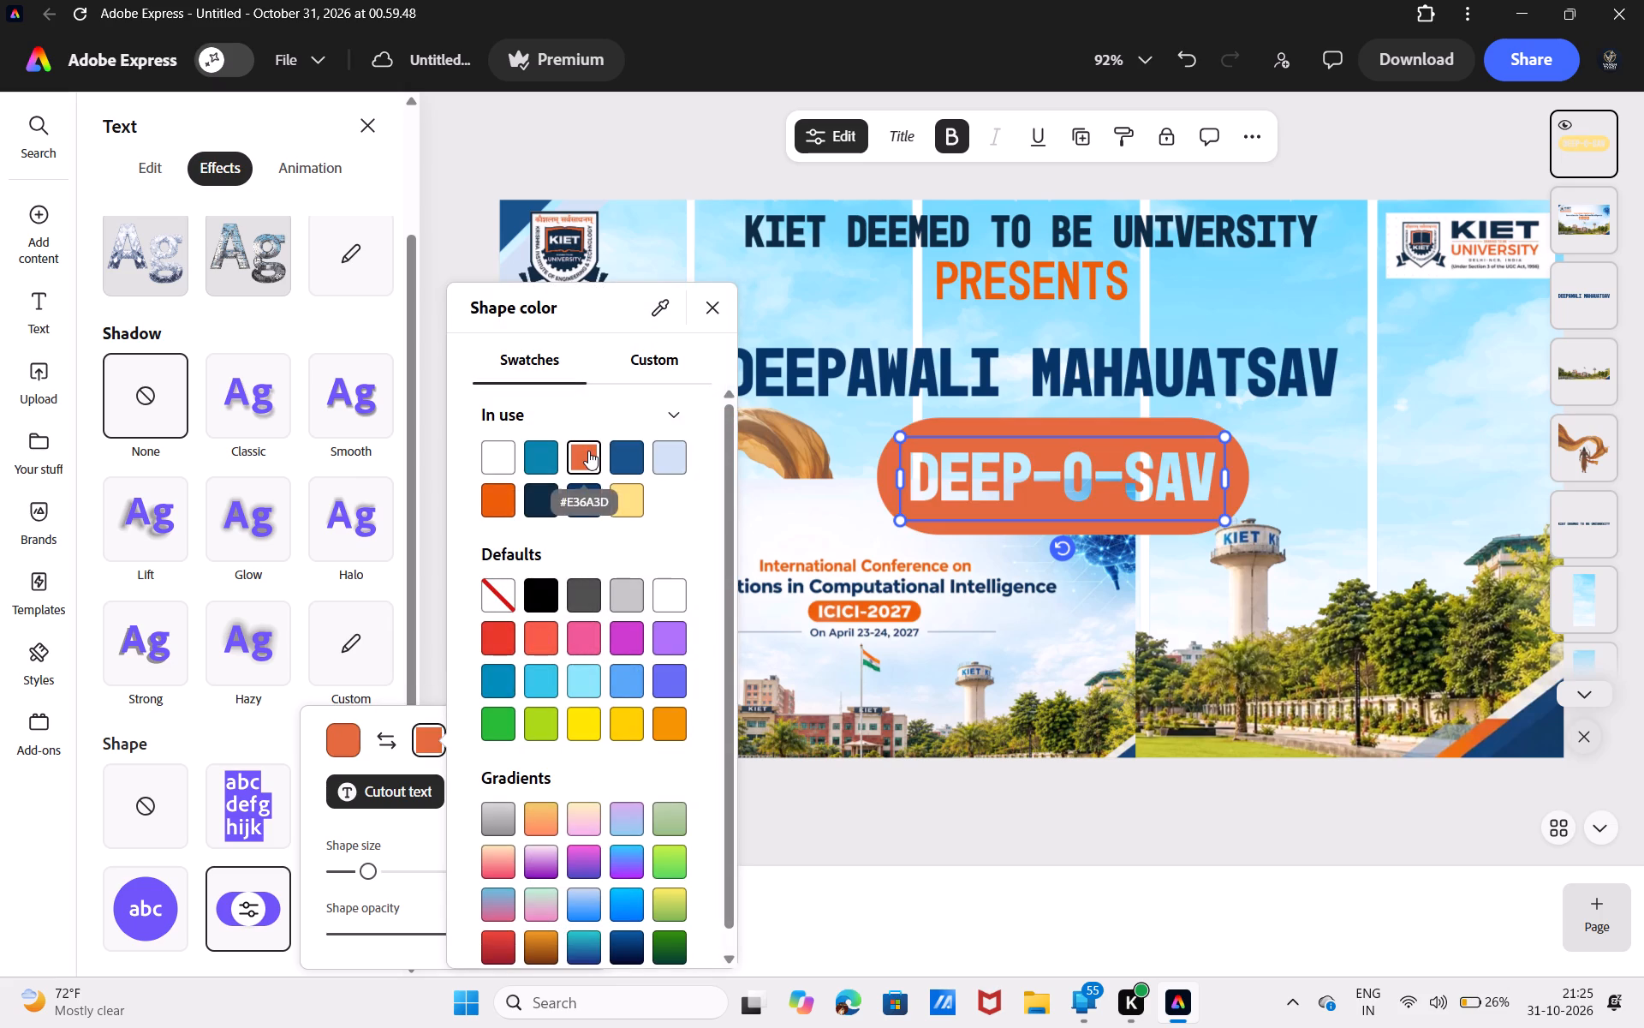
{"action": "left_click", "coordinate": [866, 774]}
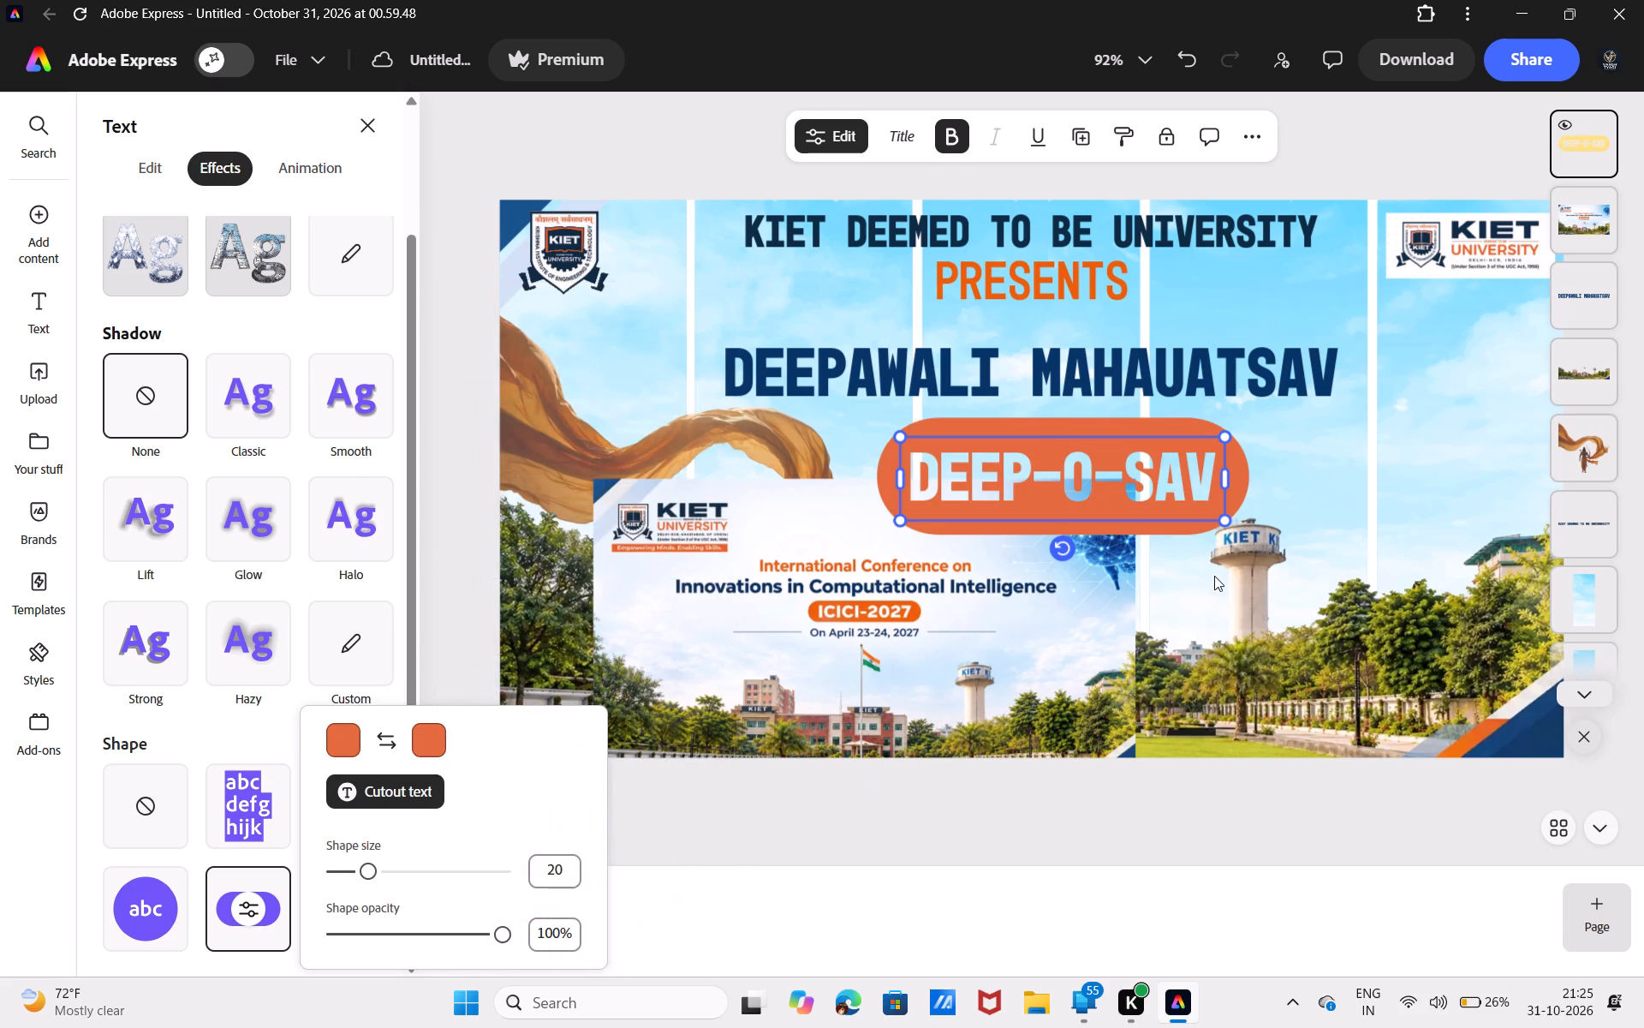
{"action": "left_click", "coordinate": [1187, 877]}
Shrink the DEEP-O-SAV pill to roughly half its width and centre it just below the DEEPAWALI MAHAUATSAV heading.
{"action": "left_click", "coordinate": [1168, 531]}
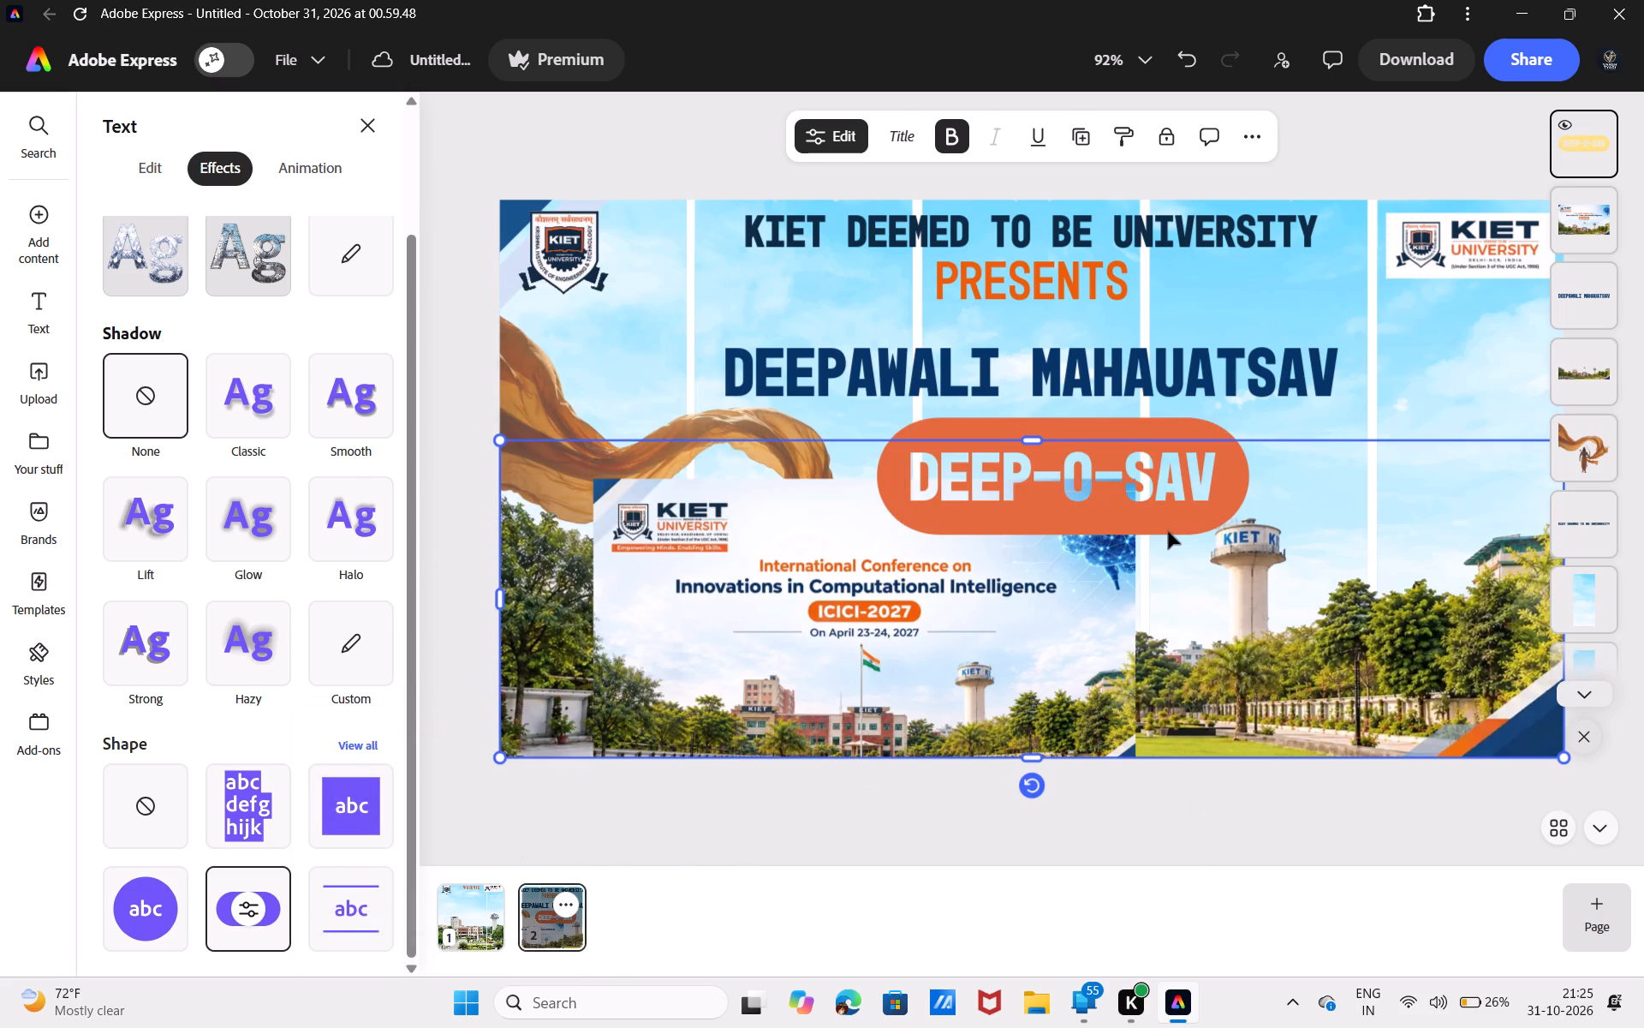
{"action": "left_click", "coordinate": [1173, 515]}
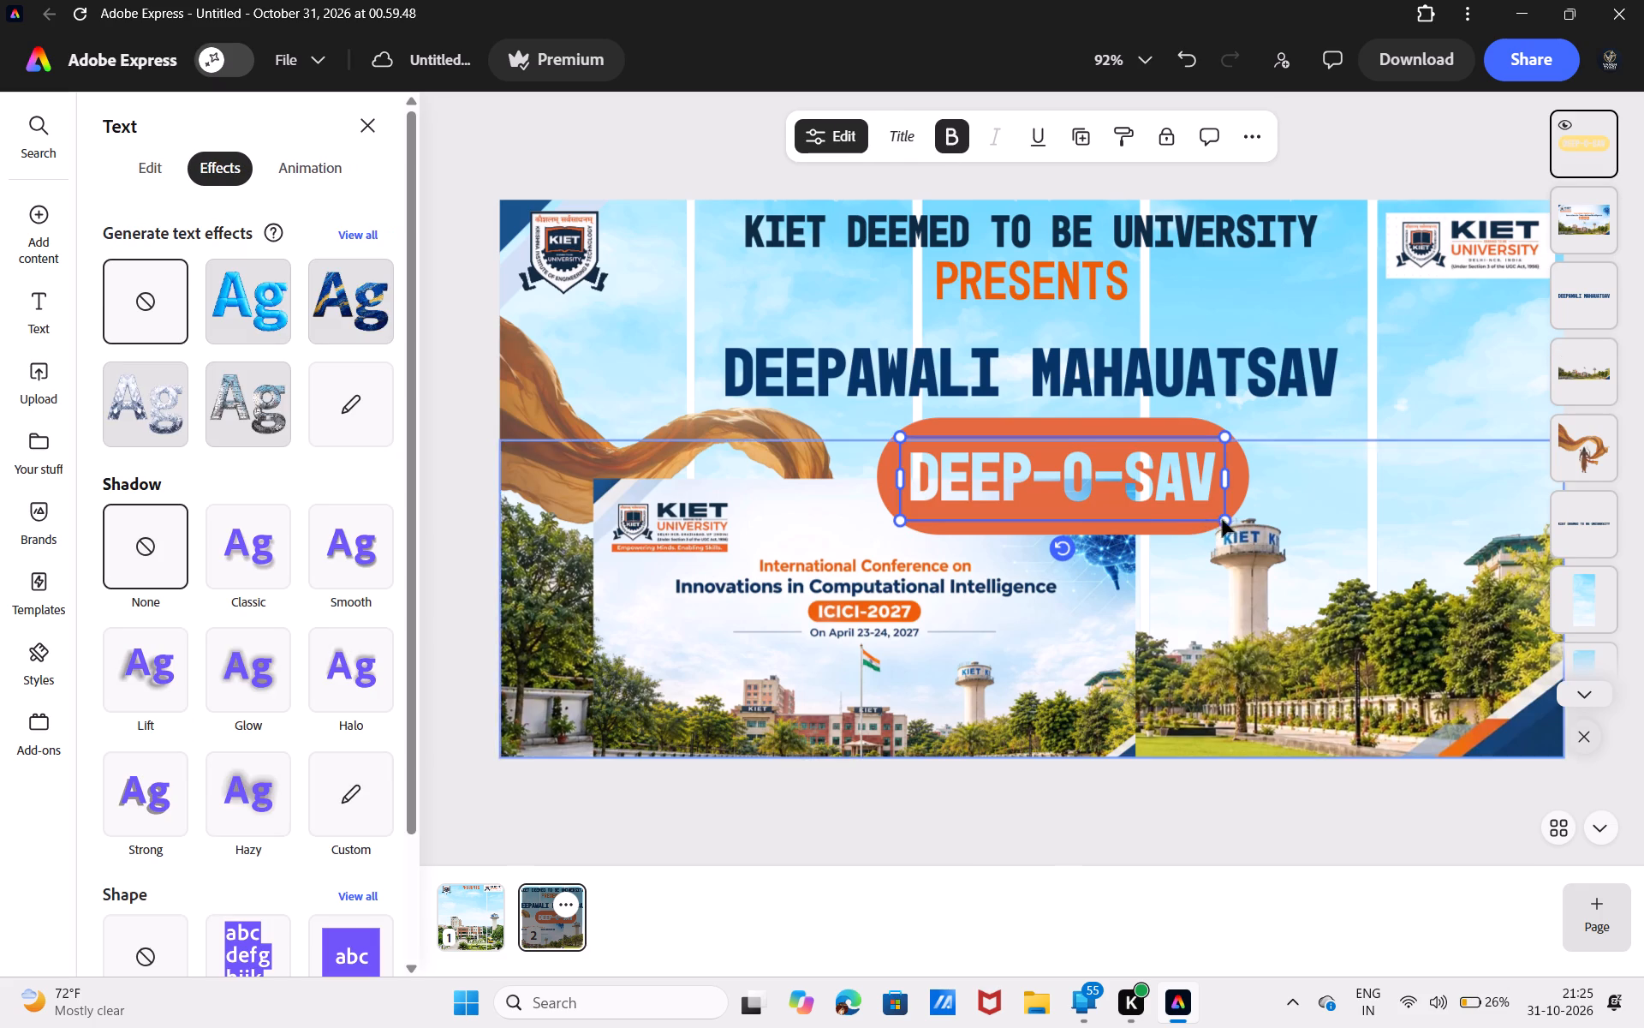
{"action": "left_click_drag", "start_coordinate": [1228, 517], "coordinate": [1076, 453]}
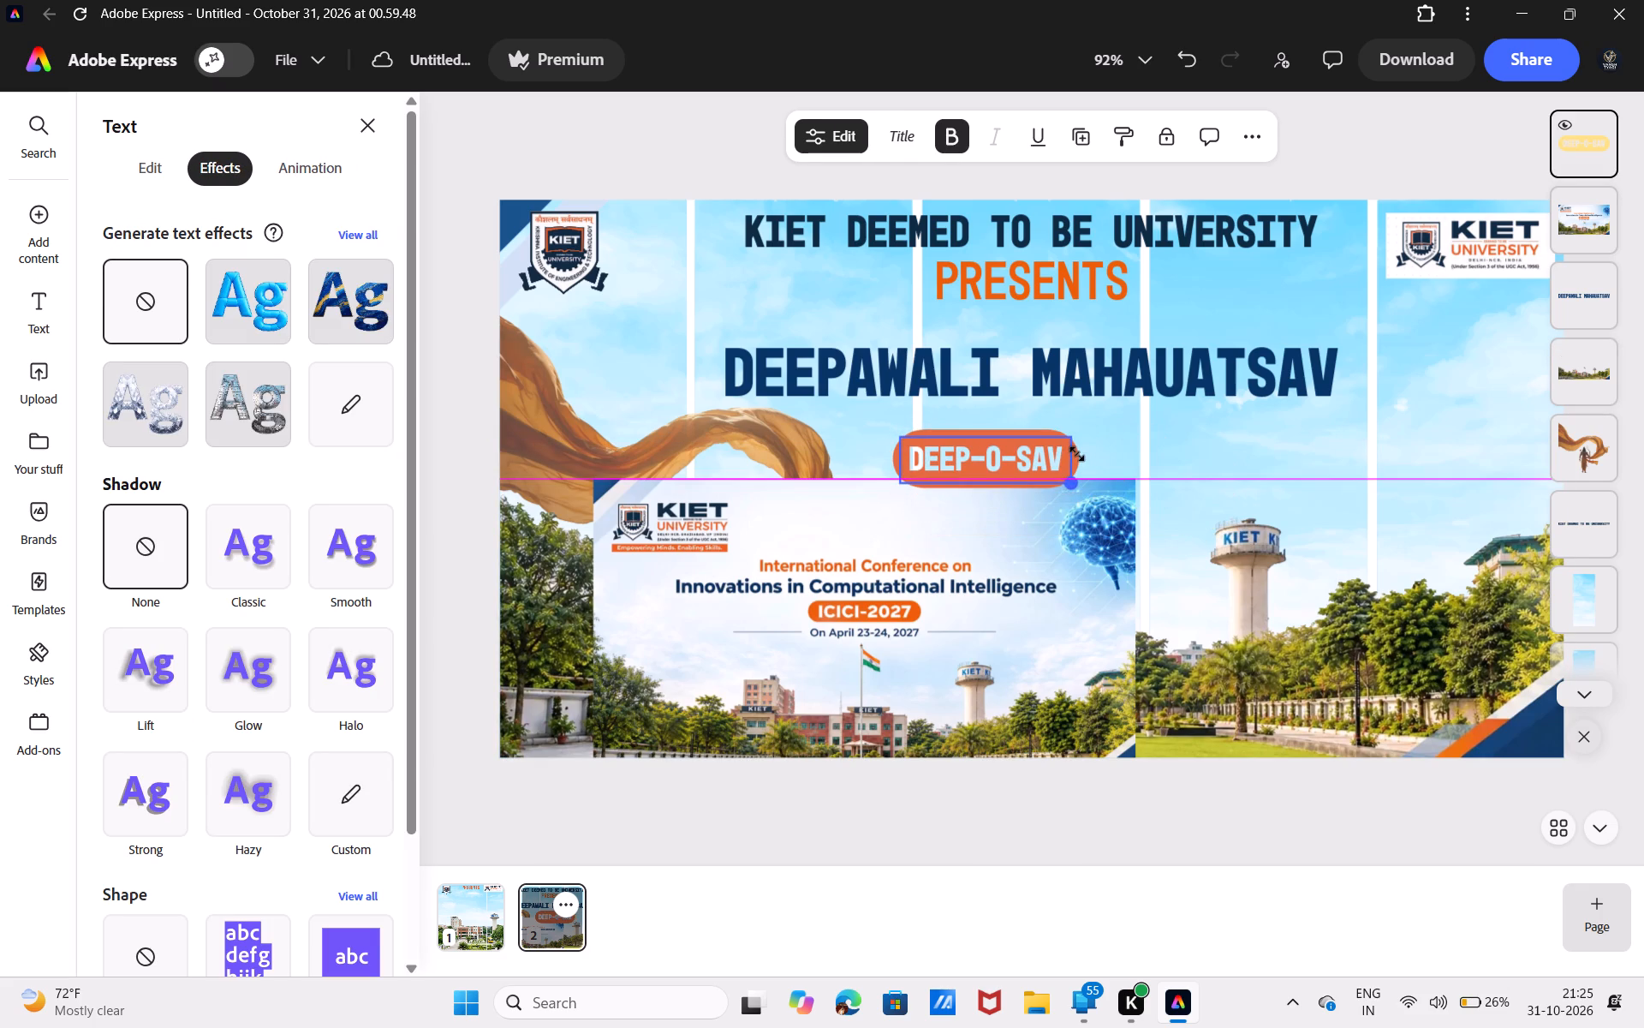
{"action": "left_click_drag", "start_coordinate": [1076, 453], "coordinate": [1061, 453]}
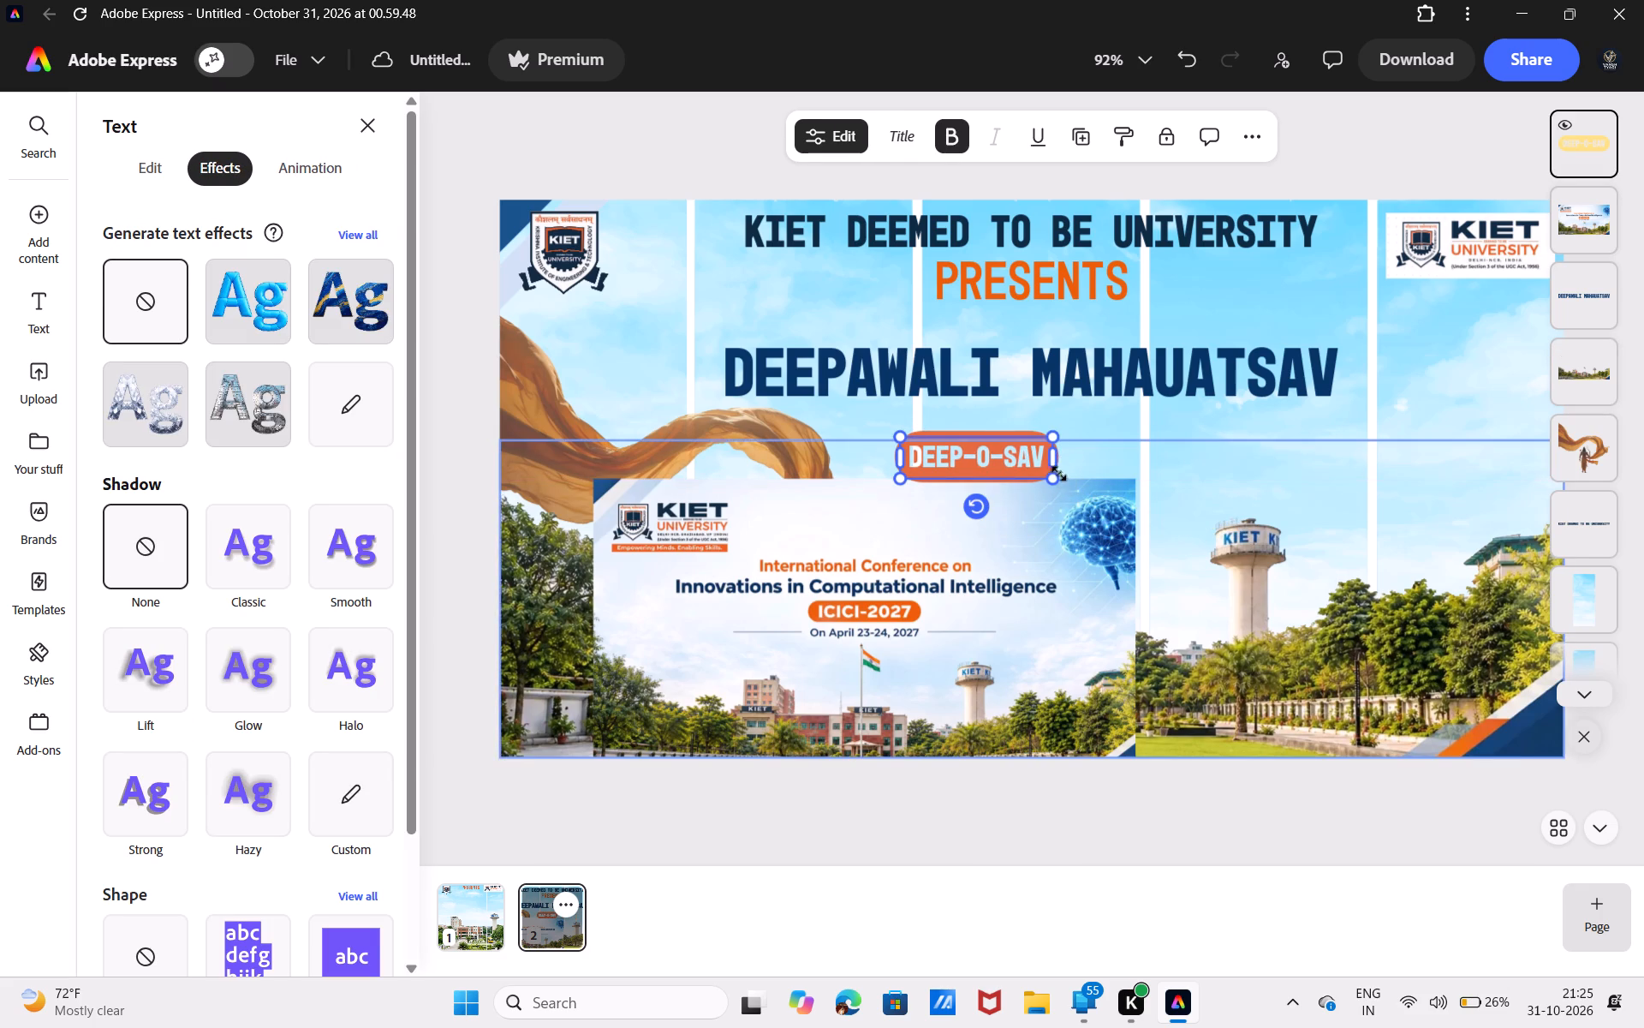
{"action": "left_click_drag", "start_coordinate": [987, 473], "coordinate": [1041, 442]}
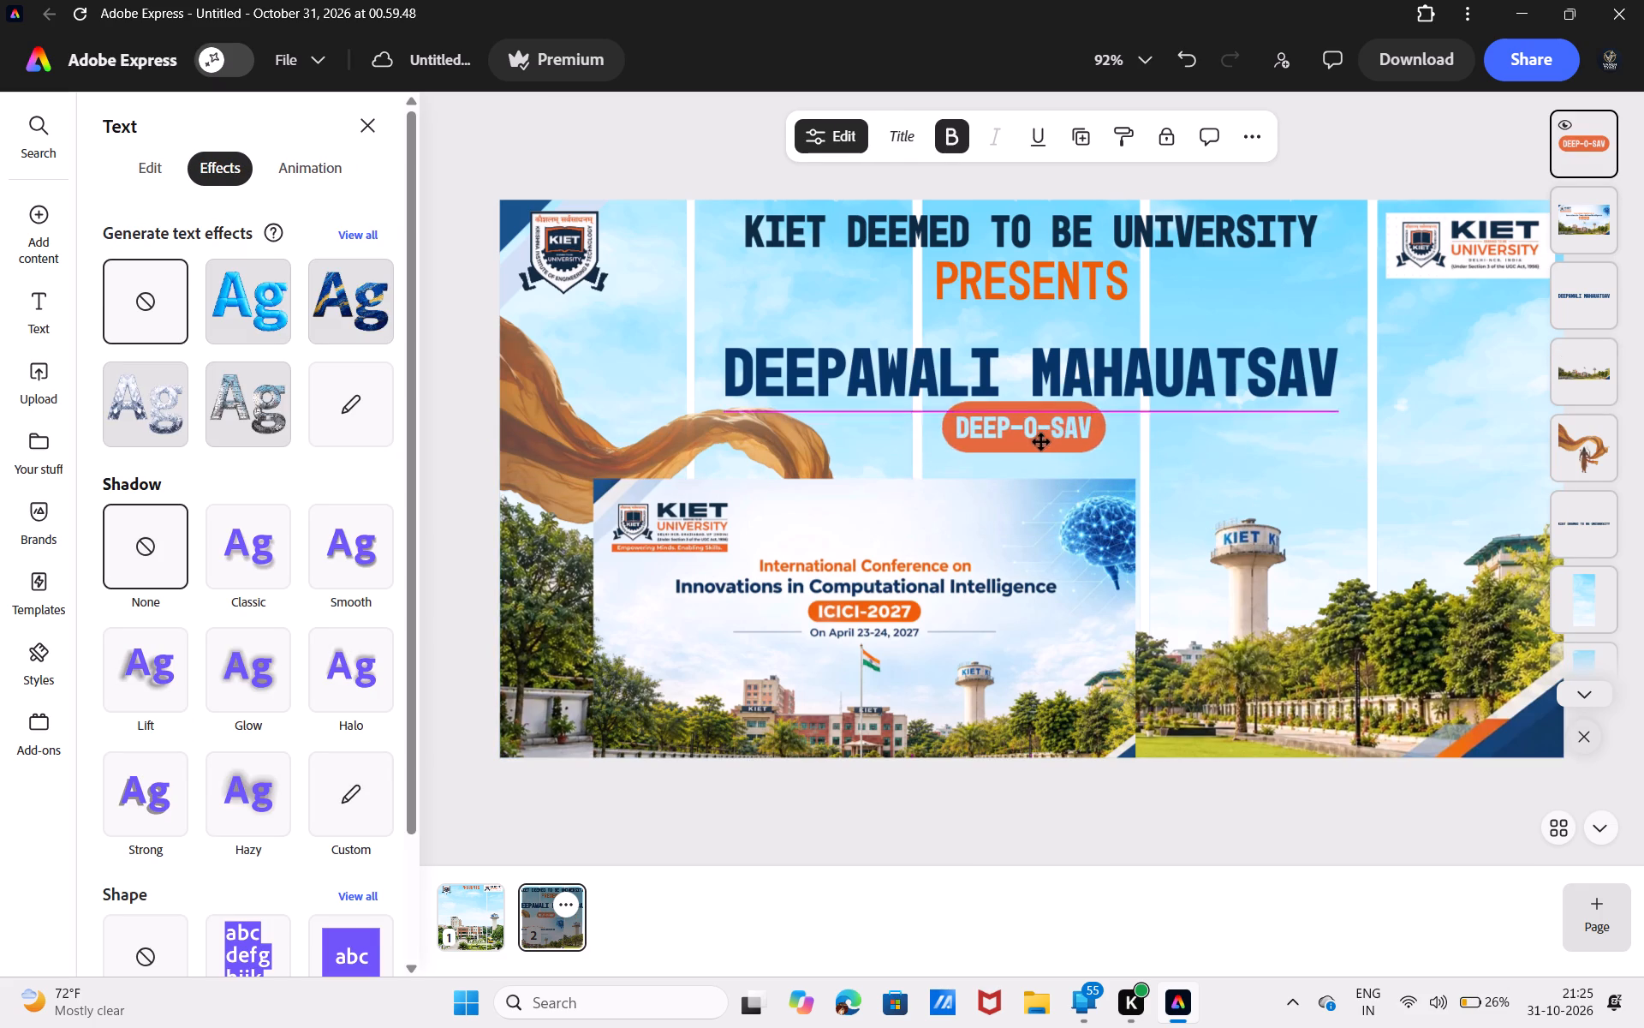
{"action": "left_click_drag", "start_coordinate": [1041, 442], "coordinate": [1042, 451]}
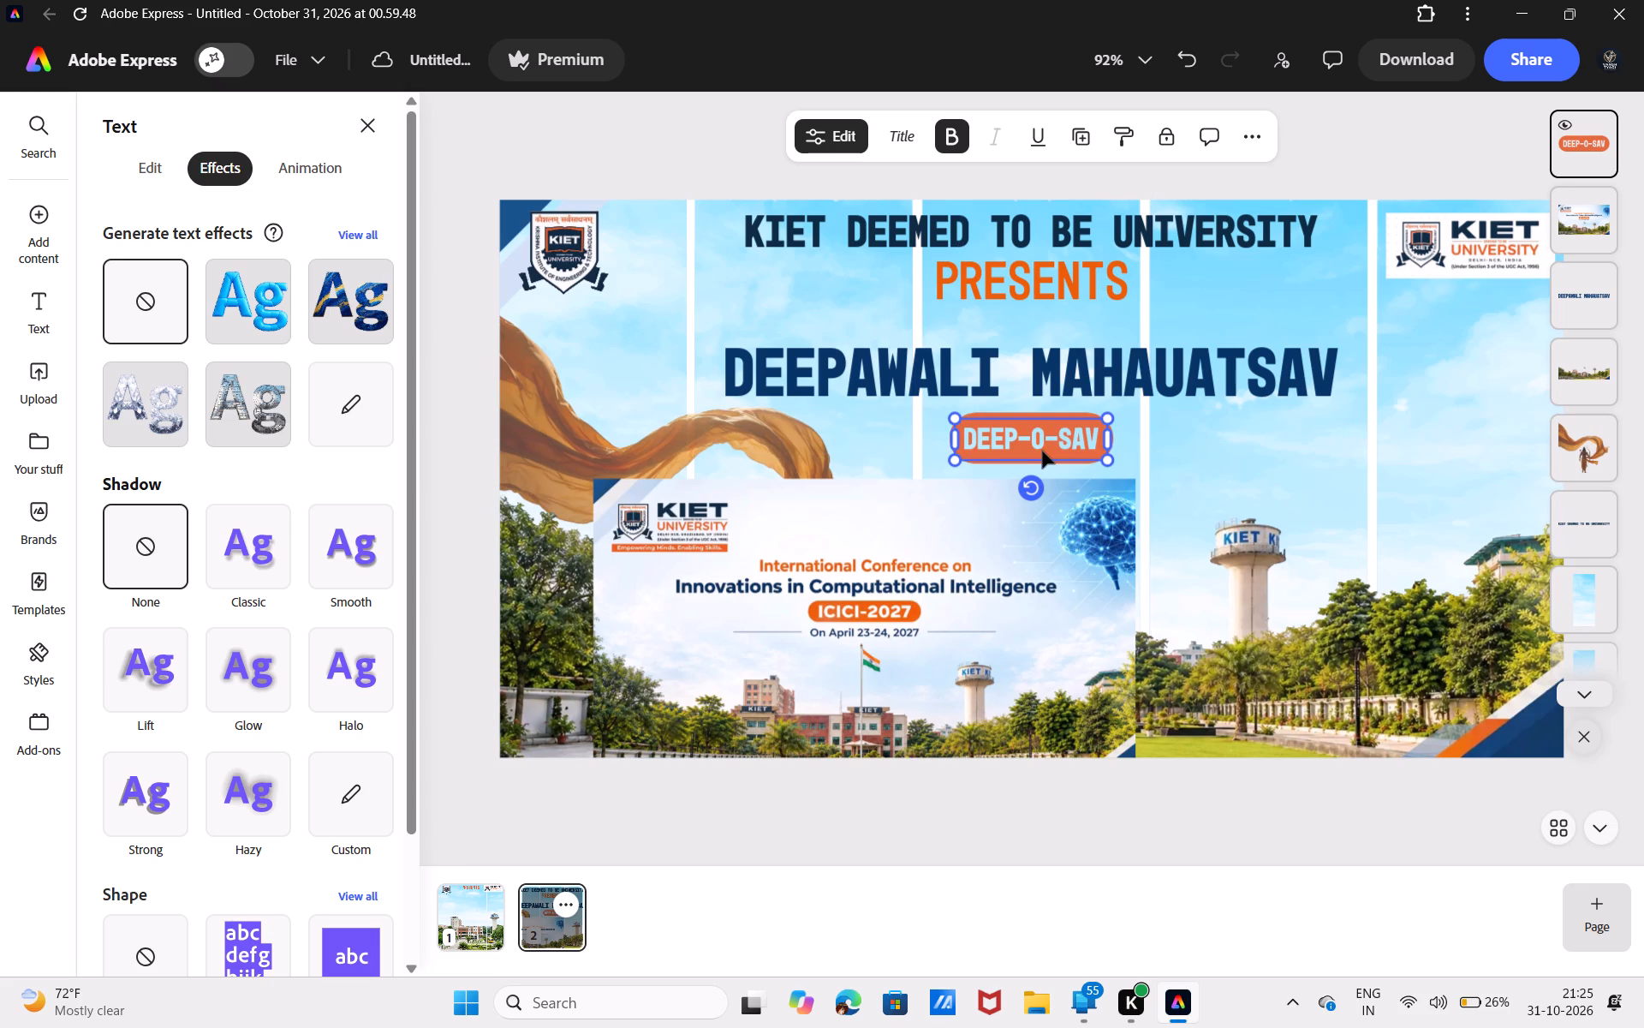
{"action": "left_click", "coordinate": [1130, 789]}
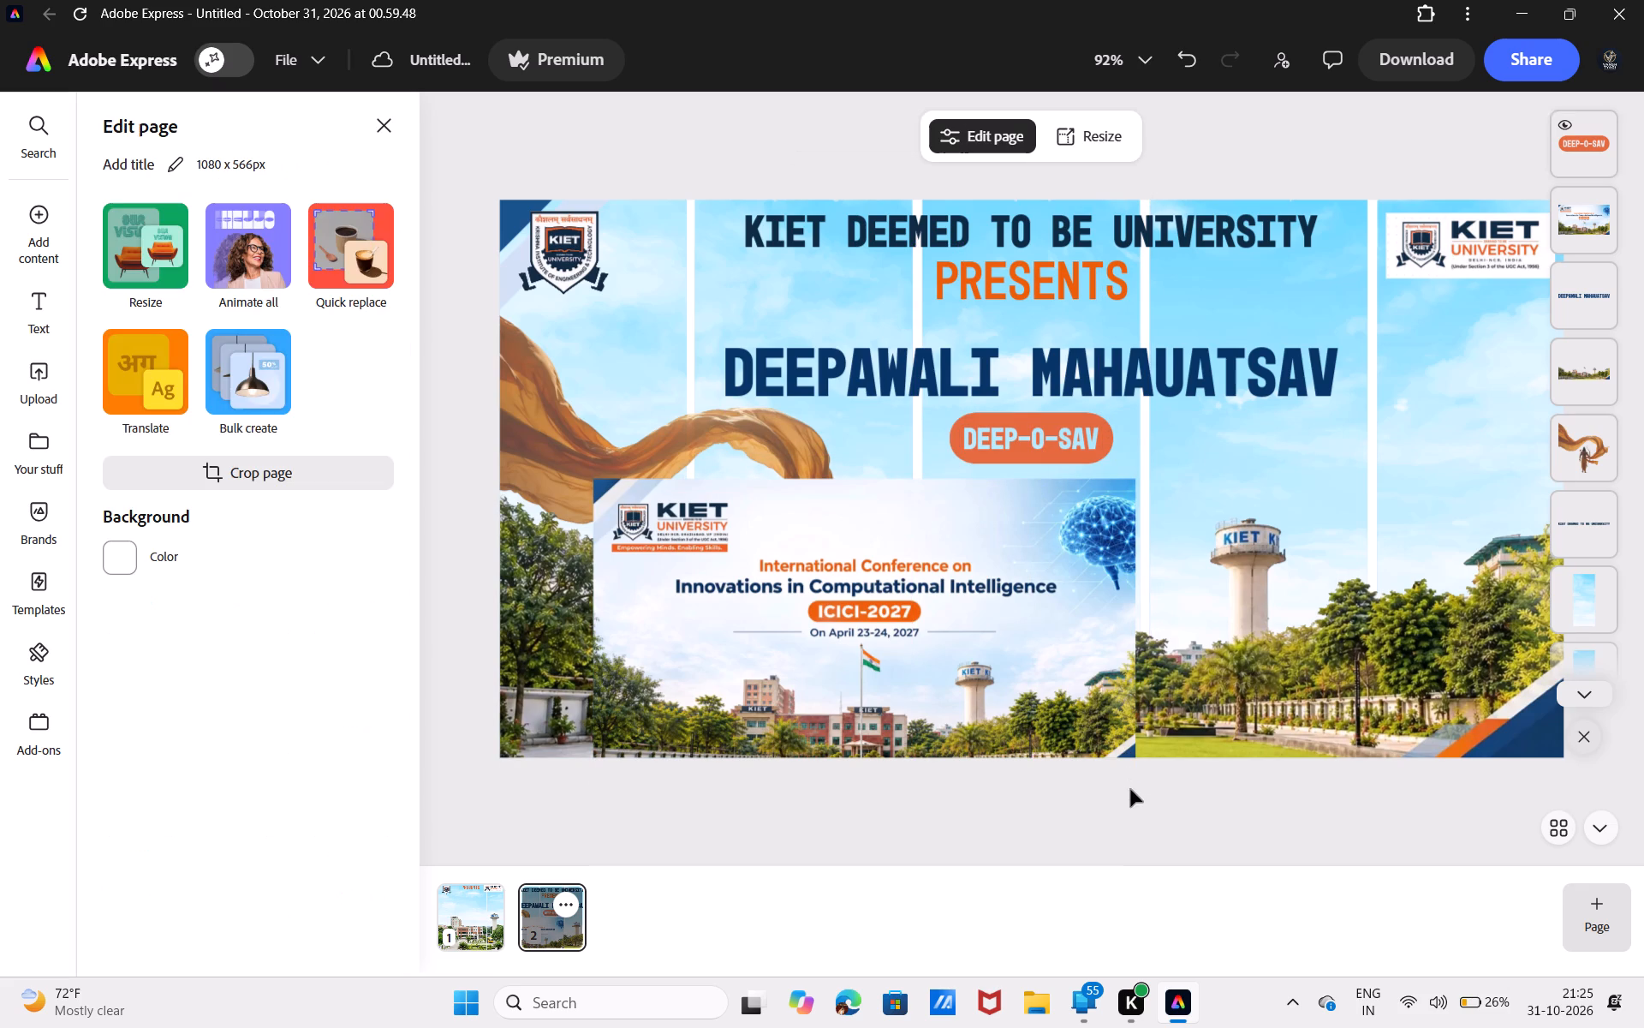
Move the ICICI-2027 conference image down to the banner's bottom edge, clear of the Ram figure and roughly centred.
{"action": "left_click_drag", "start_coordinate": [1072, 648], "coordinate": [1177, 706]}
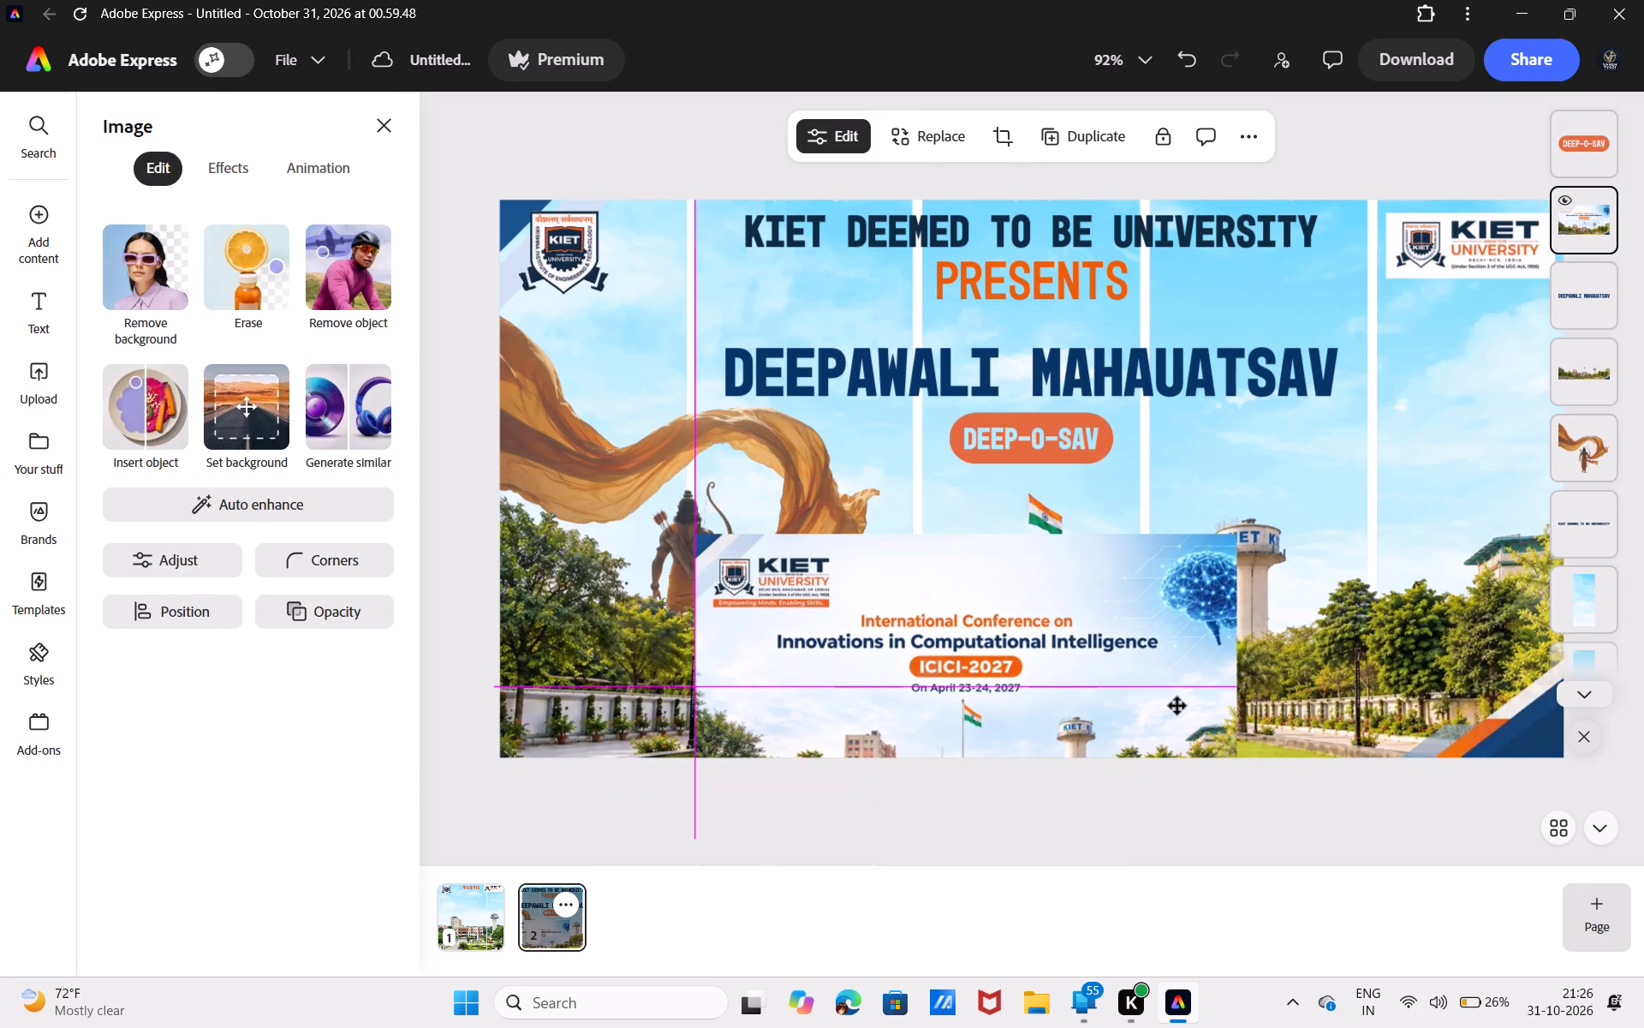
{"action": "left_click_drag", "start_coordinate": [1177, 706], "coordinate": [1207, 720]}
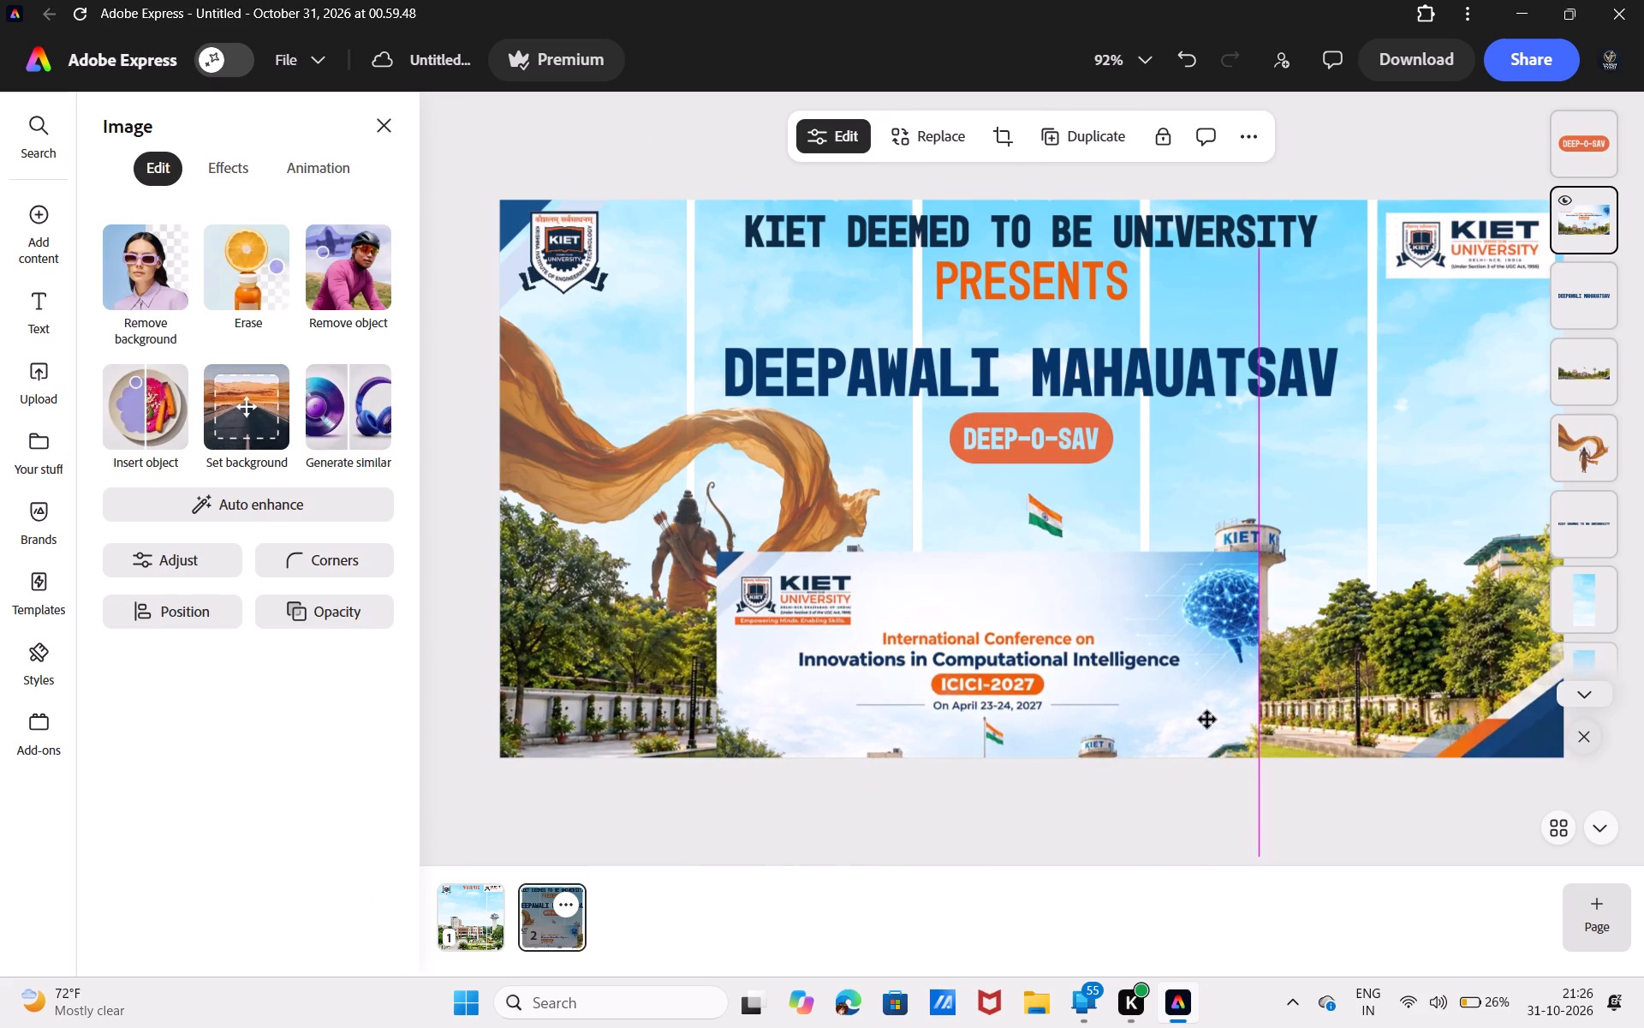
{"action": "left_click_drag", "start_coordinate": [1207, 720], "coordinate": [1246, 723]}
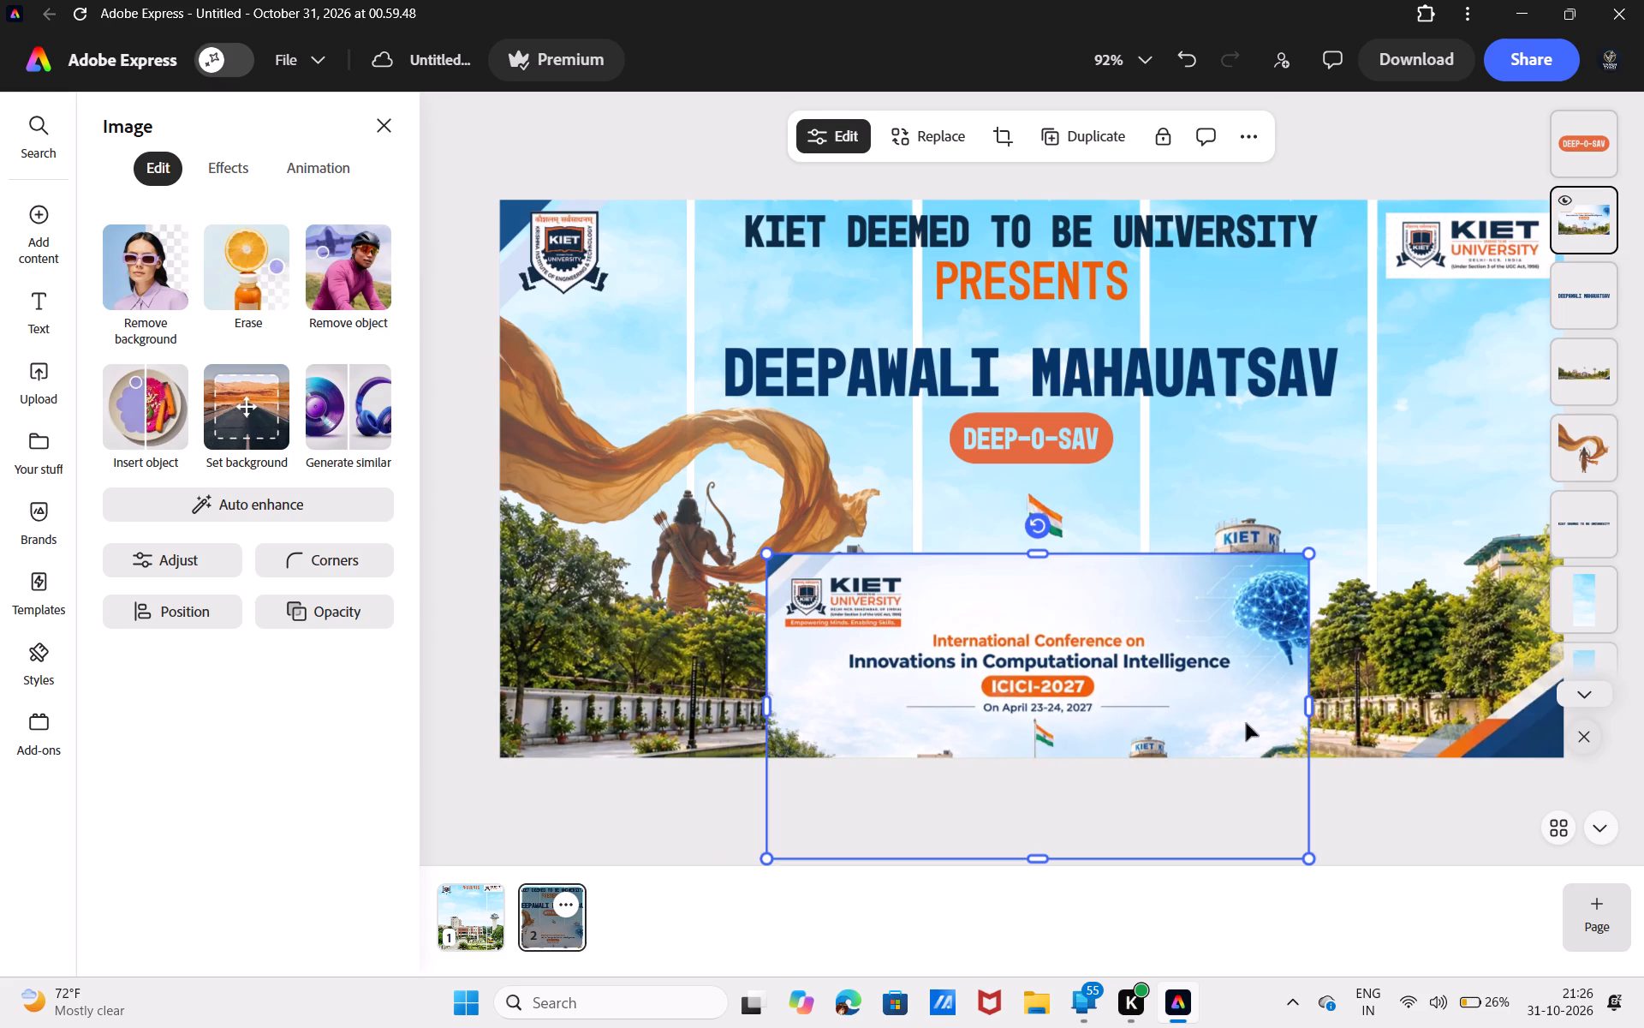
{"action": "left_click", "coordinate": [700, 798]}
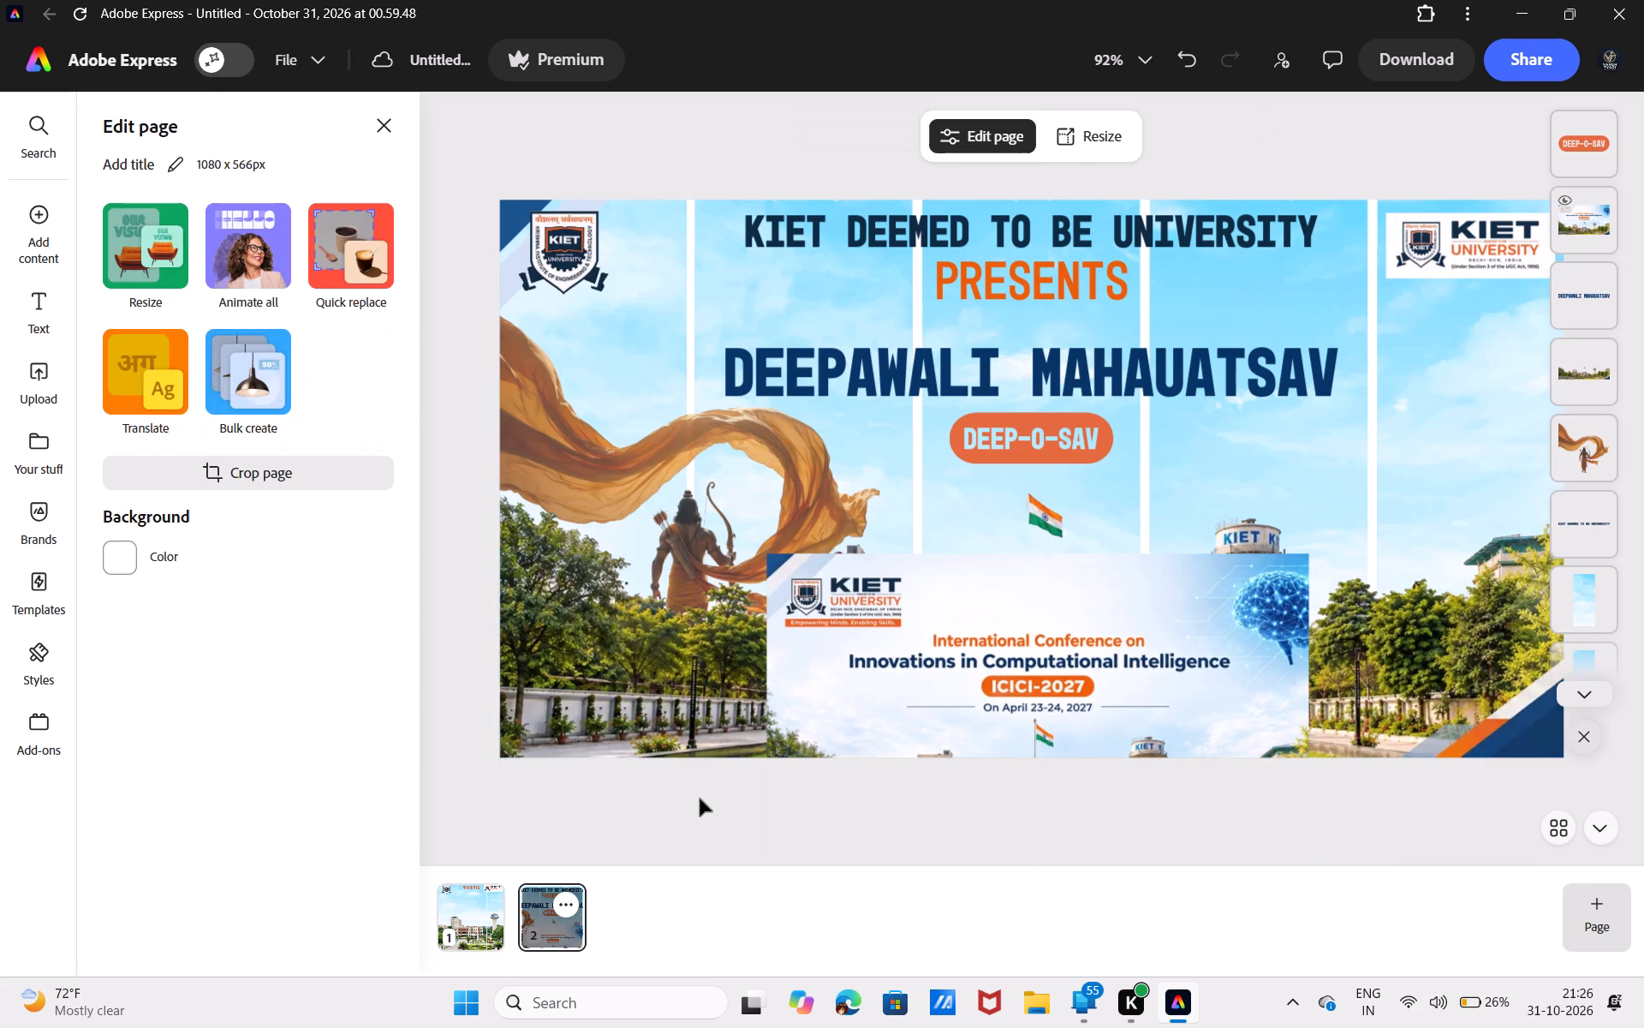
Add a new text box below the DEEP-O-SAV pill reading "on nov,08 2026".
{"action": "left_click", "coordinate": [35, 297]}
{"action": "left_click", "coordinate": [194, 184]}
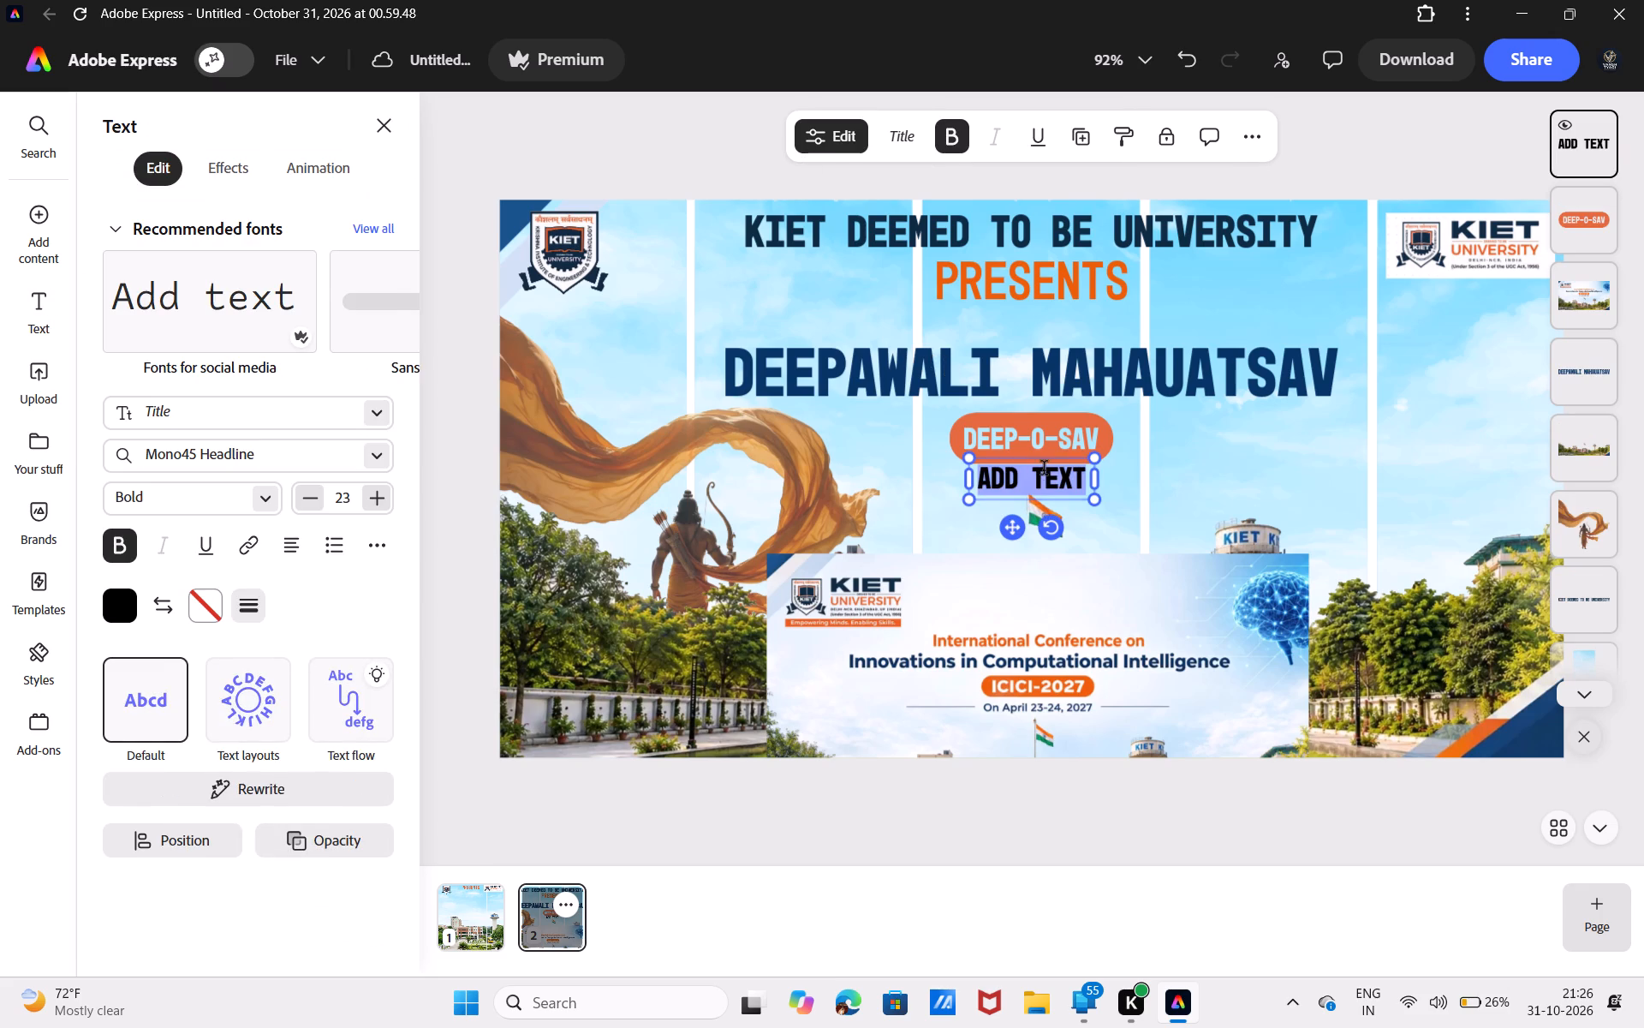
{"action": "left_click", "coordinate": [1084, 480]}
{"action": "key", "text": "BackSpace"}
{"action": "key", "text": "BackSpace"}
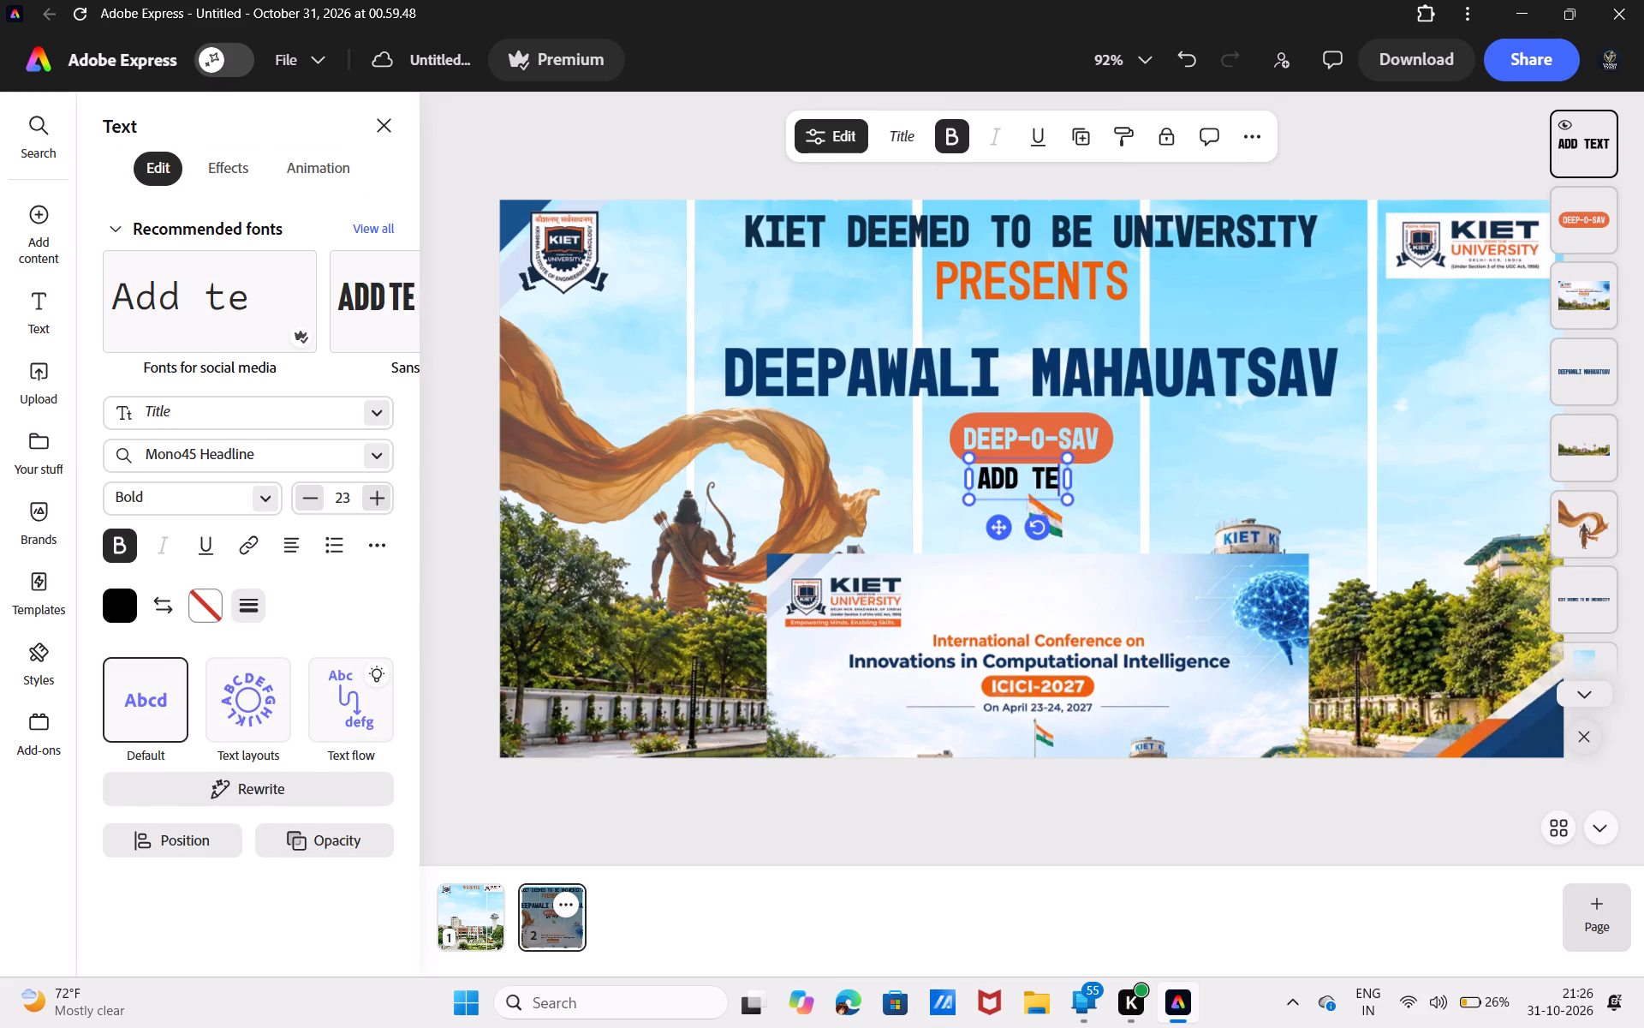
{"action": "key", "text": "BackSpace"}
{"action": "key", "text": "BackSpace"}
{"action": "key", "text": "BackSpace"}
{"action": "key", "text": "BackSpace"}
{"action": "key", "text": "BackSpace"}
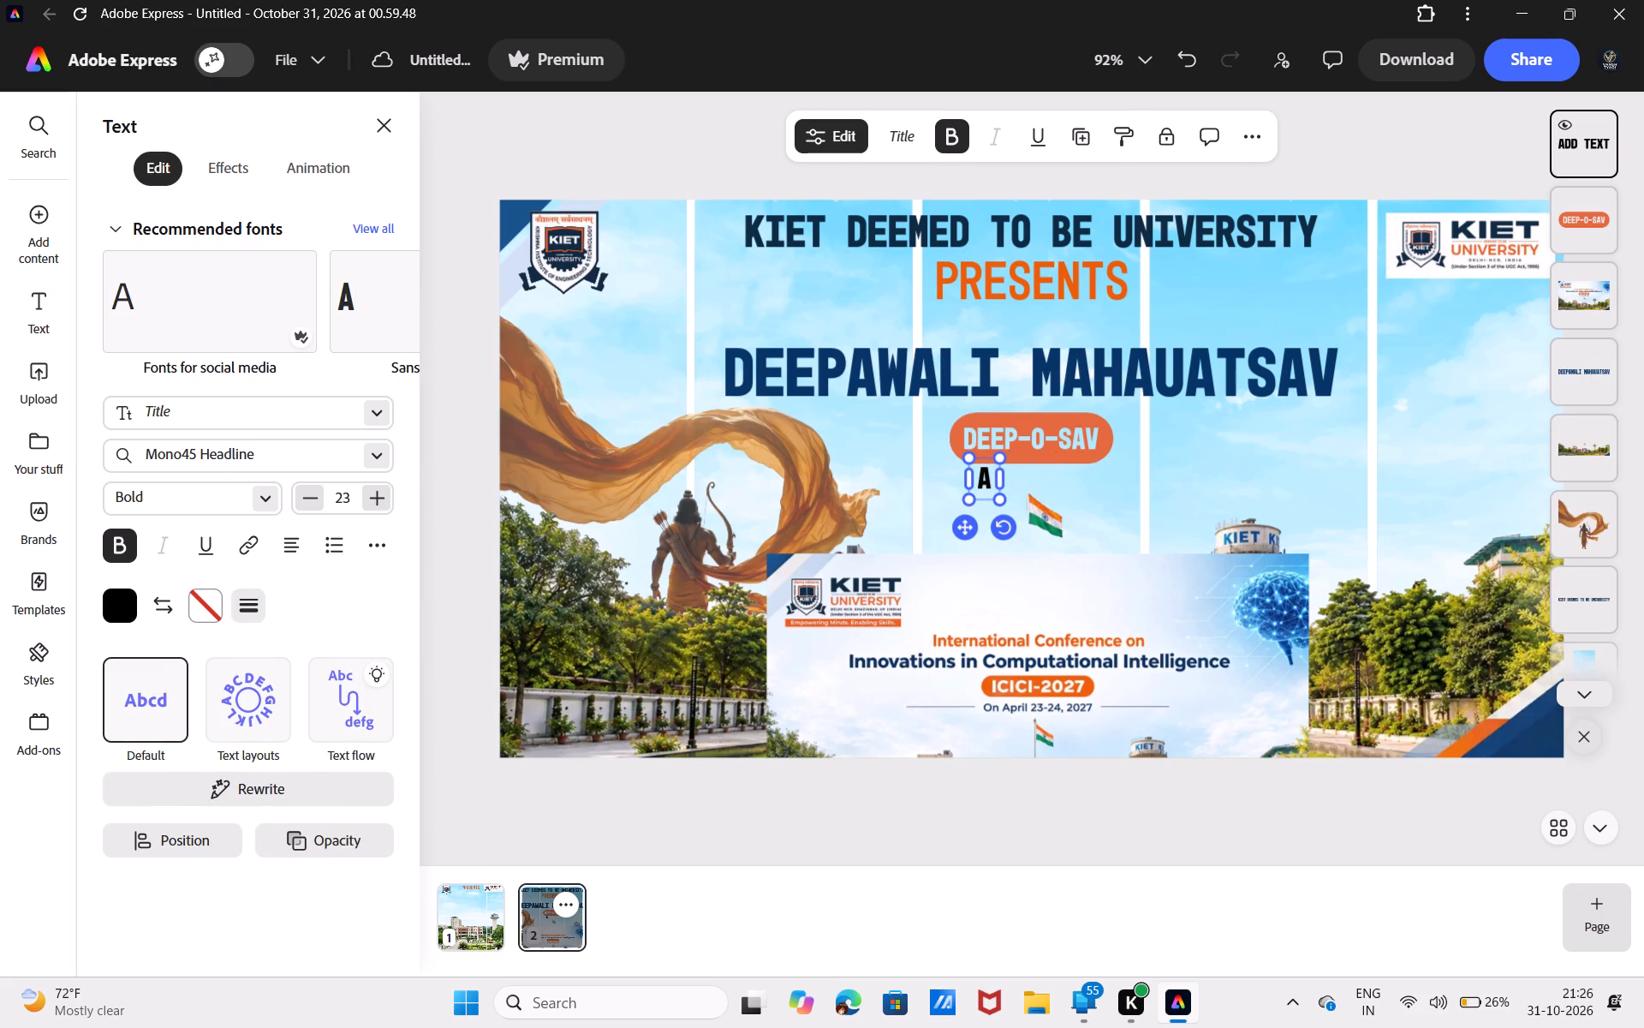
{"action": "key", "text": "BackSpace"}
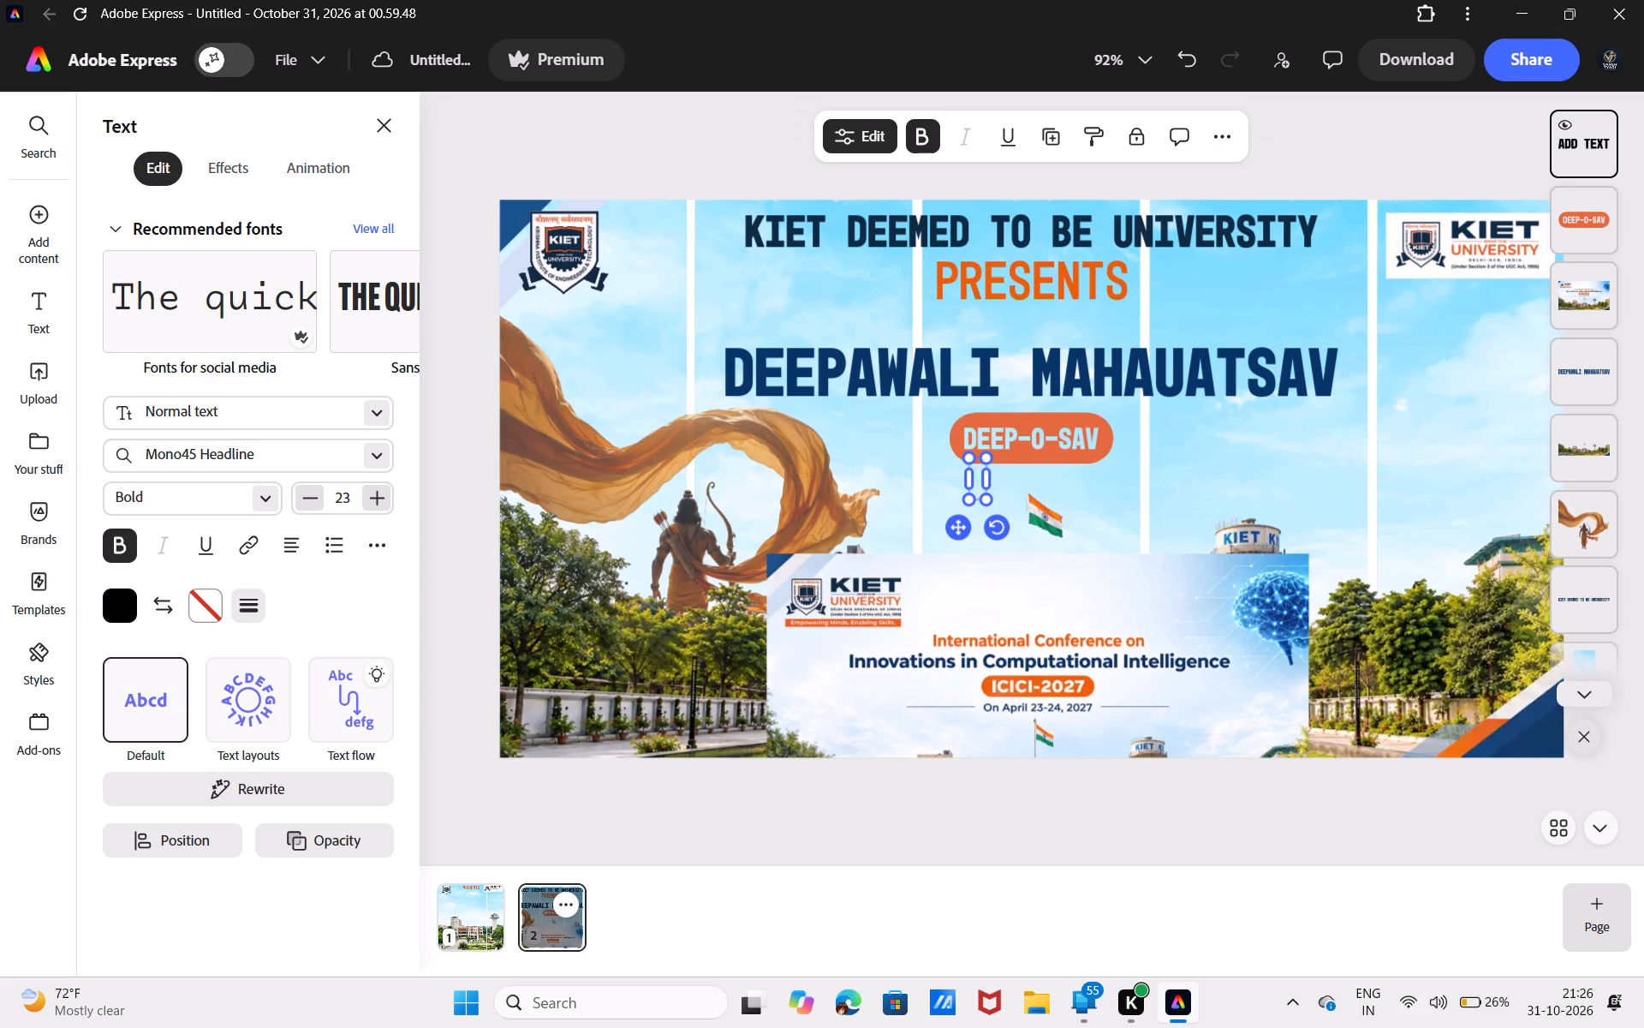
{"action": "type", "text": "on"}
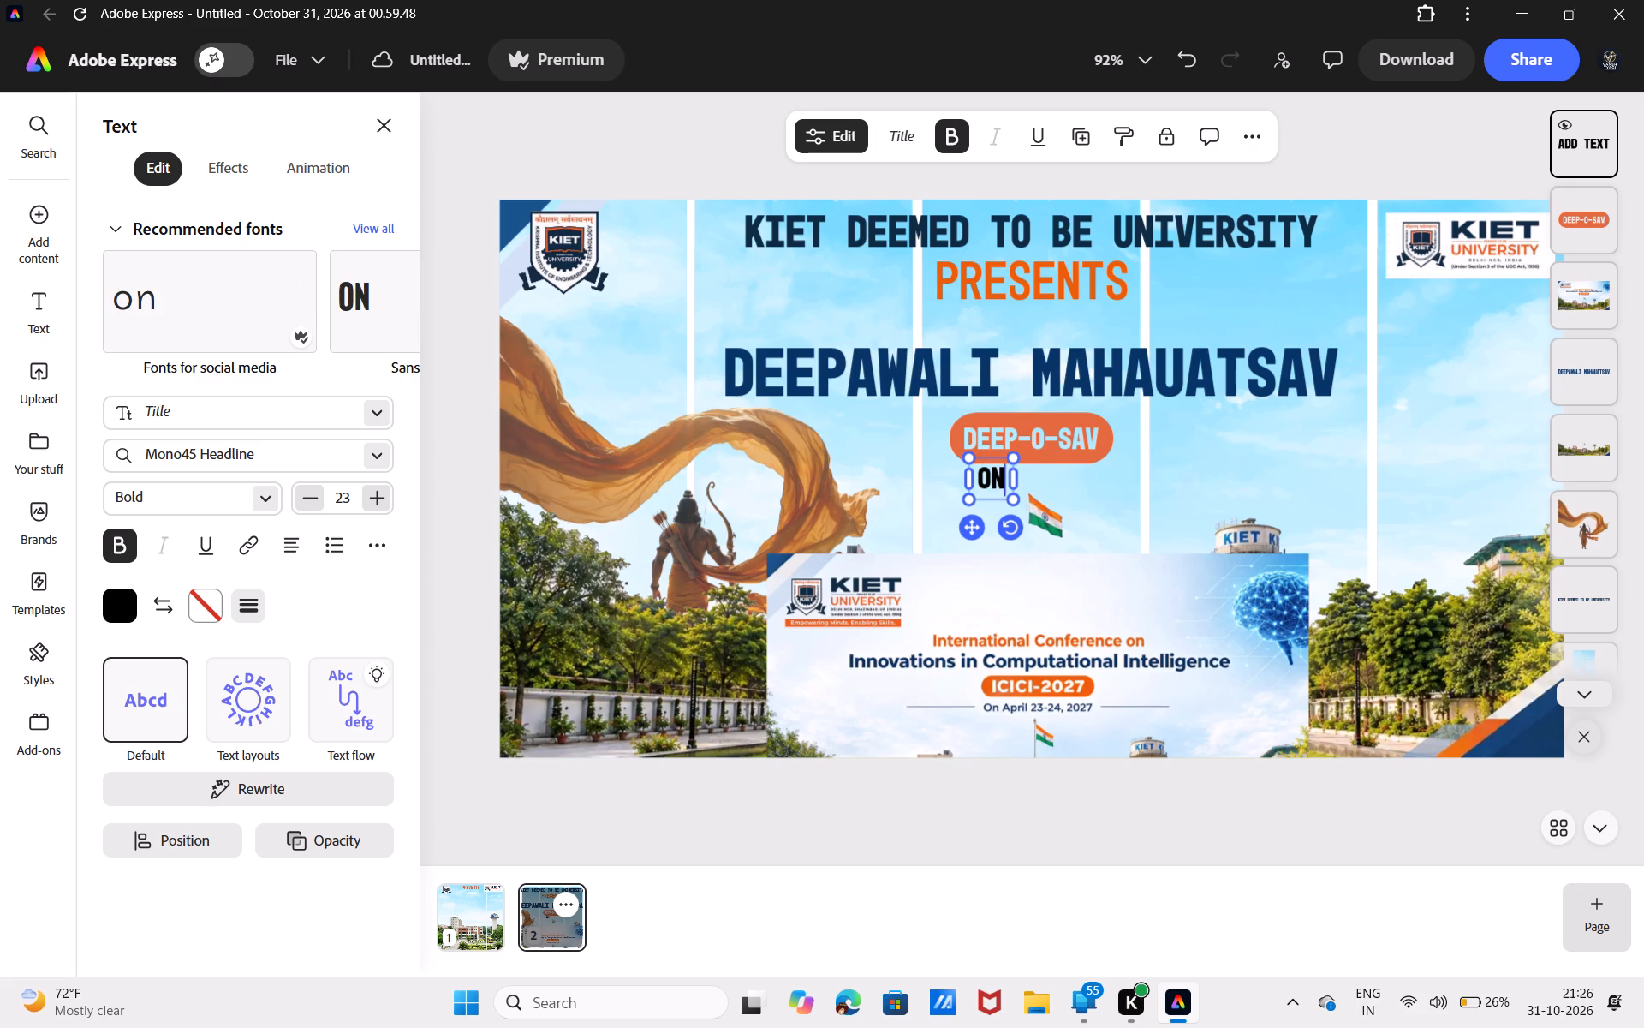
{"action": "key", "text": "space"}
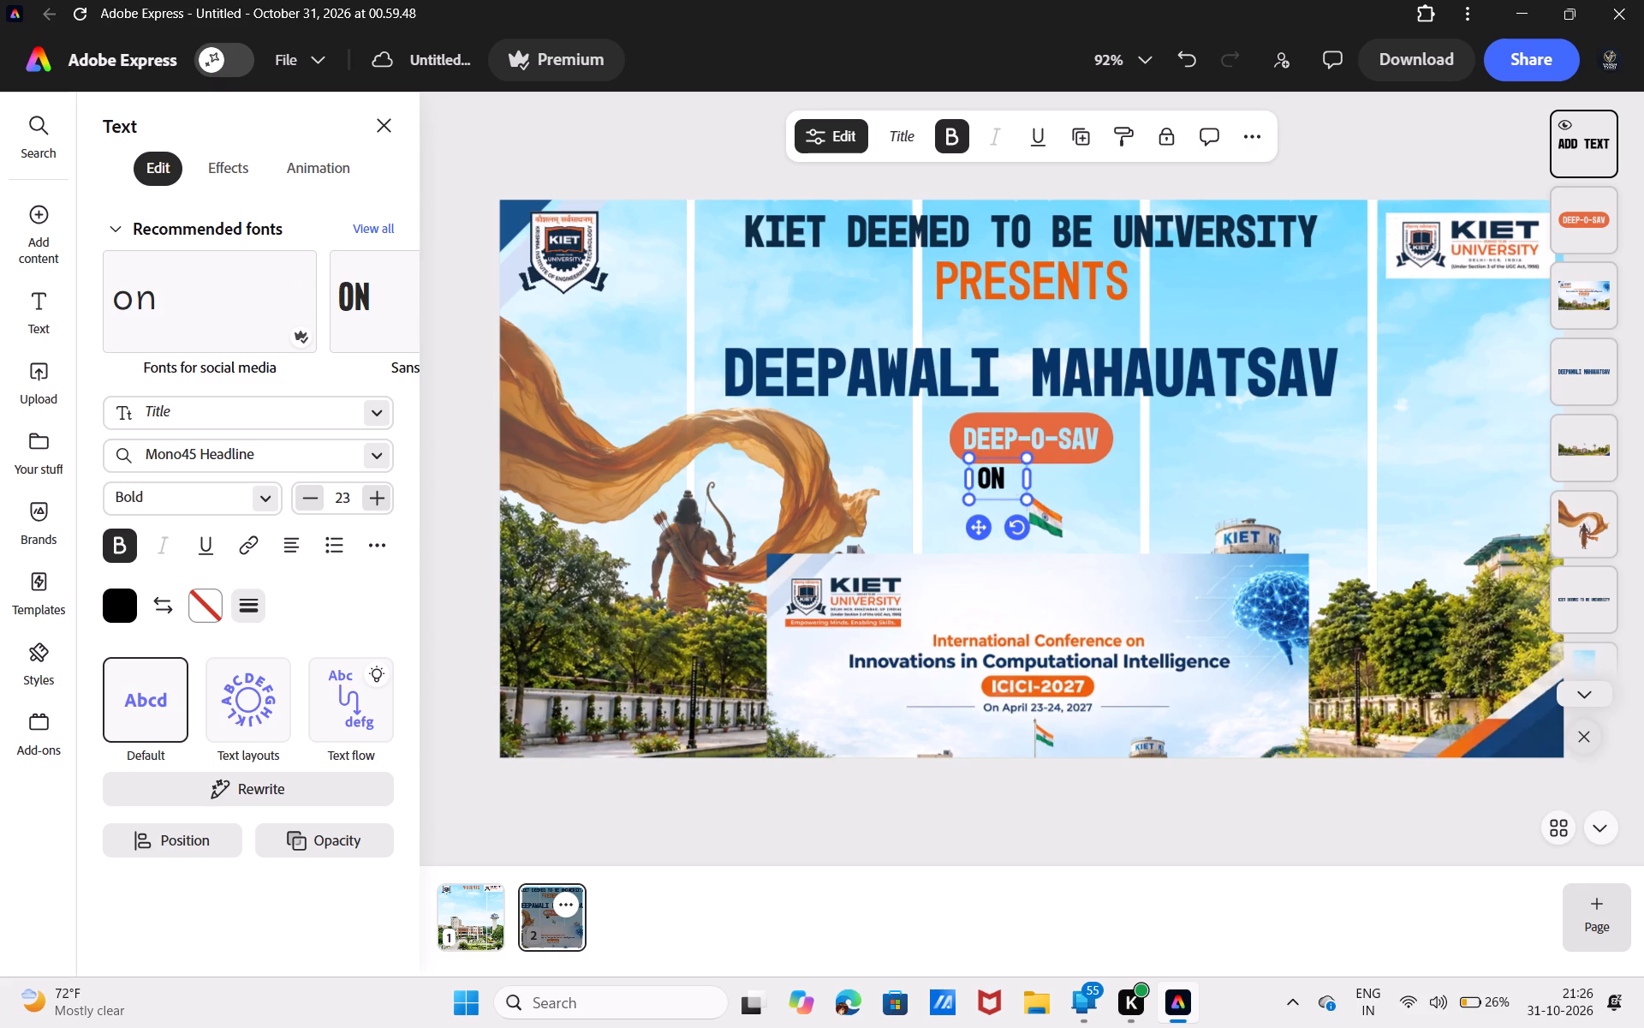
{"action": "type", "text": "nov"}
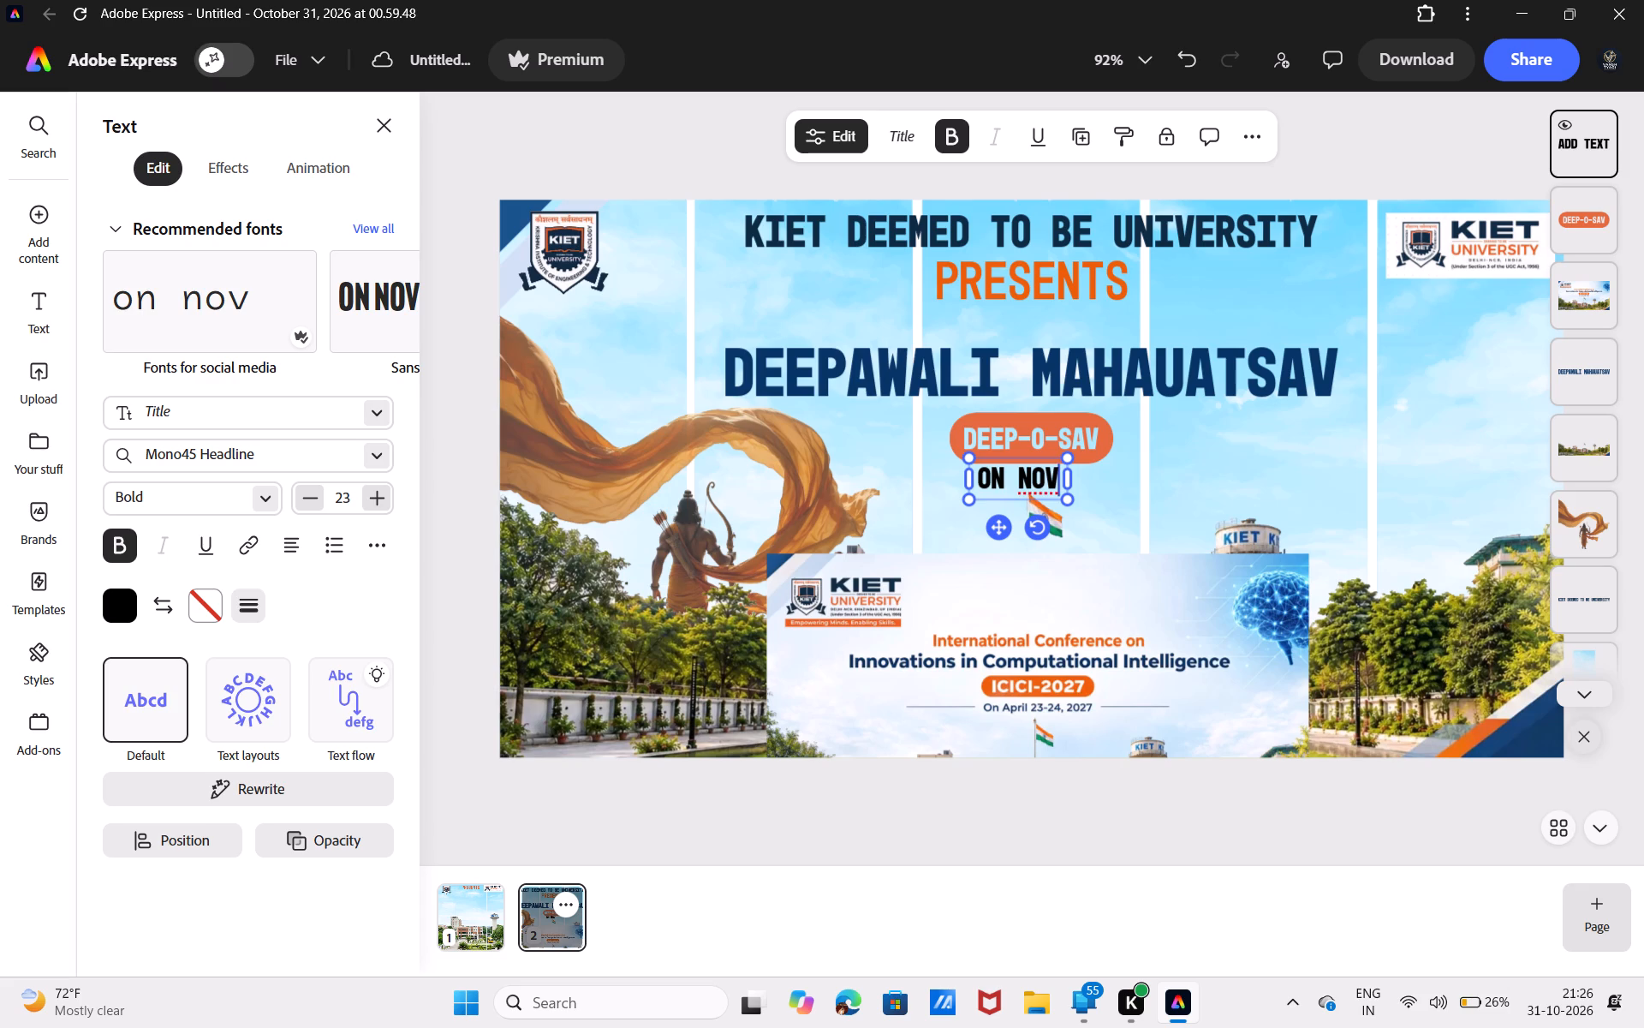
{"action": "key", "text": "apostrophe"}
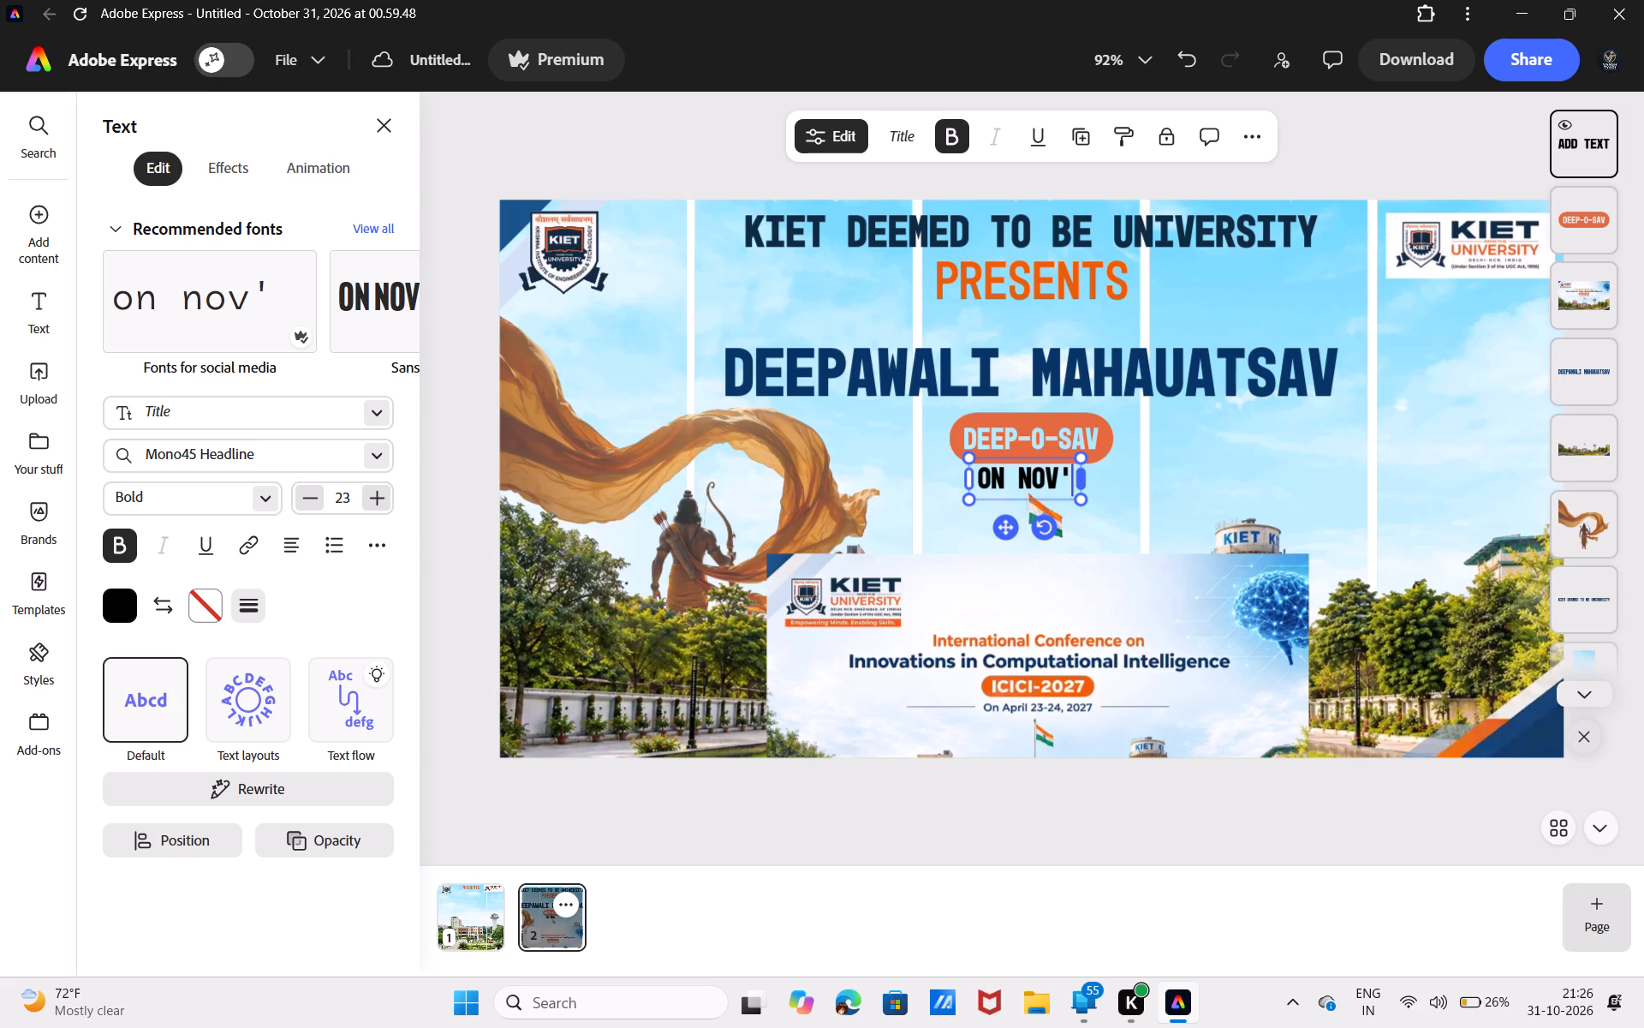
{"action": "key", "text": "BackSpace"}
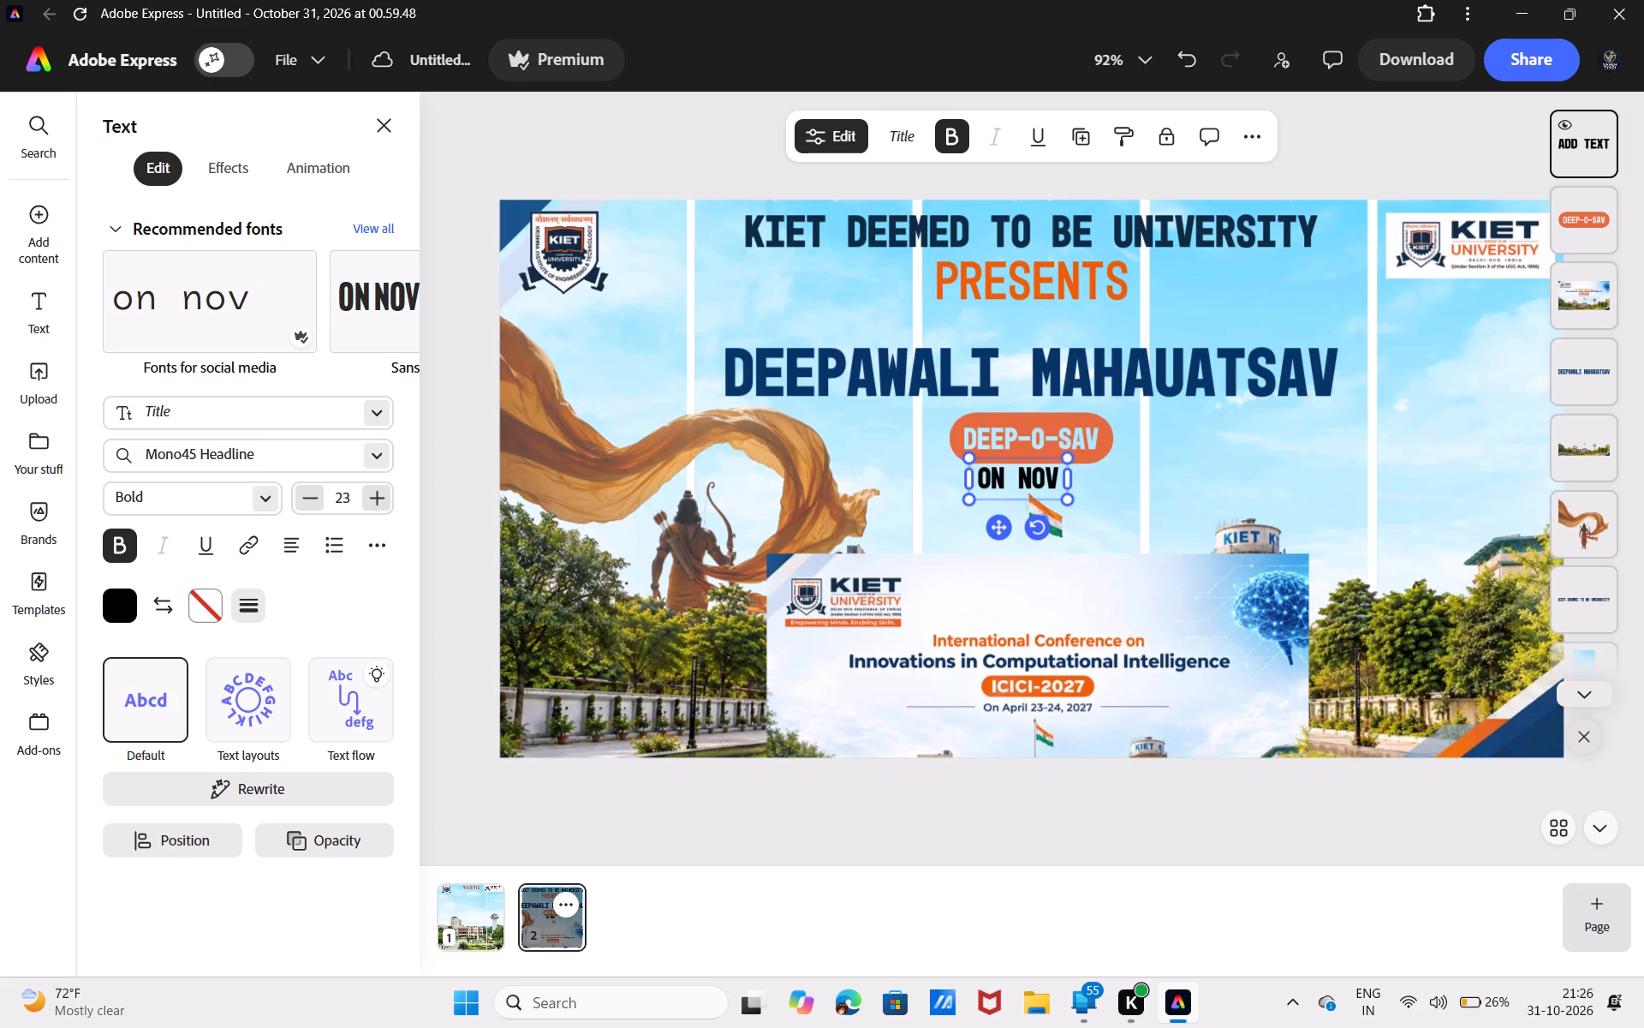
{"action": "key", "text": "shift+quotedbl"}
{"action": "key", "text": "BackSpace"}
{"action": "key", "text": "comma"}
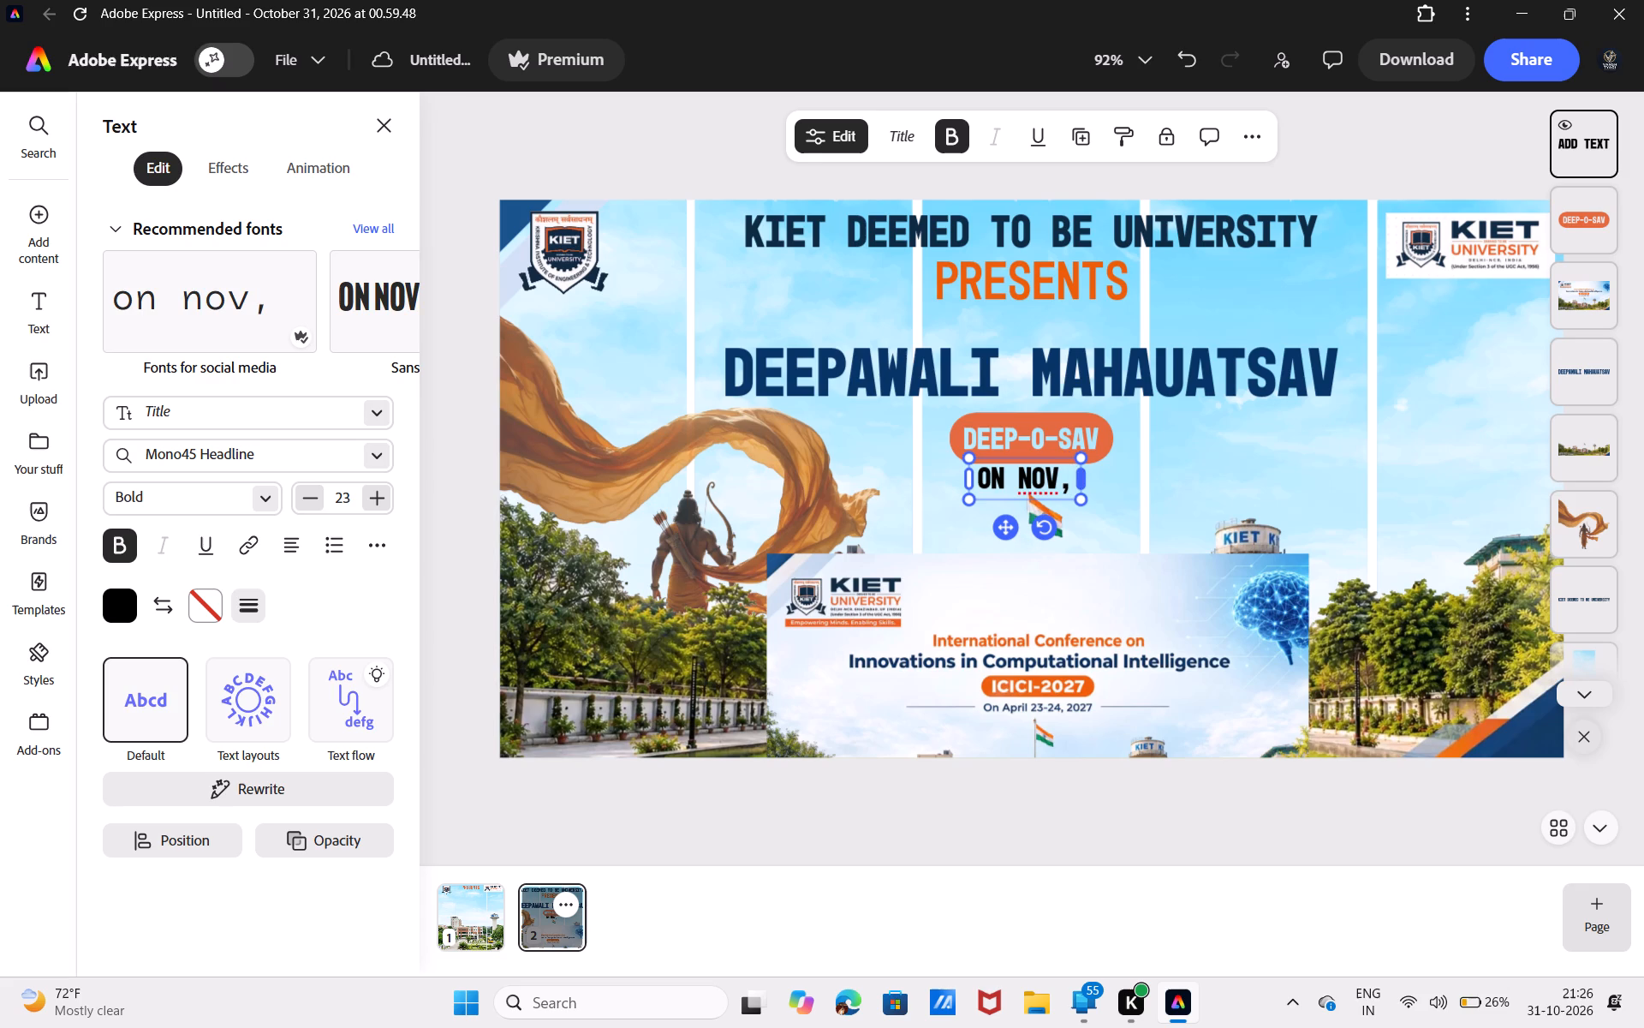
{"action": "key", "text": "0"}
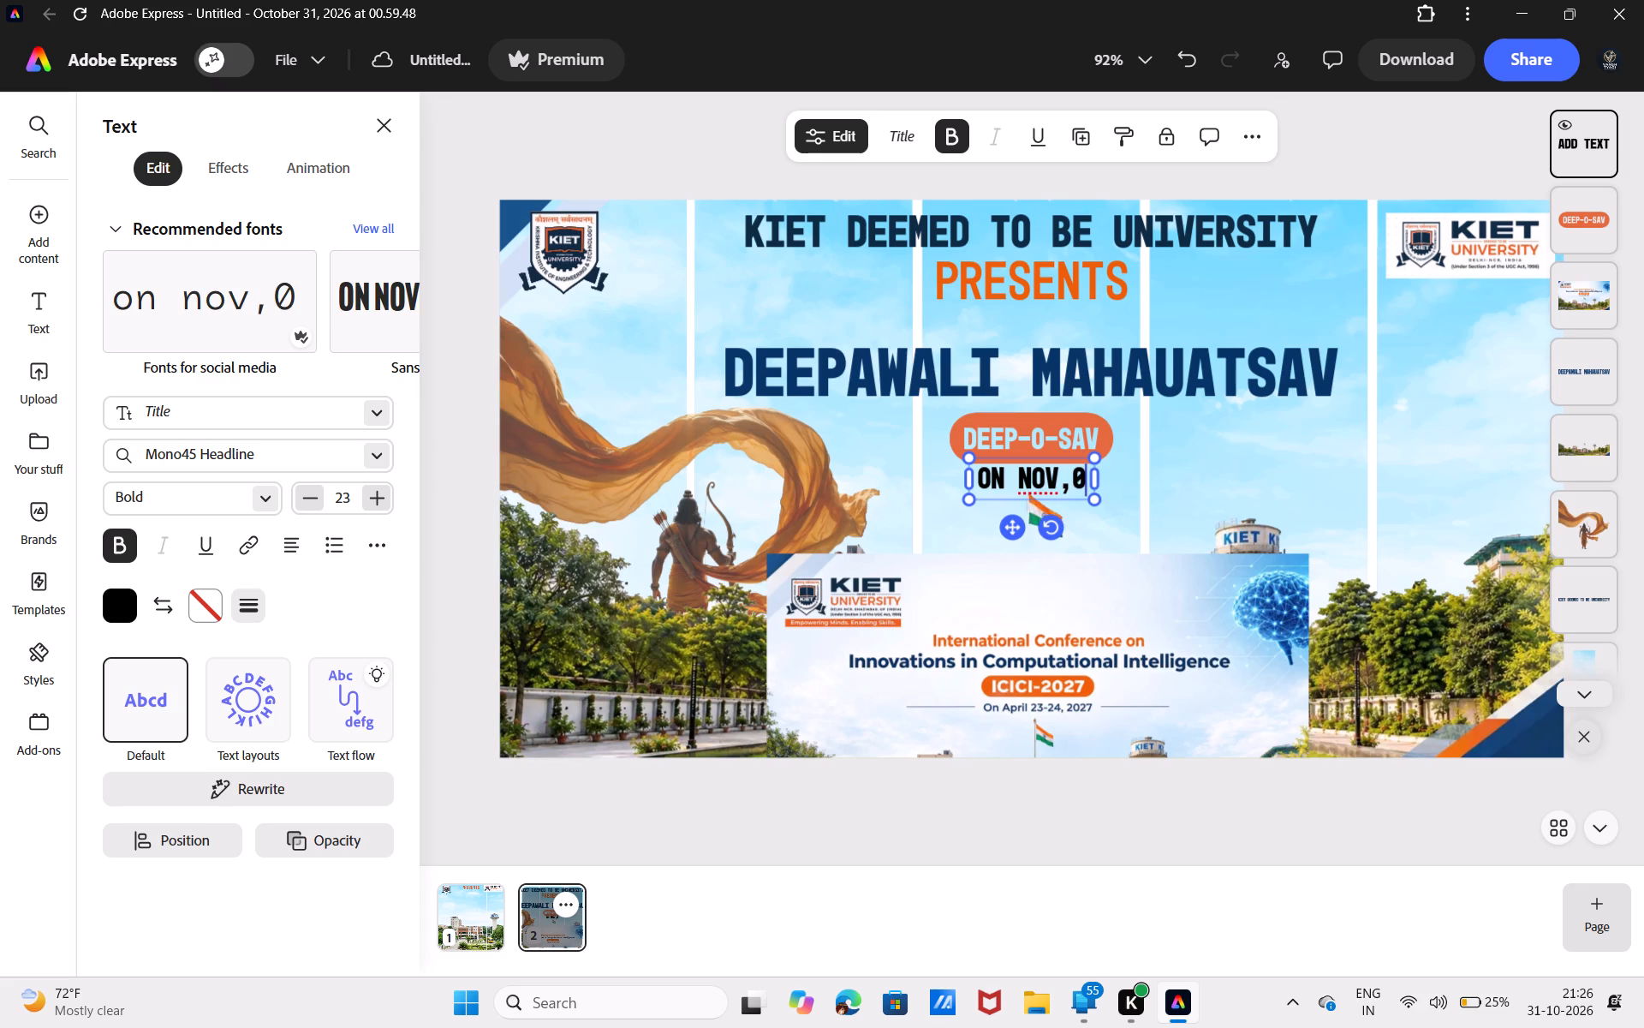
{"action": "key", "text": "8"}
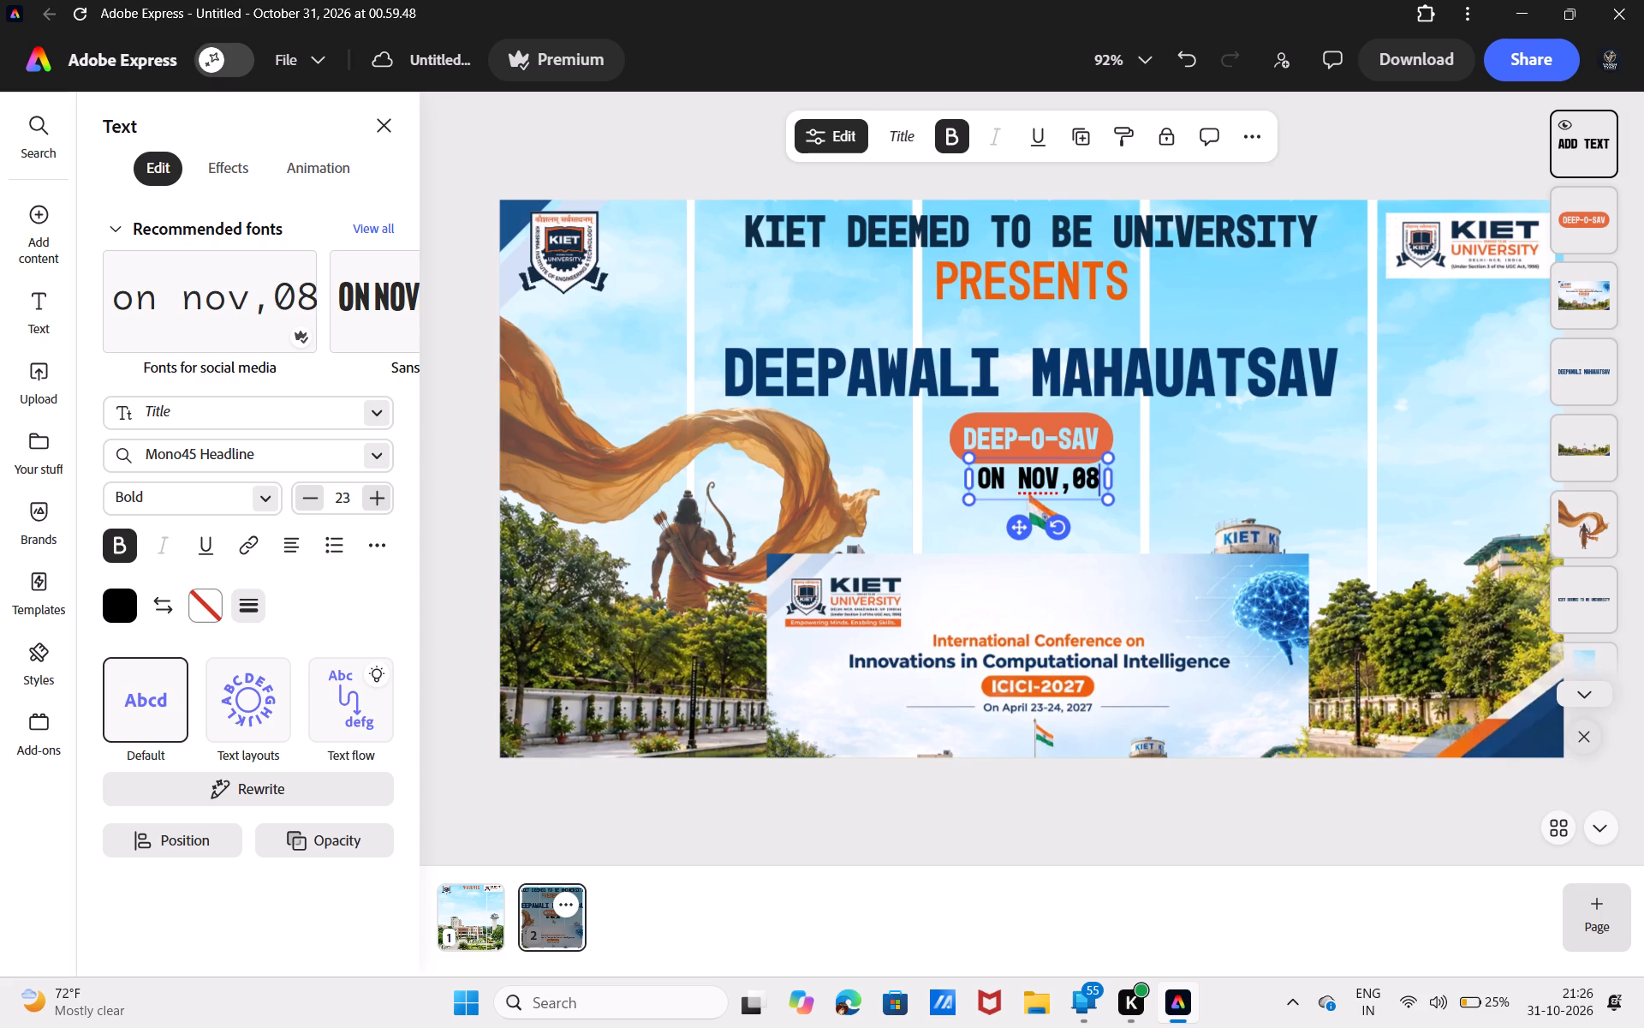
{"action": "key", "text": "minus"}
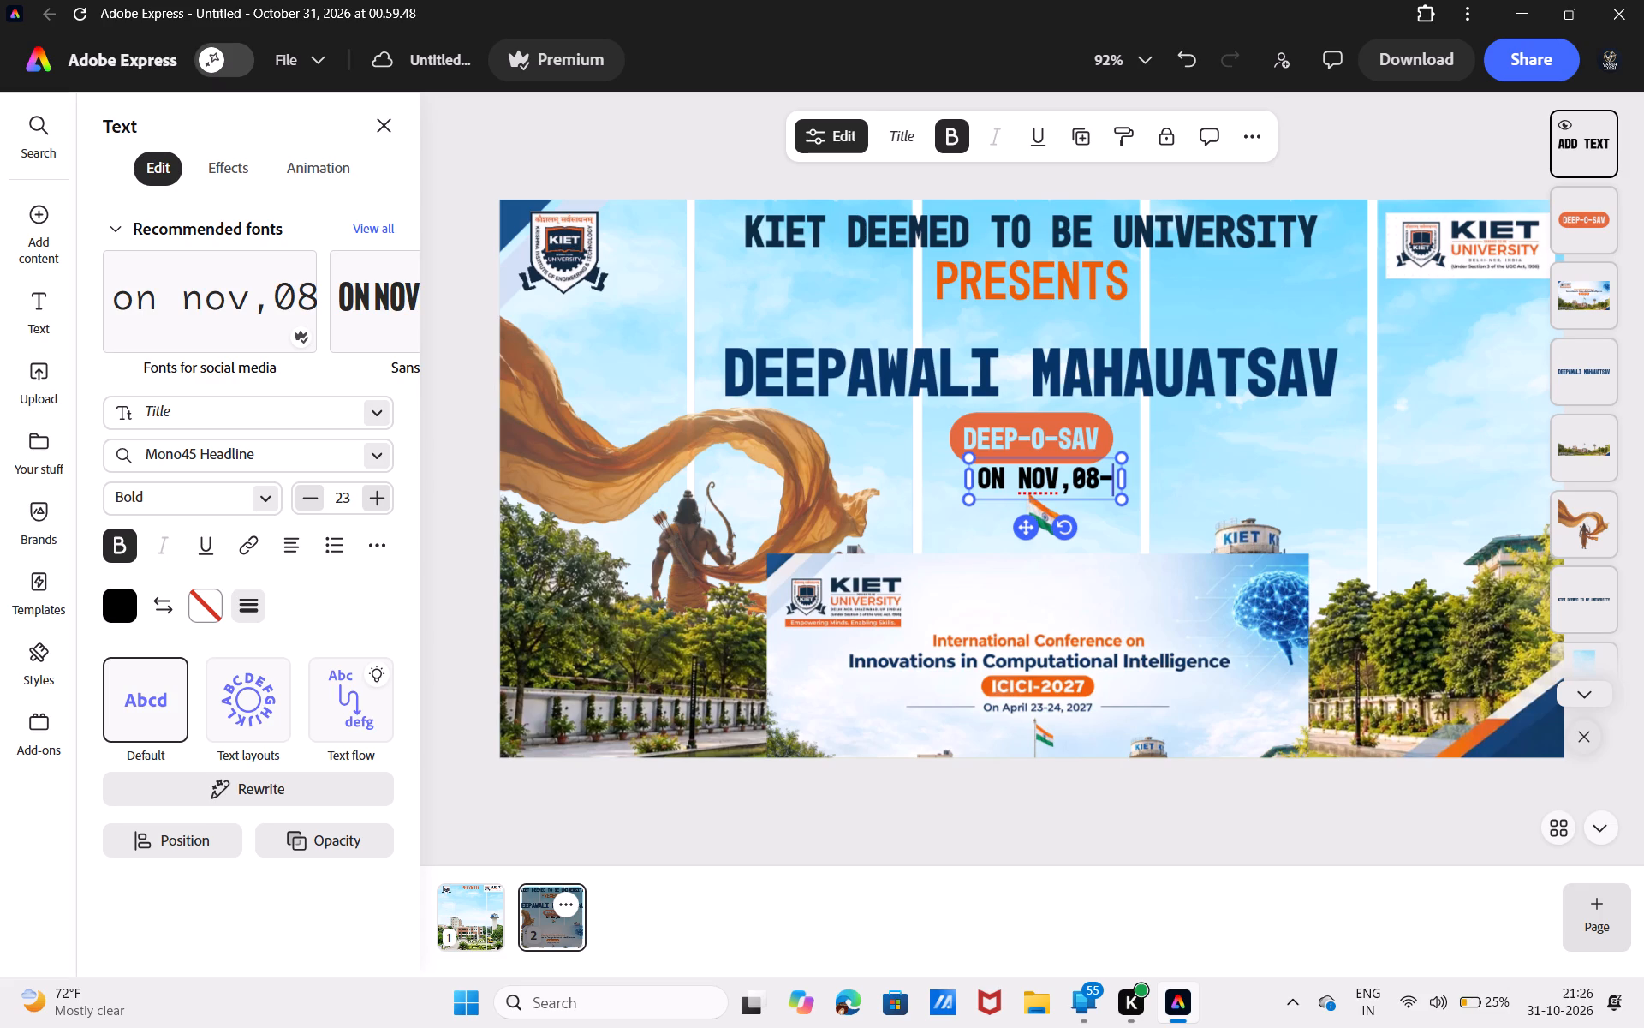
{"action": "key", "text": "BackSpace"}
{"action": "key", "text": "space"}
{"action": "type", "text": "20"}
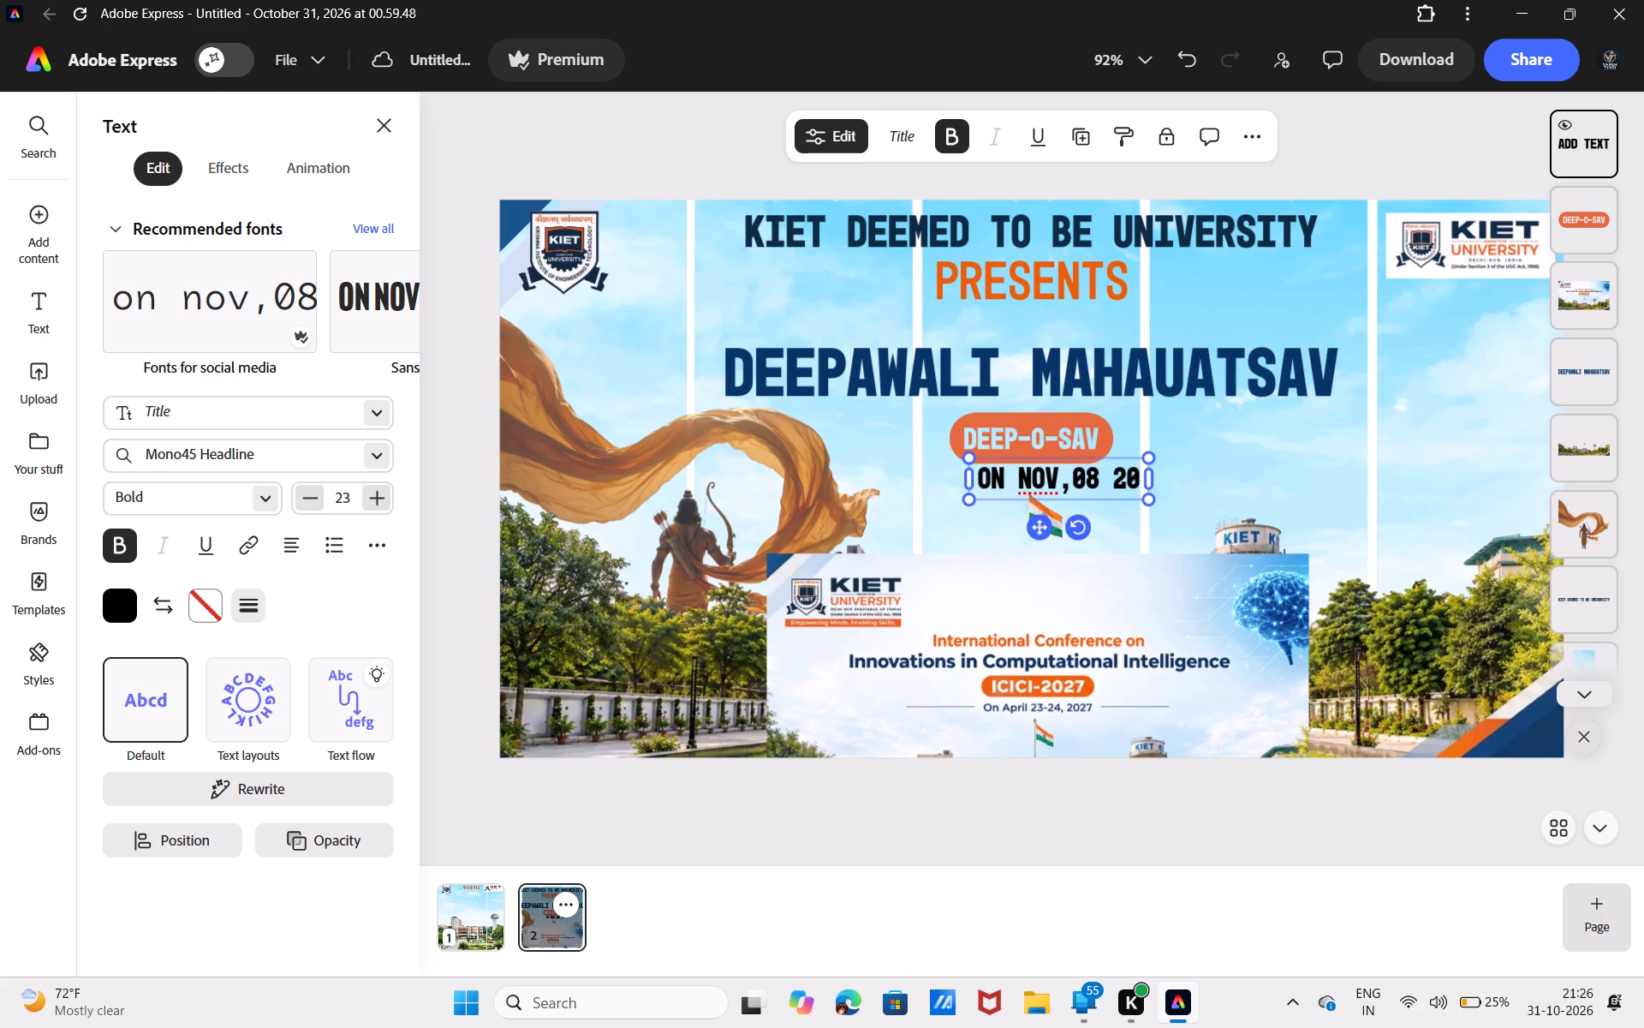
{"action": "key", "text": "2"}
{"action": "key", "text": "6"}
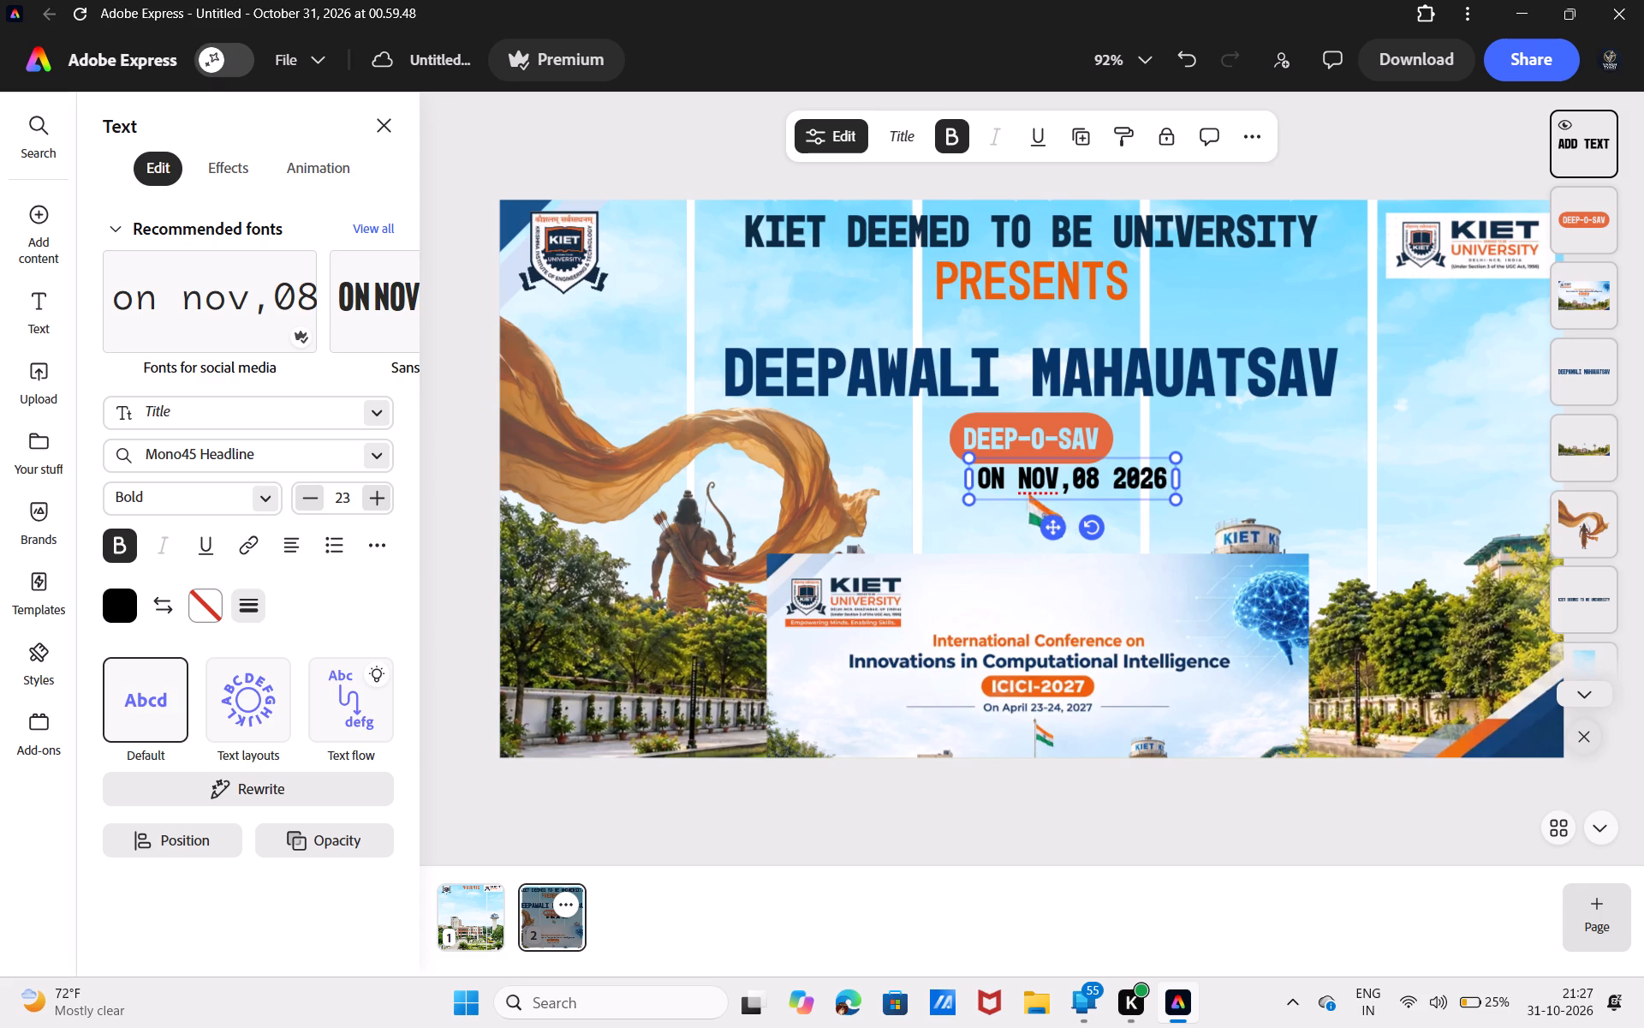
Centre the date text directly beneath the DEEP-O-SAV pill.
{"action": "left_click_drag", "start_coordinate": [1061, 529], "coordinate": [1026, 535]}
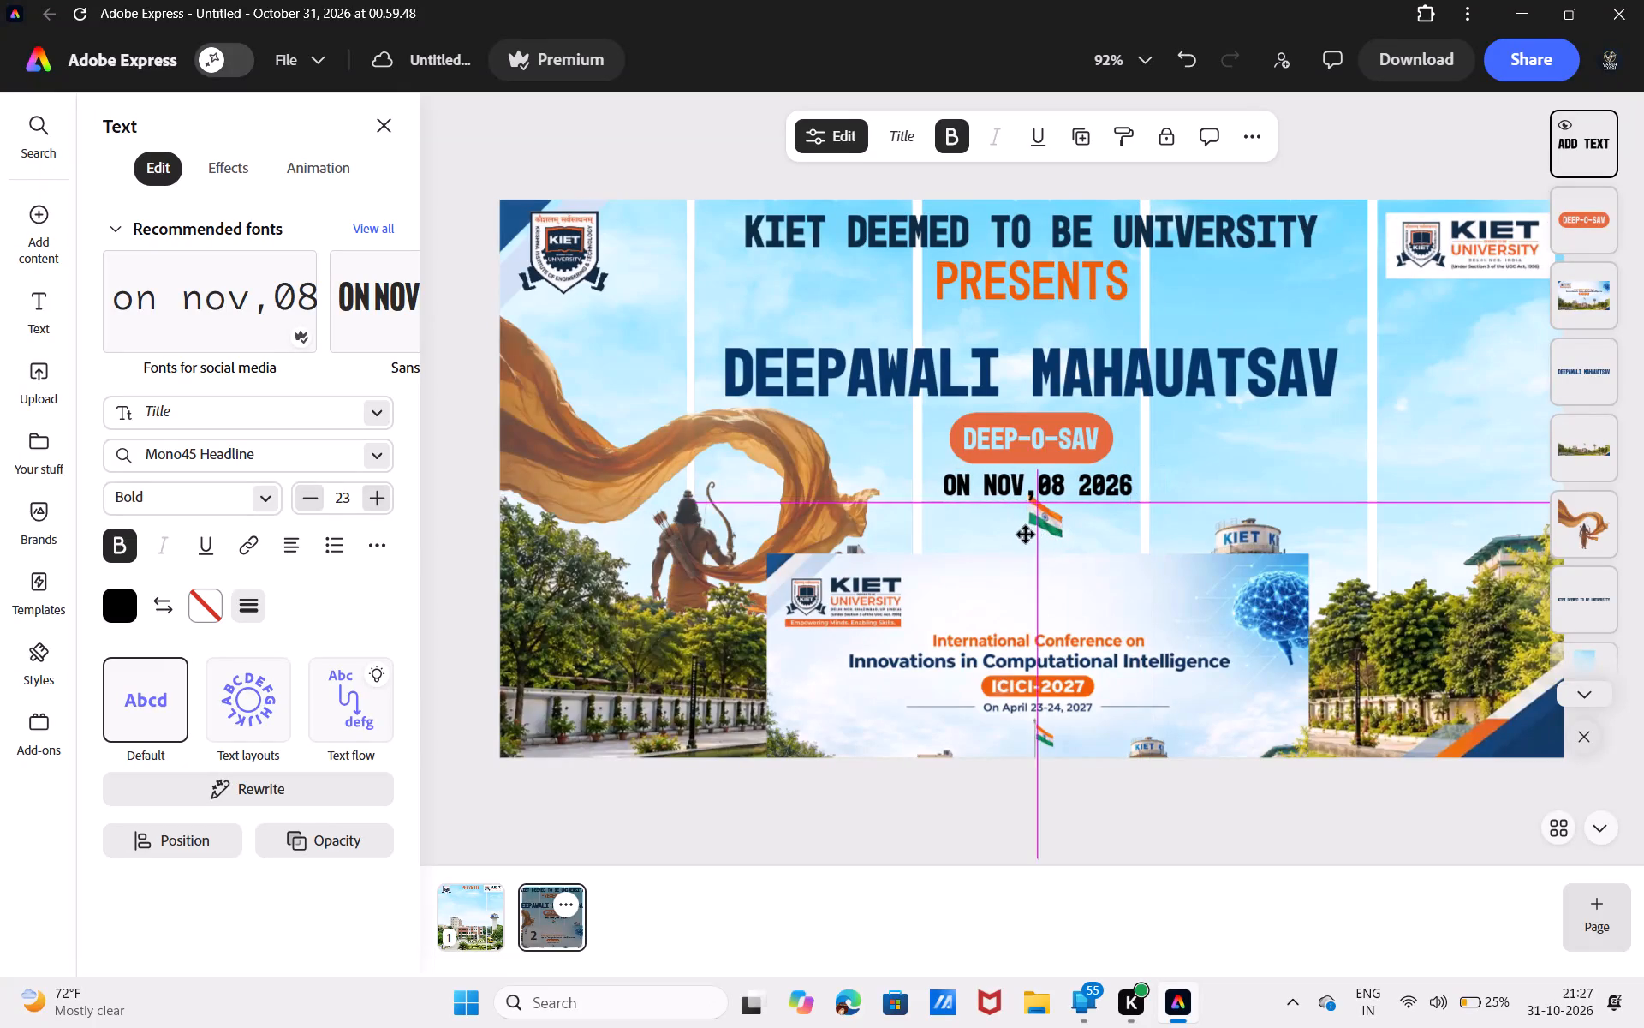
{"action": "left_click_drag", "start_coordinate": [1026, 535], "coordinate": [1021, 530]}
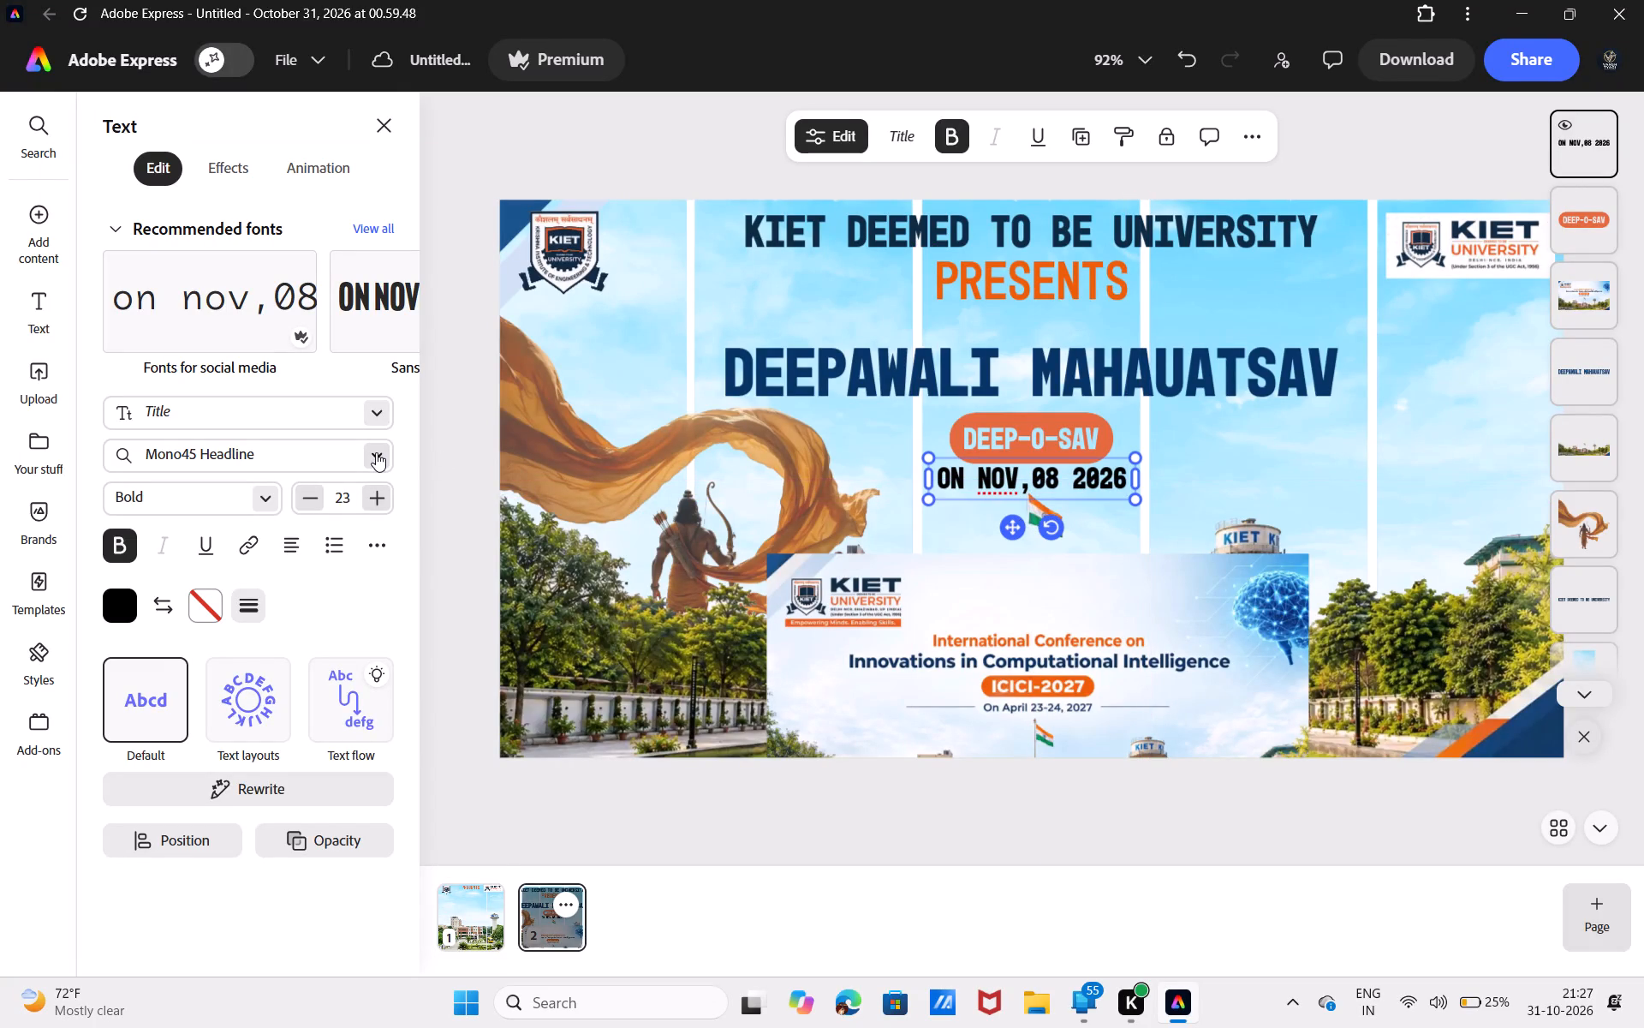
Change the date text's font to Source Sans 3 Regular.
{"action": "left_click", "coordinate": [376, 452]}
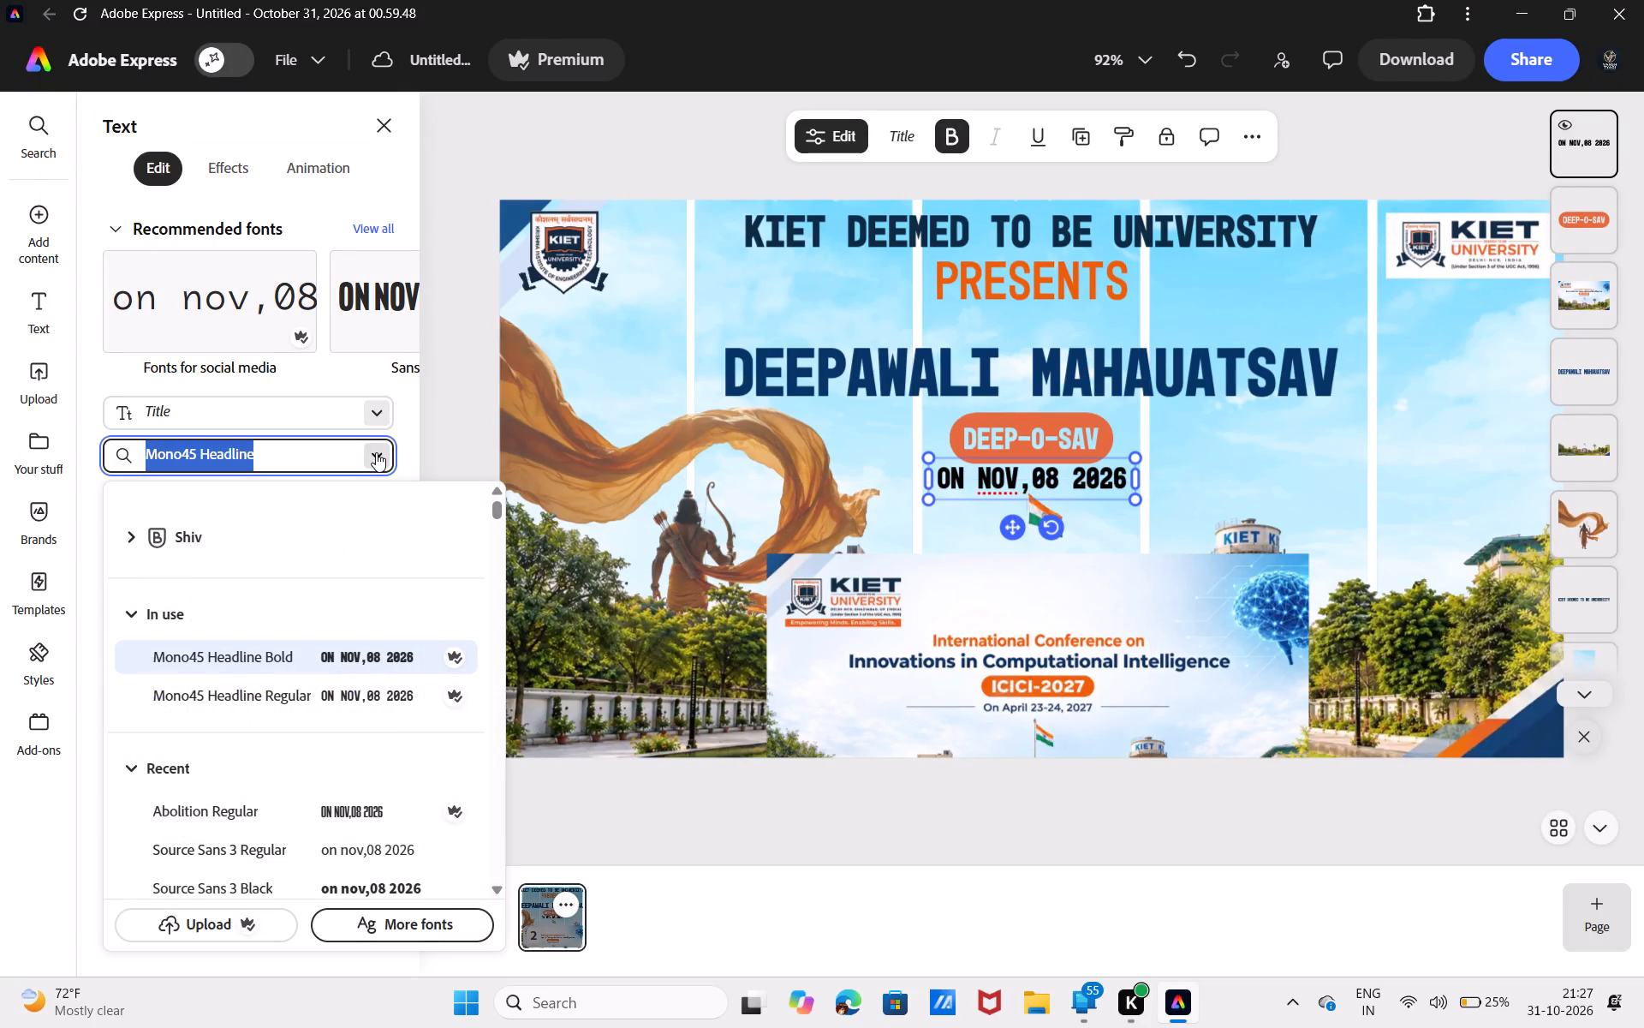
{"action": "left_click", "coordinate": [396, 847]}
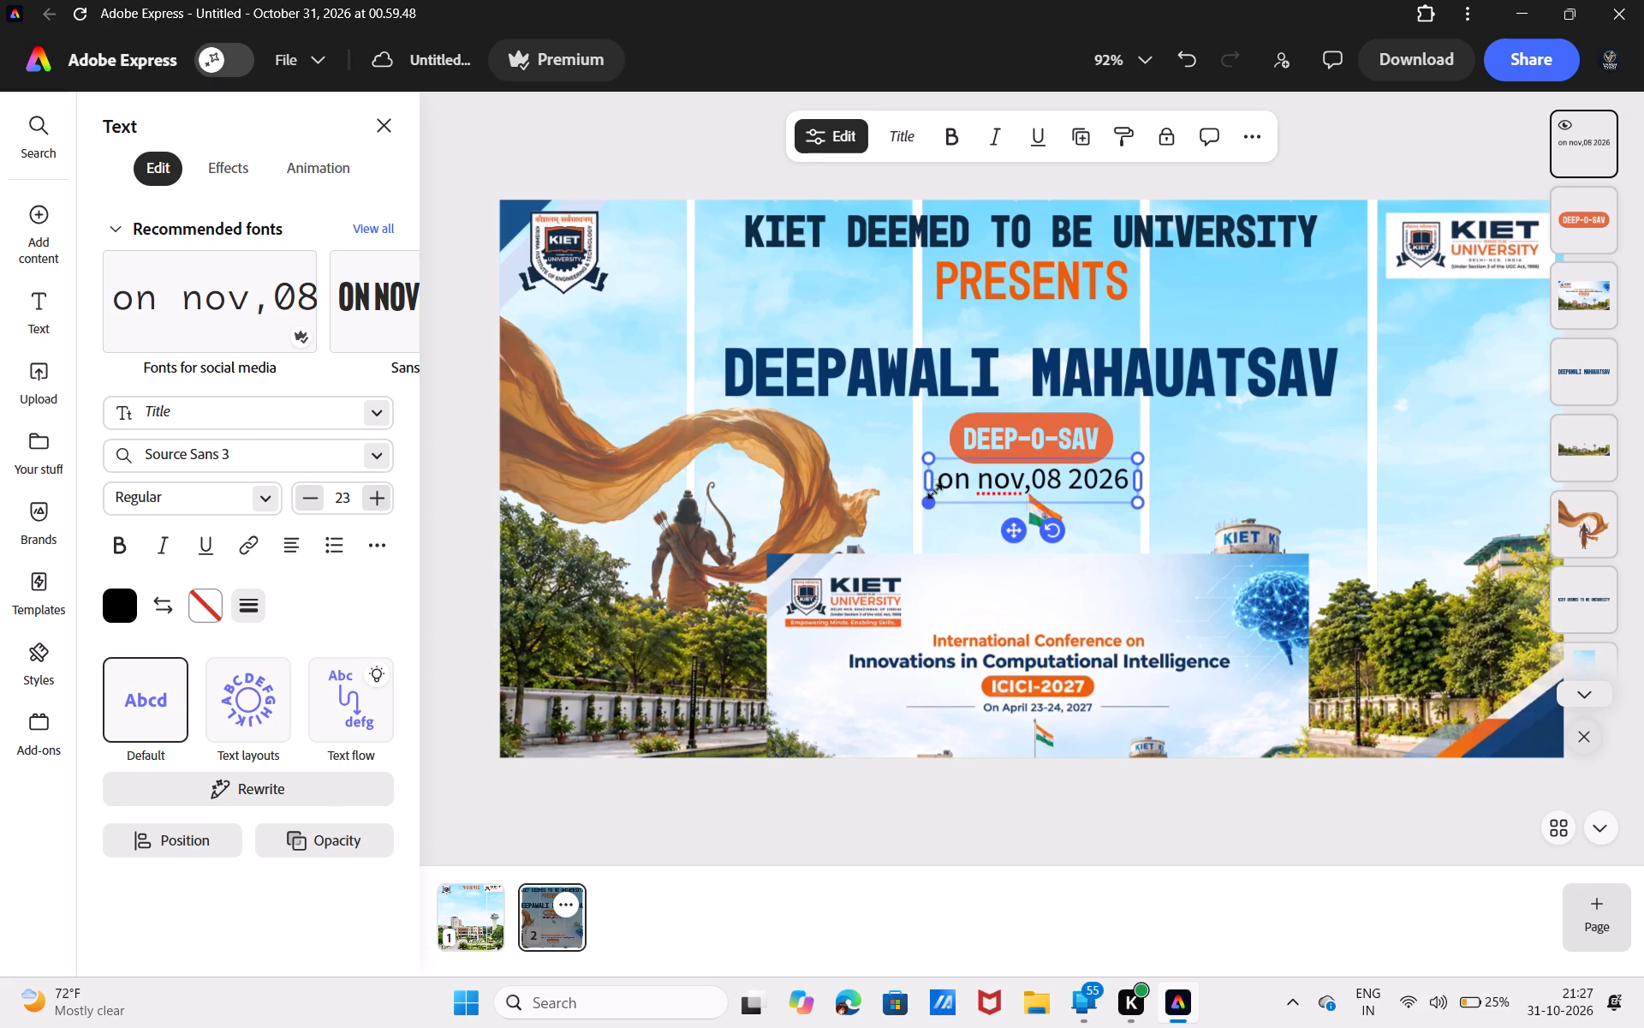
Capitalise the initial letters of the date text so that it reads "On Nov,08 2026".
{"action": "left_click", "coordinate": [993, 484]}
{"action": "key", "text": "BackSpace"}
{"action": "key", "text": "n"}
{"action": "key", "text": "BackSpace"}
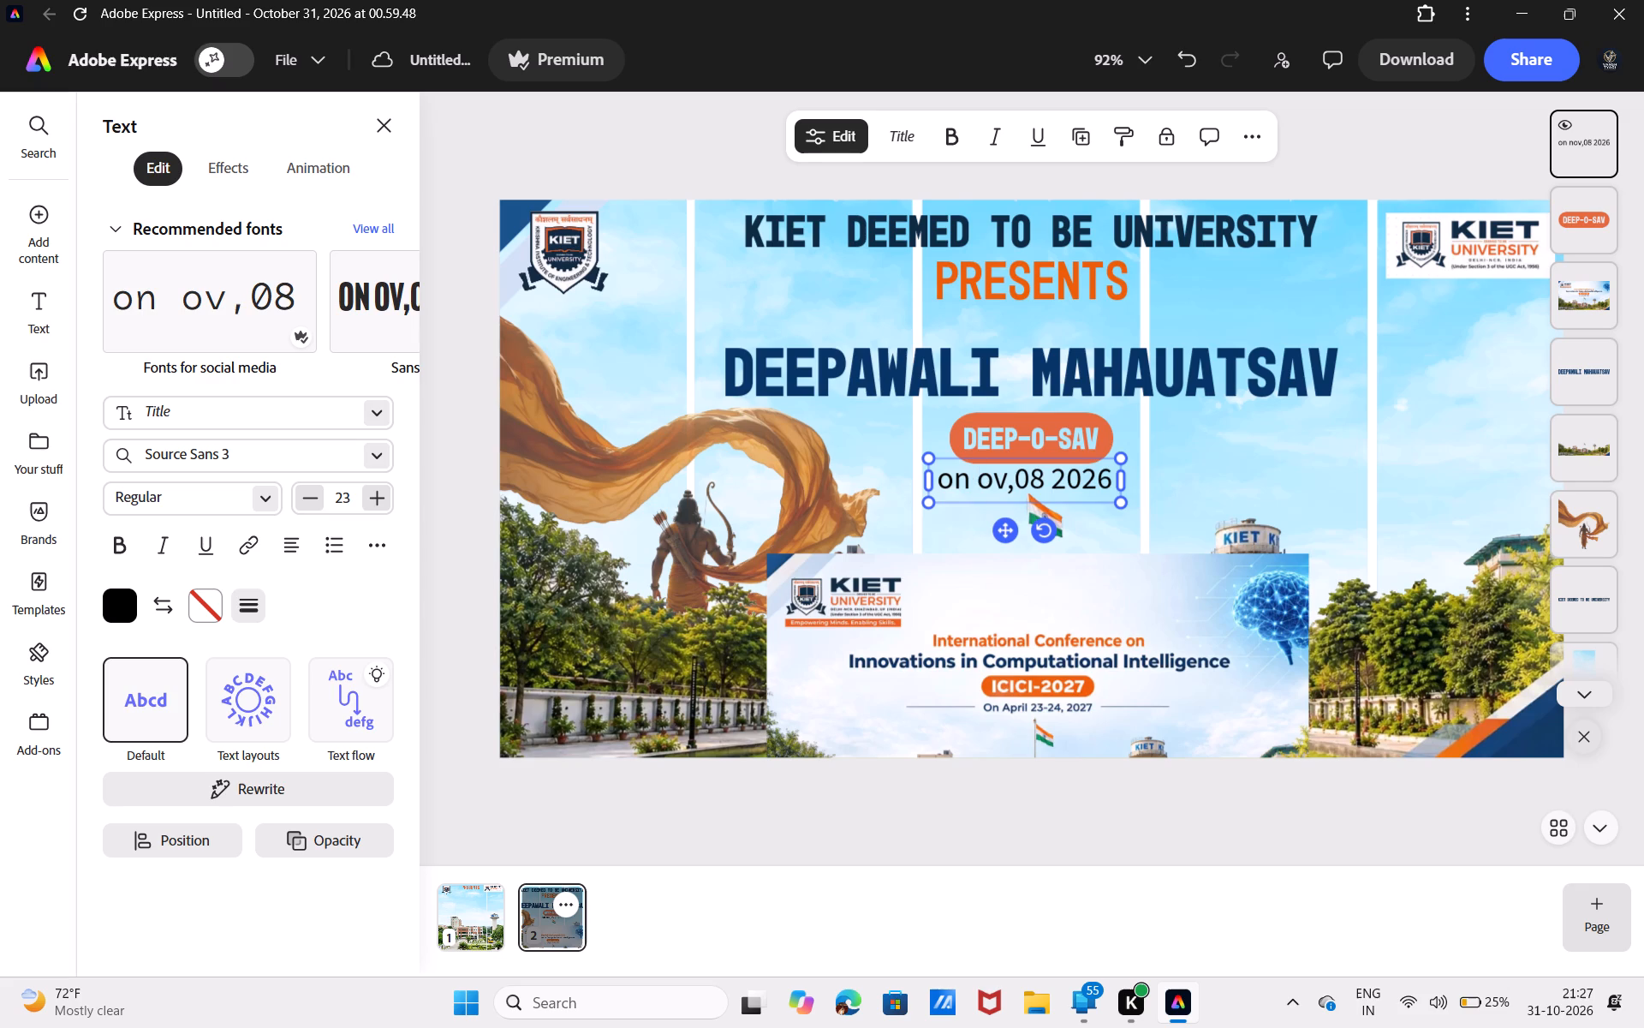
{"action": "key", "text": "n"}
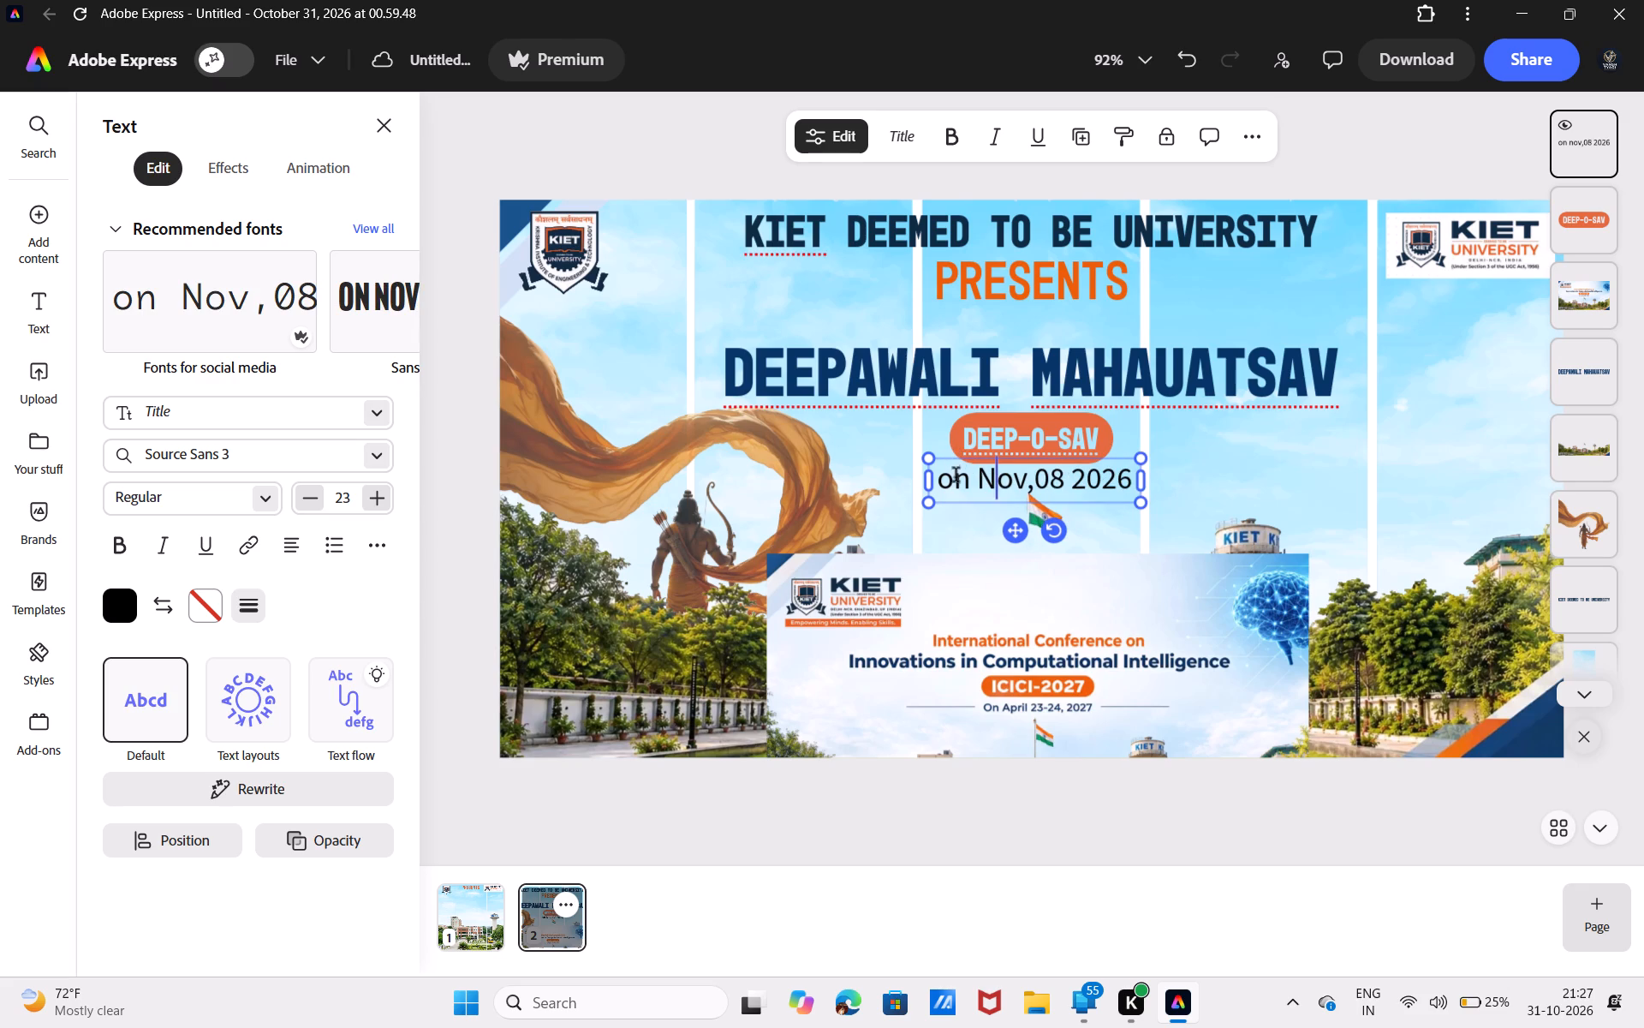
{"action": "left_click", "coordinate": [956, 479]}
{"action": "key", "text": "BackSpace"}
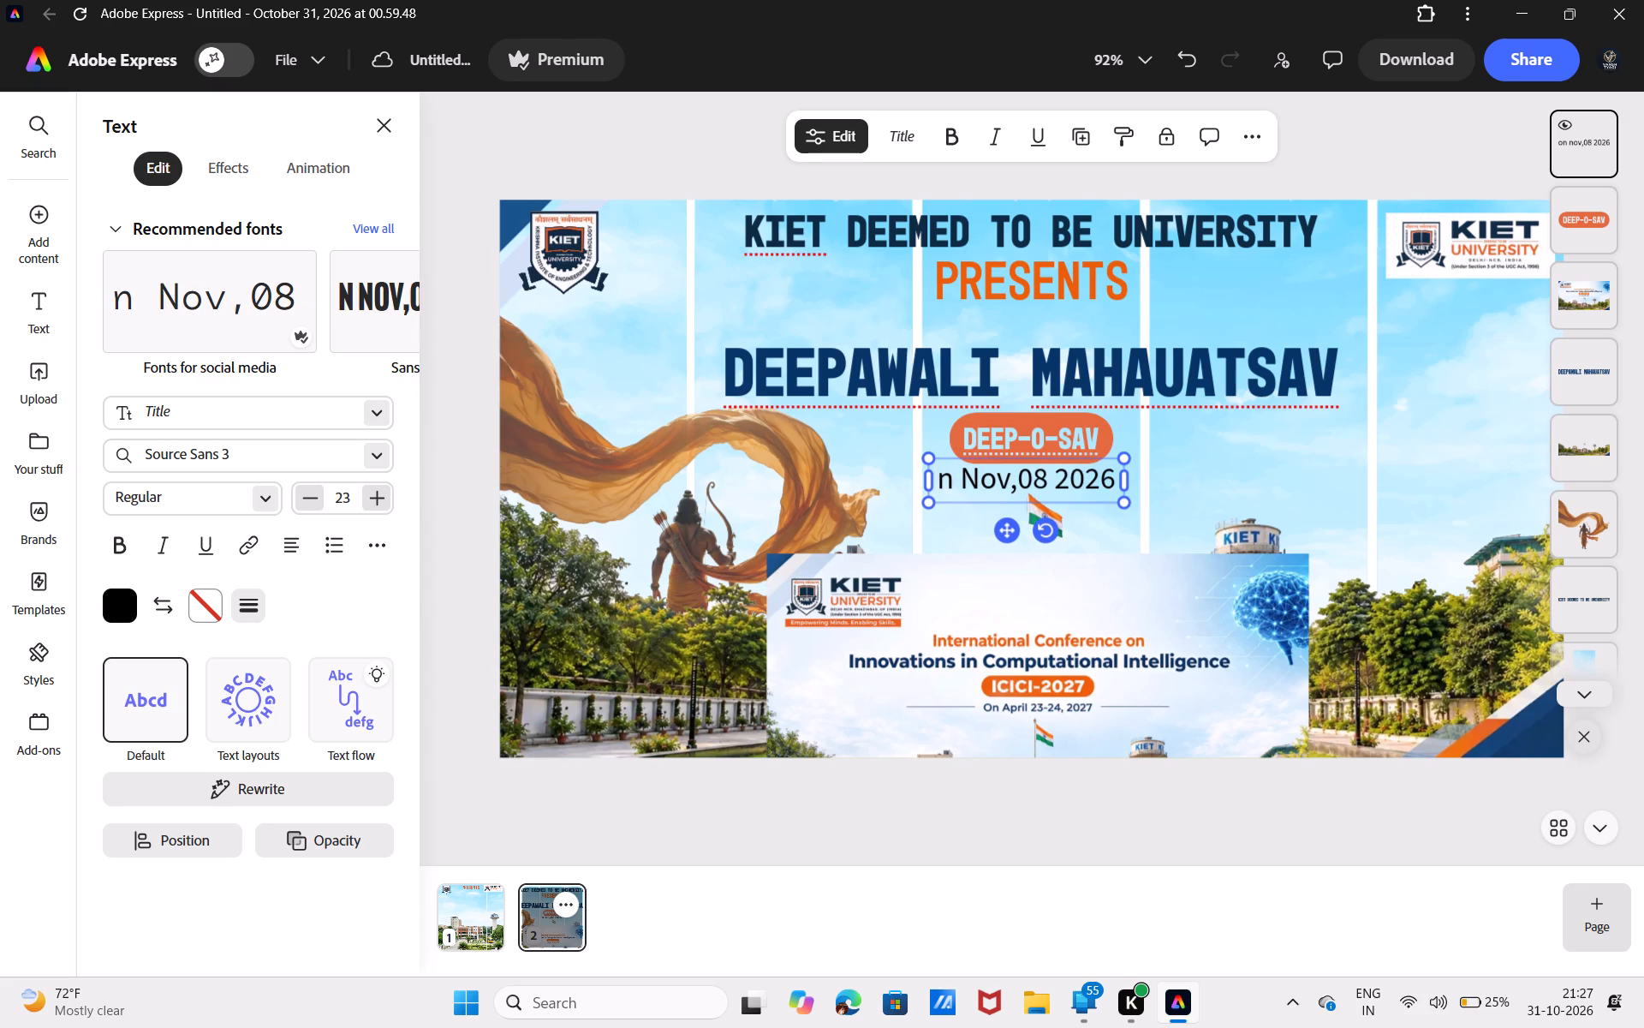
{"action": "key", "text": "o"}
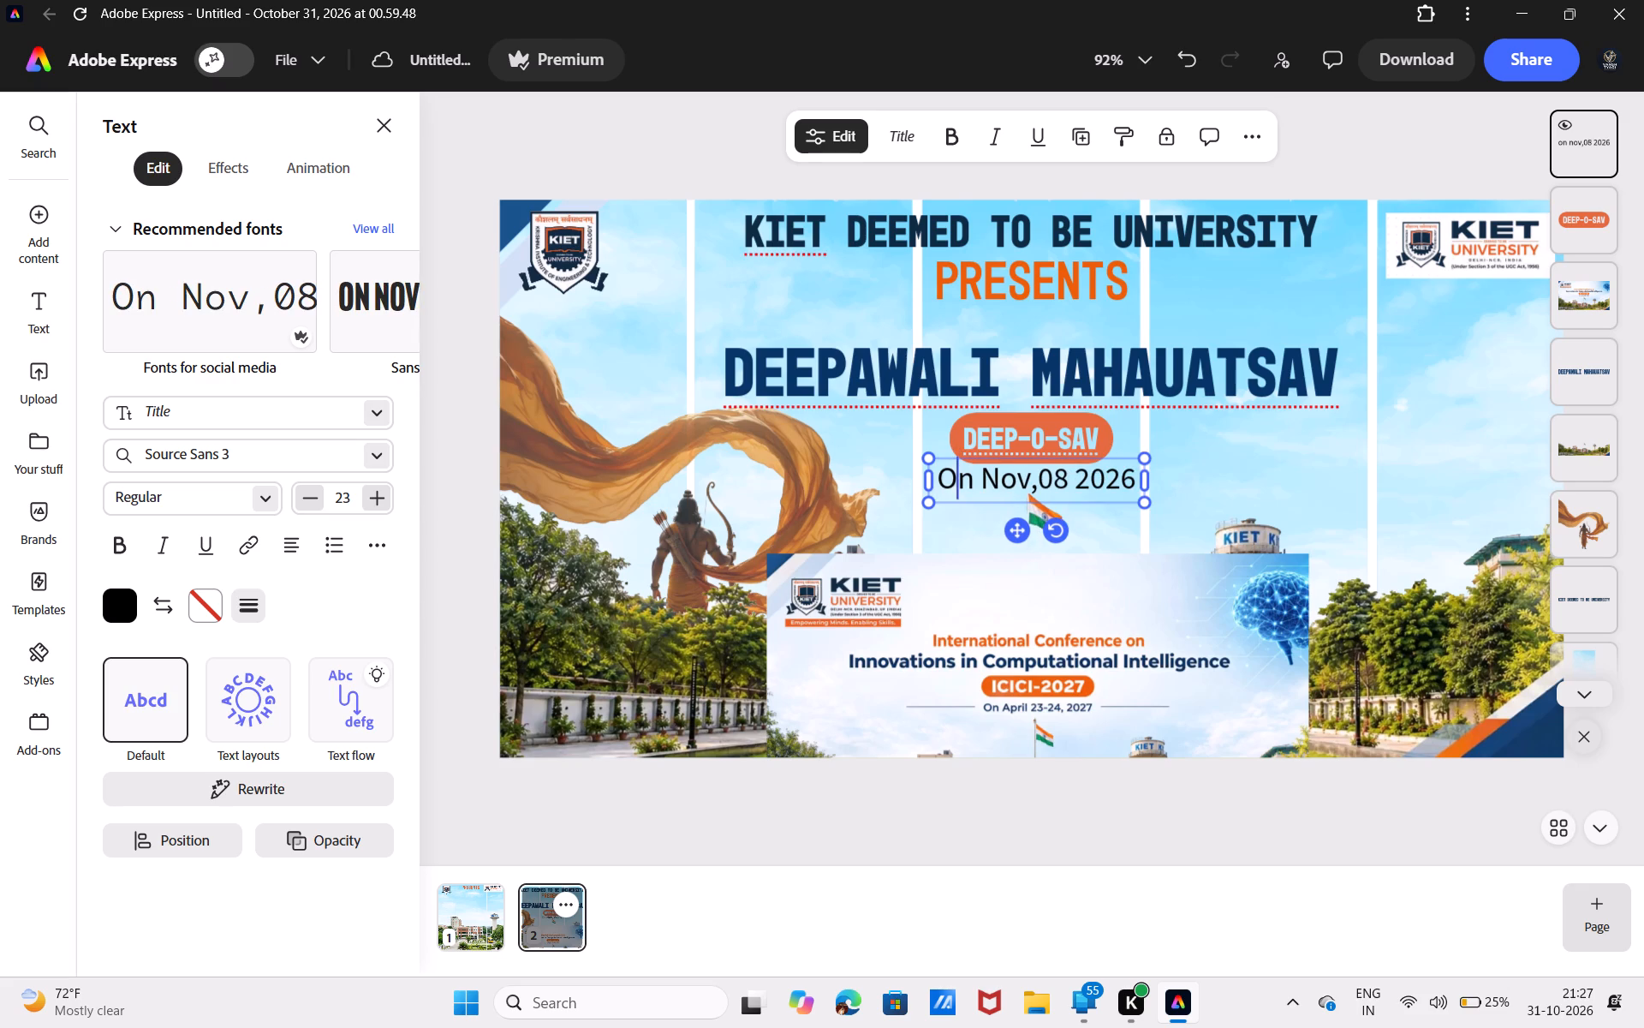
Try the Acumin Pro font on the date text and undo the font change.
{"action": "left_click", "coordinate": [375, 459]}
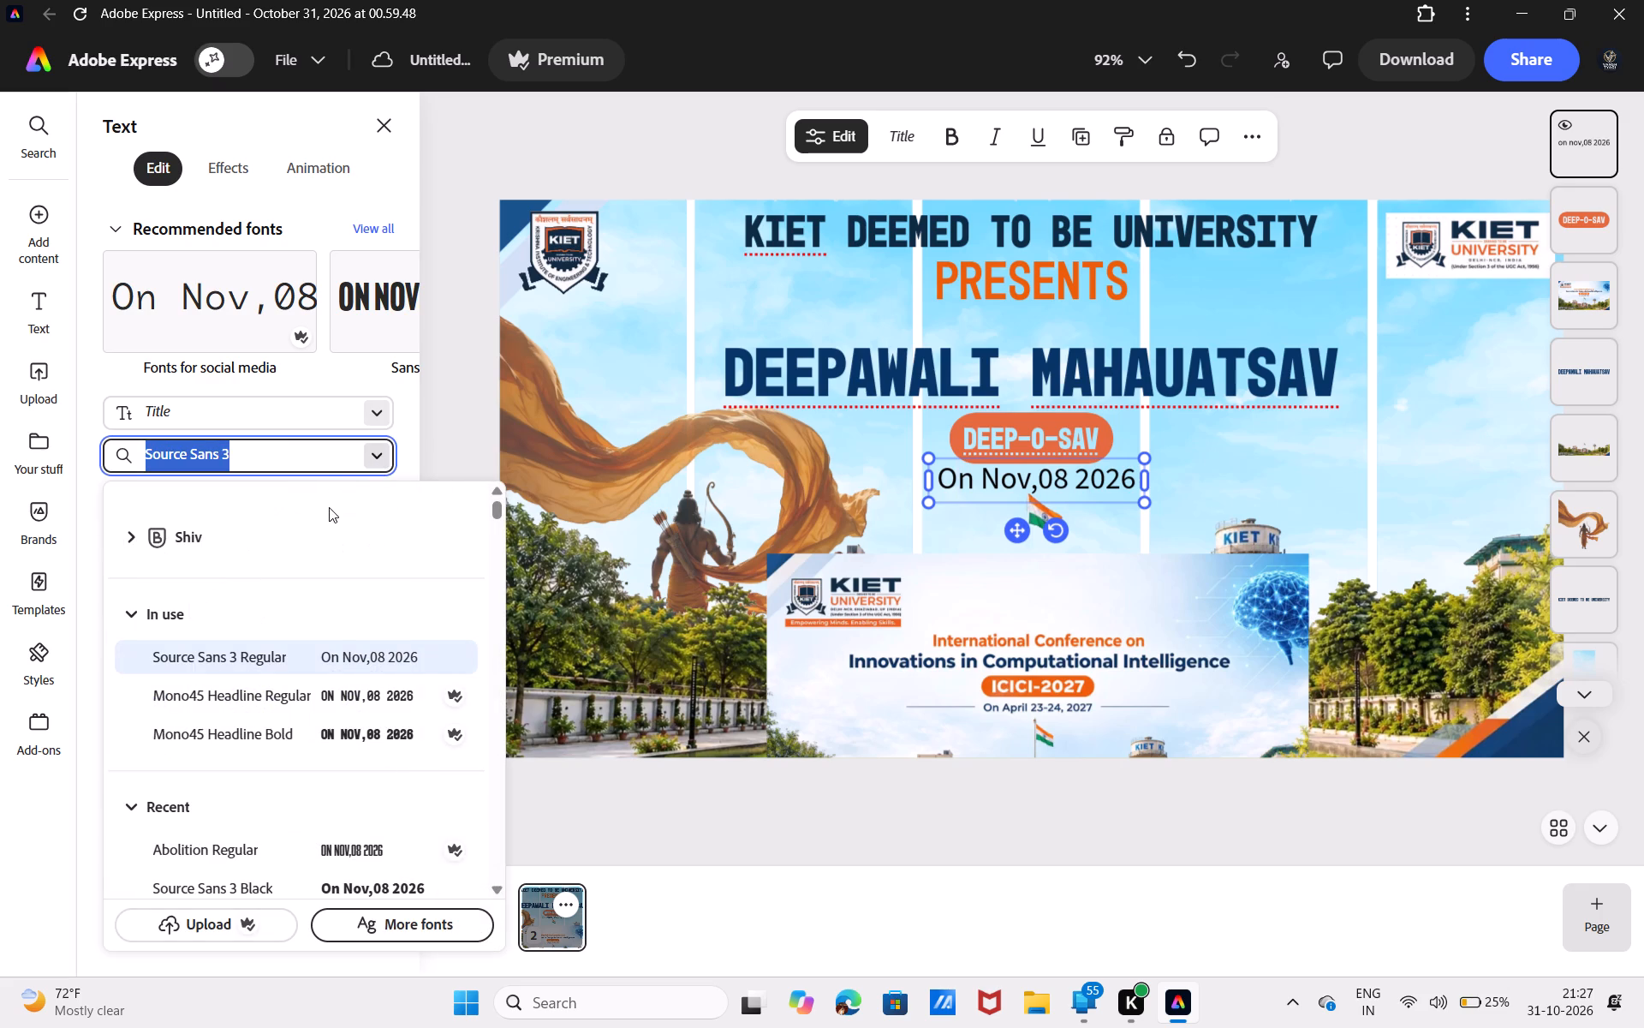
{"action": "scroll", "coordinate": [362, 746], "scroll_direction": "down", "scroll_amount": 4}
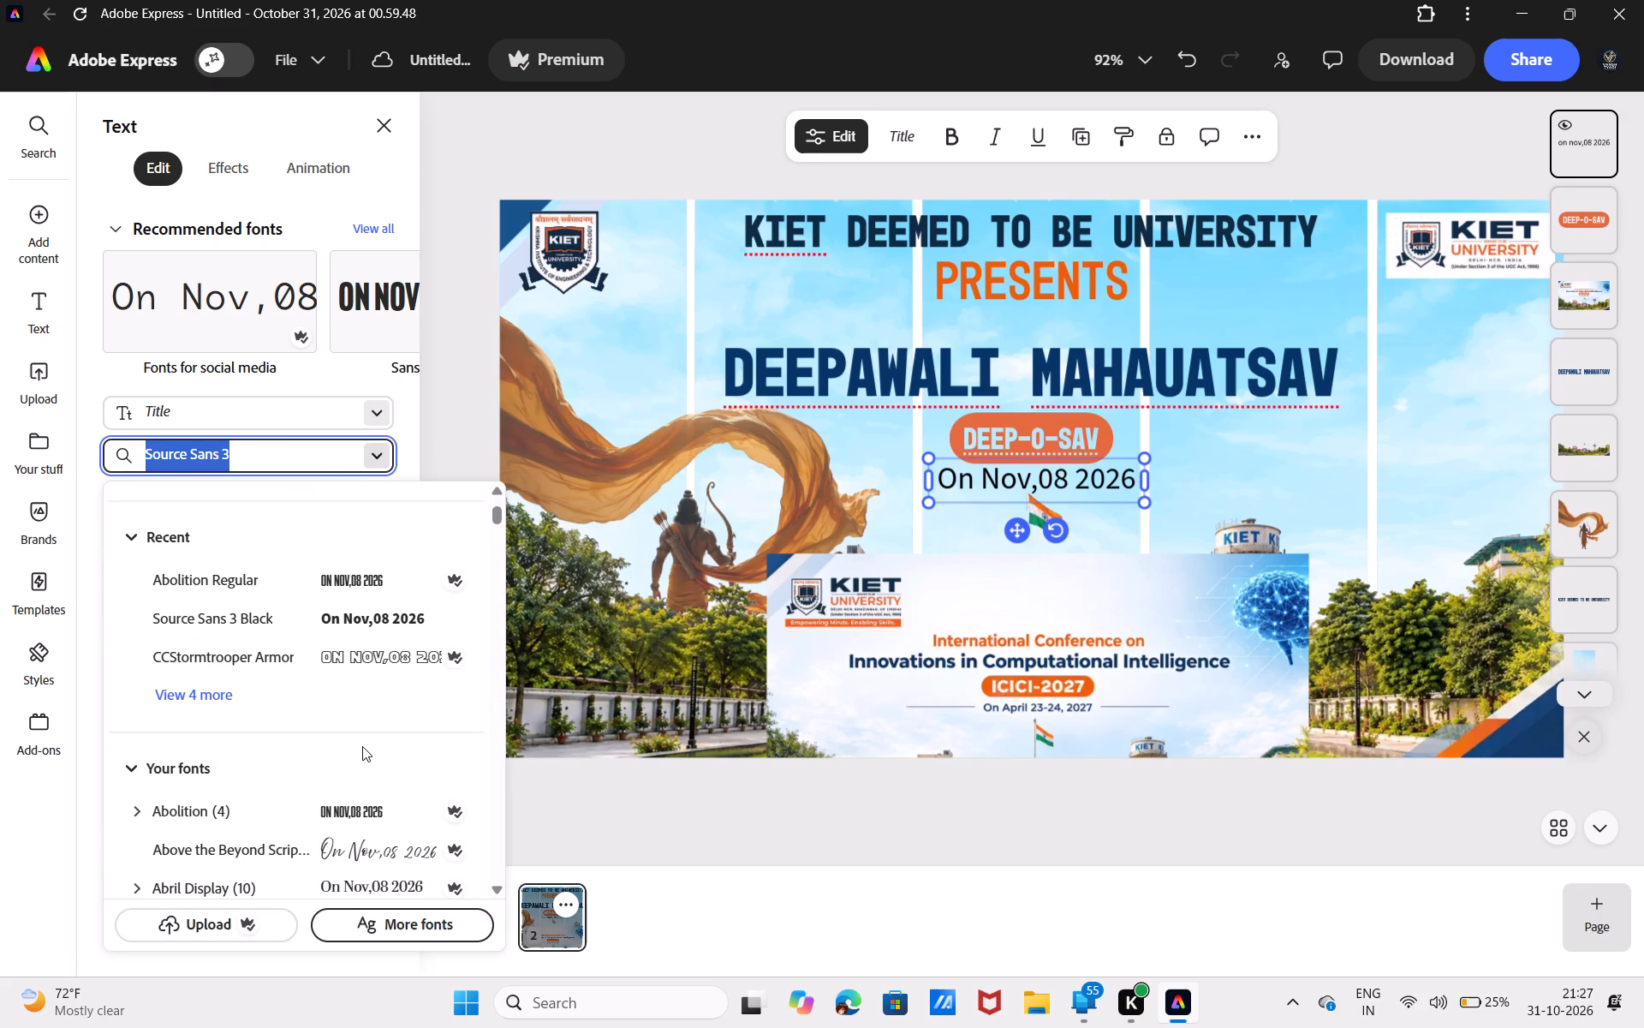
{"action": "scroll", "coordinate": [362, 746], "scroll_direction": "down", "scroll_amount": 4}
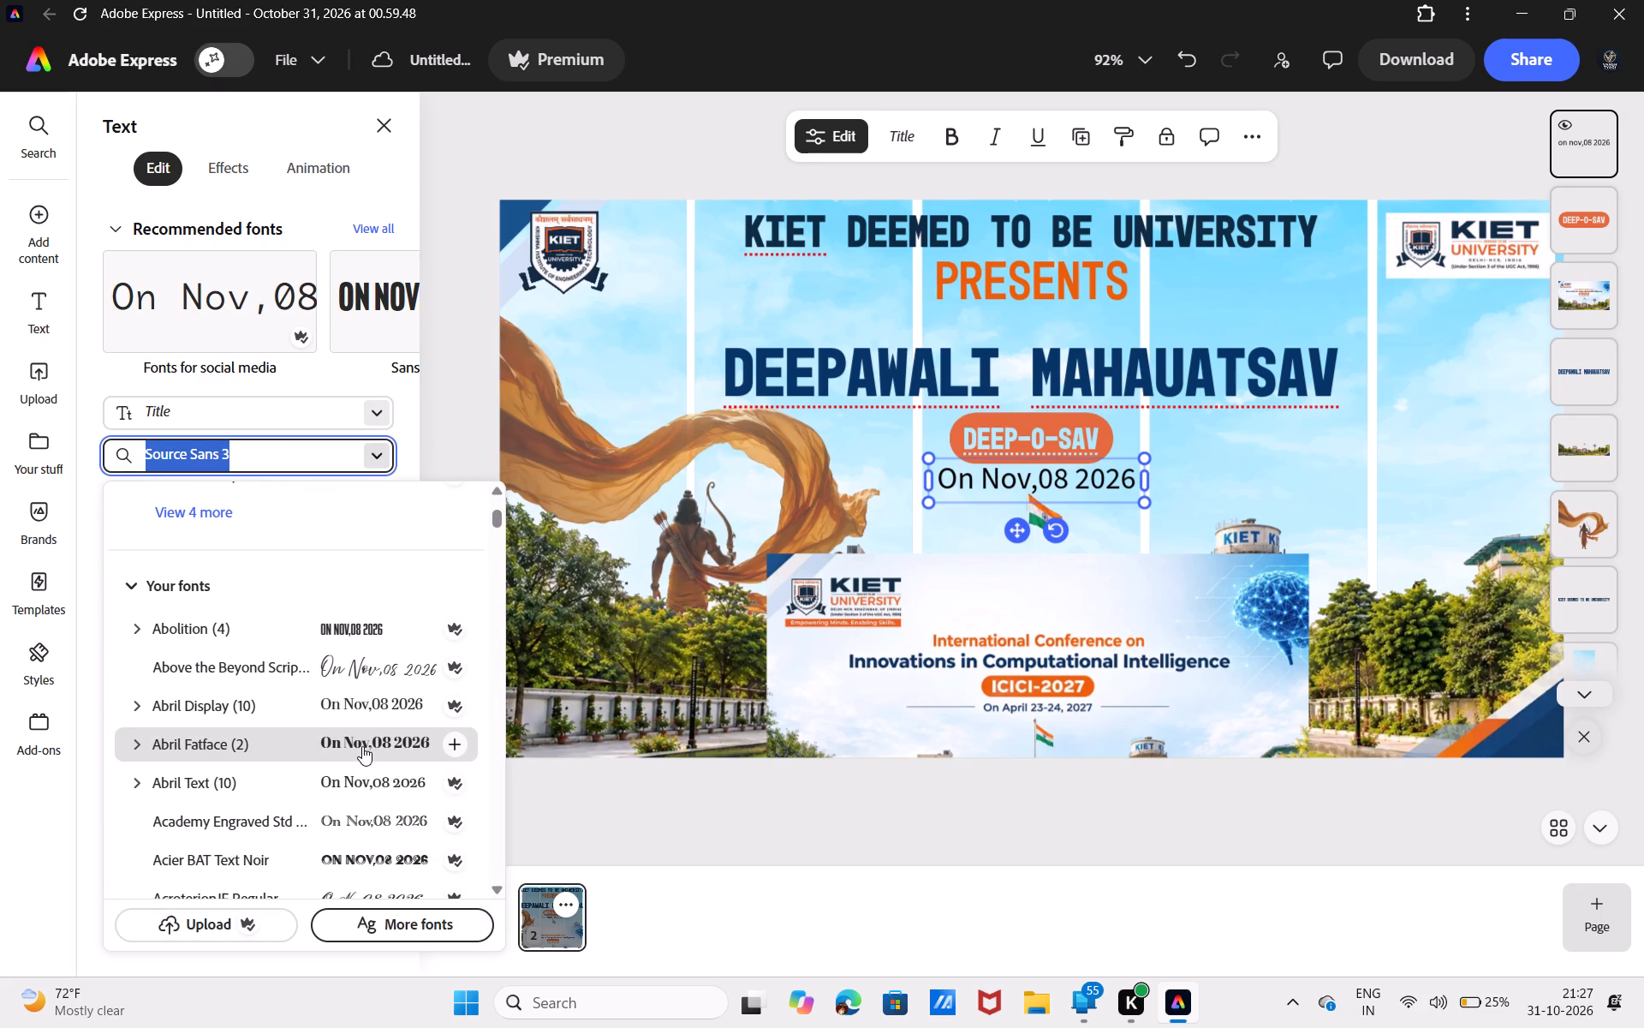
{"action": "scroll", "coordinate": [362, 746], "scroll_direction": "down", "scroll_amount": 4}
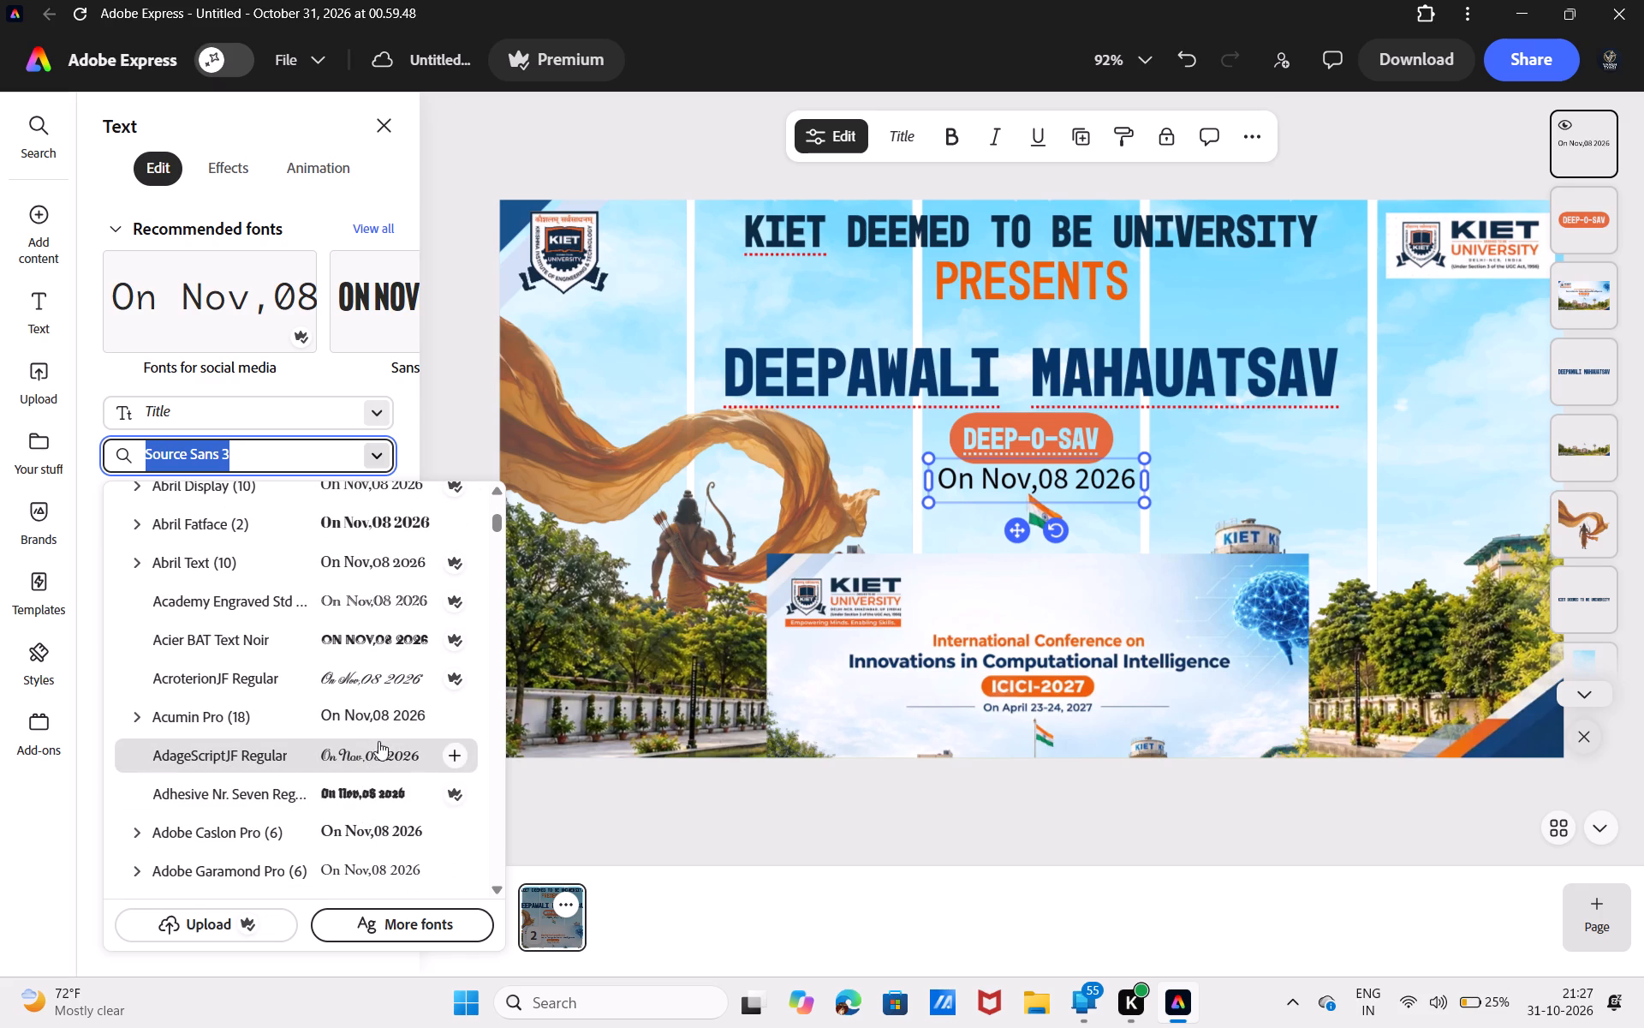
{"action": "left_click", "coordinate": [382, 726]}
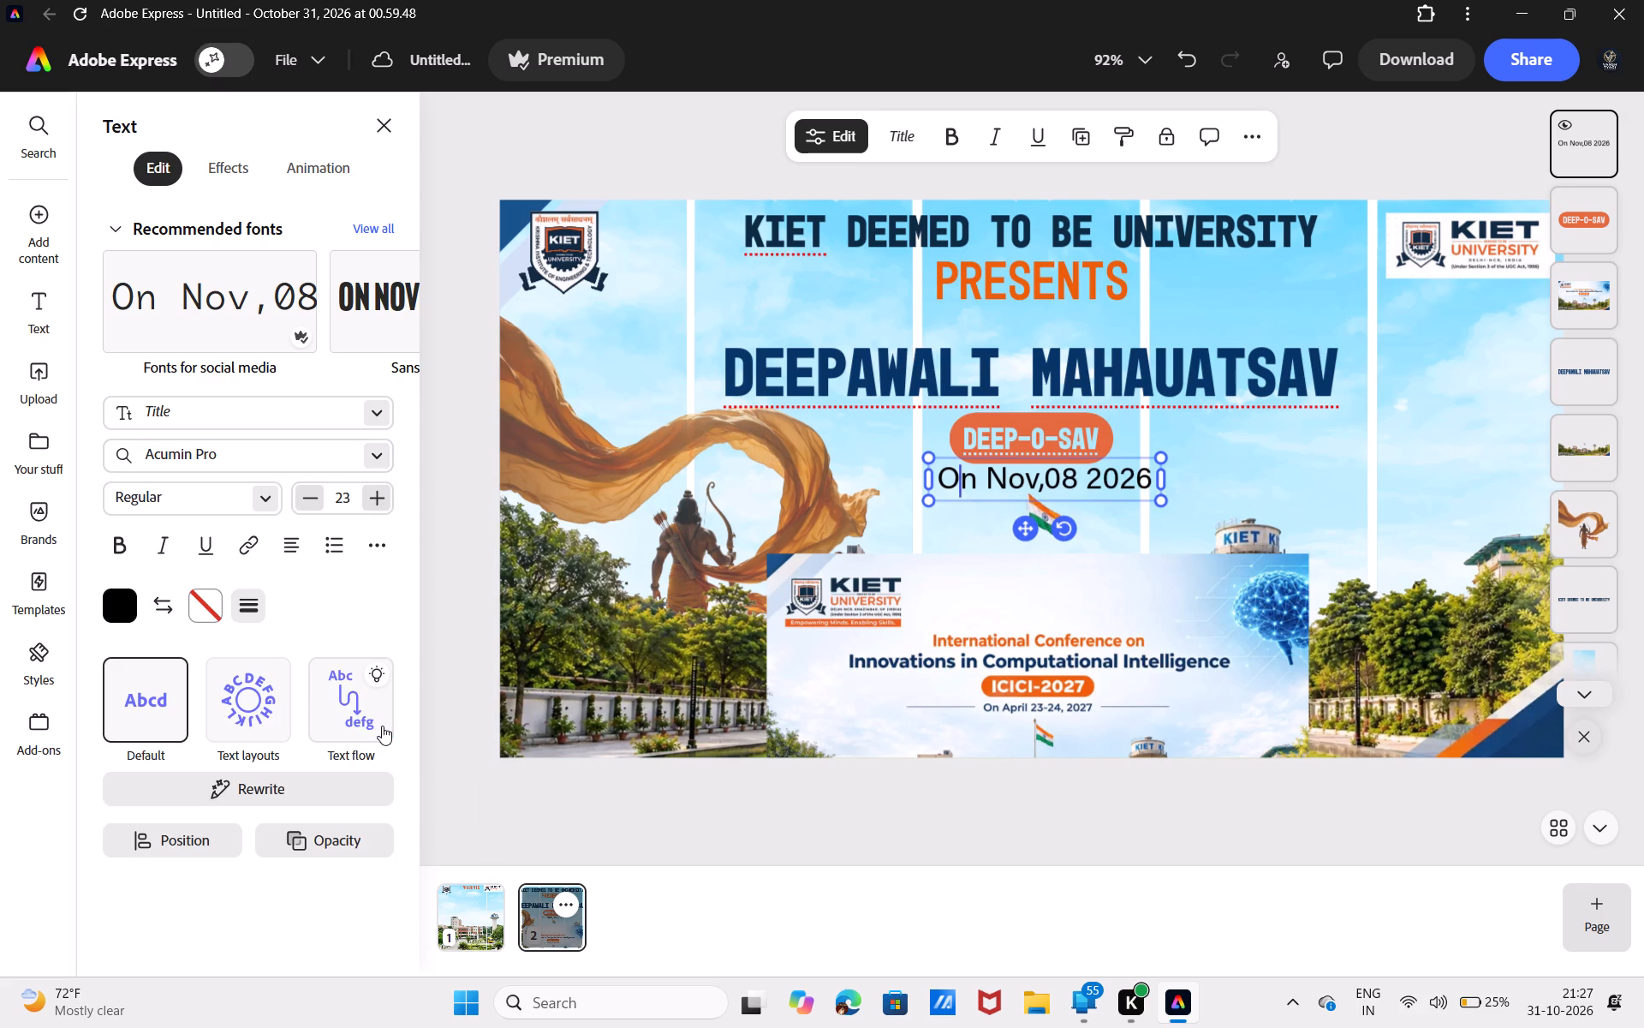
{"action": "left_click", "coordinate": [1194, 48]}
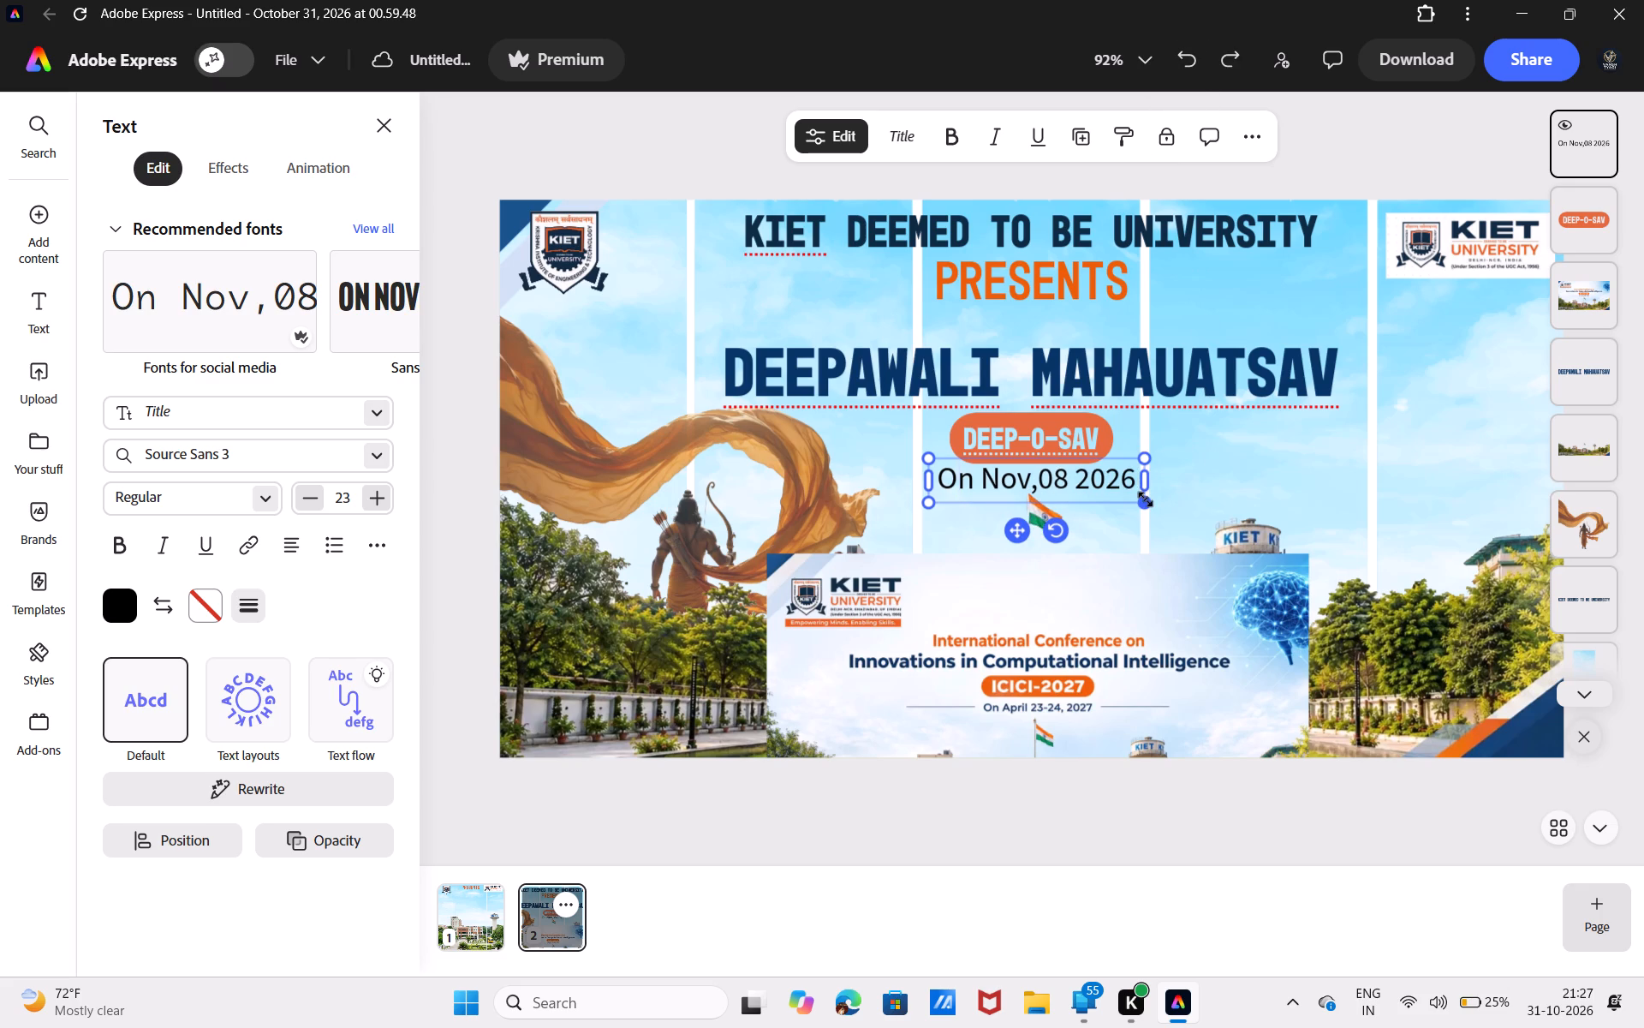
Scale the date text down to size 15 and reposition it centrally beneath the DEEP-O-SAV pill.
{"action": "left_click_drag", "start_coordinate": [1145, 499], "coordinate": [1099, 486]}
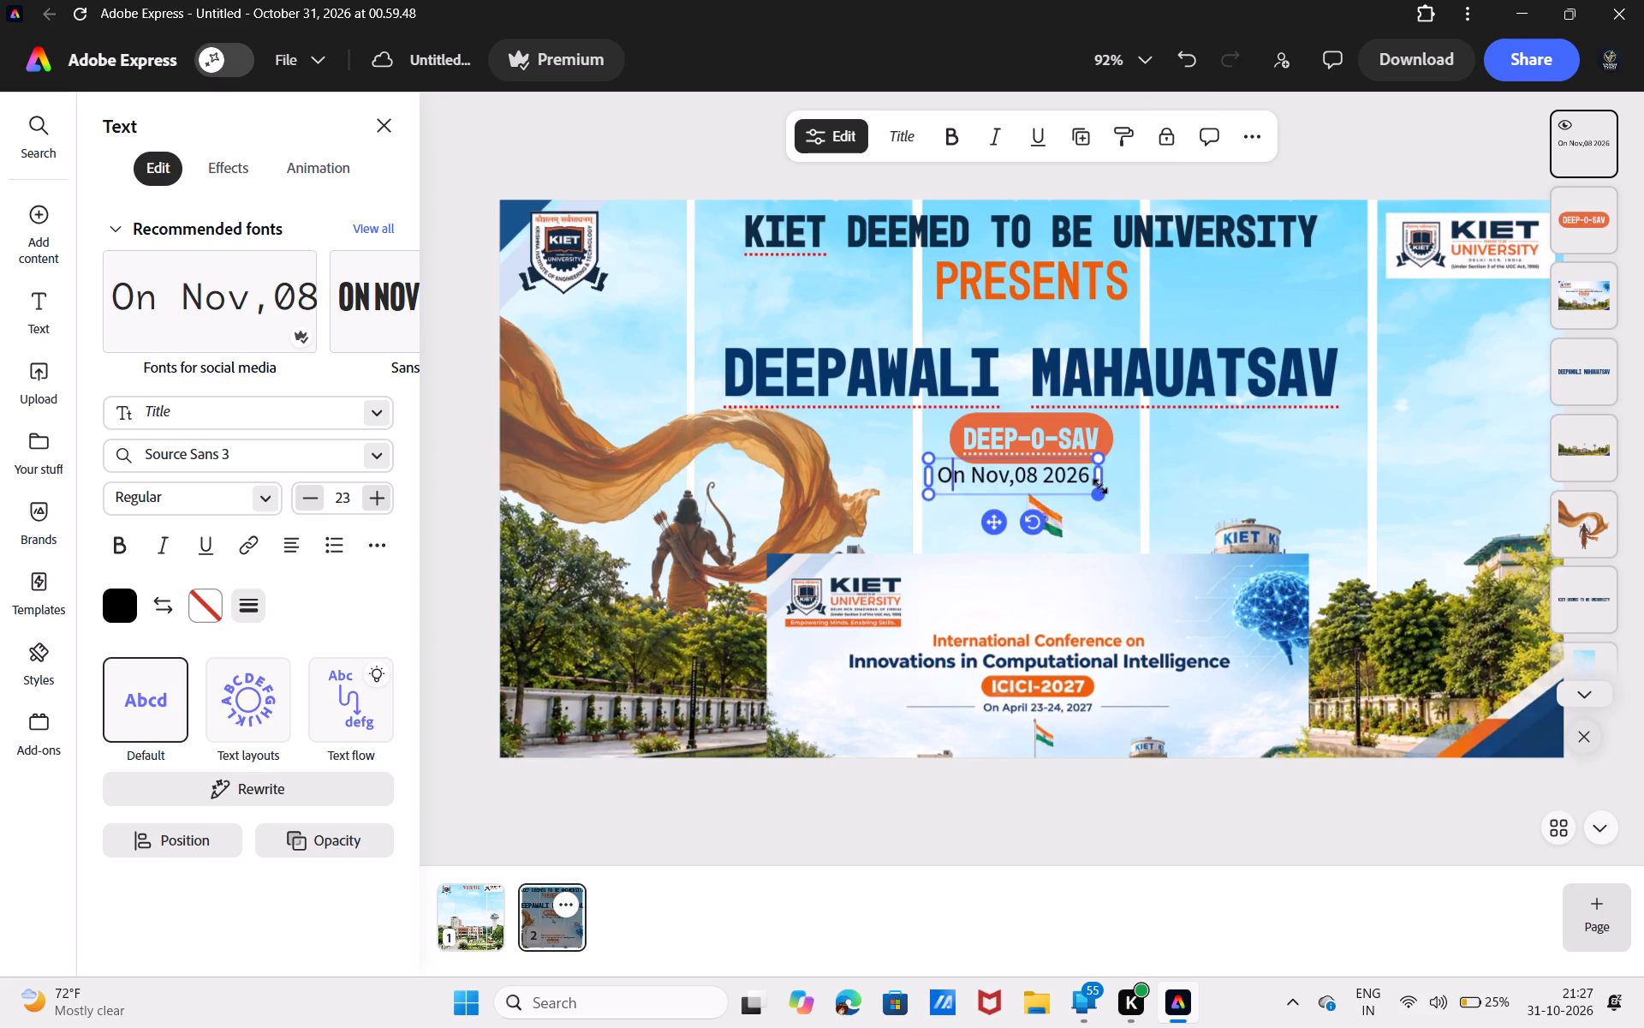
{"action": "left_click", "coordinate": [1090, 481]}
{"action": "left_click_drag", "start_coordinate": [999, 523], "coordinate": [1015, 527]}
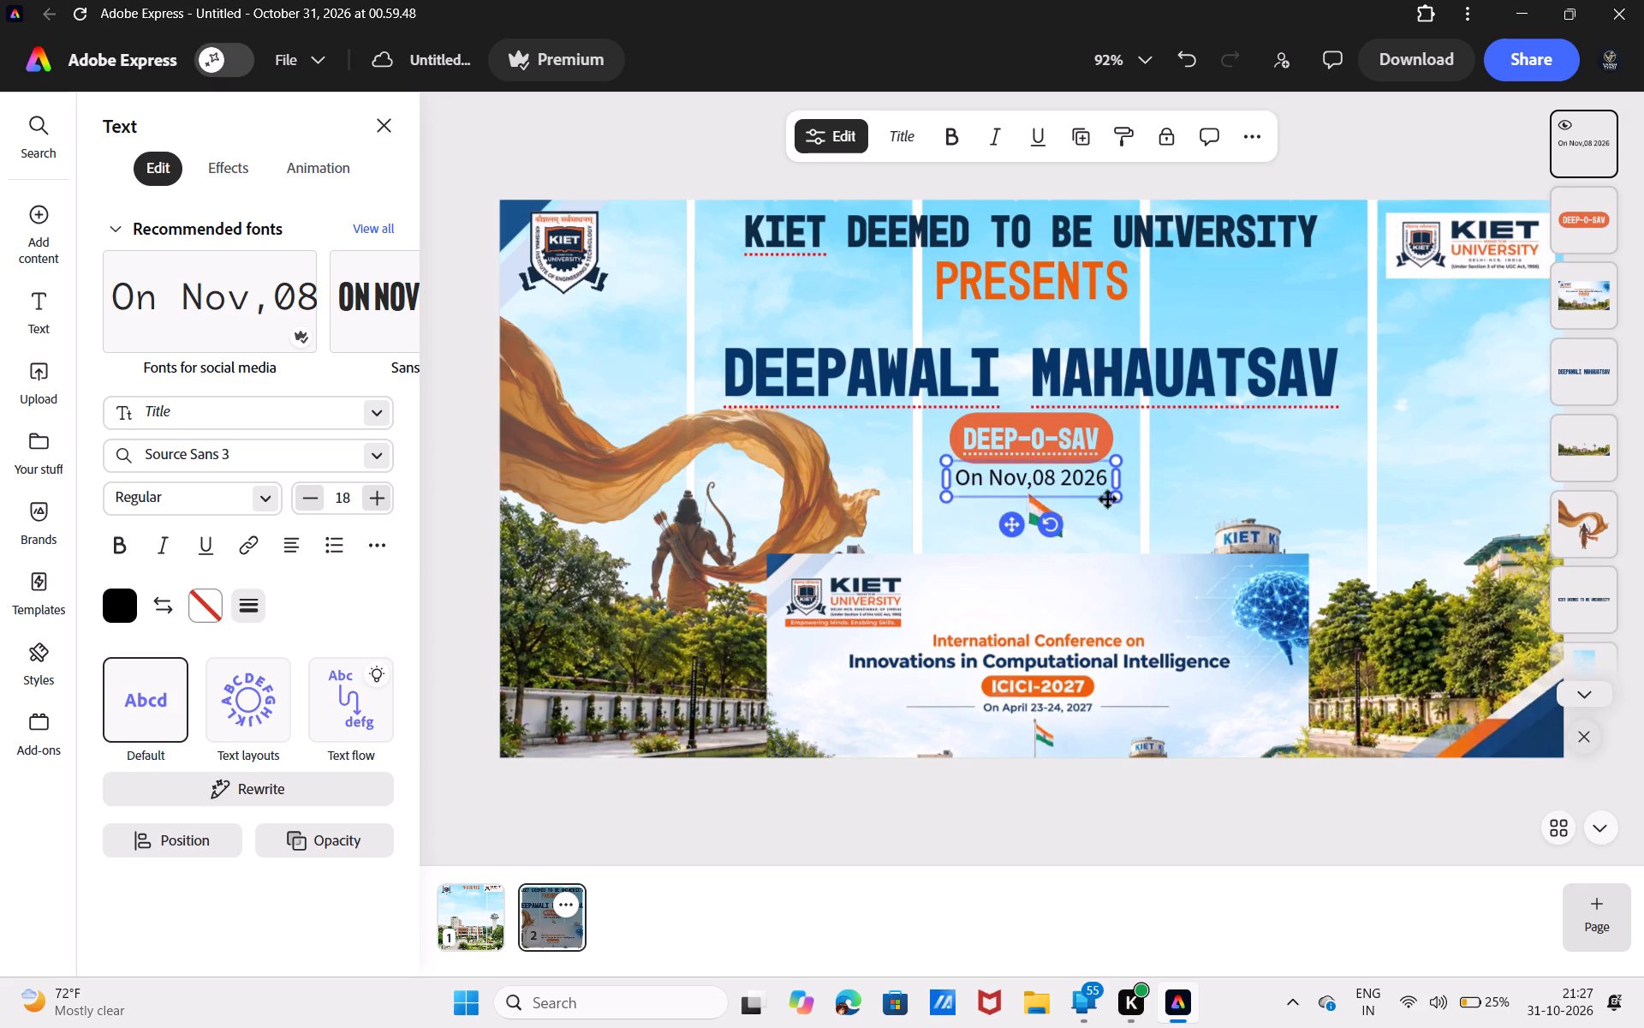
{"action": "left_click_drag", "start_coordinate": [1115, 498], "coordinate": [1087, 496]}
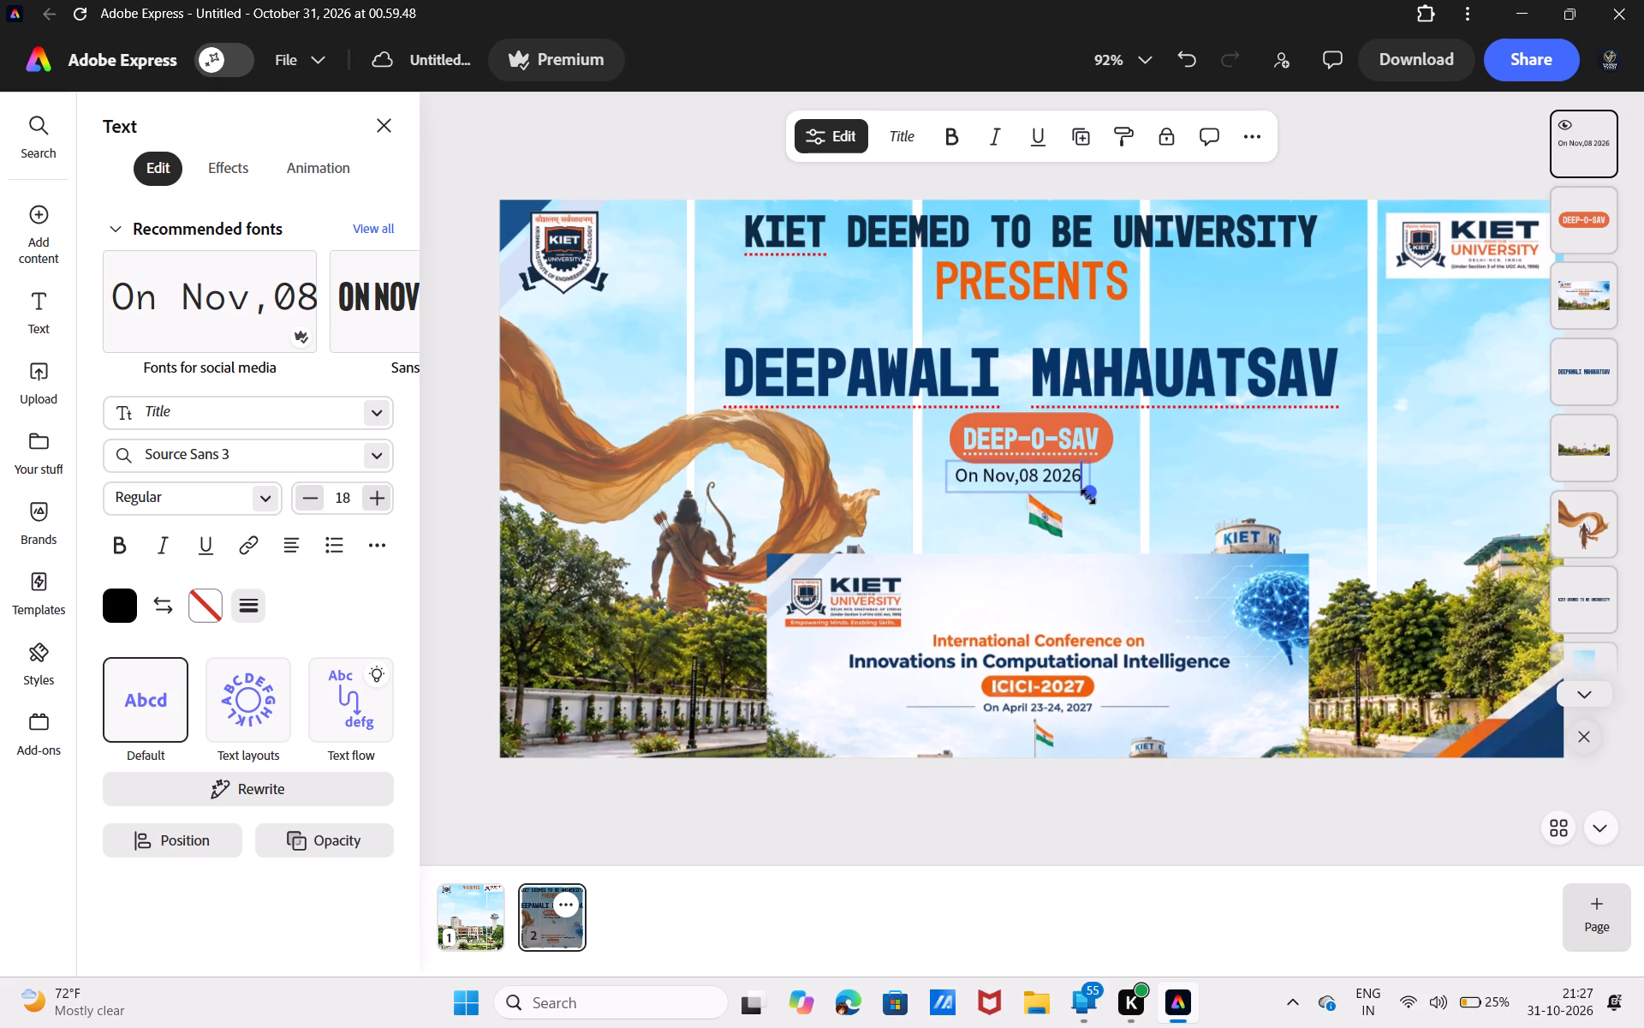
{"action": "left_click_drag", "start_coordinate": [1087, 496], "coordinate": [1087, 495]}
{"action": "left_click_drag", "start_coordinate": [999, 523], "coordinate": [1010, 527]}
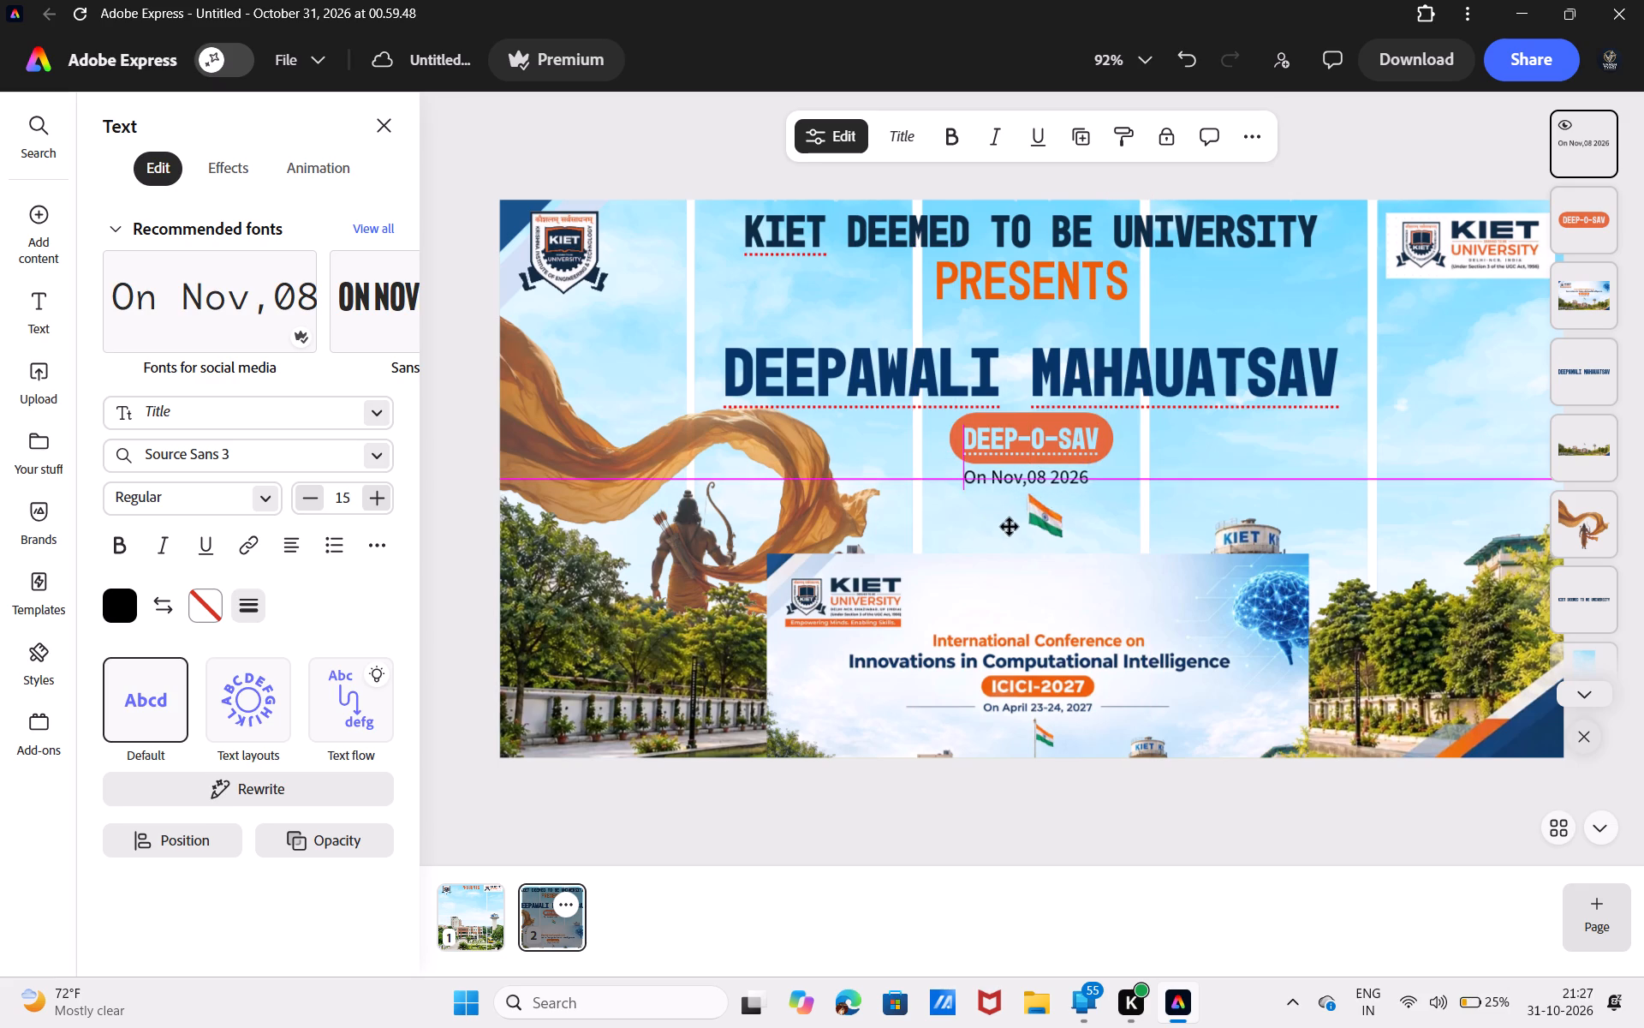
{"action": "left_click_drag", "start_coordinate": [1010, 527], "coordinate": [1014, 529]}
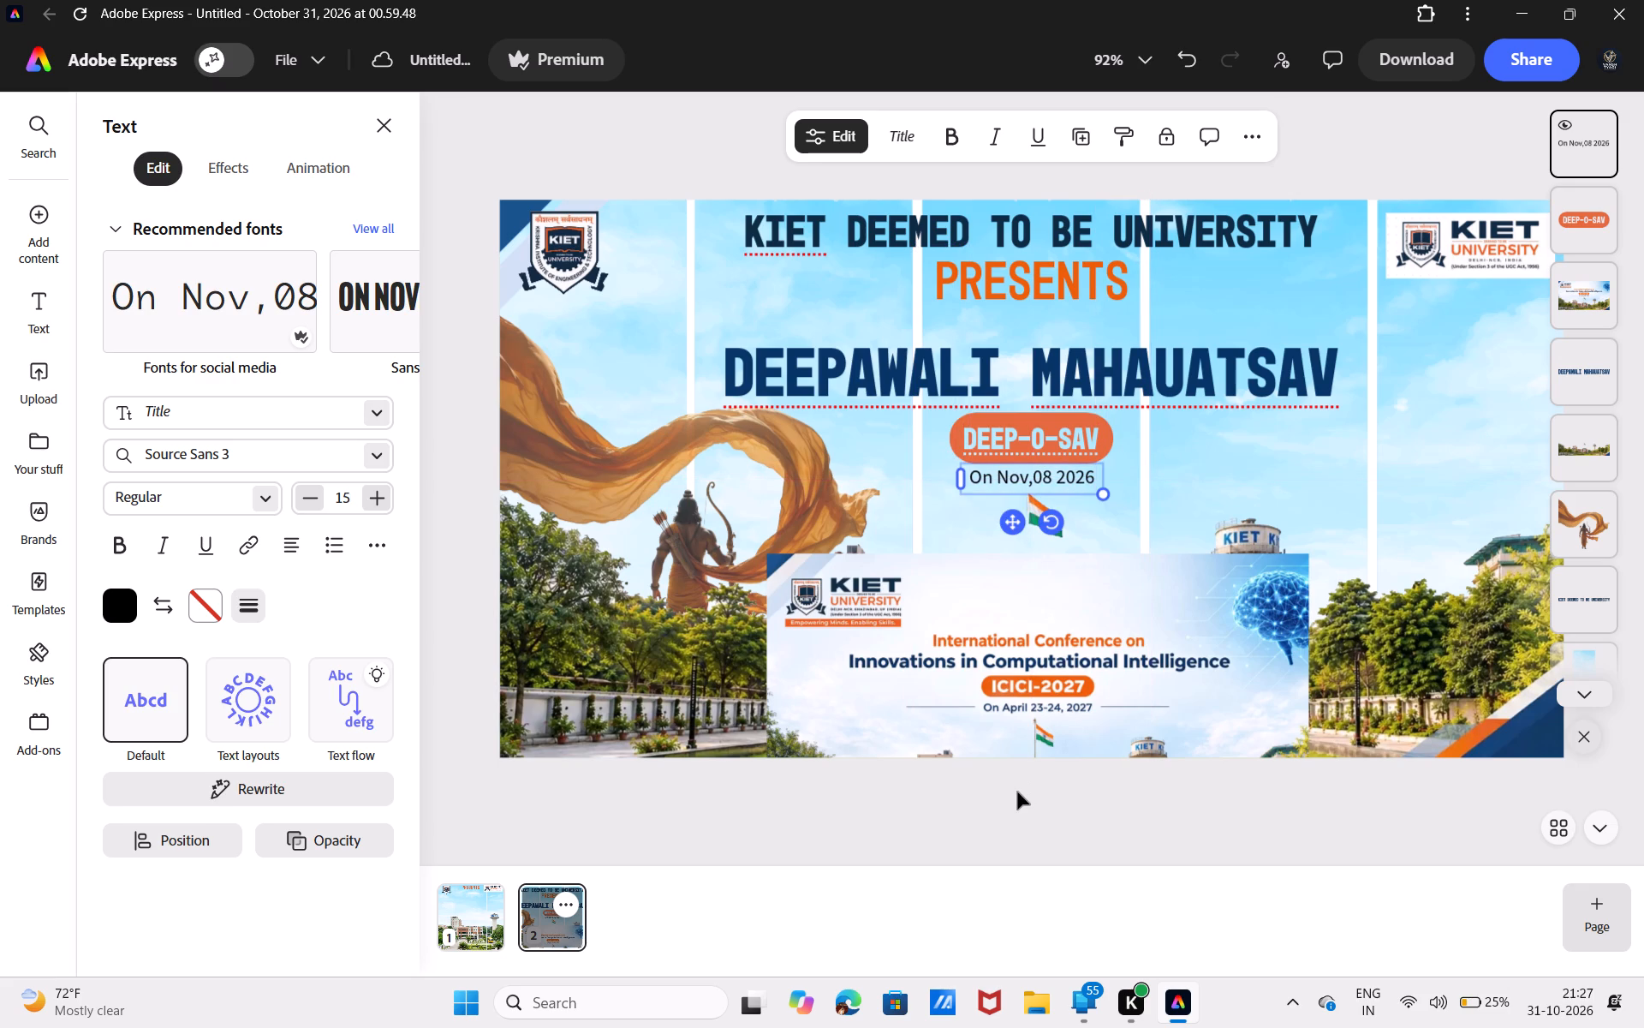
{"action": "left_click", "coordinate": [1017, 792]}
{"action": "left_click", "coordinate": [1017, 792]}
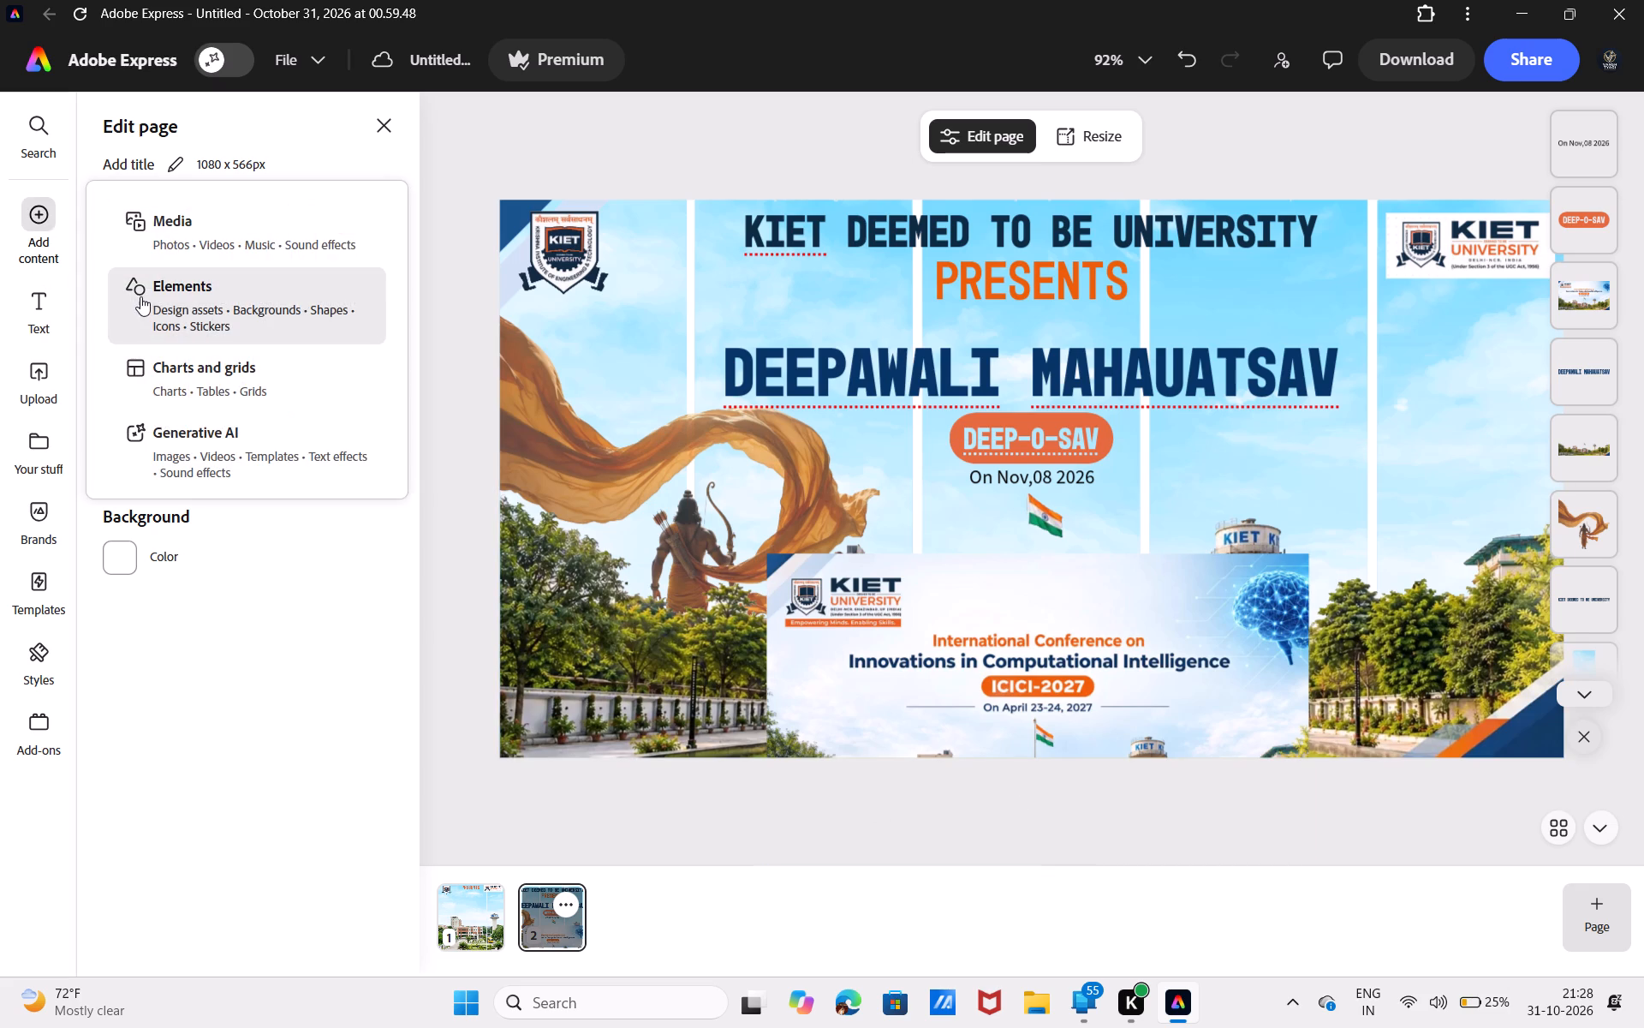
Add a straight line from the basic shapes to the banner.
{"action": "left_click", "coordinate": [146, 299]}
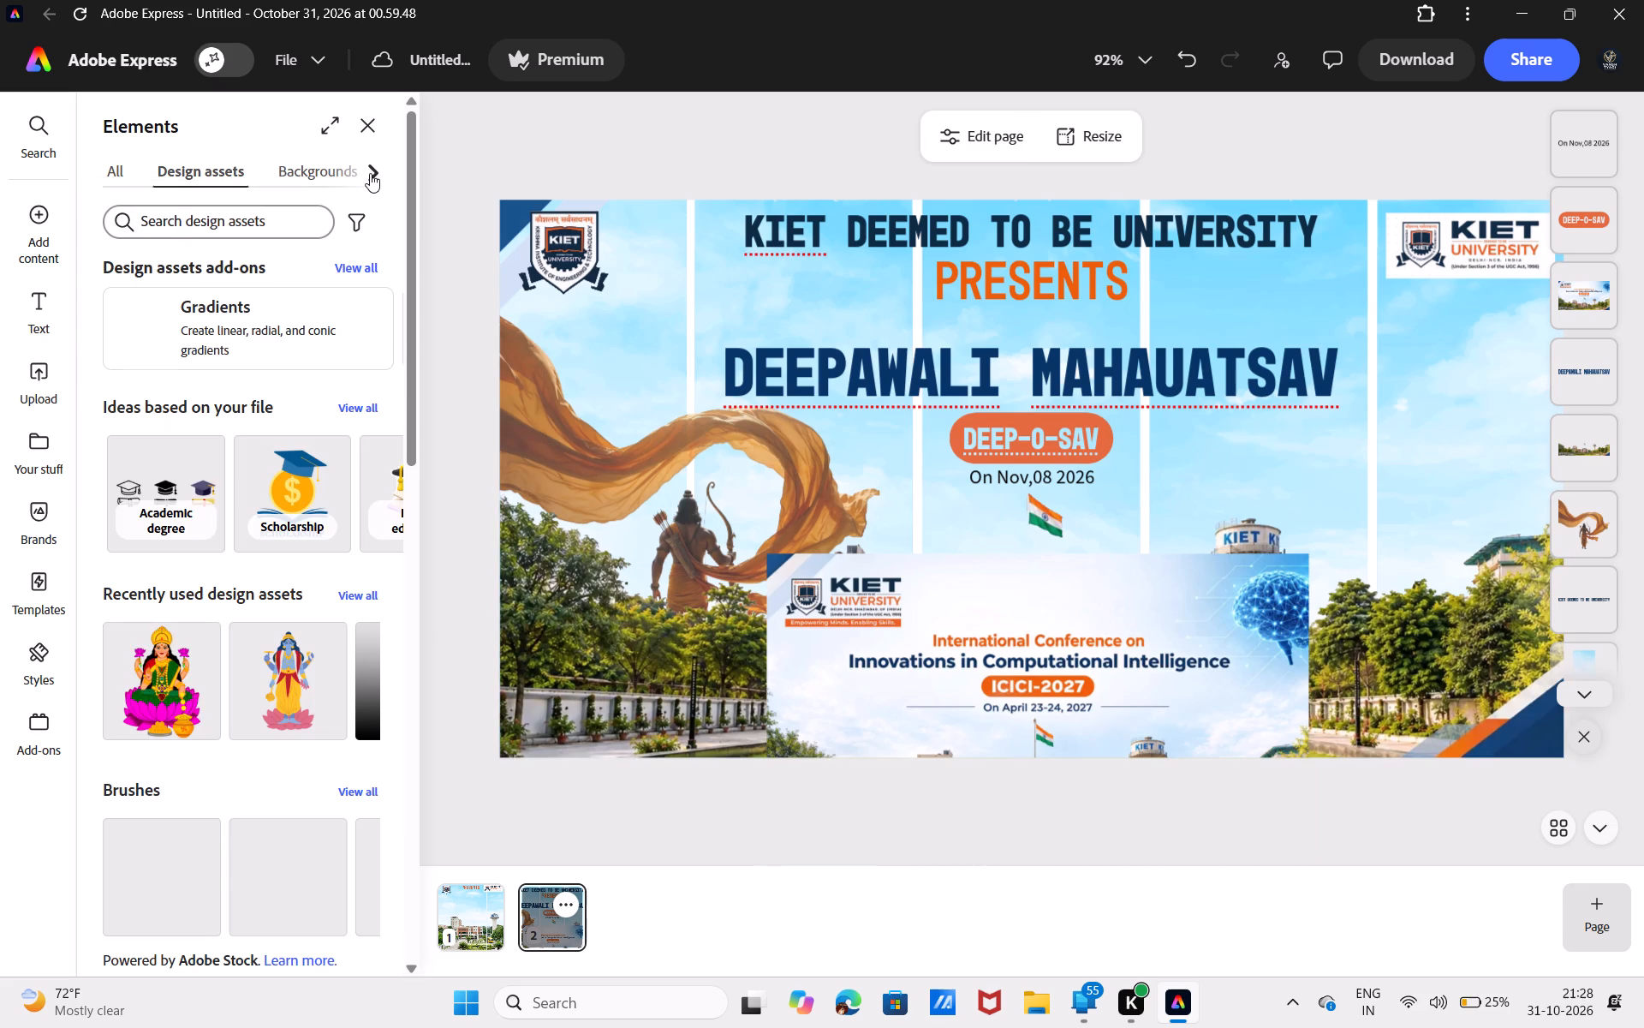
{"action": "left_click", "coordinate": [370, 173]}
{"action": "left_click", "coordinate": [198, 163]}
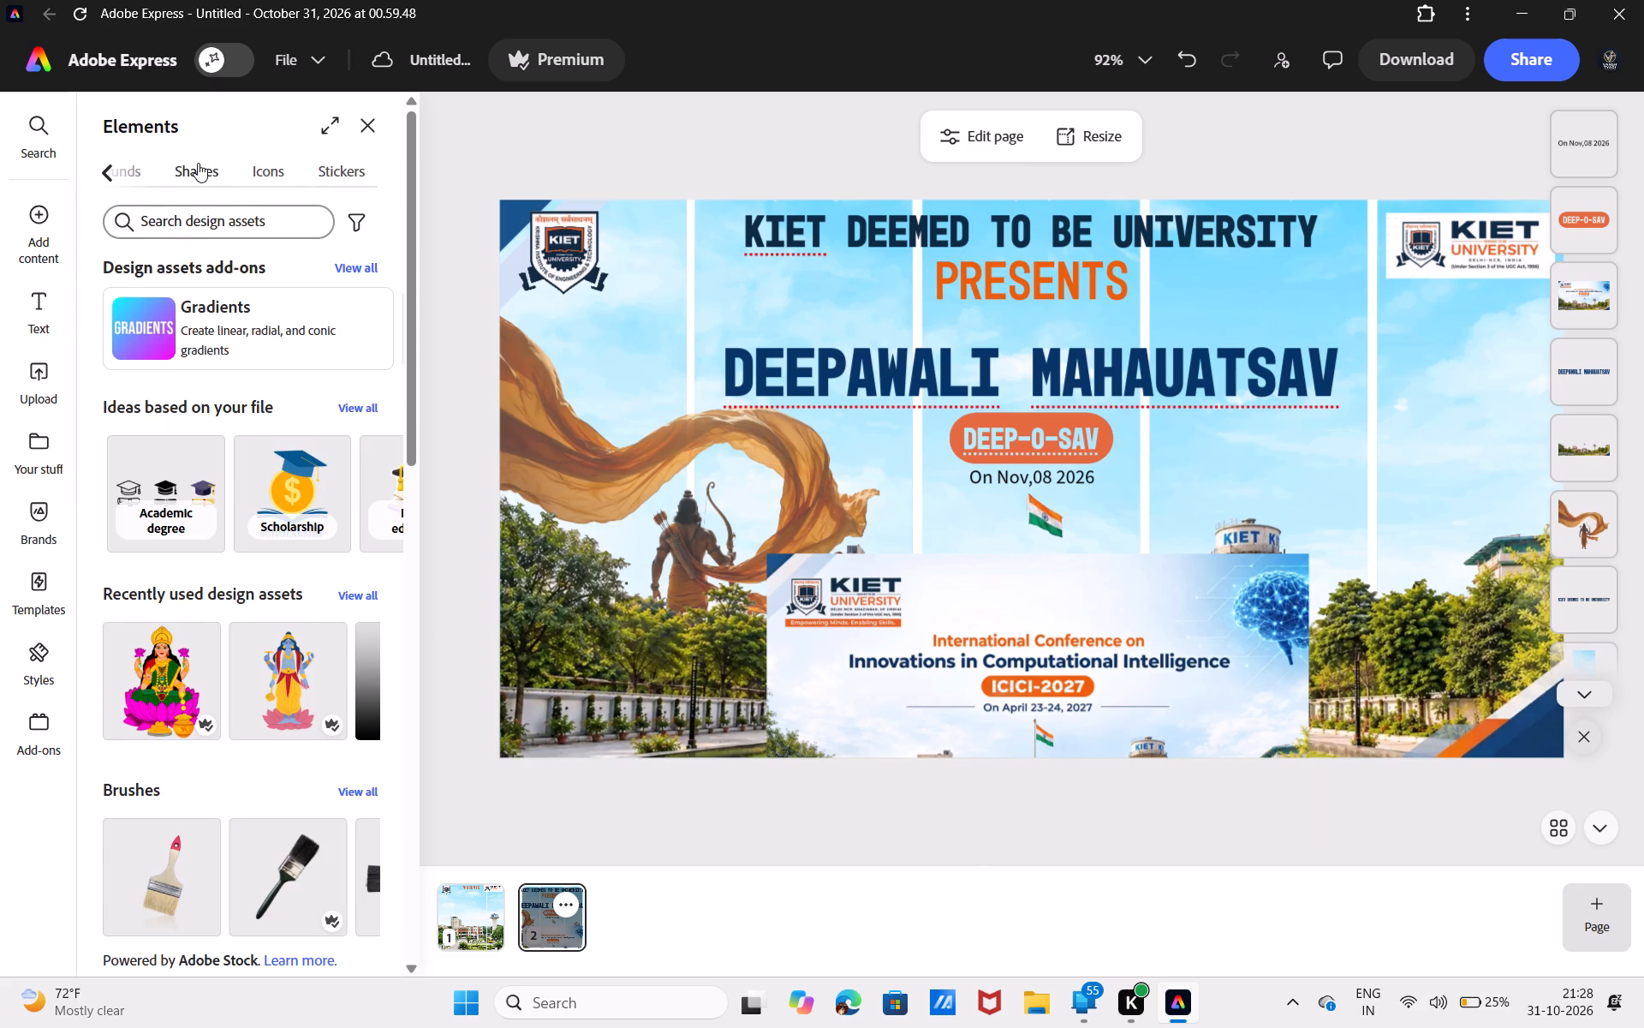
{"action": "left_click", "coordinate": [331, 645]}
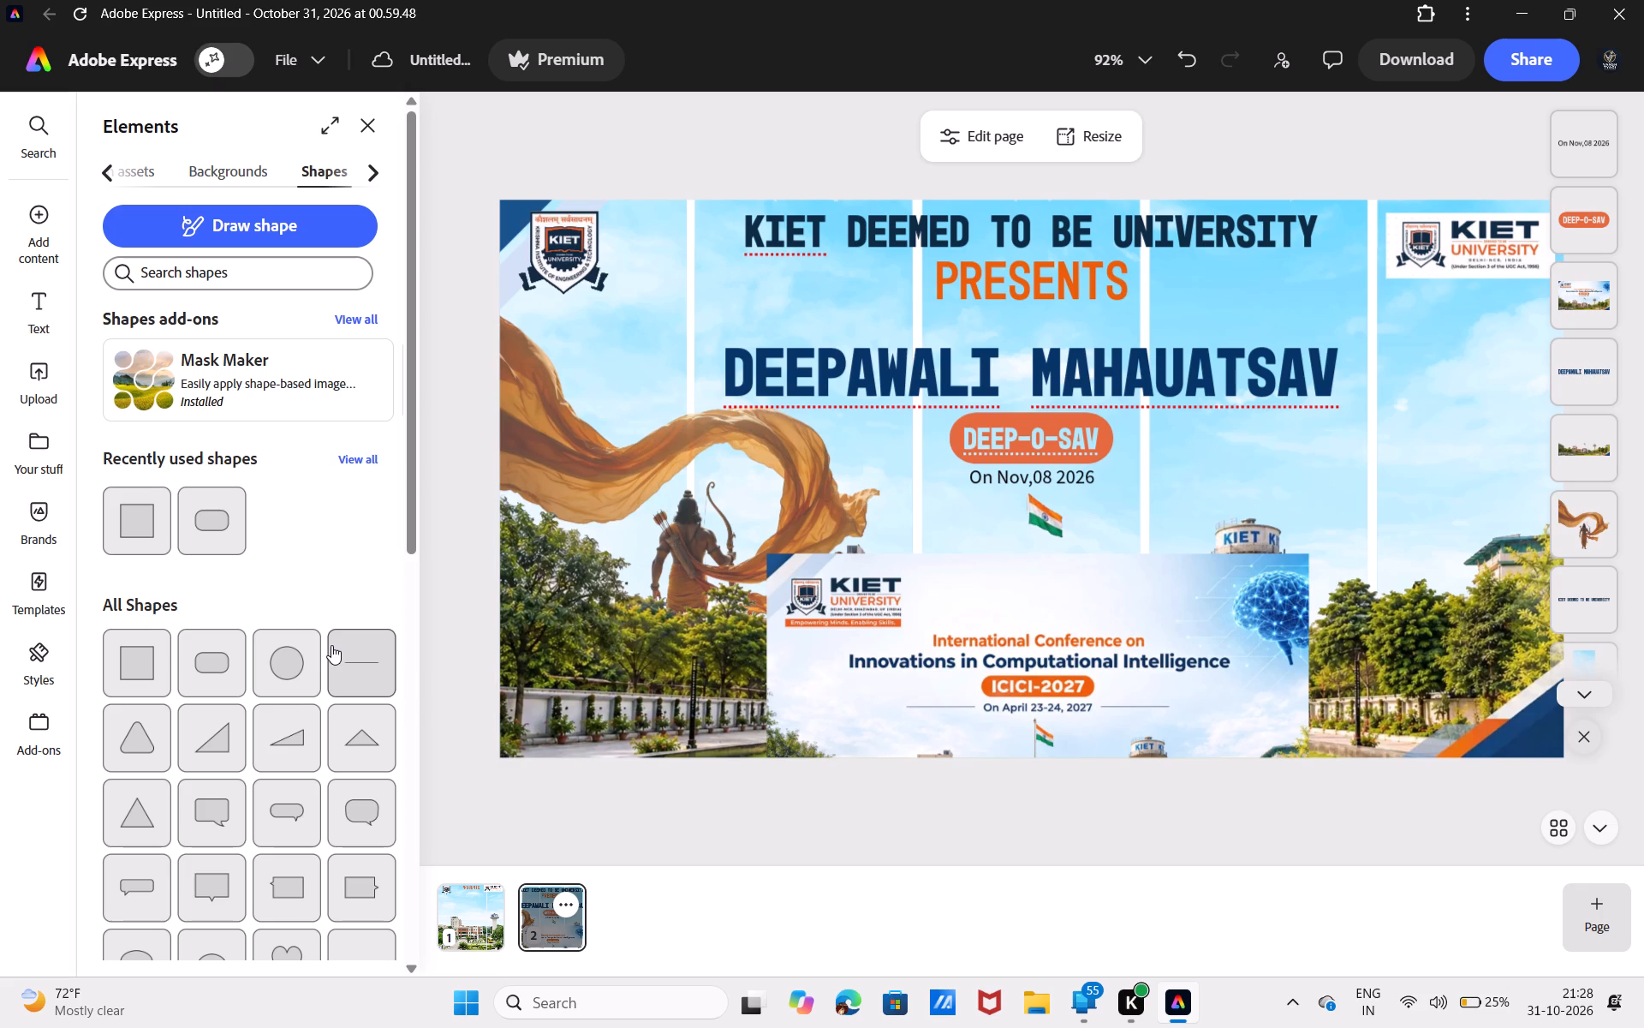
{"action": "left_click", "coordinate": [981, 481]}
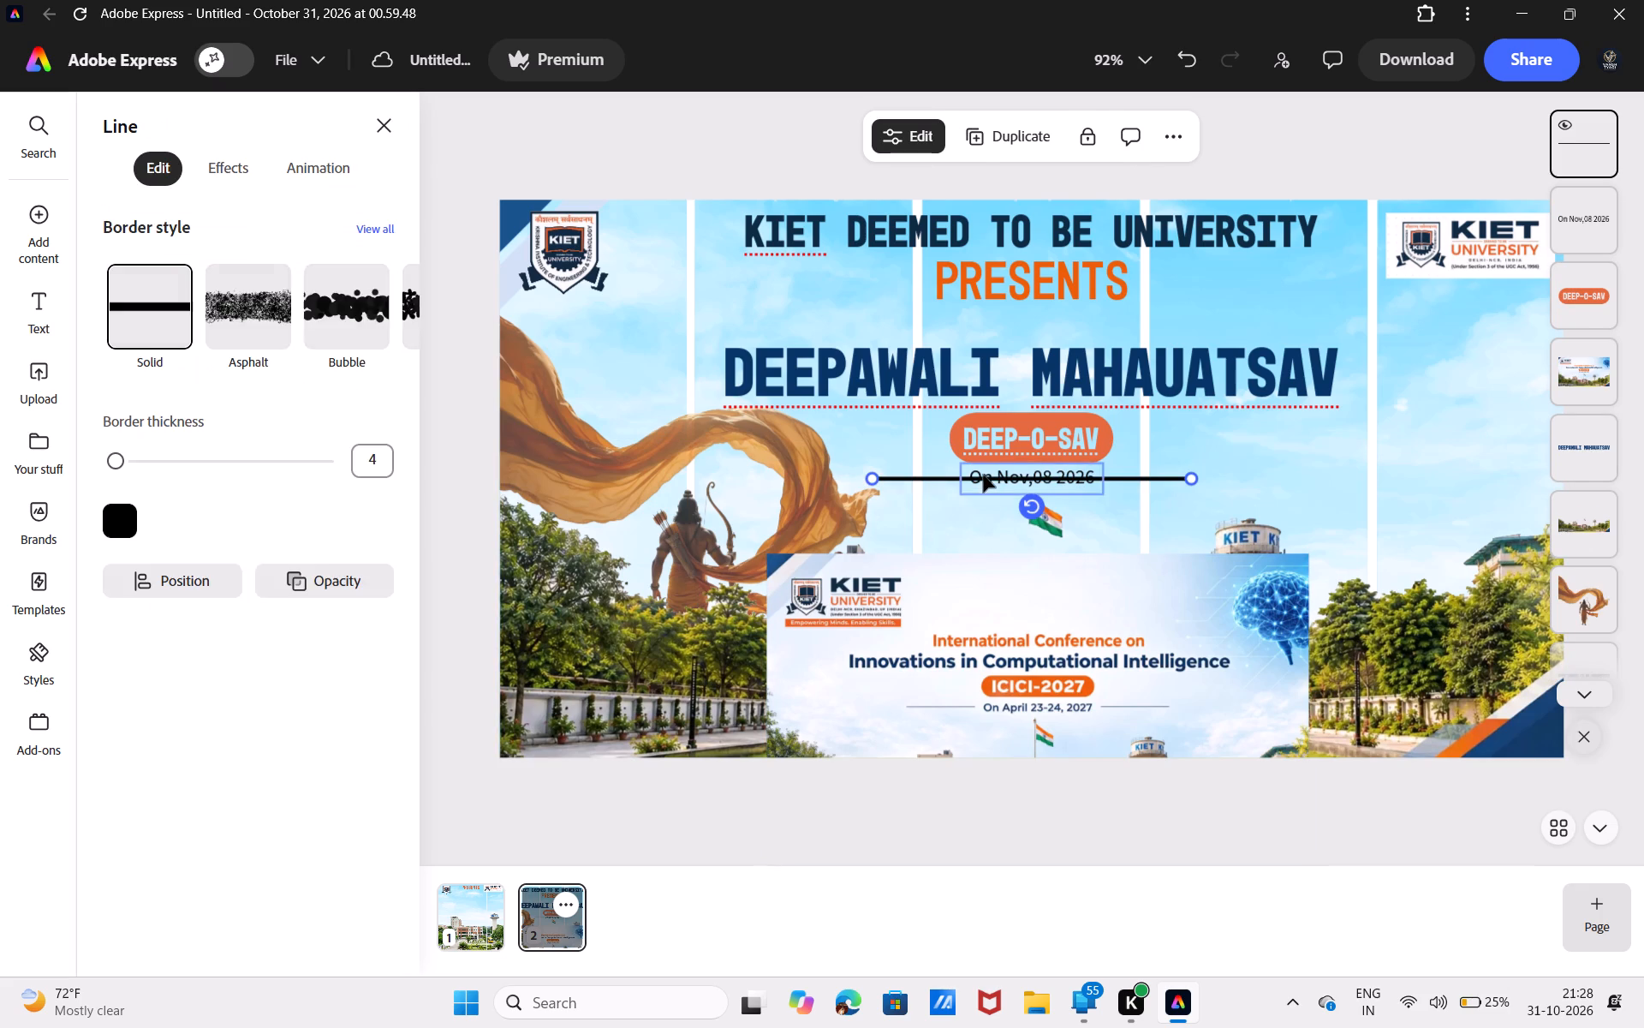
Align the date text to the horizontal centre of the banner.
{"action": "left_click", "coordinate": [983, 475]}
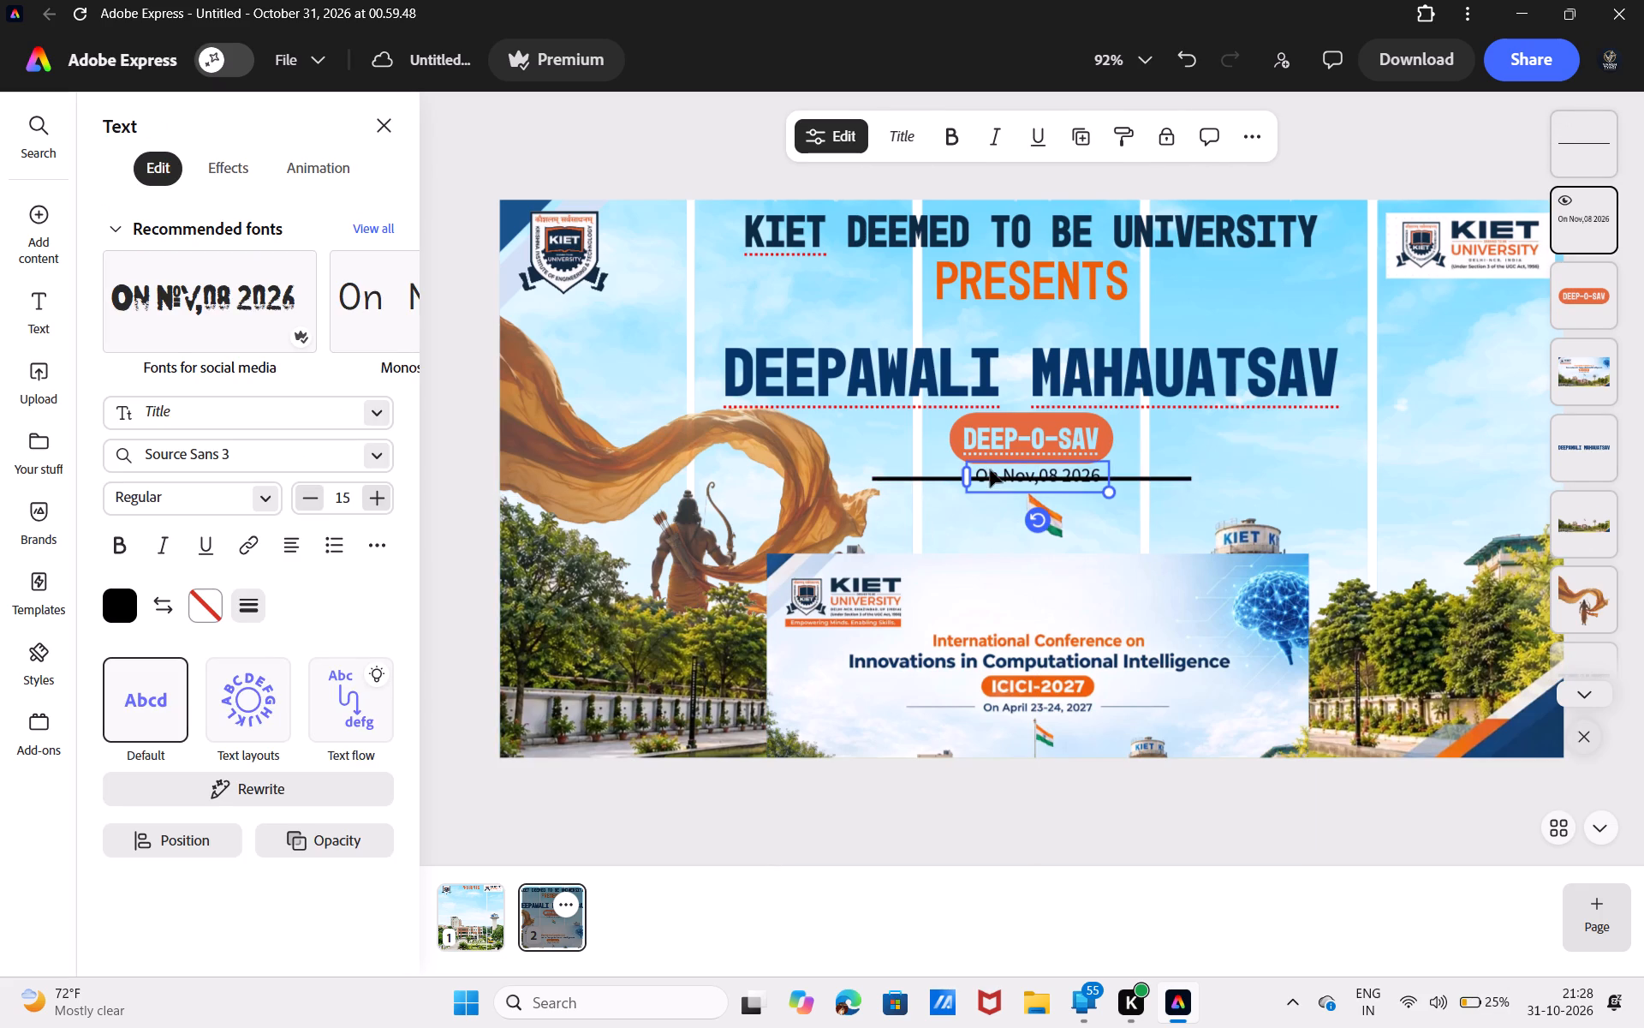
{"action": "left_click", "coordinate": [189, 843]}
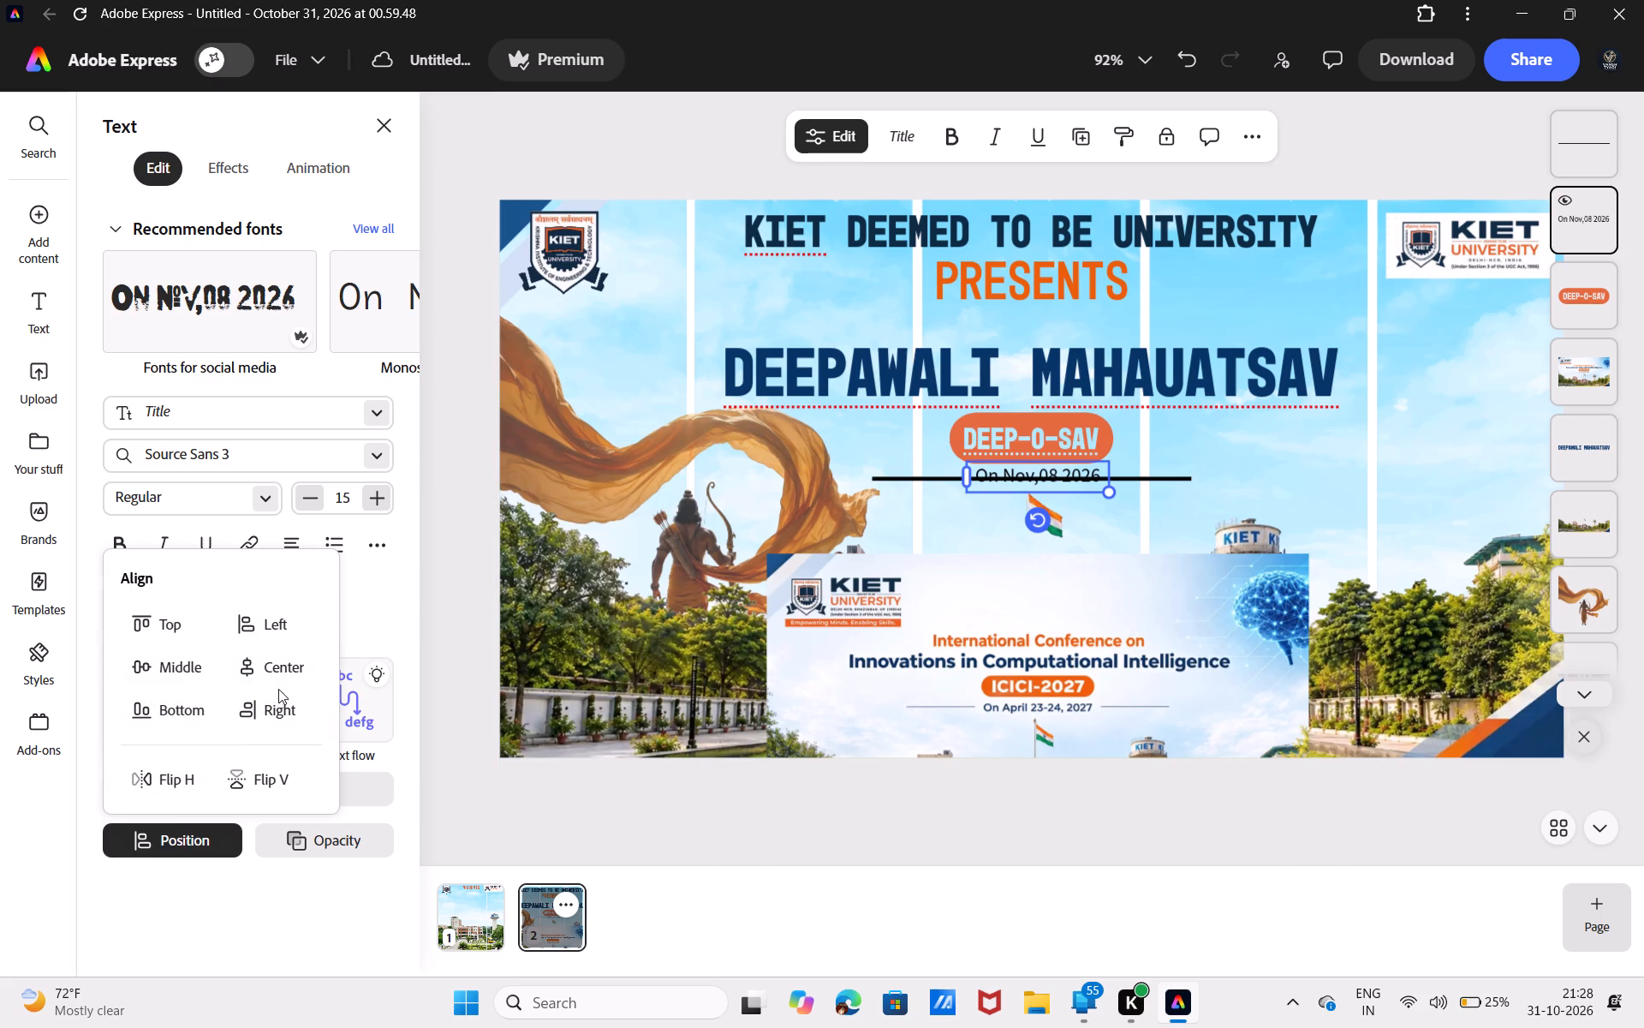
{"action": "left_click", "coordinate": [283, 667]}
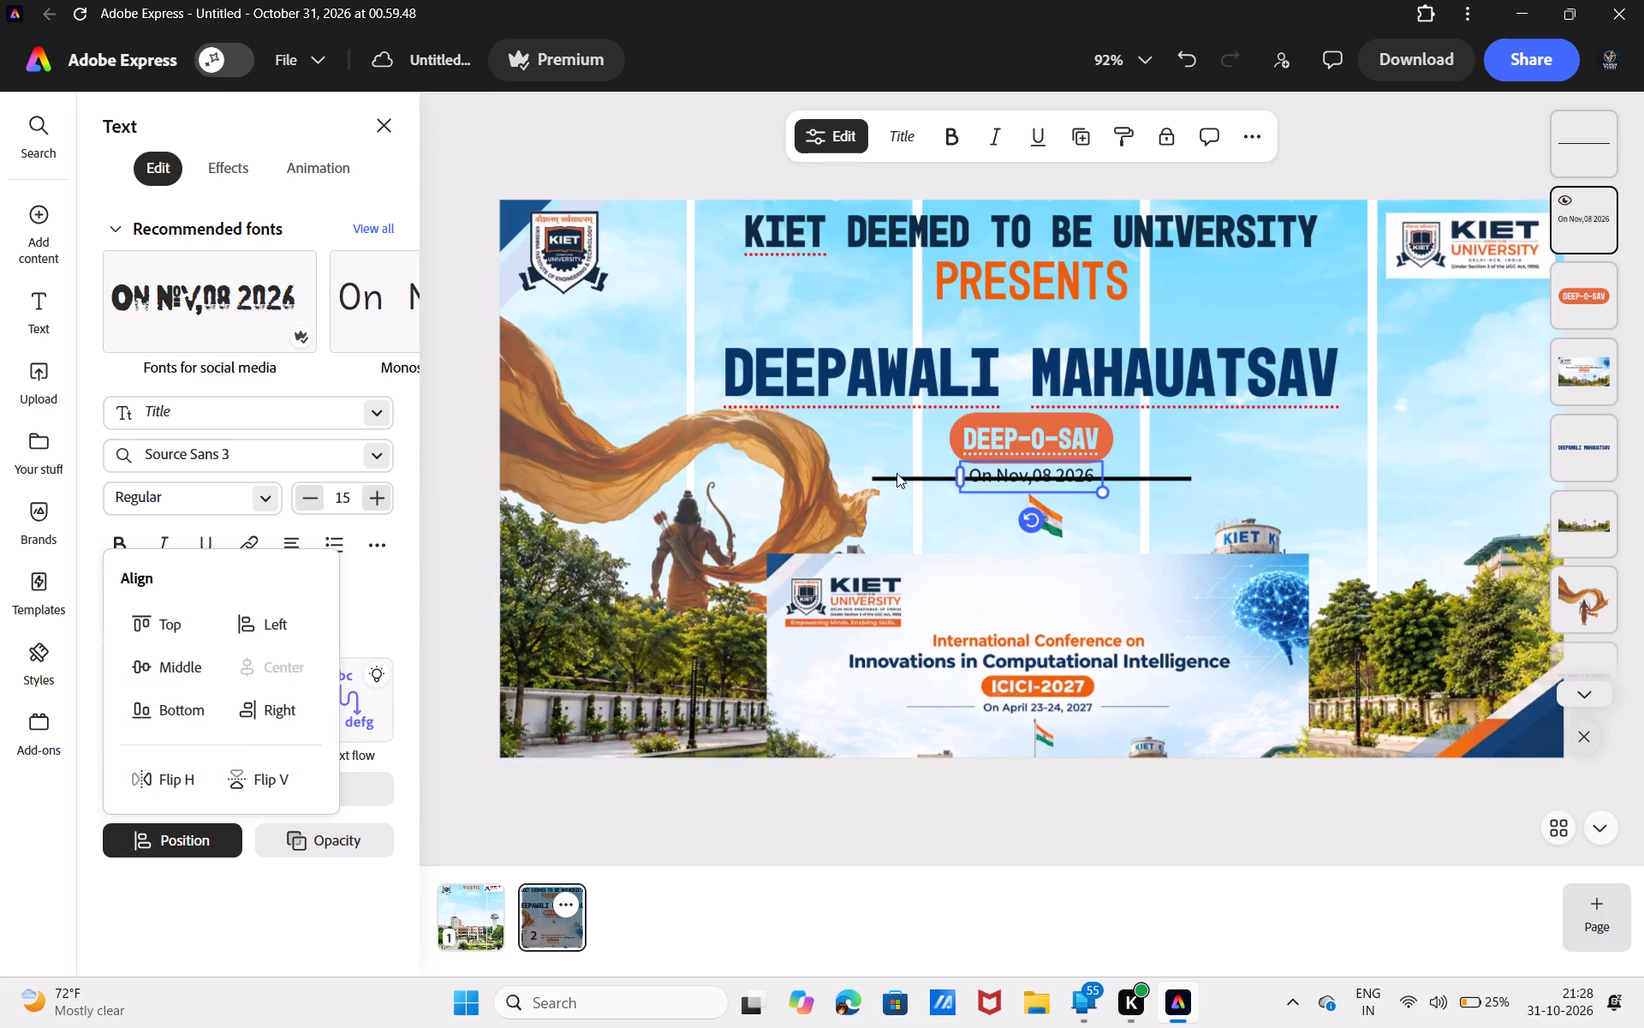
Move the line to the right side of the date text, level with it, and shorten it to roughly half its length.
{"action": "left_click", "coordinate": [896, 476]}
{"action": "left_click", "coordinate": [896, 476]}
{"action": "left_click_drag", "start_coordinate": [896, 476], "coordinate": [1129, 470]}
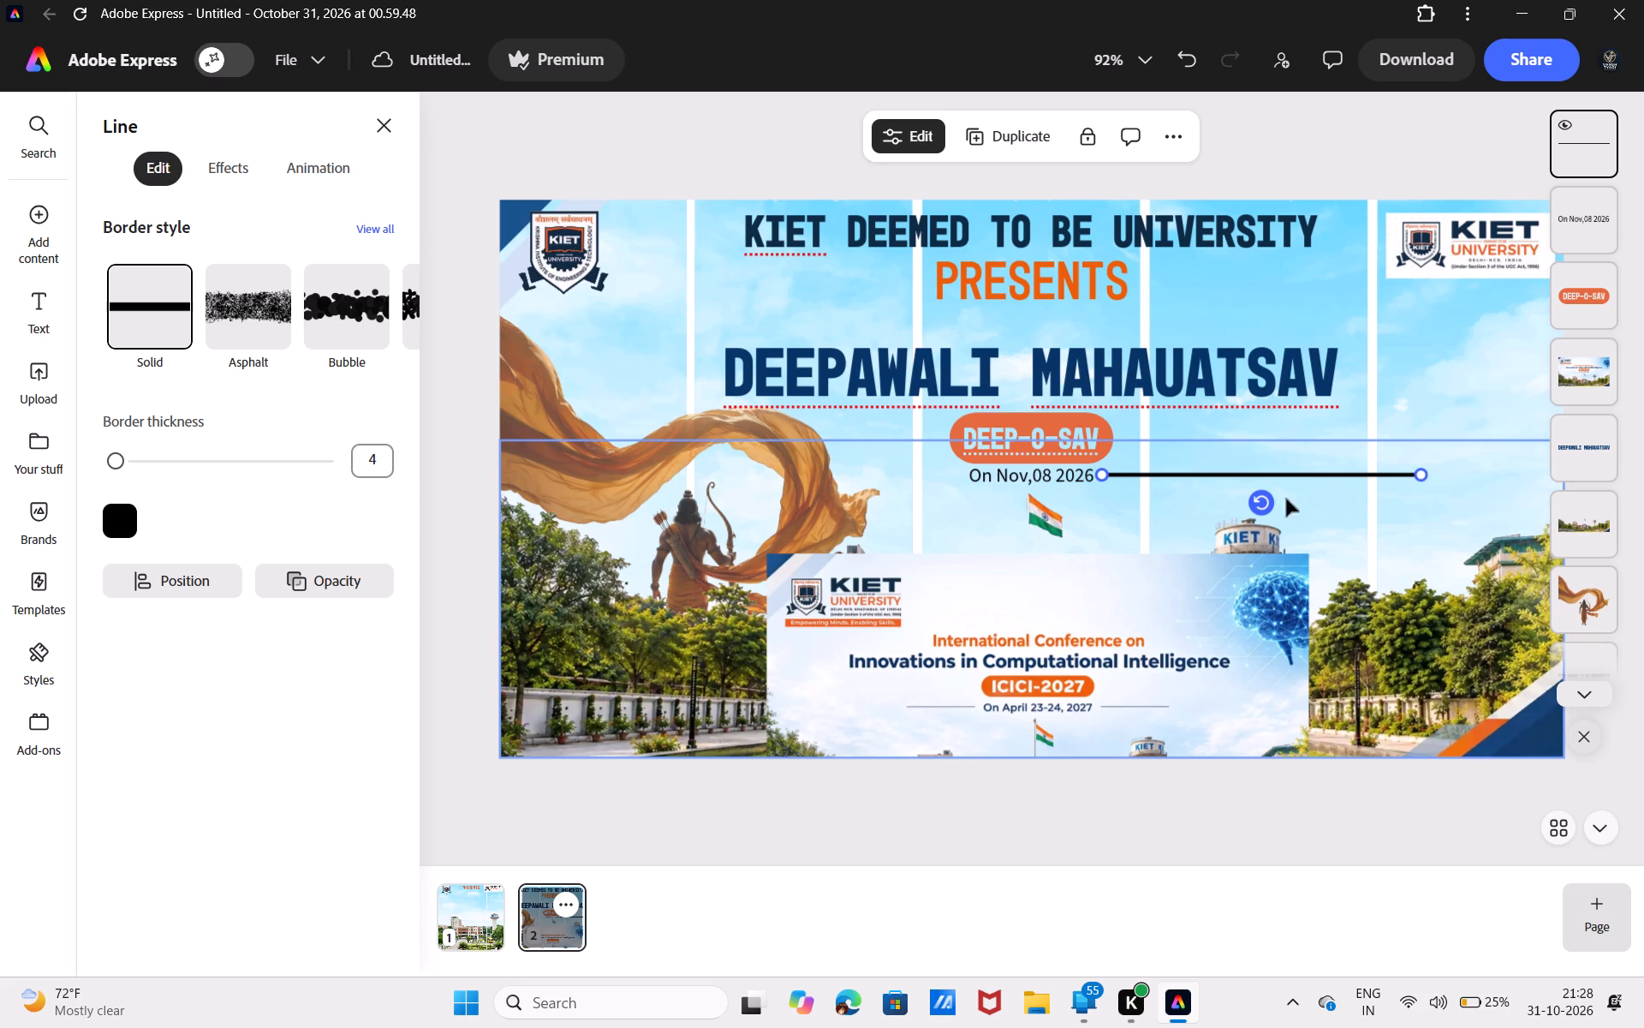
{"action": "left_click_drag", "start_coordinate": [1421, 471], "coordinate": [1395, 475]}
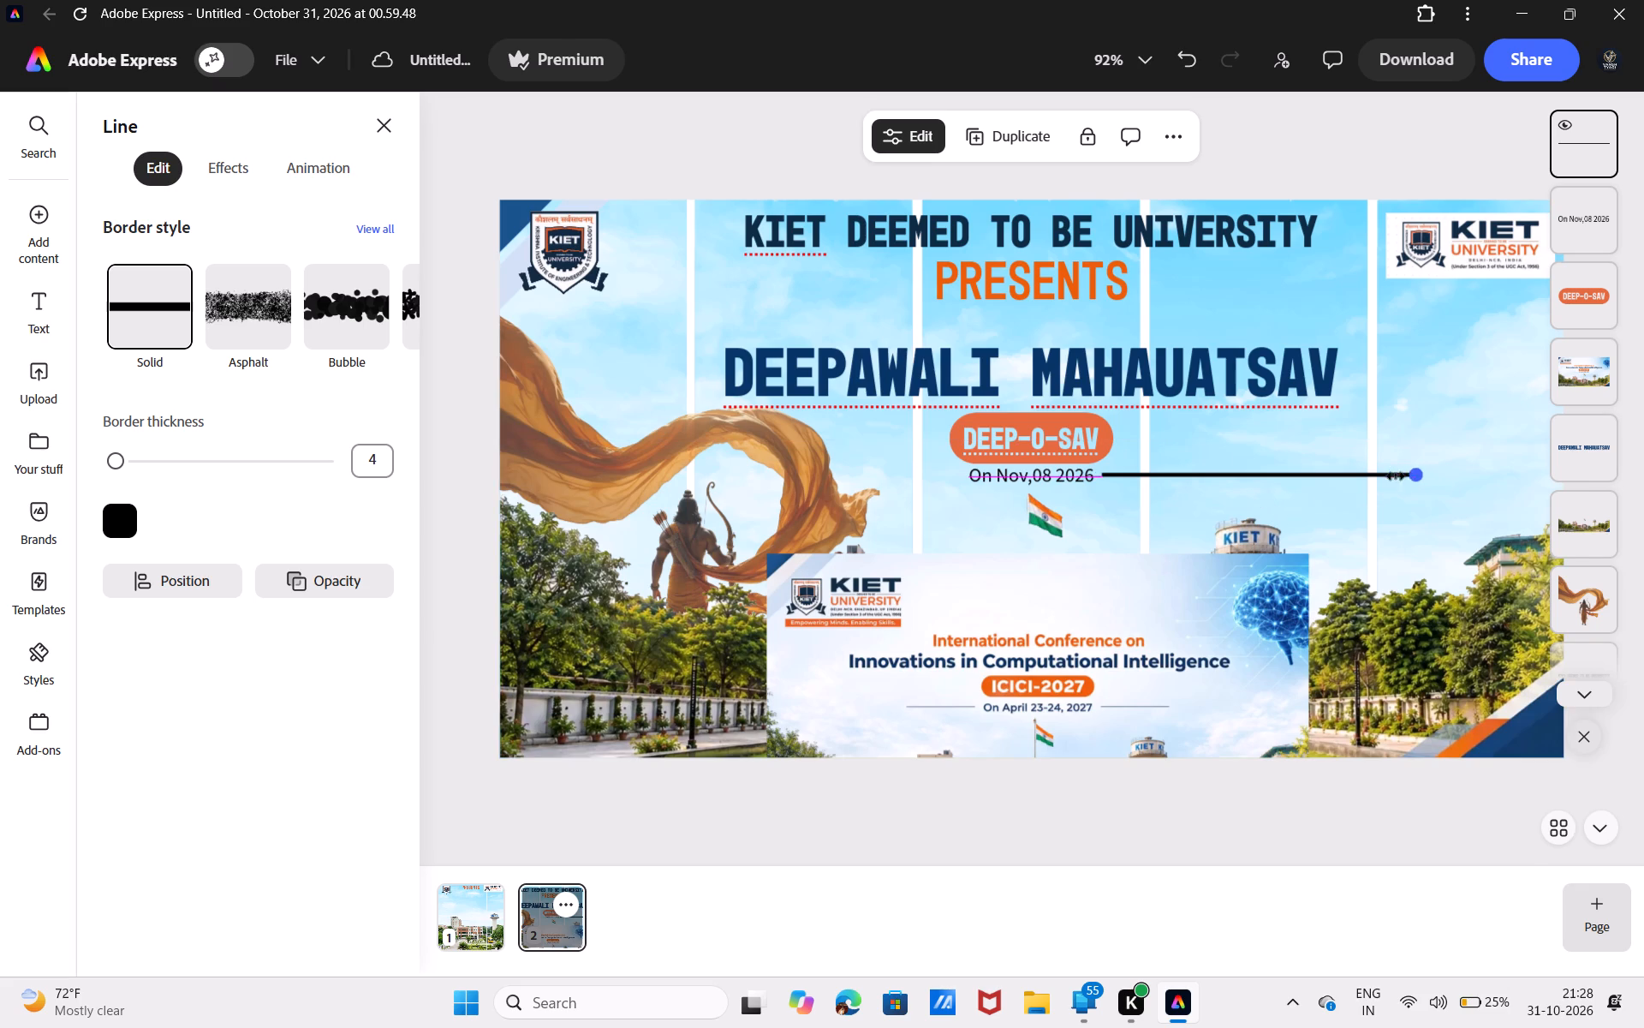
{"action": "left_click_drag", "start_coordinate": [1395, 475], "coordinate": [1276, 489]}
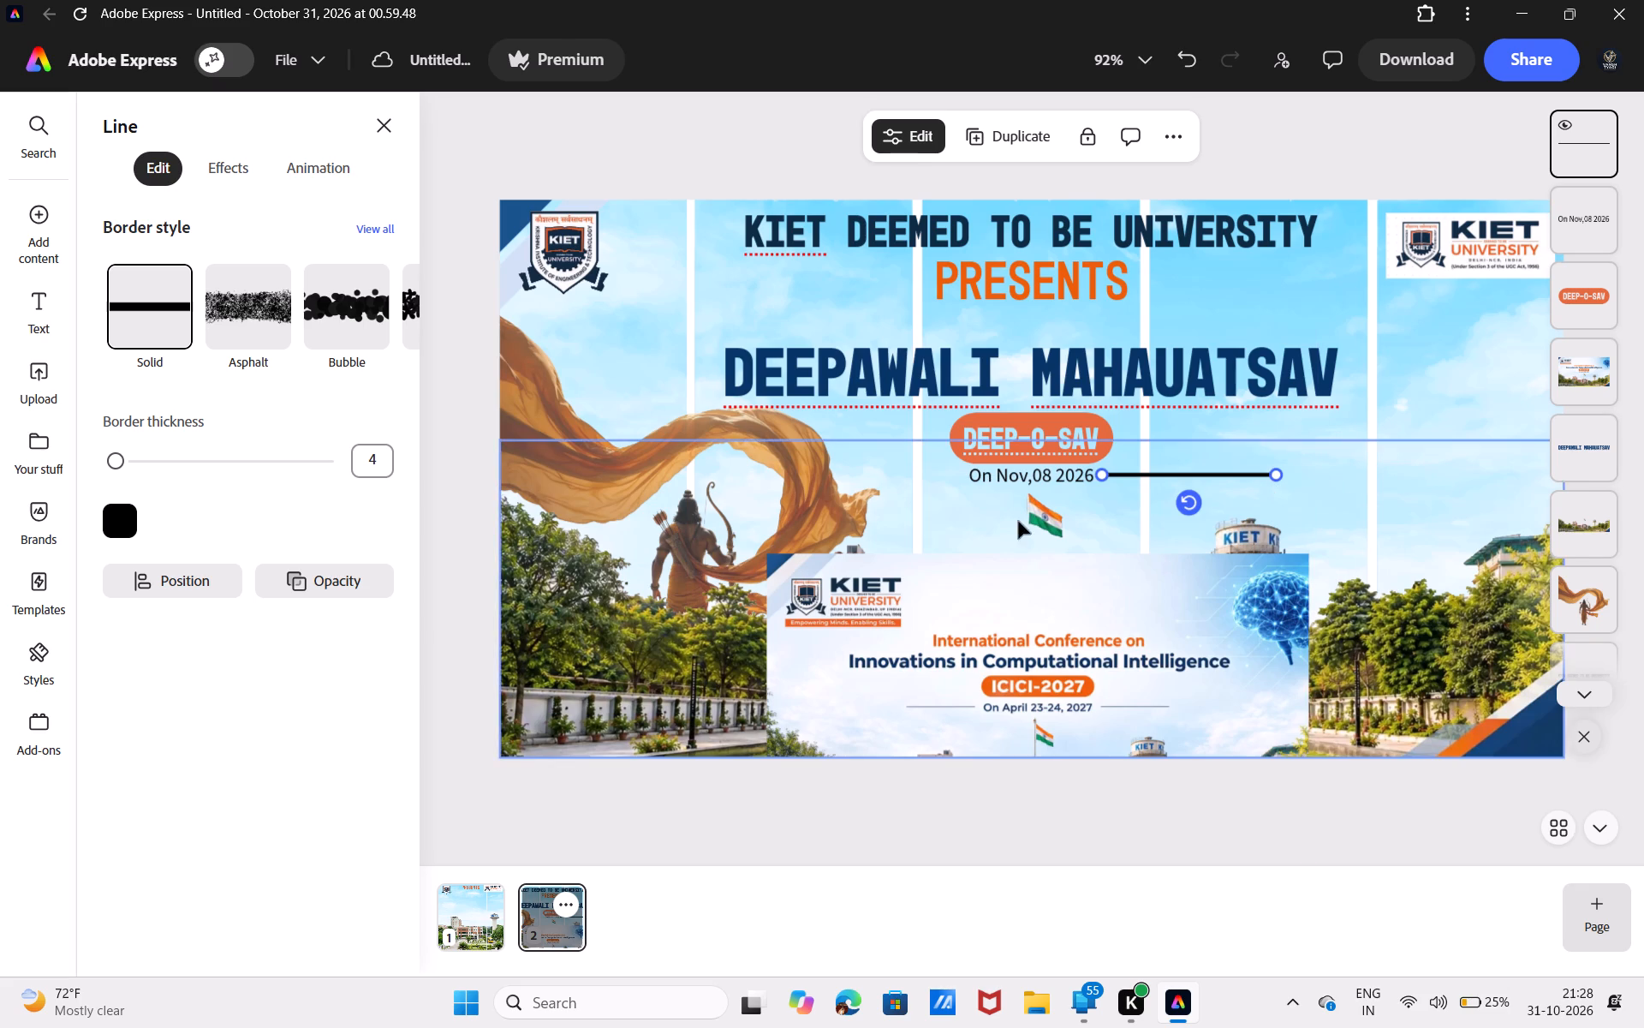
Set the line's border thickness to 1.
{"action": "left_click_drag", "start_coordinate": [146, 457], "coordinate": [73, 469]}
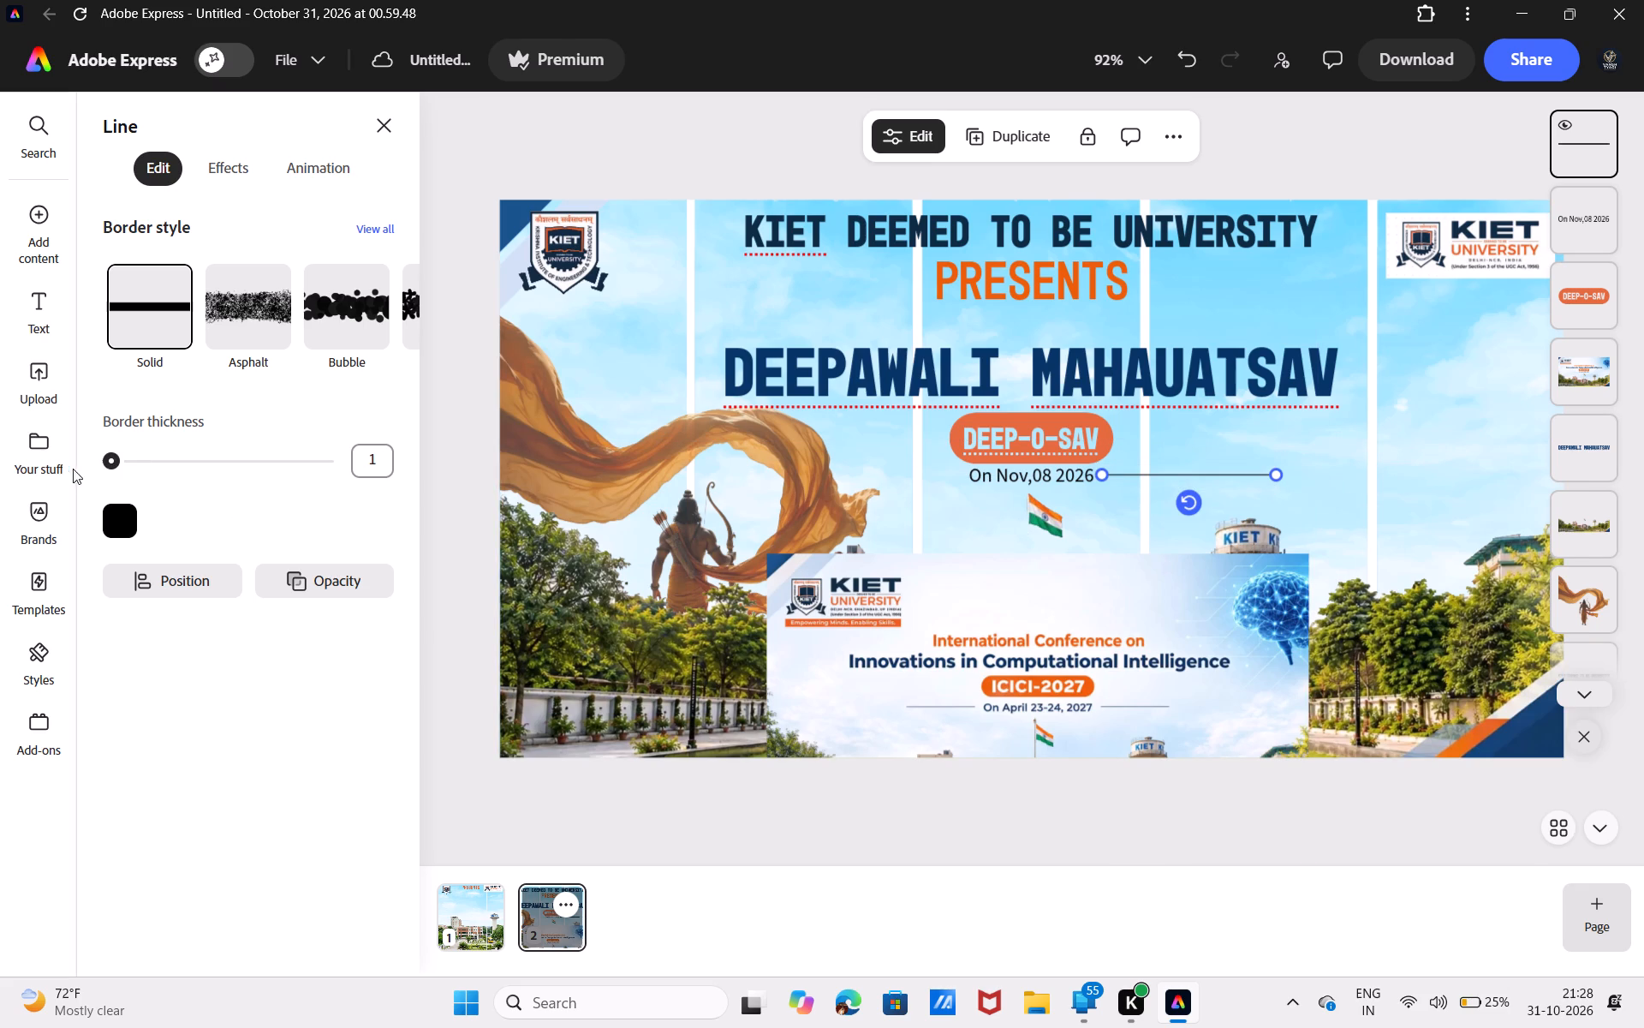
{"action": "left_click_drag", "start_coordinate": [73, 469], "coordinate": [46, 477]}
Duplicate the thin line and place the copy level with the date text on its left side, mirroring the first line.
{"action": "left_click", "coordinate": [1009, 128]}
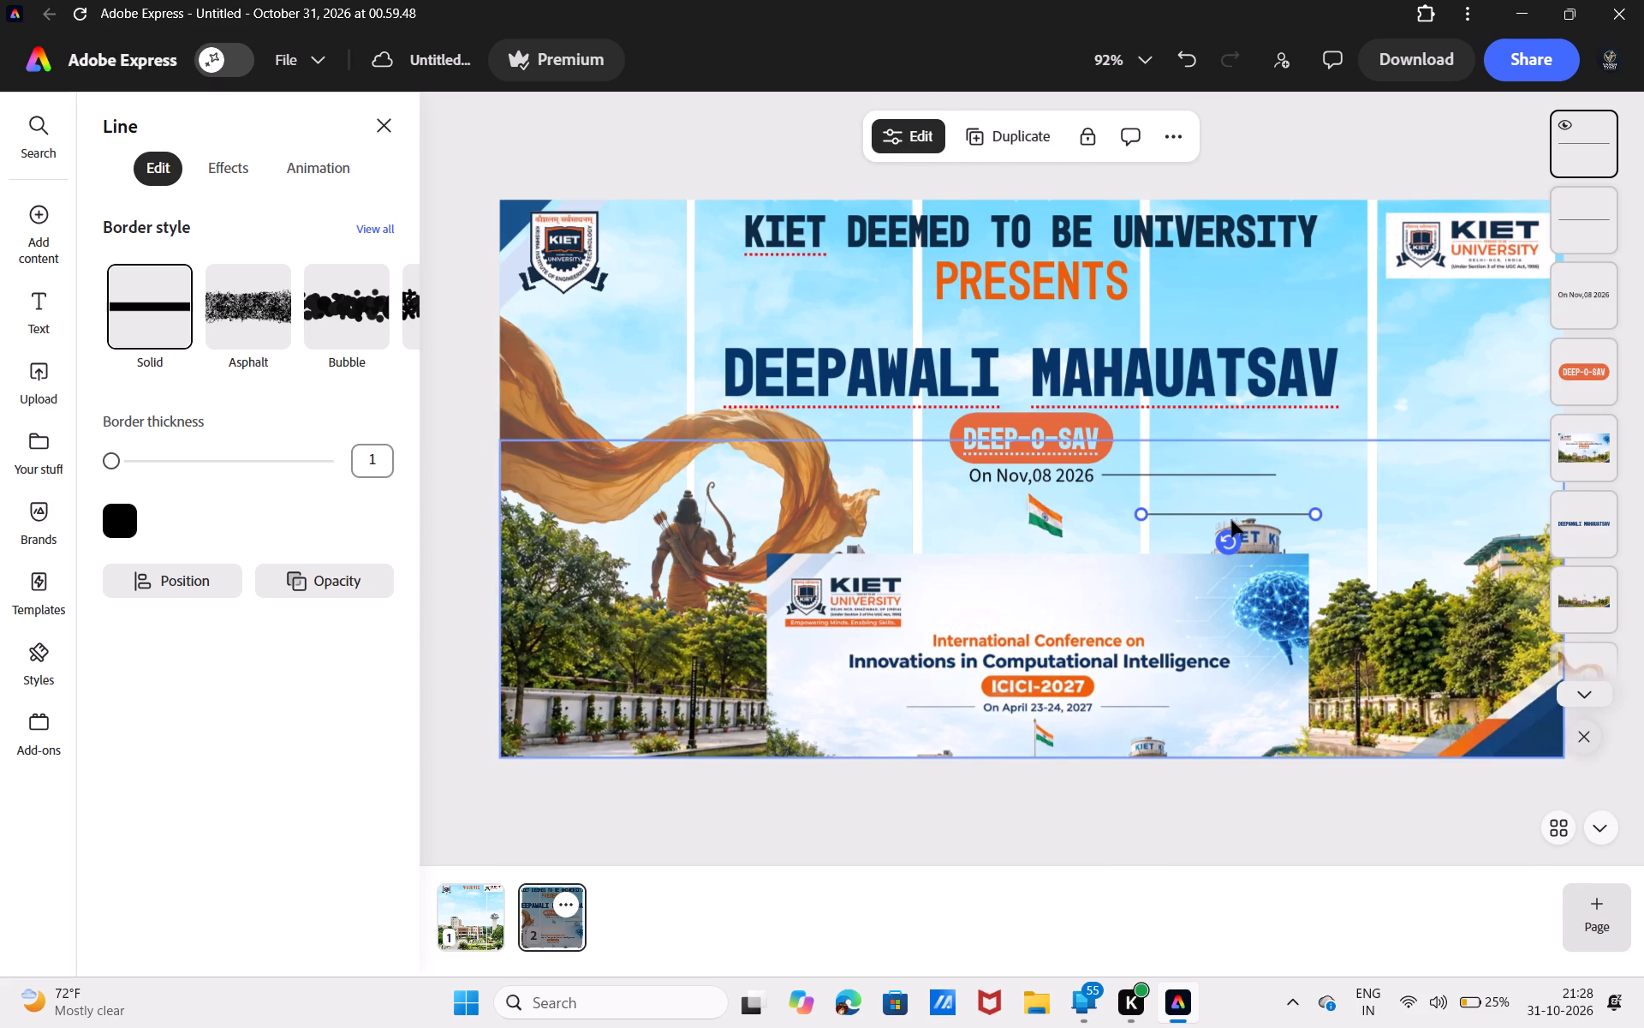
{"action": "left_click_drag", "start_coordinate": [1230, 516], "coordinate": [897, 481]}
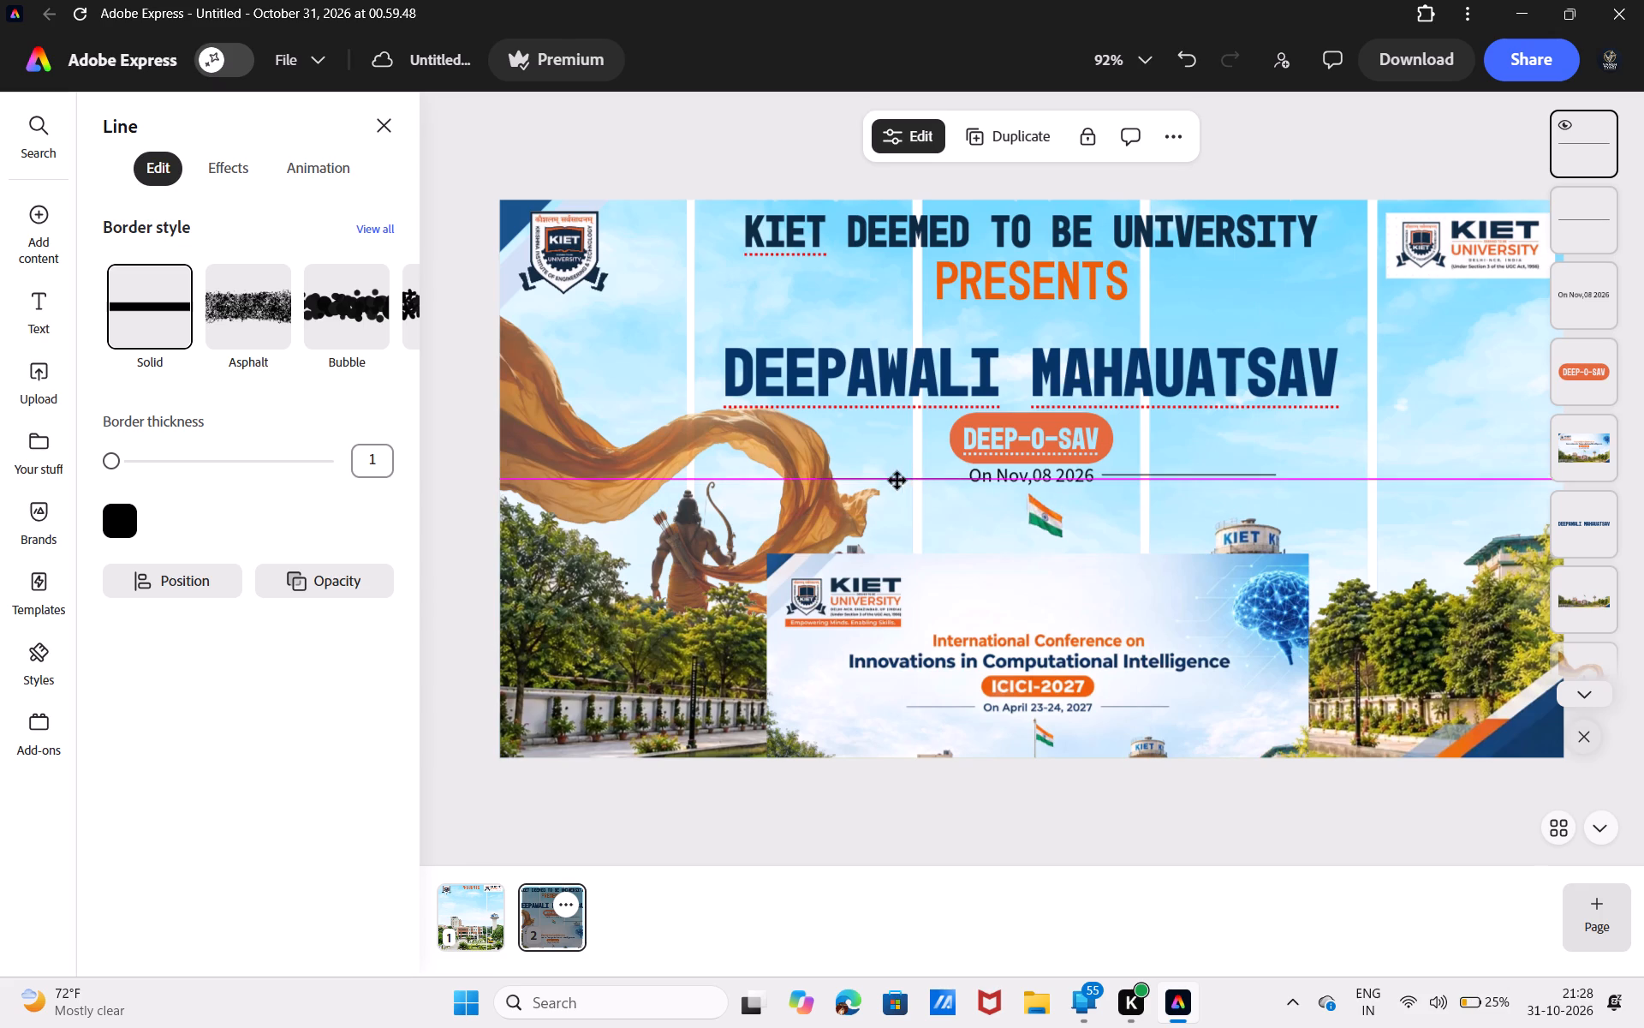
{"action": "left_click_drag", "start_coordinate": [897, 481], "coordinate": [874, 477]}
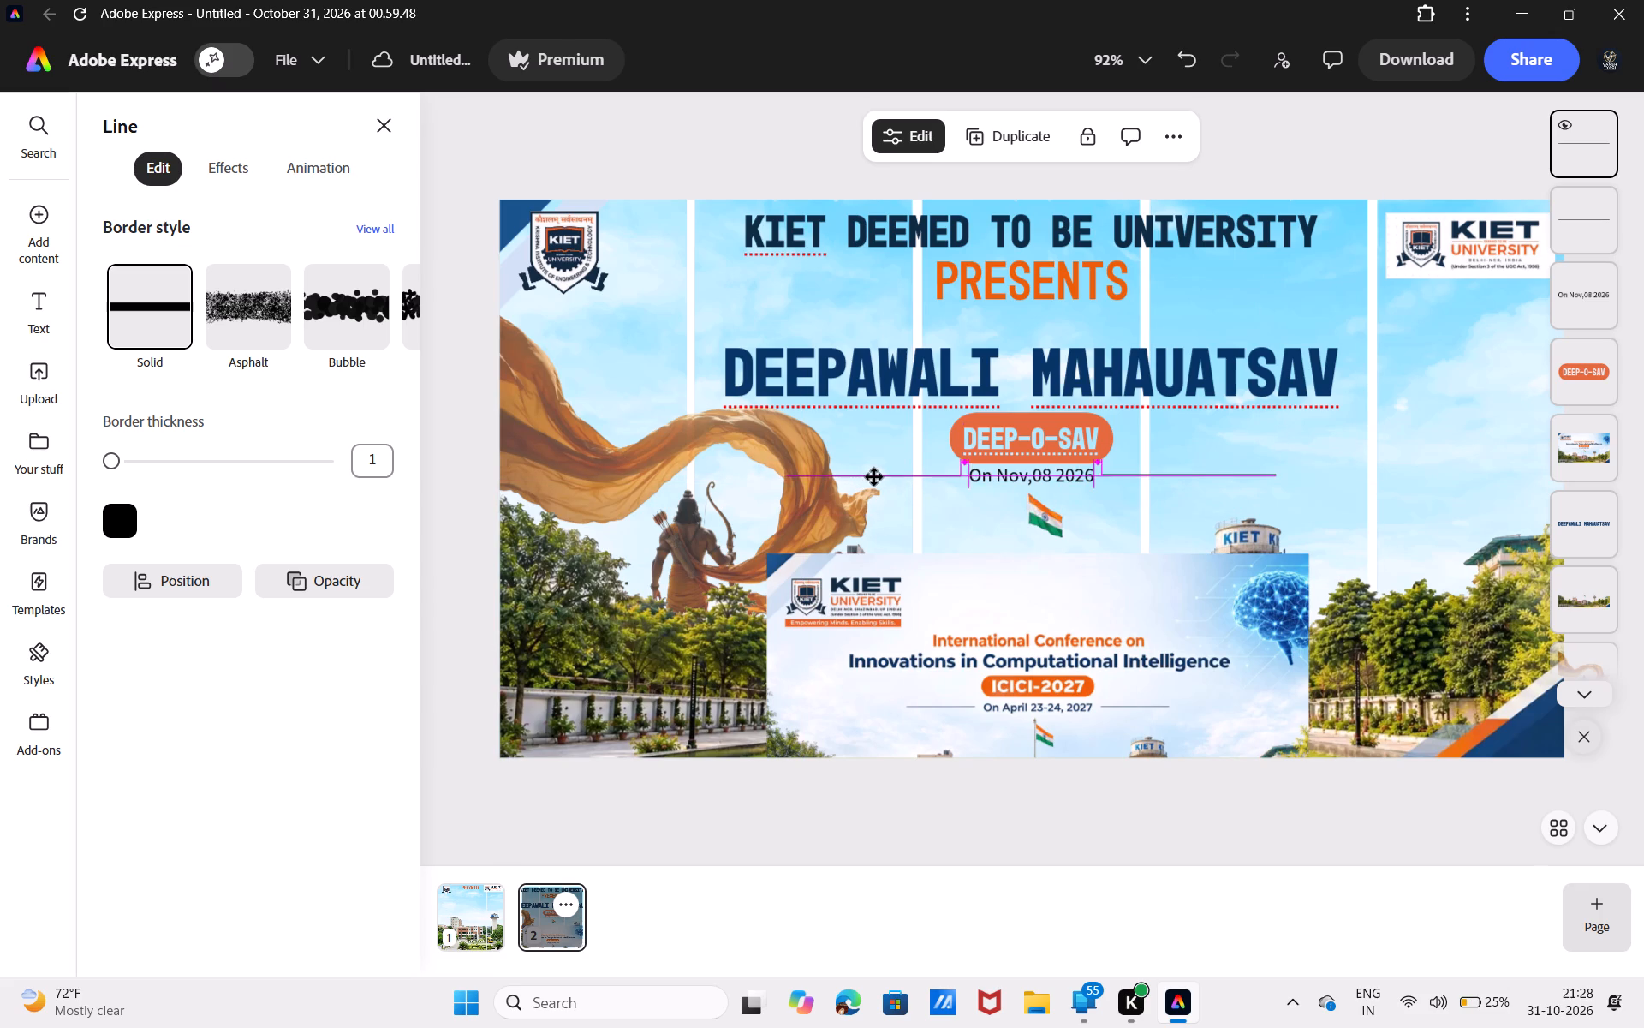
{"action": "left_click_drag", "start_coordinate": [874, 477], "coordinate": [873, 477]}
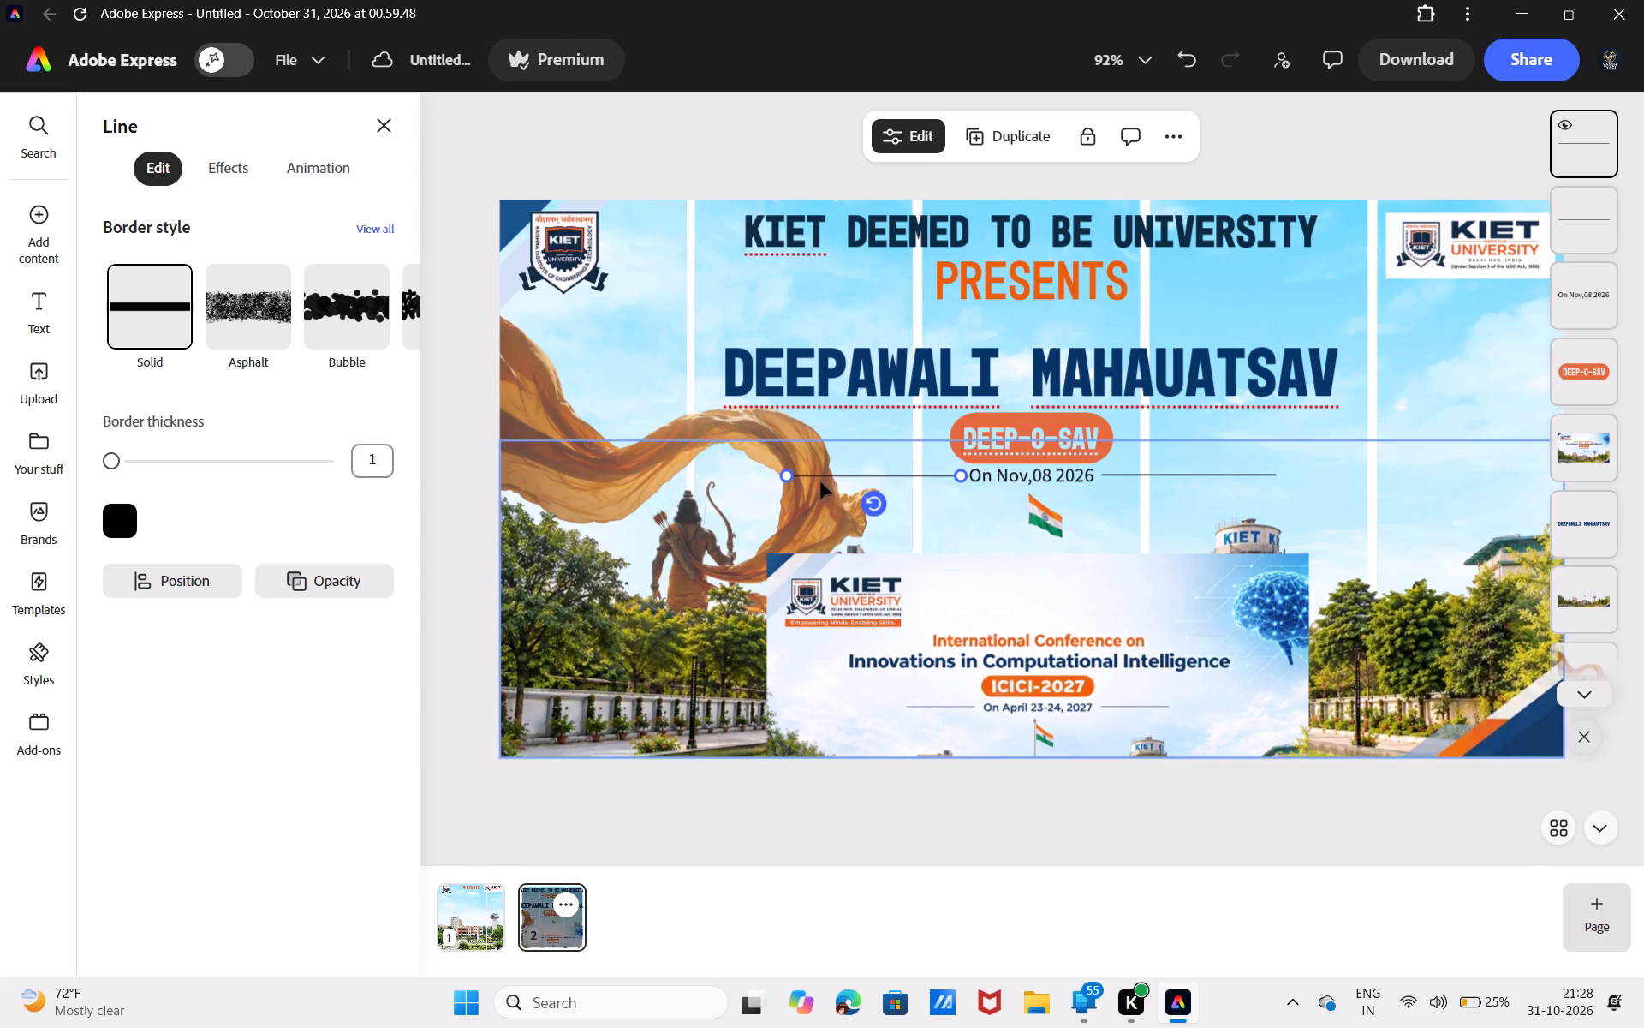
Shorten the thin line left of the date text from its outer end to about two-thirds of its length.
{"action": "left_click_drag", "start_coordinate": [789, 479], "coordinate": [853, 478]}
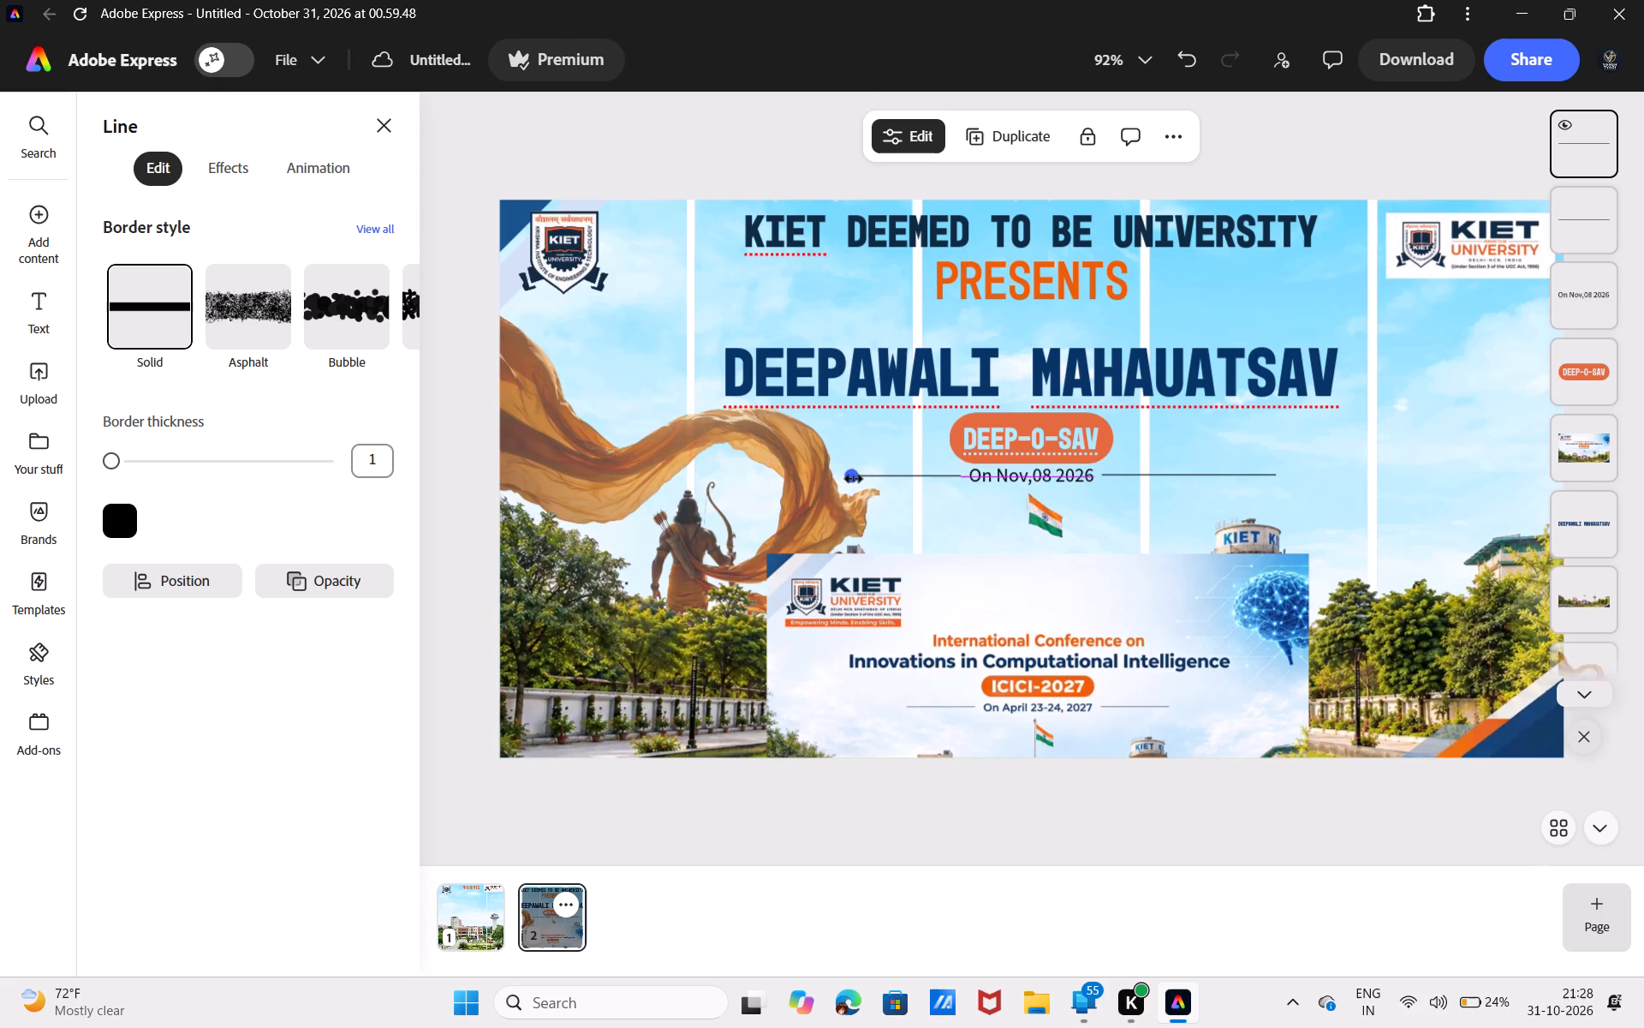
{"action": "left_click_drag", "start_coordinate": [853, 478], "coordinate": [843, 480]}
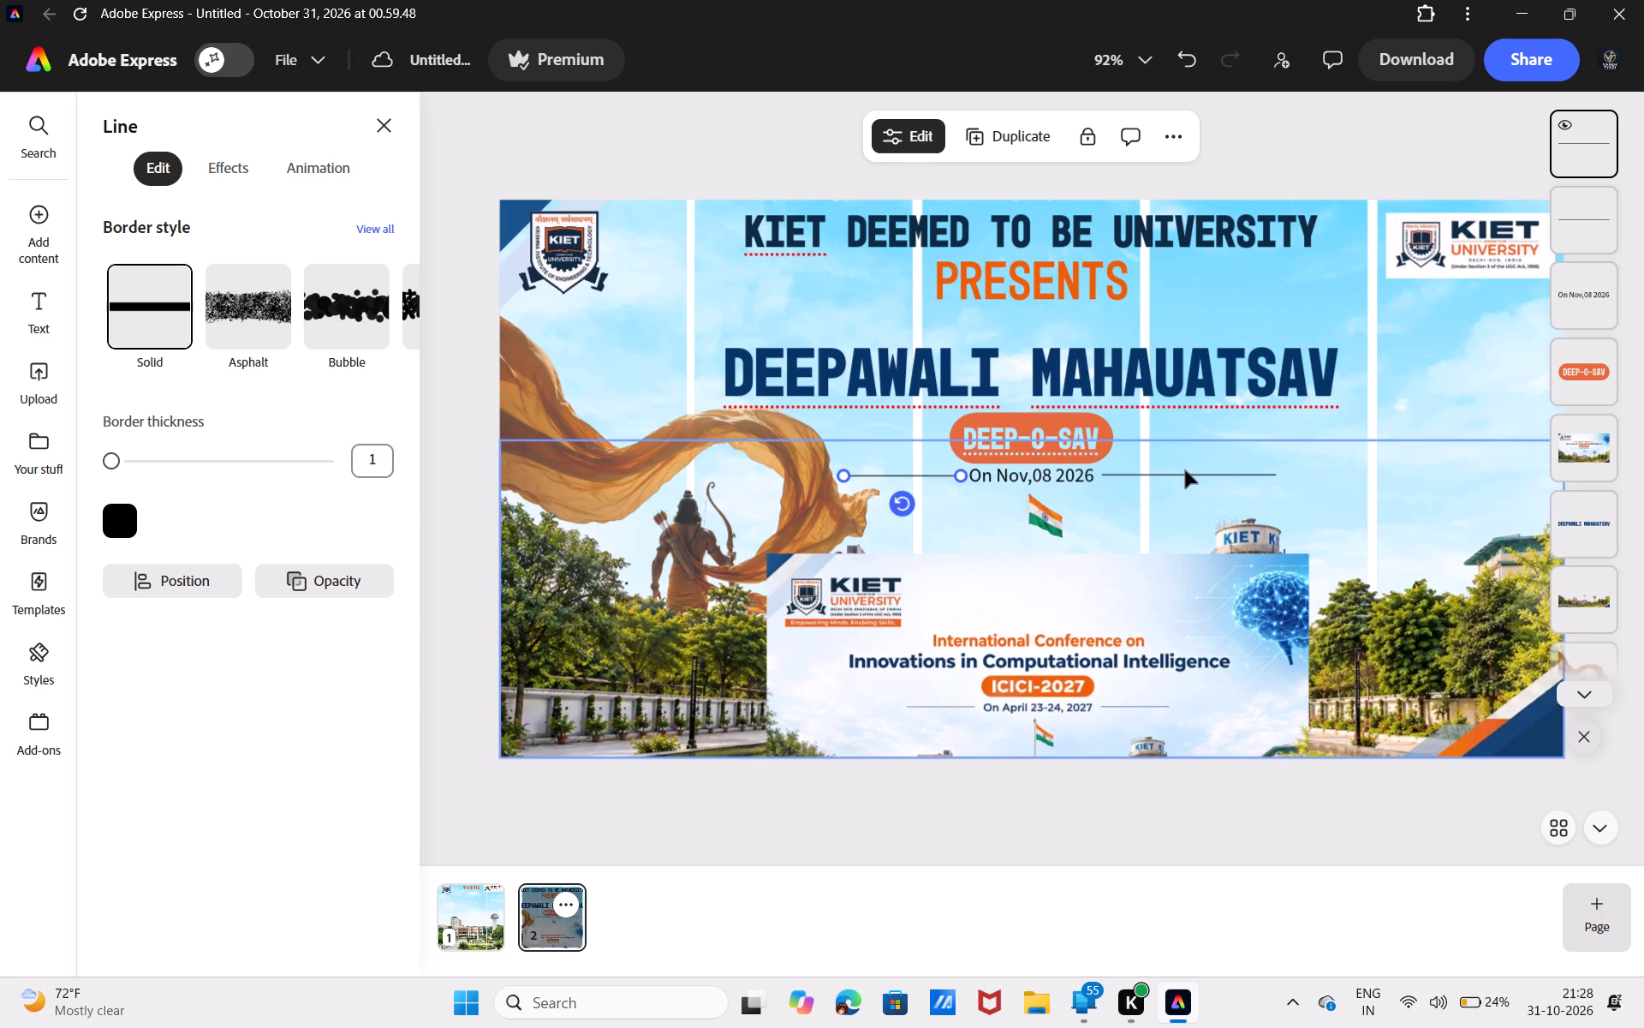
Delete the longer thin line on the right side of the date text.
{"action": "left_click", "coordinate": [1184, 474]}
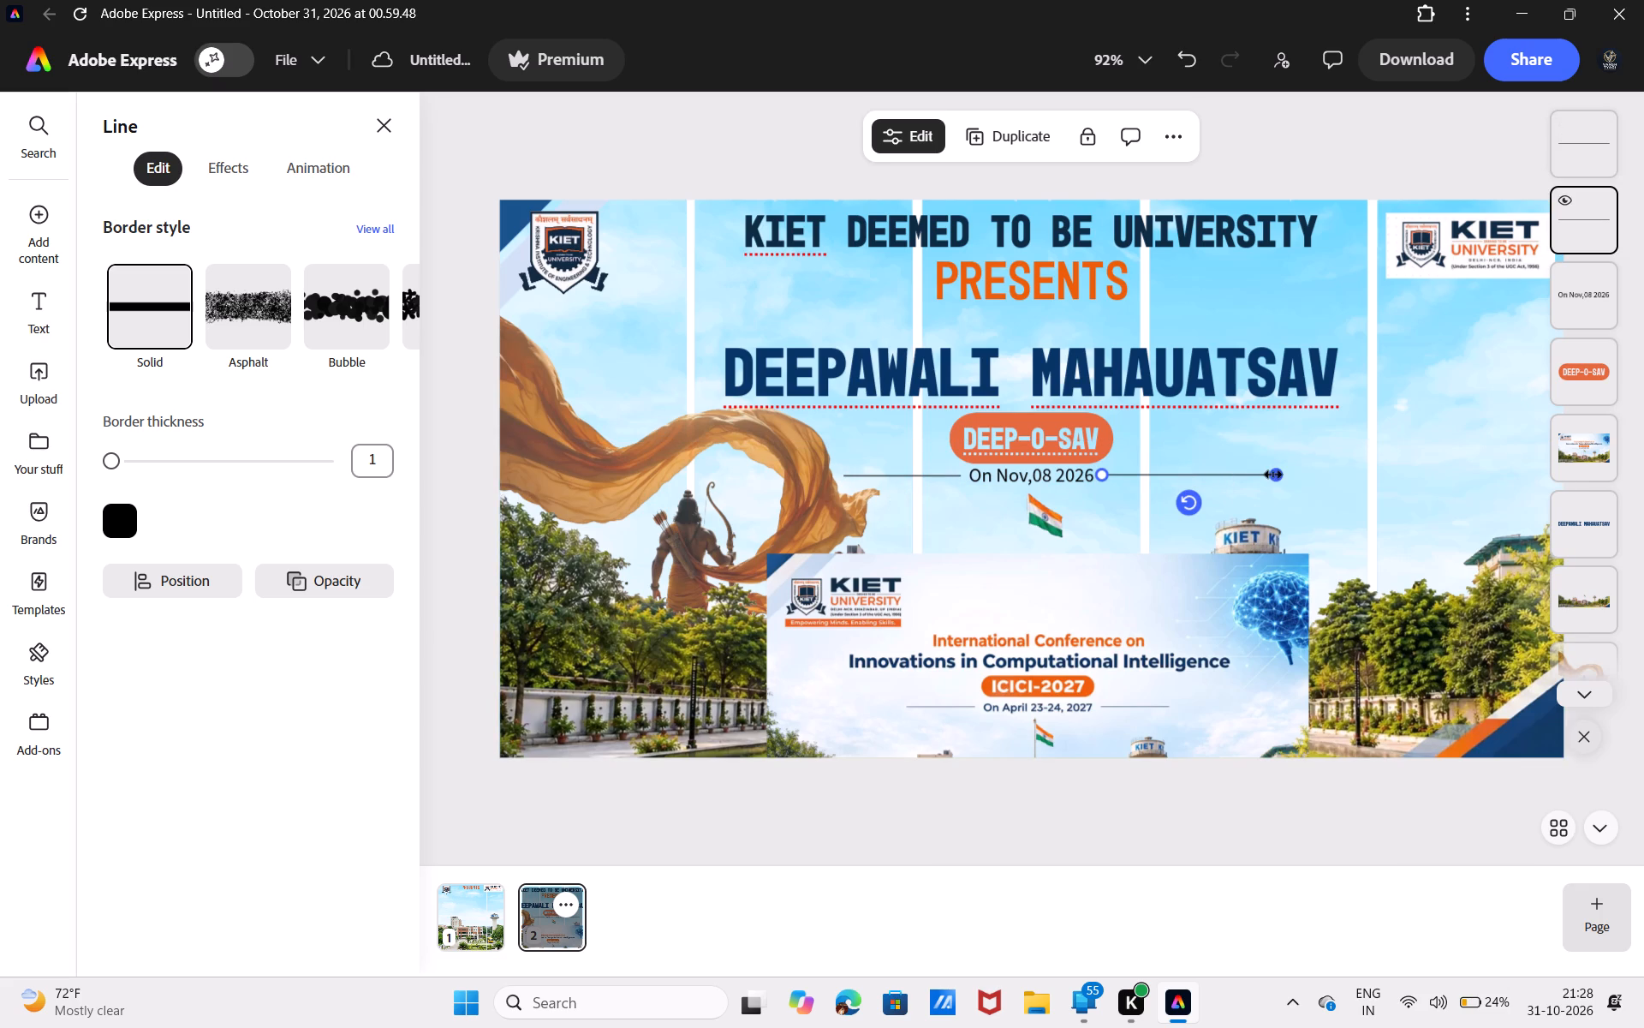
{"action": "left_click_drag", "start_coordinate": [1272, 474], "coordinate": [1207, 490]}
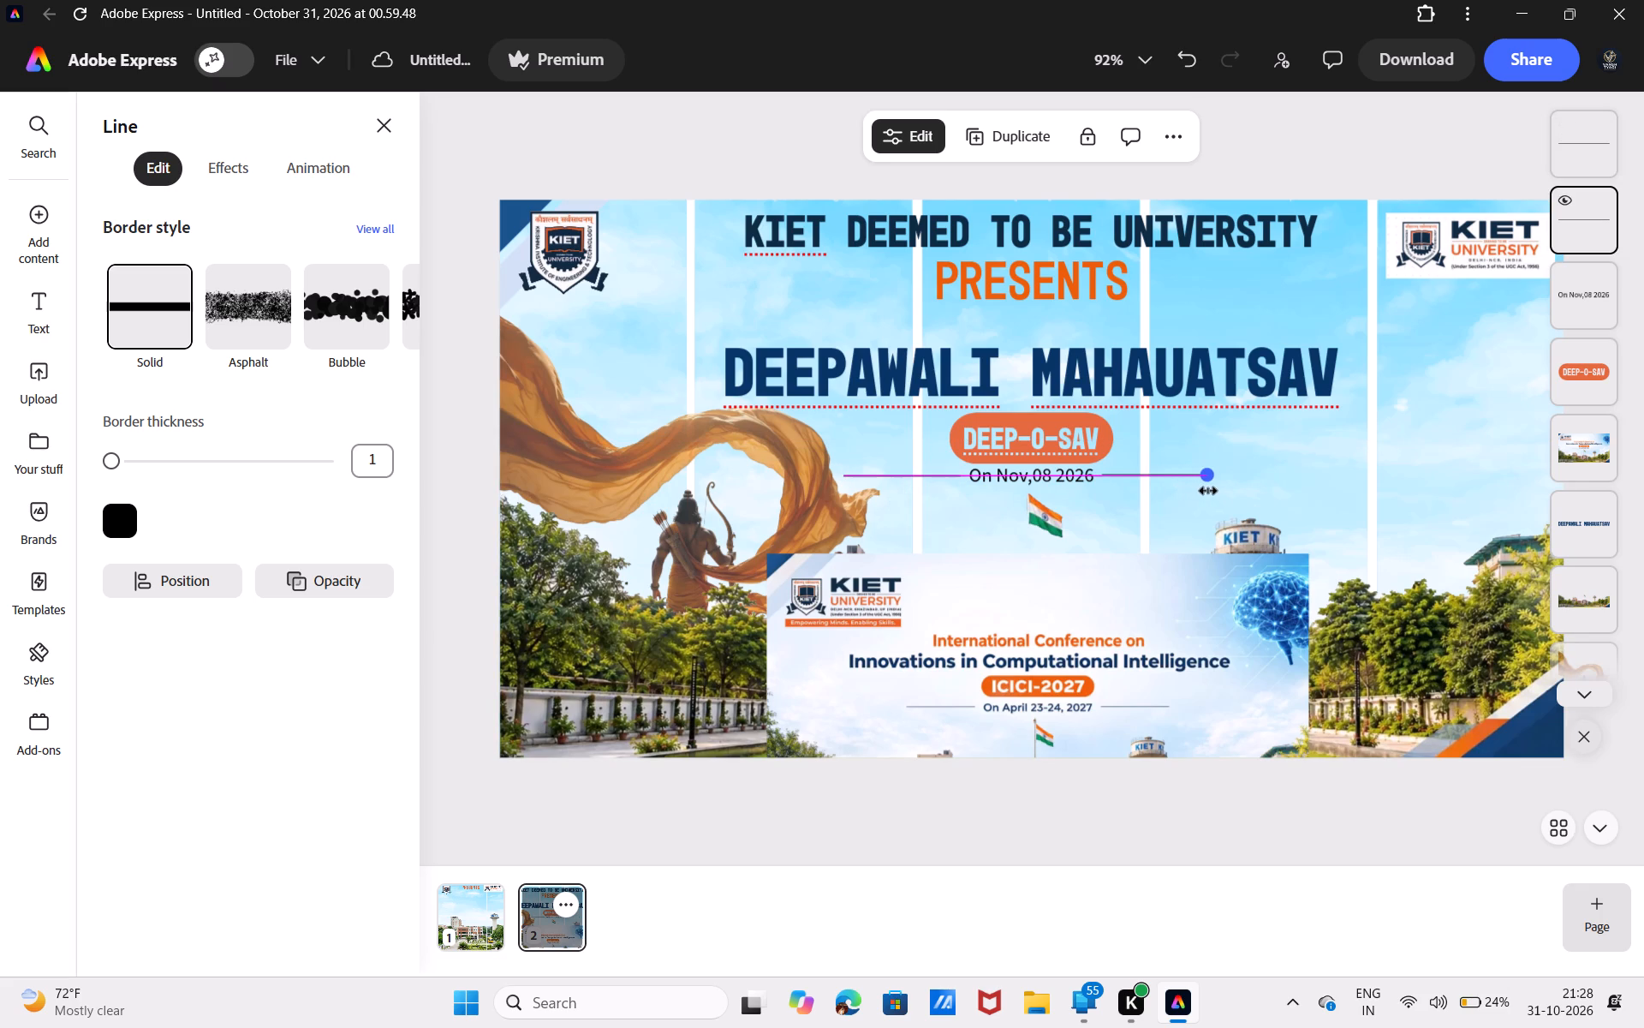
{"action": "left_click_drag", "start_coordinate": [1207, 490], "coordinate": [1207, 491]}
{"action": "key", "text": "BackSpace"}
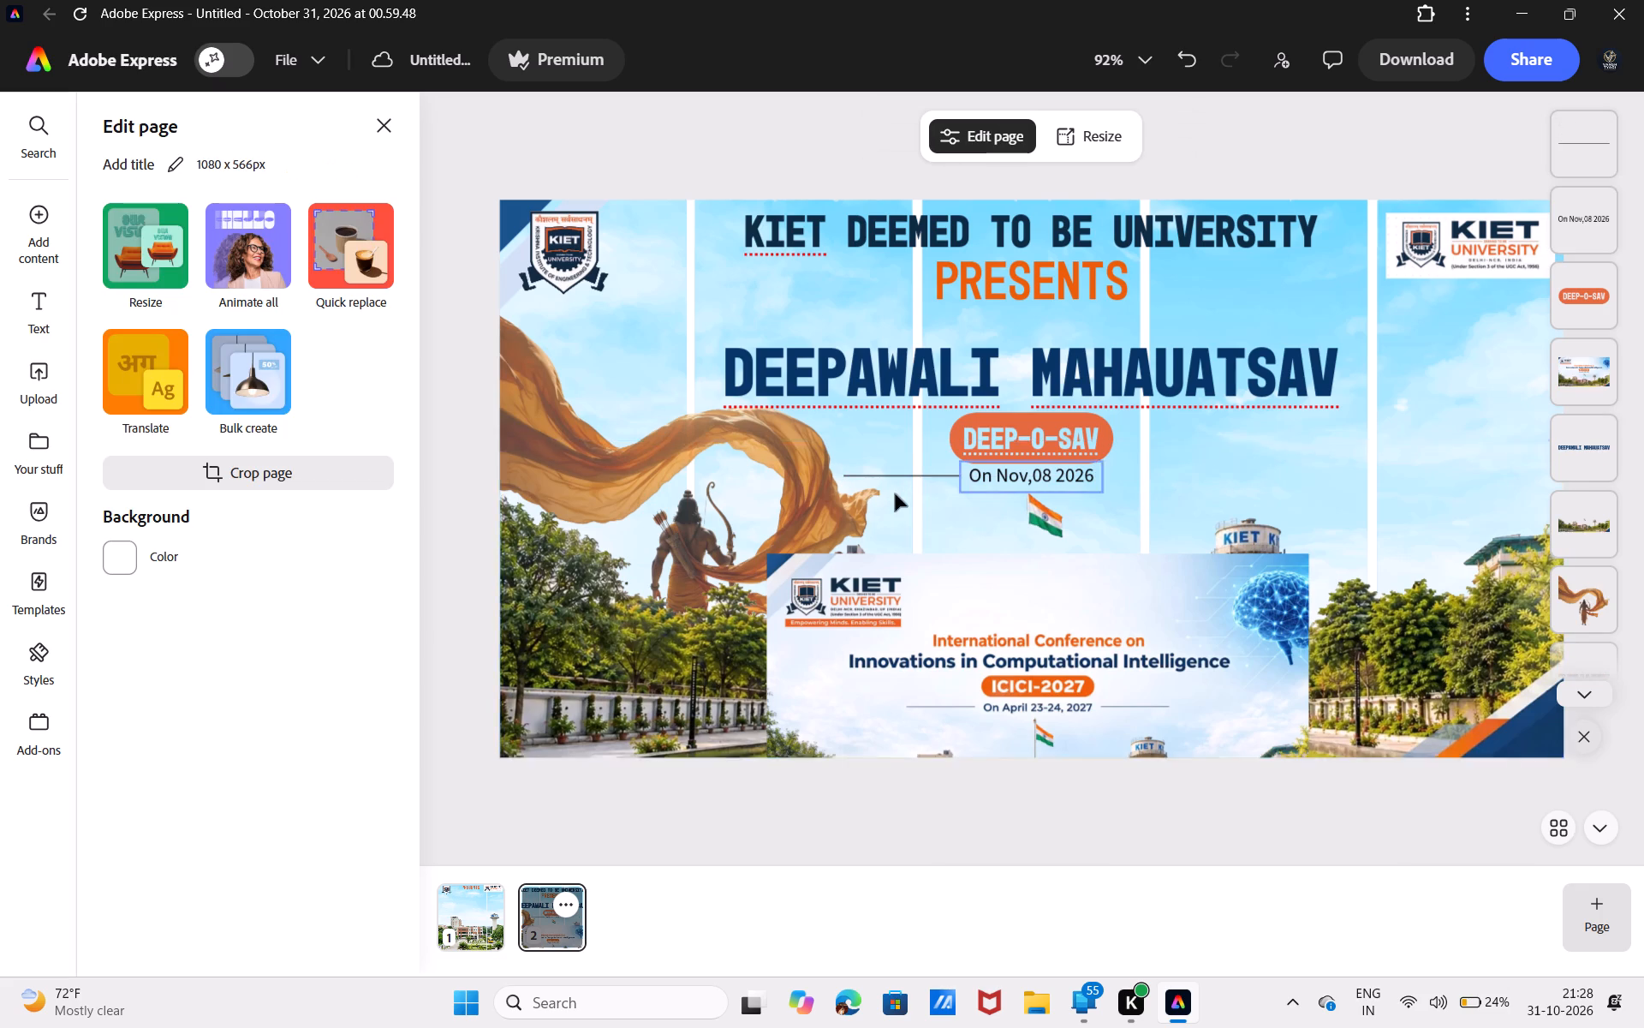
Duplicate the shortened left line and place the copy on the right side of the date text, level with it.
{"action": "left_click", "coordinate": [894, 474]}
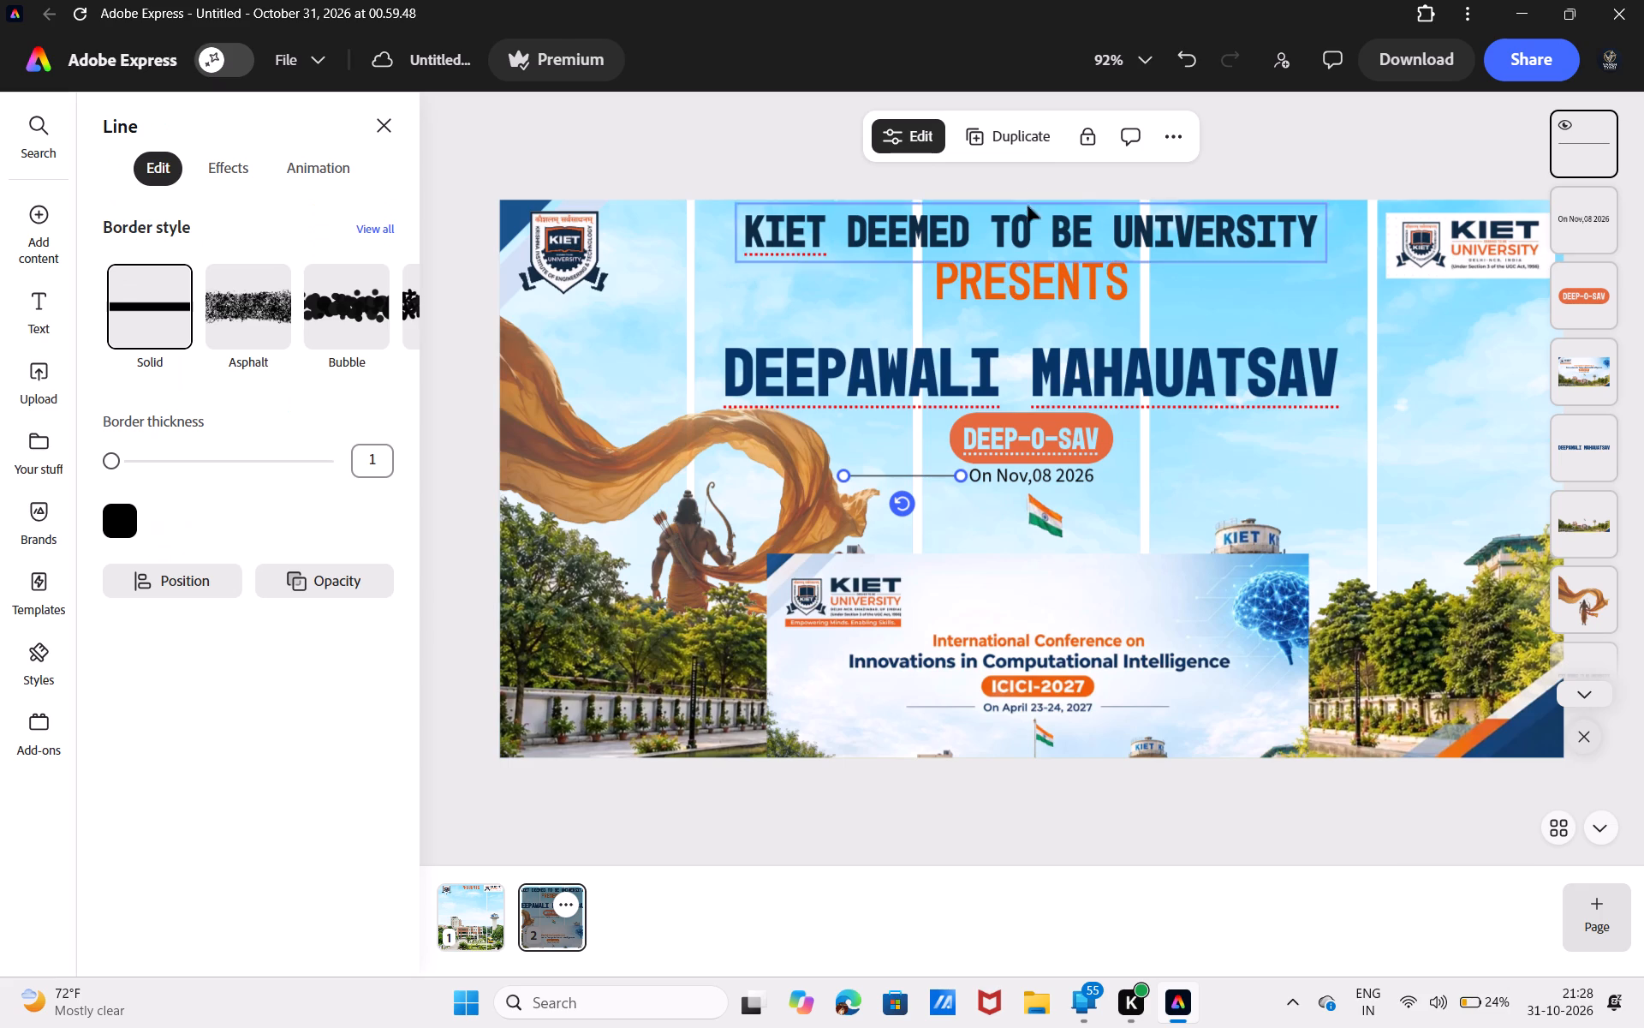
{"action": "left_click", "coordinate": [1023, 146]}
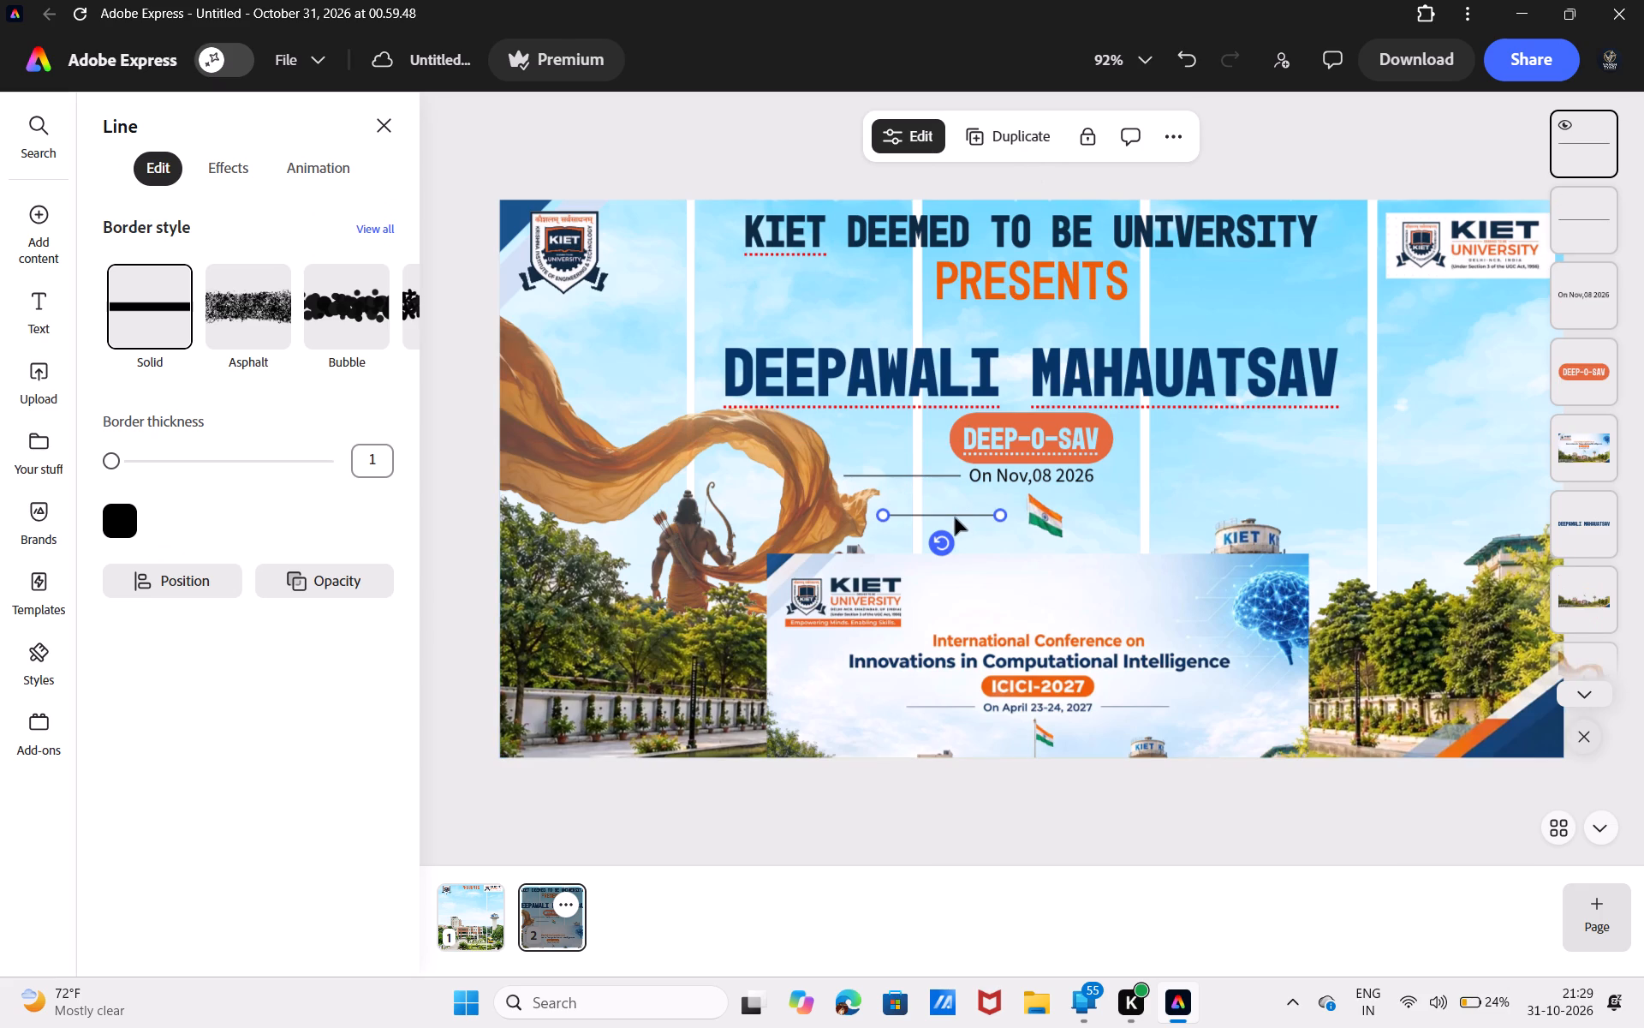
{"action": "left_click_drag", "start_coordinate": [955, 517], "coordinate": [1129, 475]}
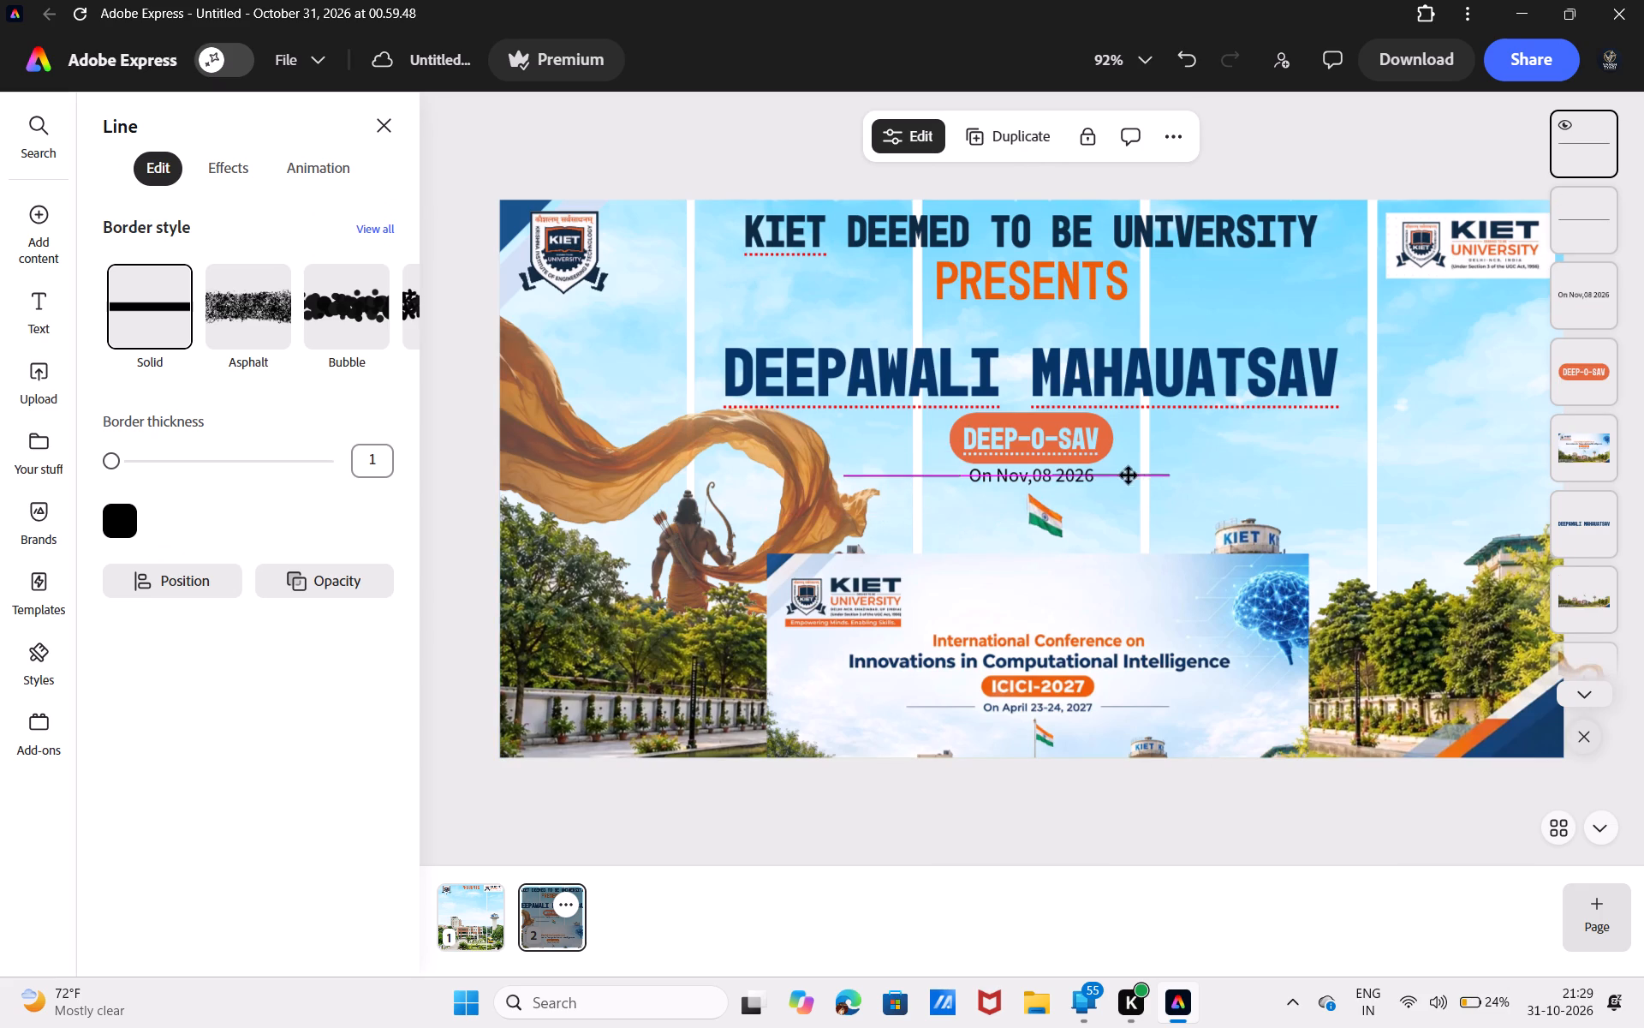
{"action": "left_click_drag", "start_coordinate": [1129, 475], "coordinate": [1170, 475]}
{"action": "left_click_drag", "start_coordinate": [1170, 475], "coordinate": [1176, 475]}
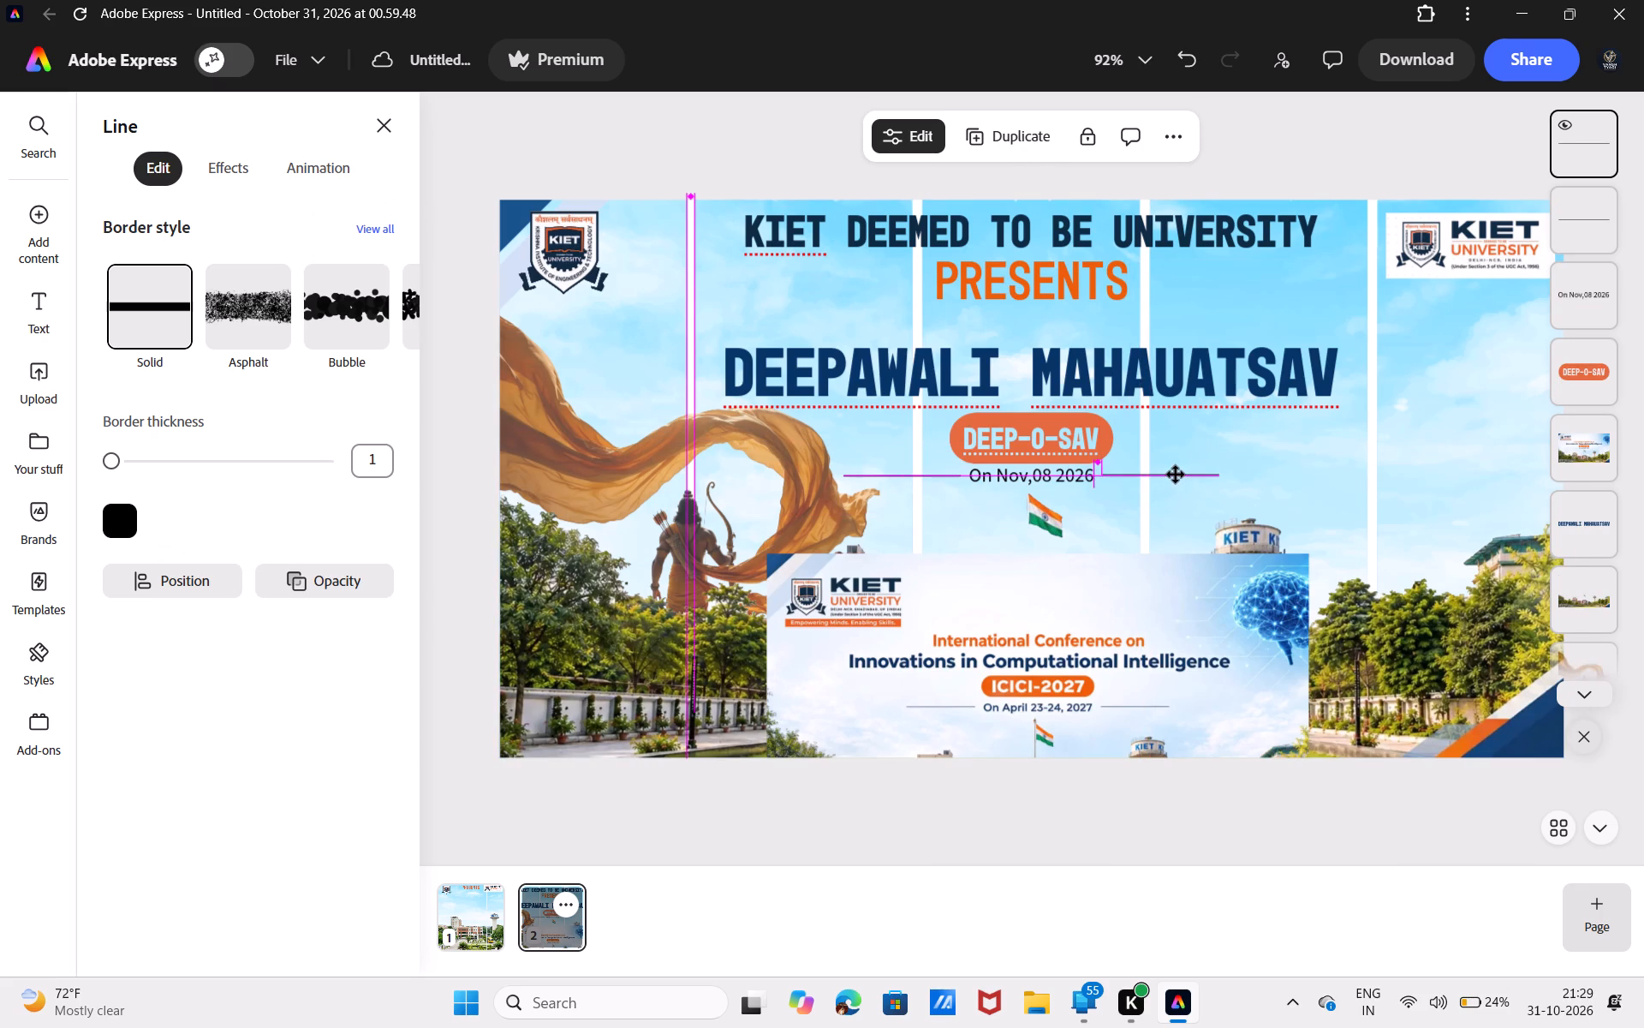
{"action": "left_click_drag", "start_coordinate": [1176, 475], "coordinate": [1175, 478]}
{"action": "left_click", "coordinate": [1258, 115]}
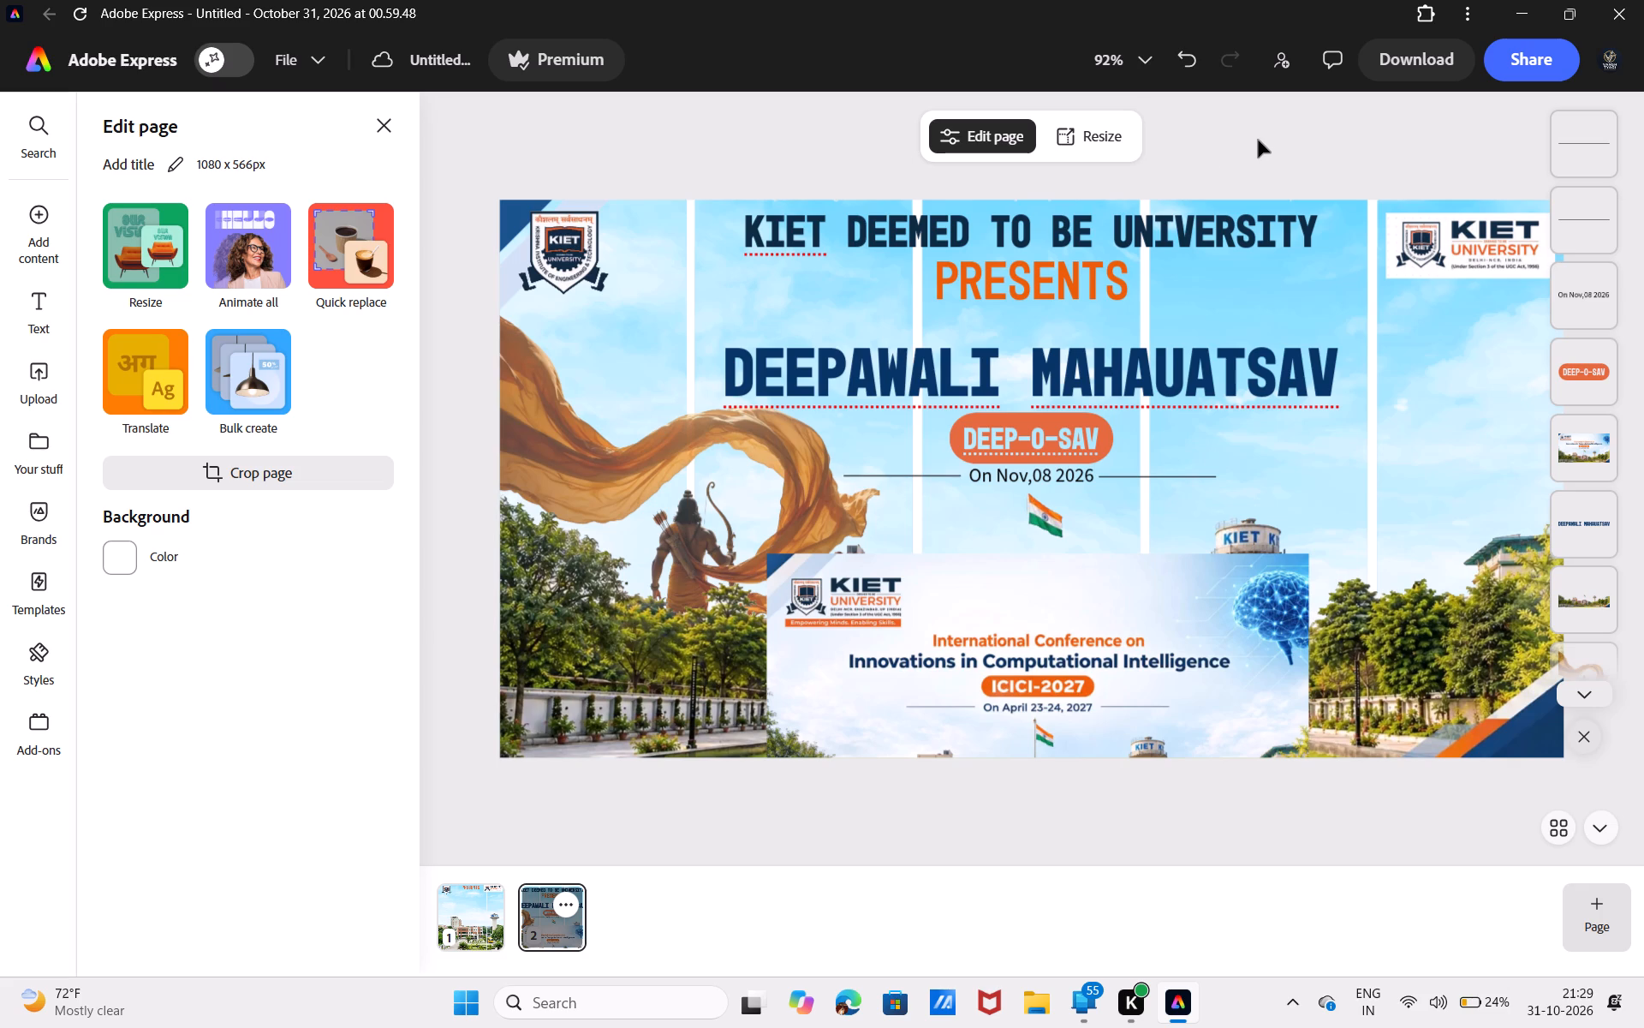
Move the Ram artwork slightly down on the banner.
{"action": "left_click", "coordinate": [613, 421]}
{"action": "left_click_drag", "start_coordinate": [613, 421], "coordinate": [613, 432]}
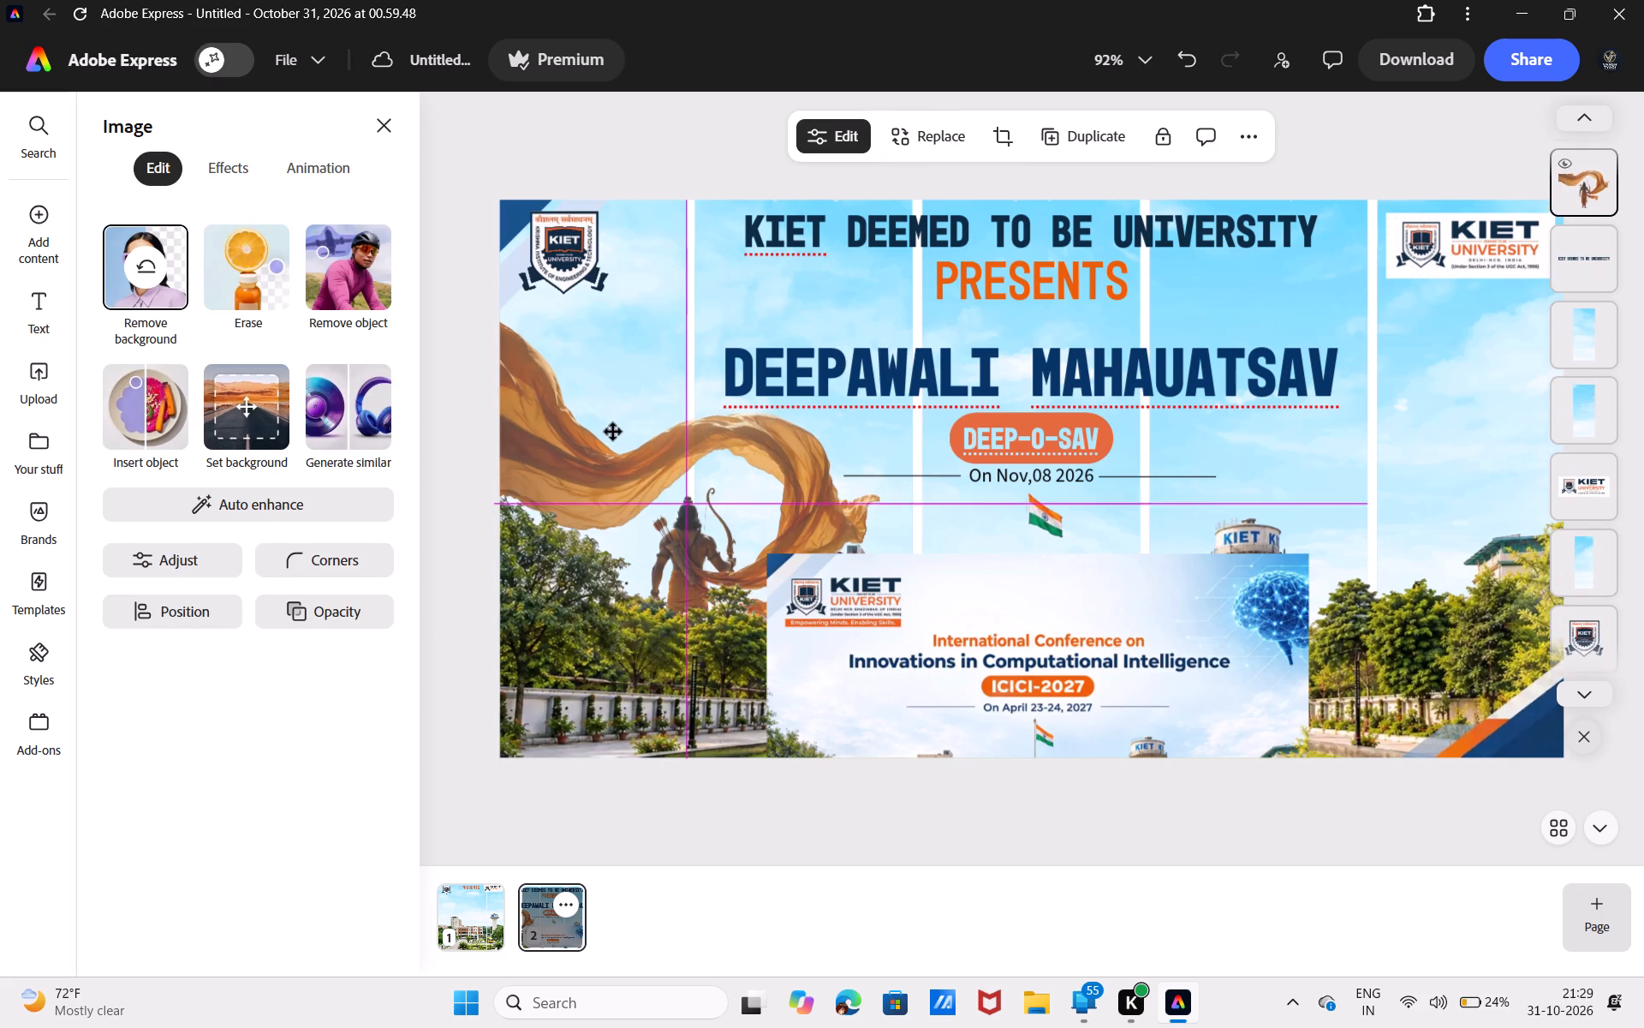
{"action": "left_click_drag", "start_coordinate": [613, 432], "coordinate": [613, 436]}
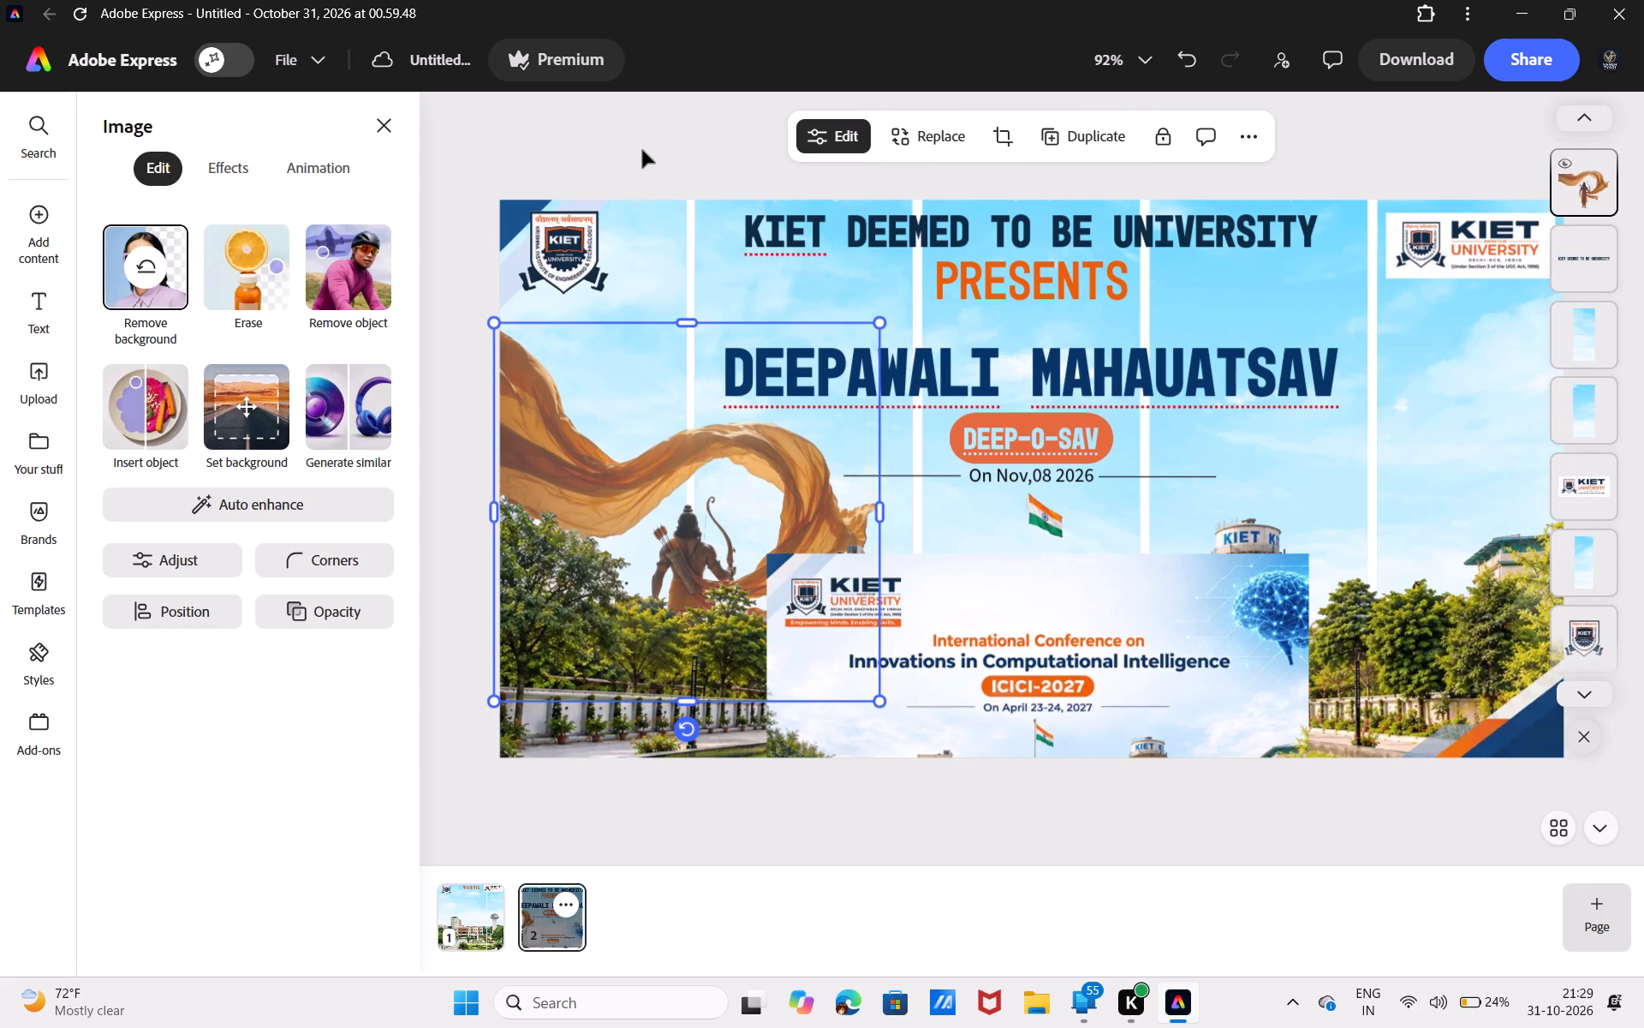
{"action": "left_click", "coordinate": [642, 150]}
Delete the International Conference ICICI-2027 reference image that covers the campus building.
{"action": "left_click", "coordinate": [1193, 645]}
{"action": "left_click_drag", "start_coordinate": [1193, 645], "coordinate": [1125, 433]}
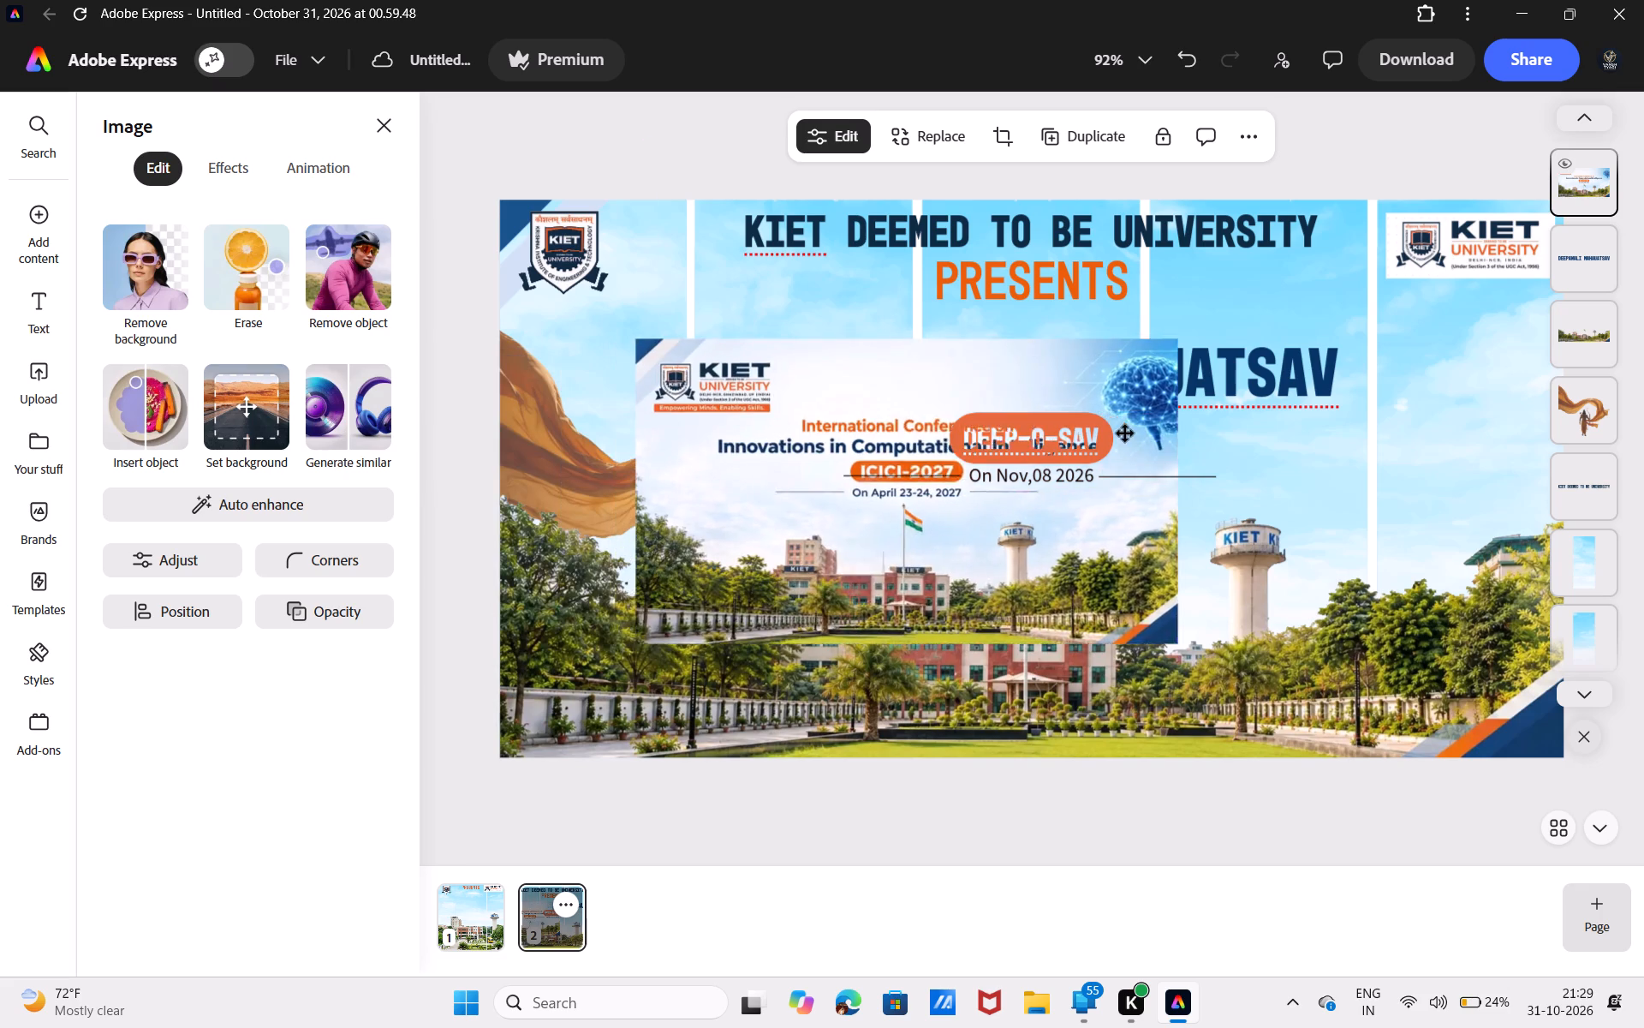
{"action": "left_click_drag", "start_coordinate": [1125, 433], "coordinate": [1136, 522]}
{"action": "key", "text": "BackSpace"}
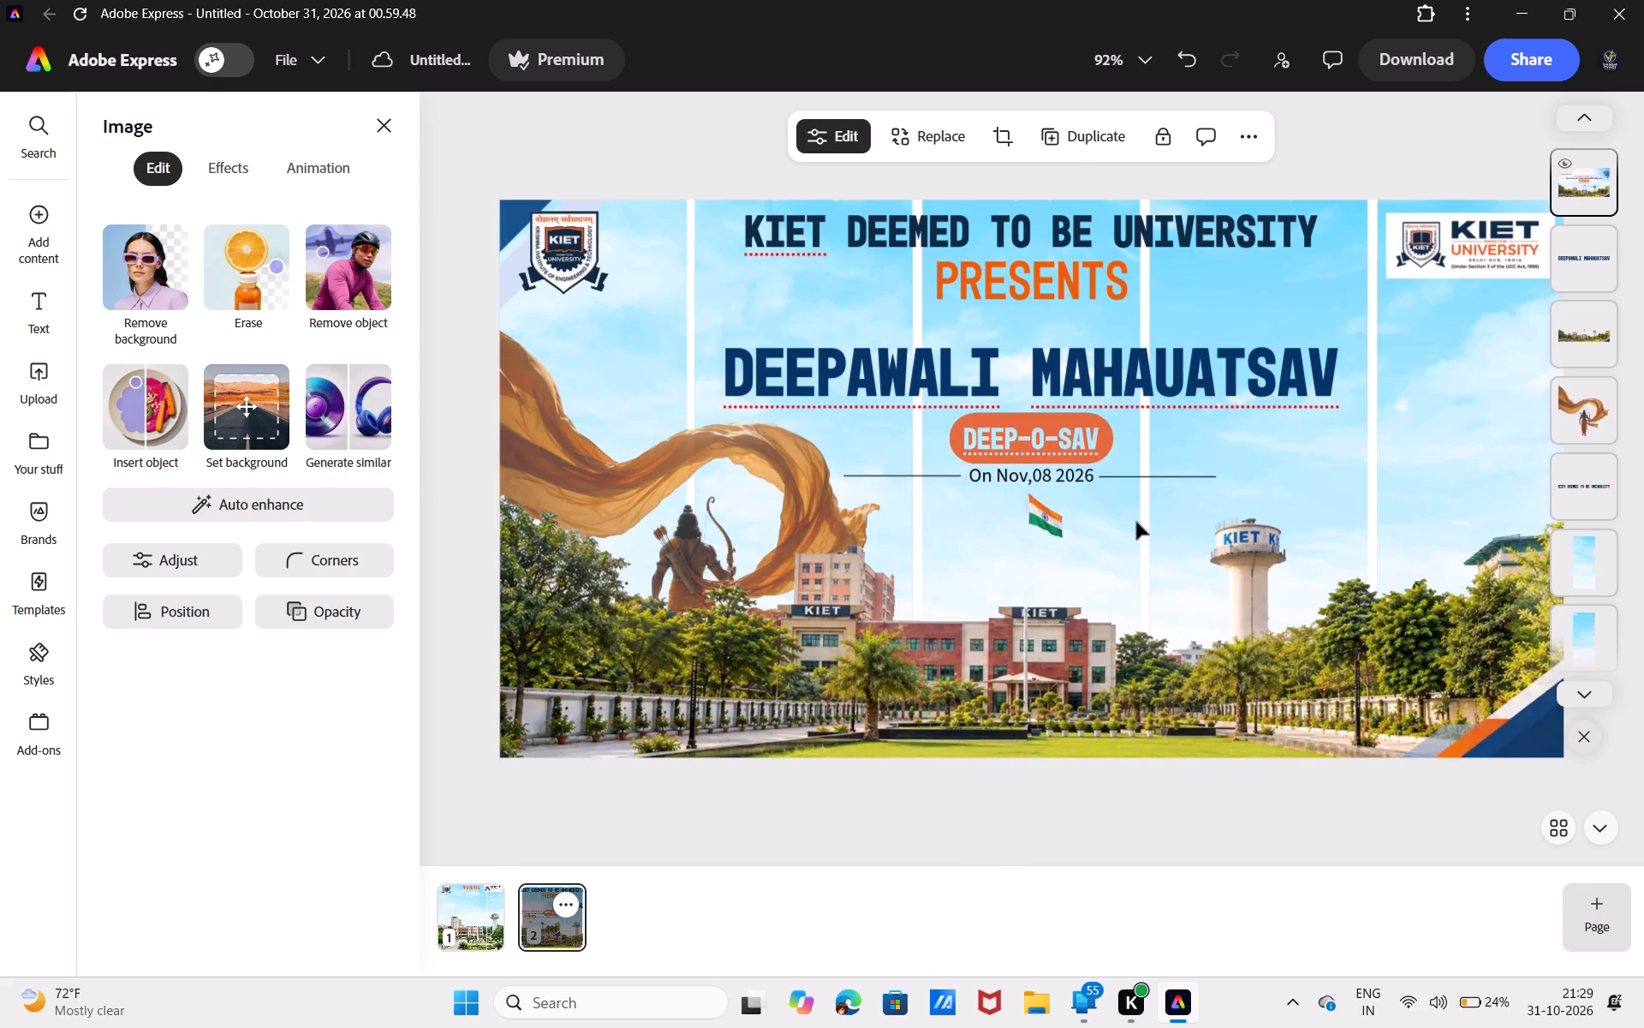
{"action": "left_click", "coordinate": [1401, 169]}
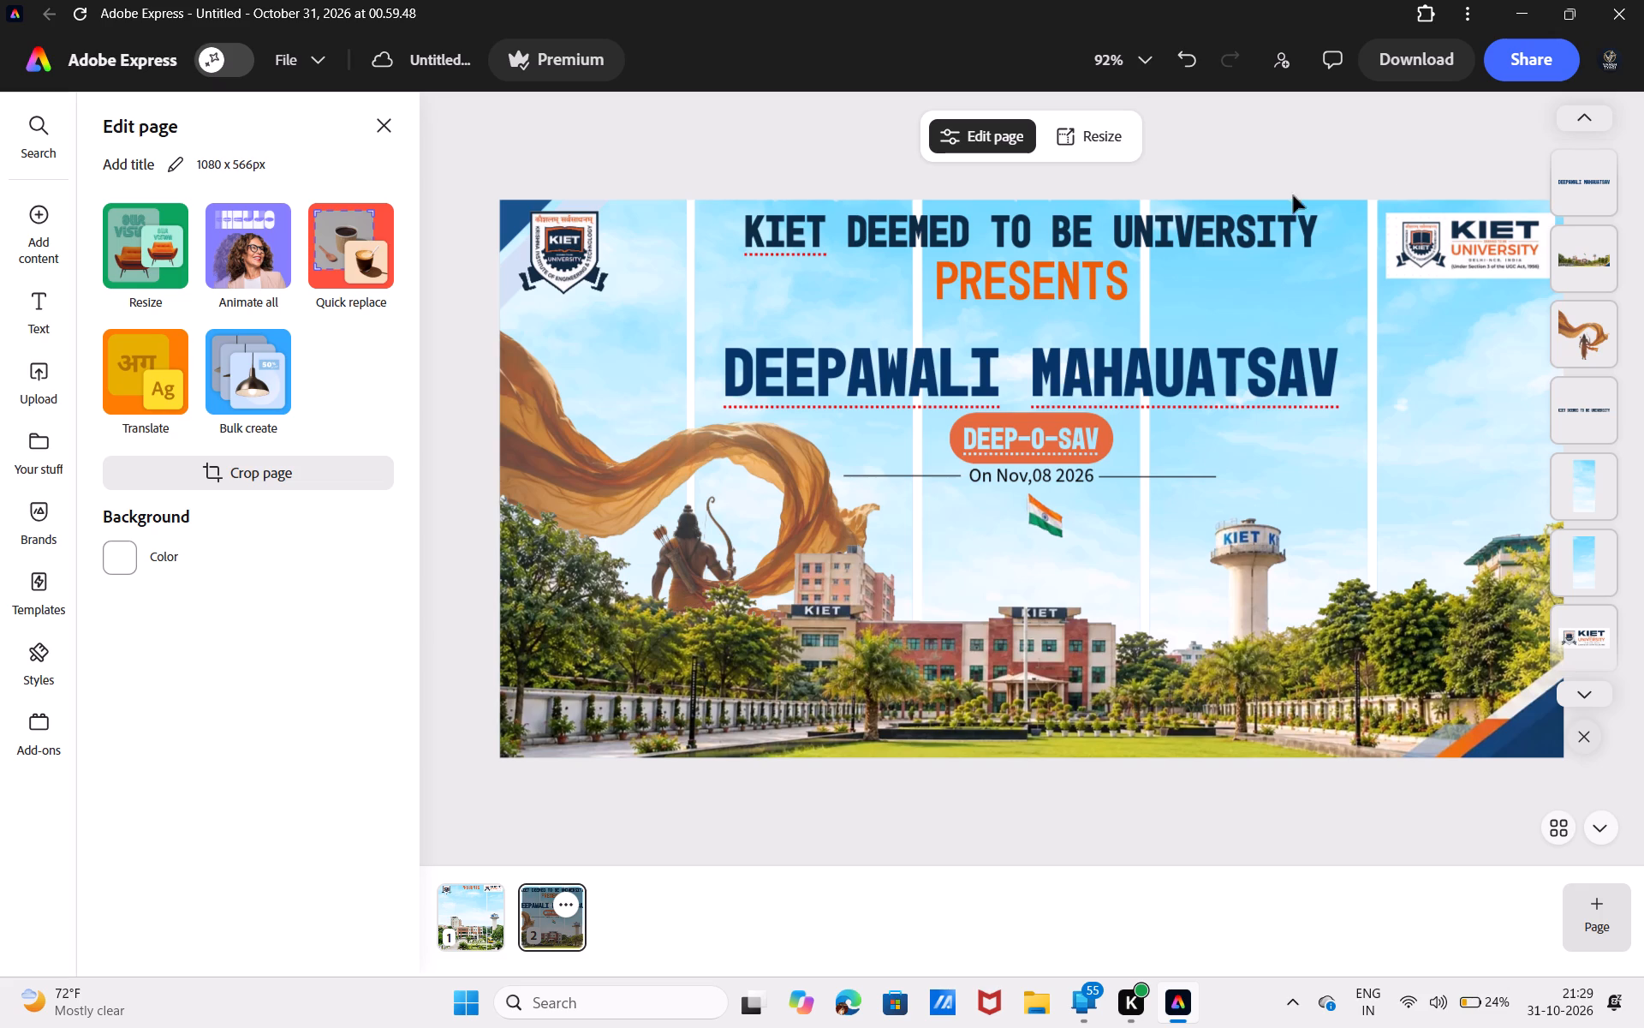
Change the orange pill's text to DEEP-O-TSAV.
{"action": "left_click", "coordinate": [1057, 429]}
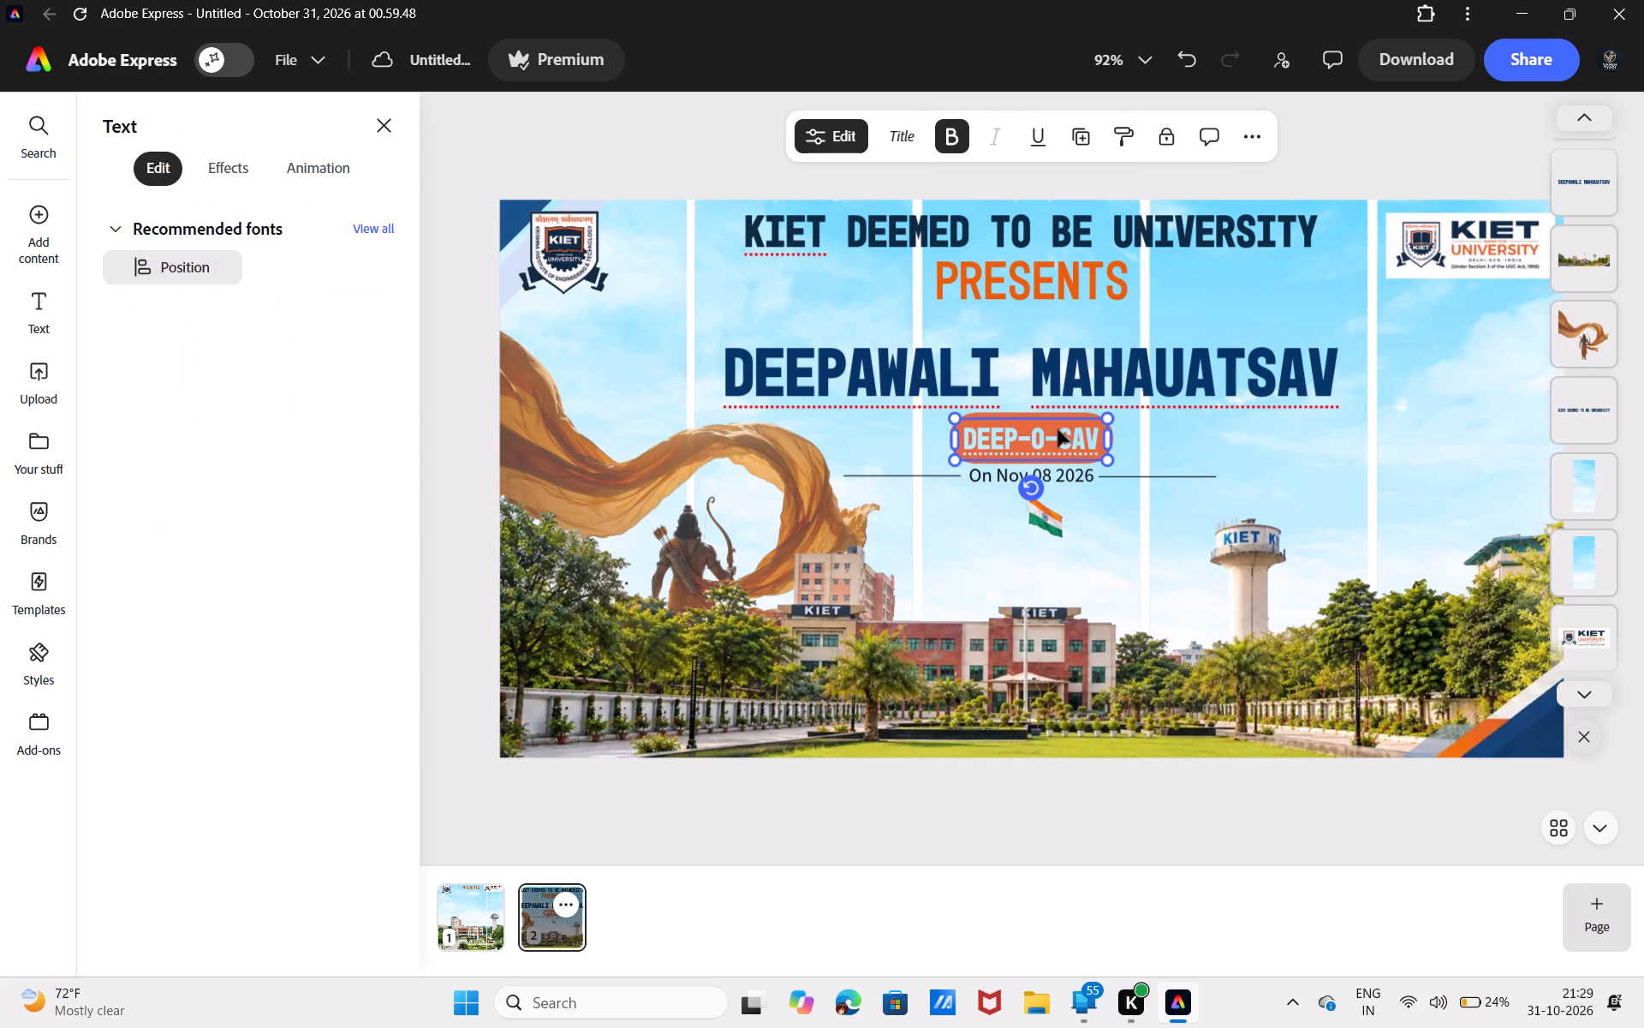
{"action": "left_click", "coordinate": [1057, 429]}
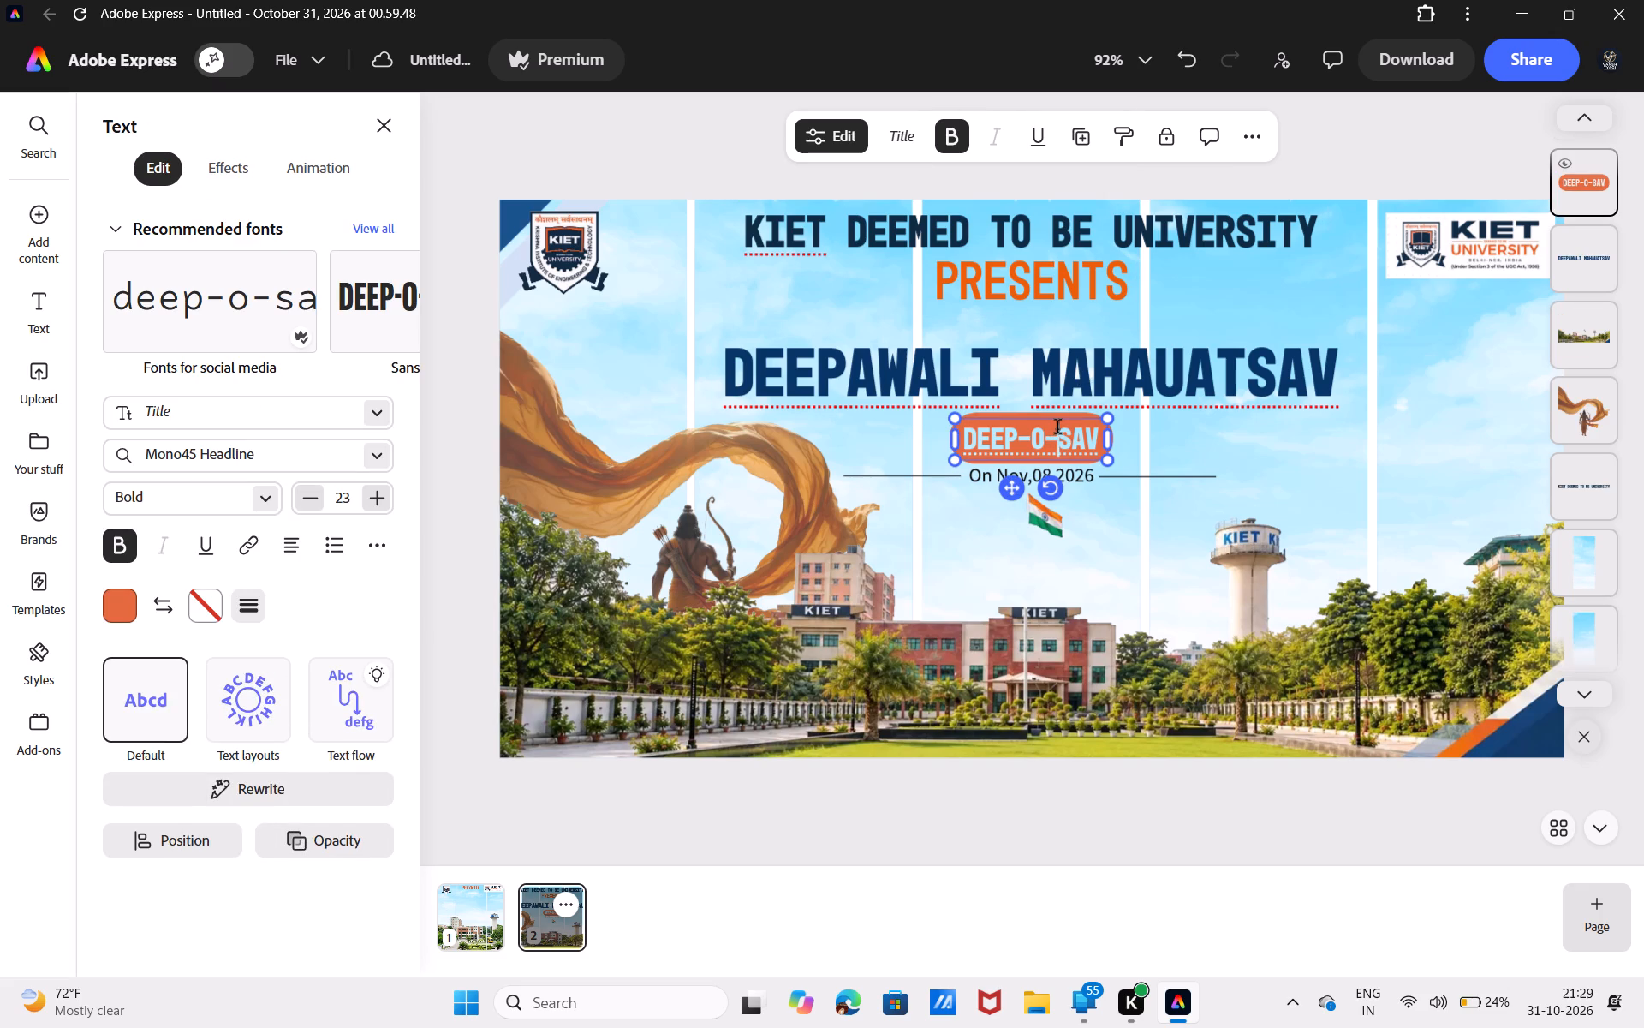
{"action": "key", "text": "t"}
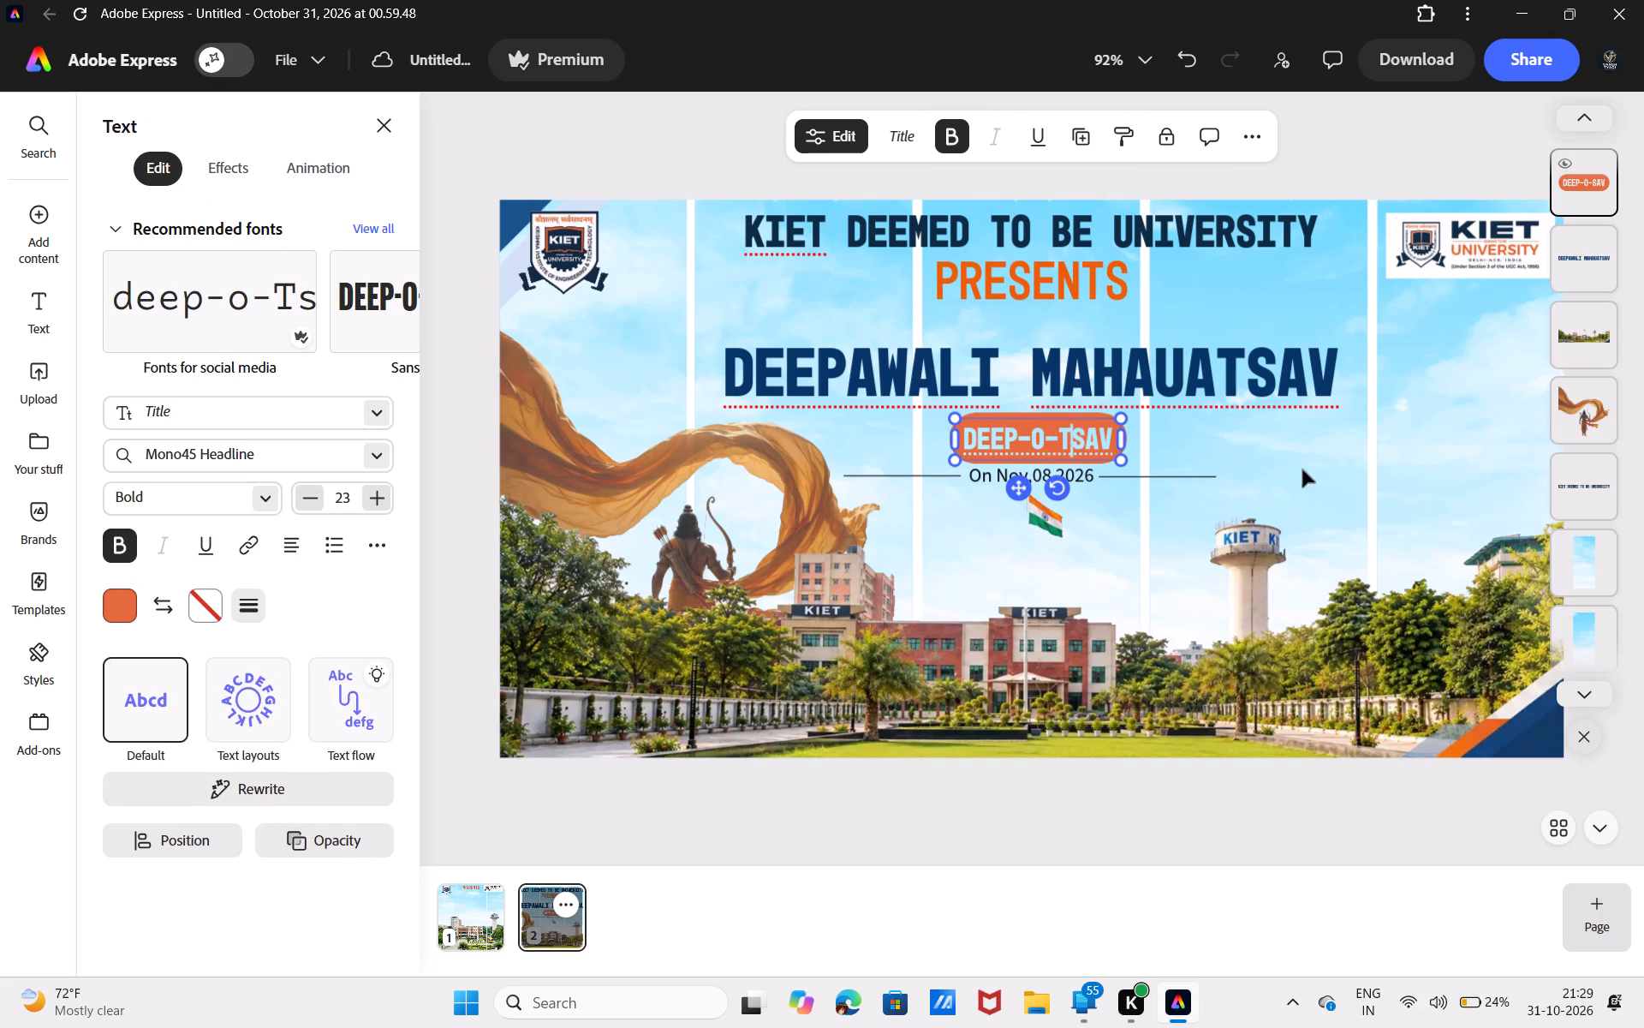
{"action": "left_click", "coordinate": [1372, 136]}
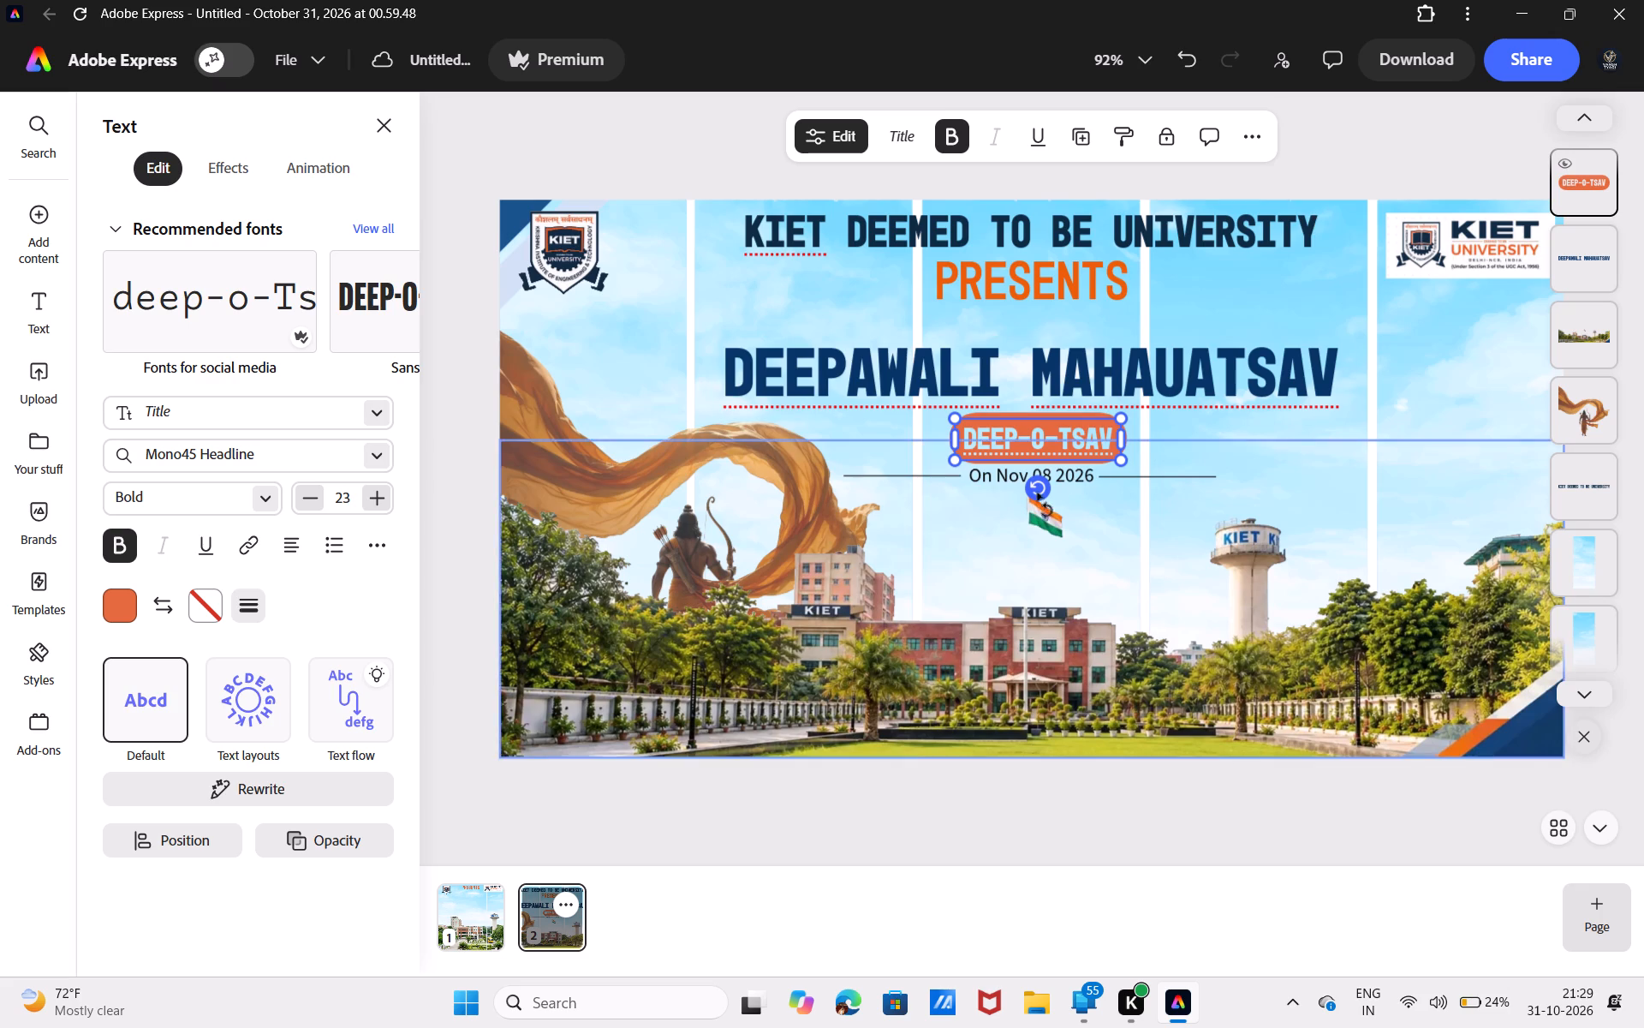
Align the DEEP-O-TSAV pill to the horizontal centre of the banner.
{"action": "left_click", "coordinate": [194, 835]}
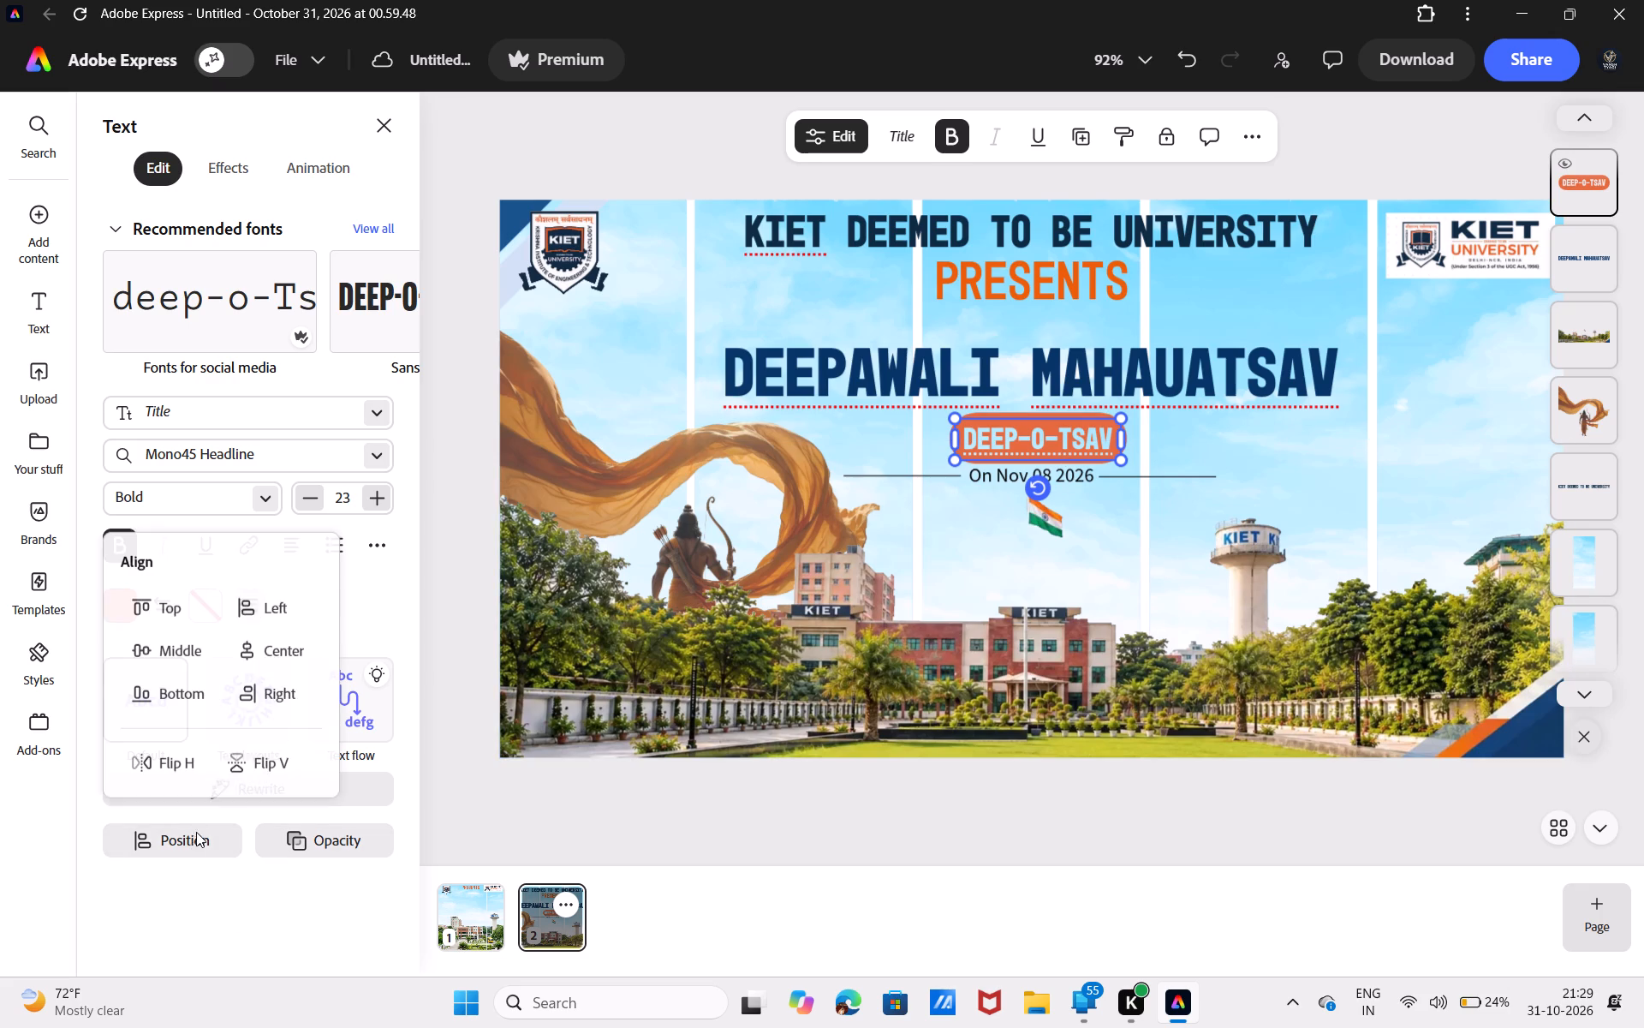
{"action": "left_click", "coordinate": [280, 658]}
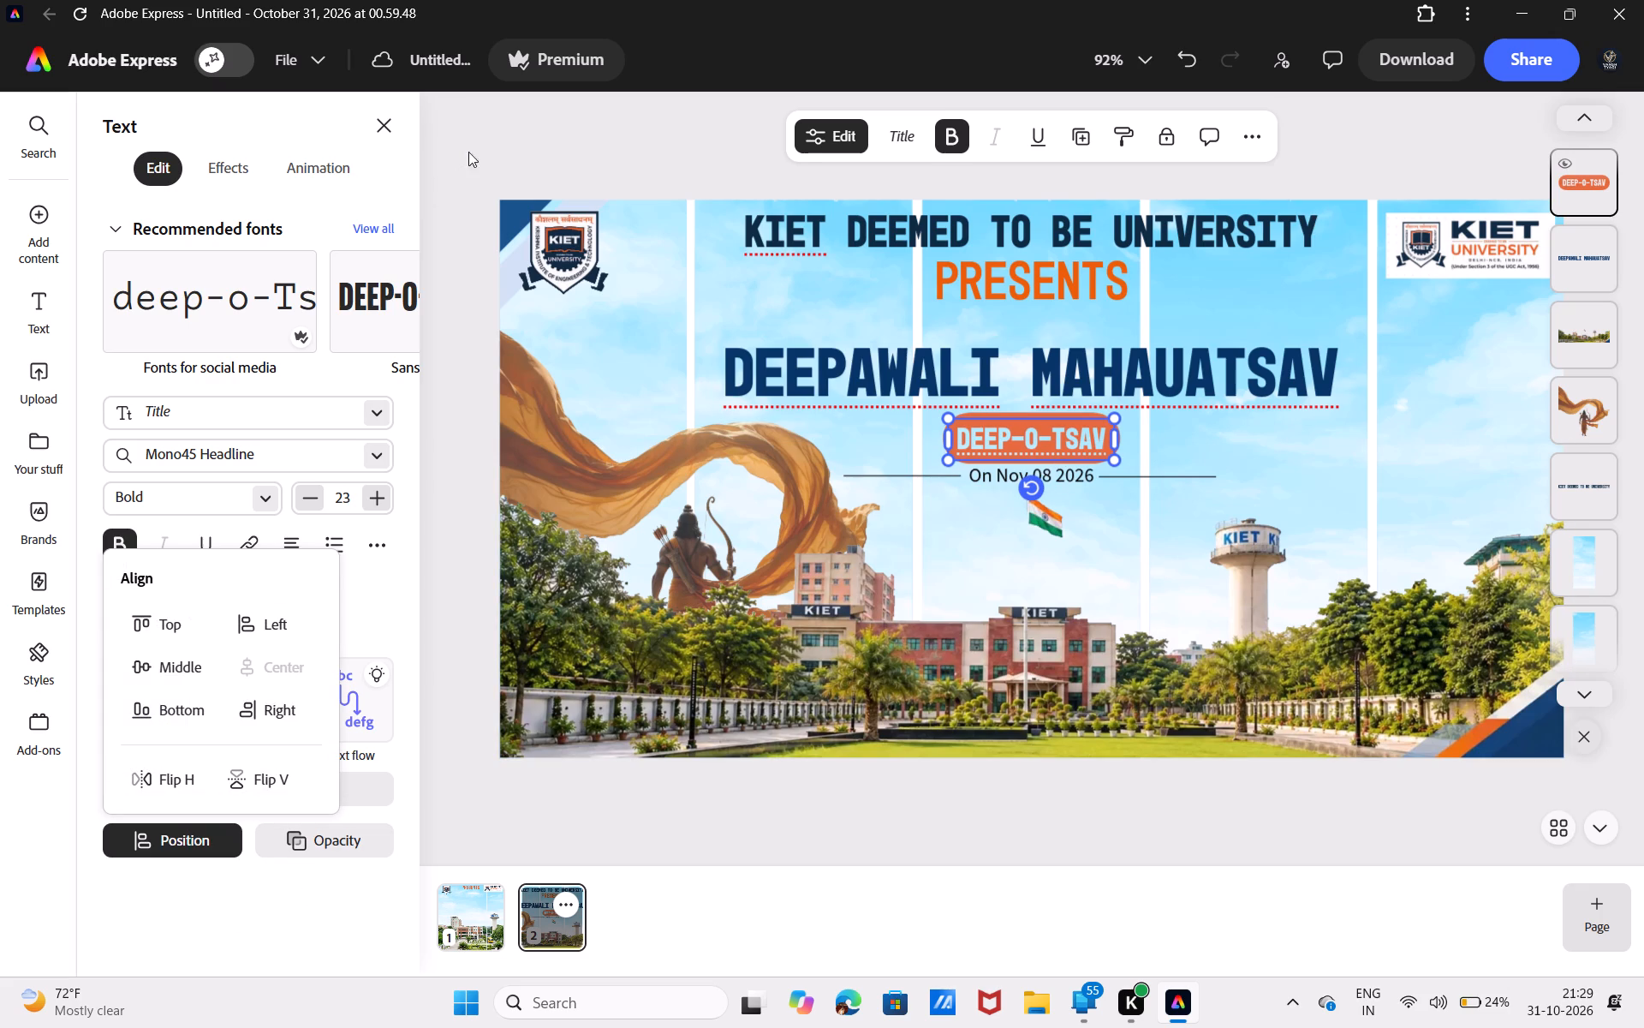
{"action": "left_click", "coordinate": [499, 161]}
{"action": "left_click", "coordinate": [499, 161]}
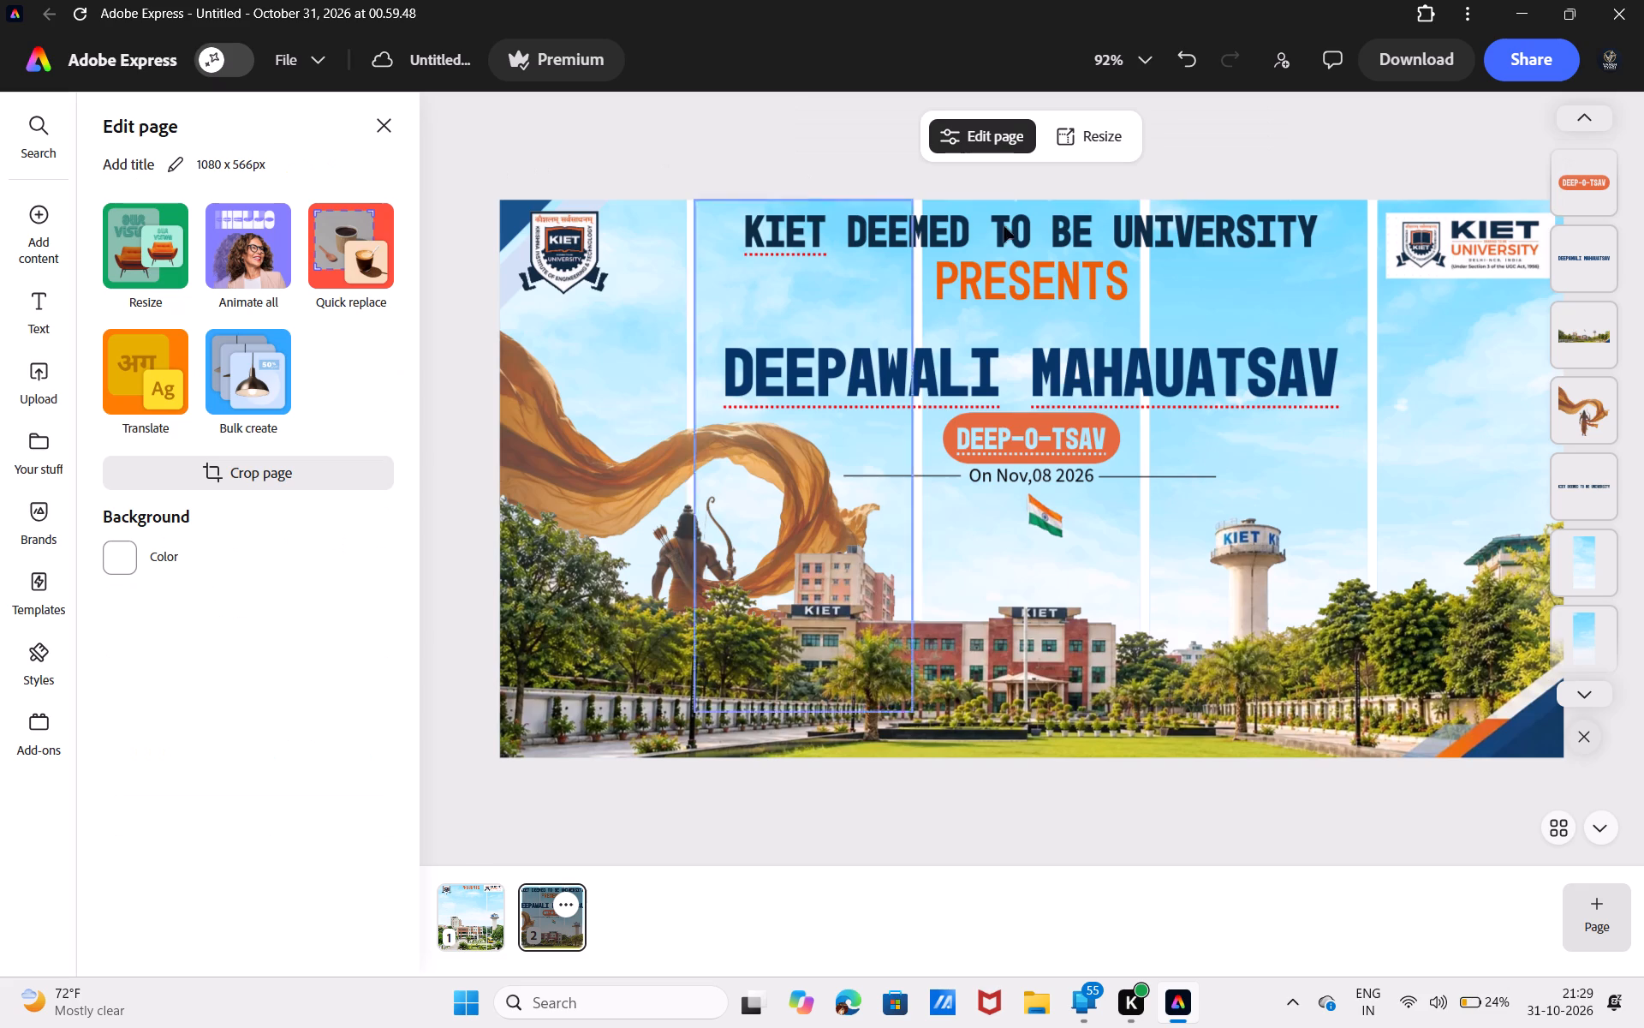
Move the DEEPAWALI MAHAUATSAV heading slightly up, away from the orange pill.
{"action": "left_click", "coordinate": [1050, 393]}
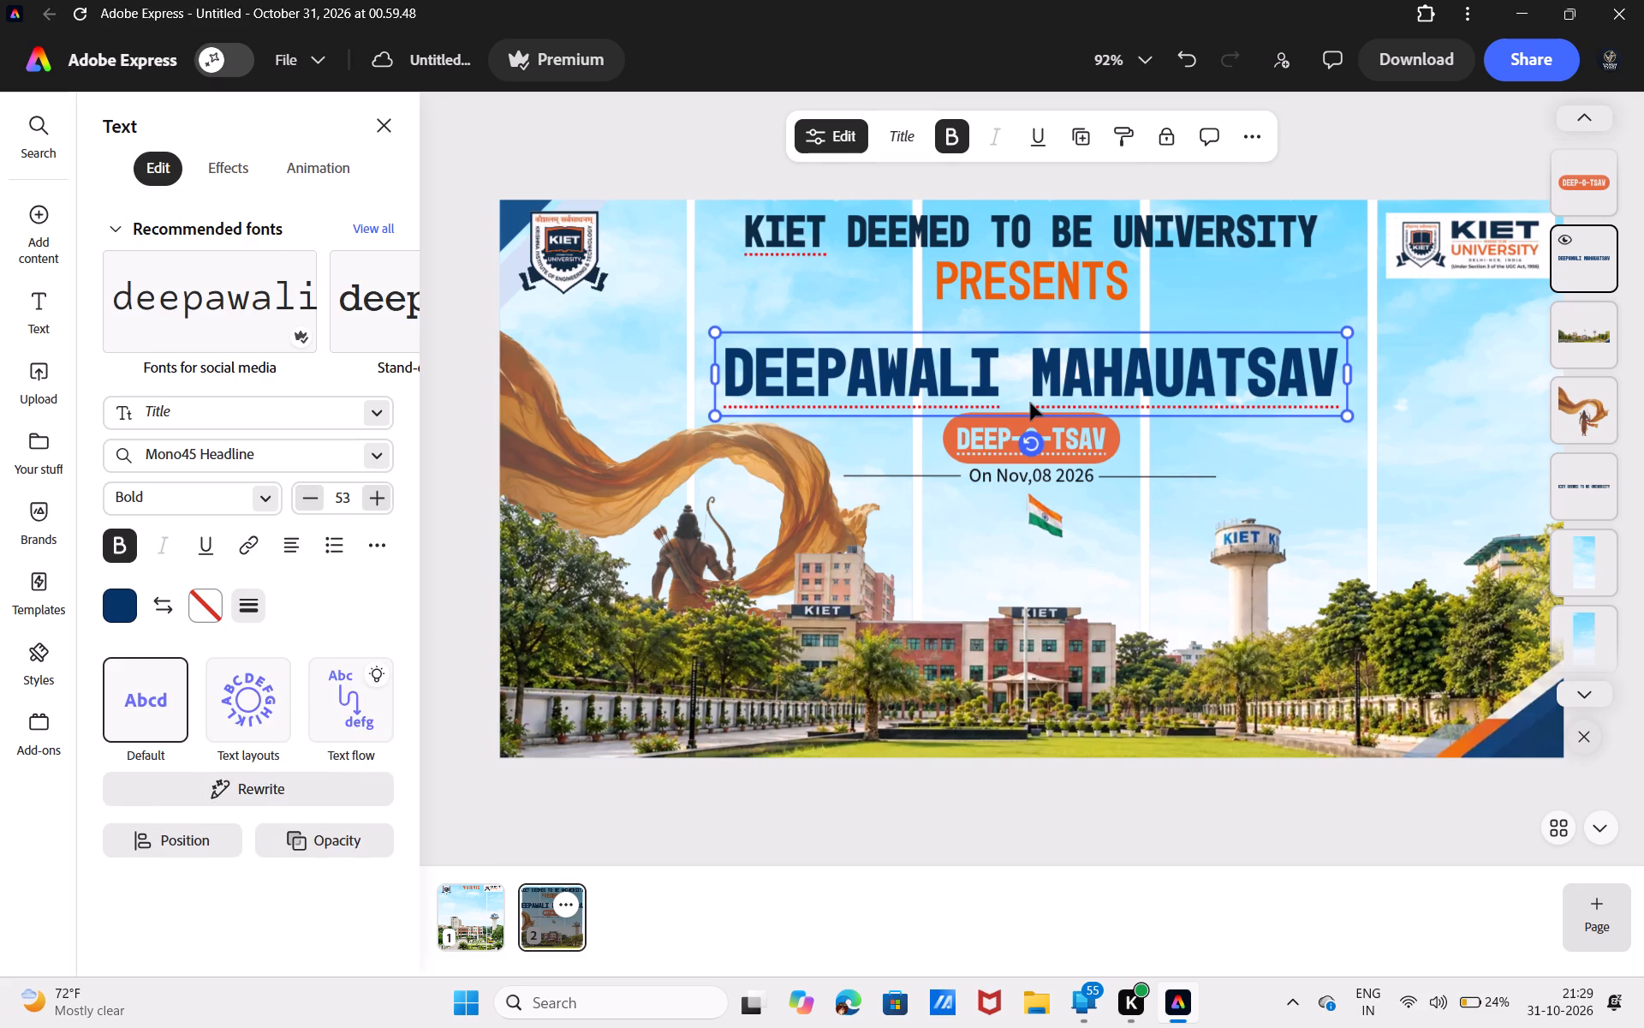
{"action": "left_click_drag", "start_coordinate": [1030, 403], "coordinate": [1031, 395]}
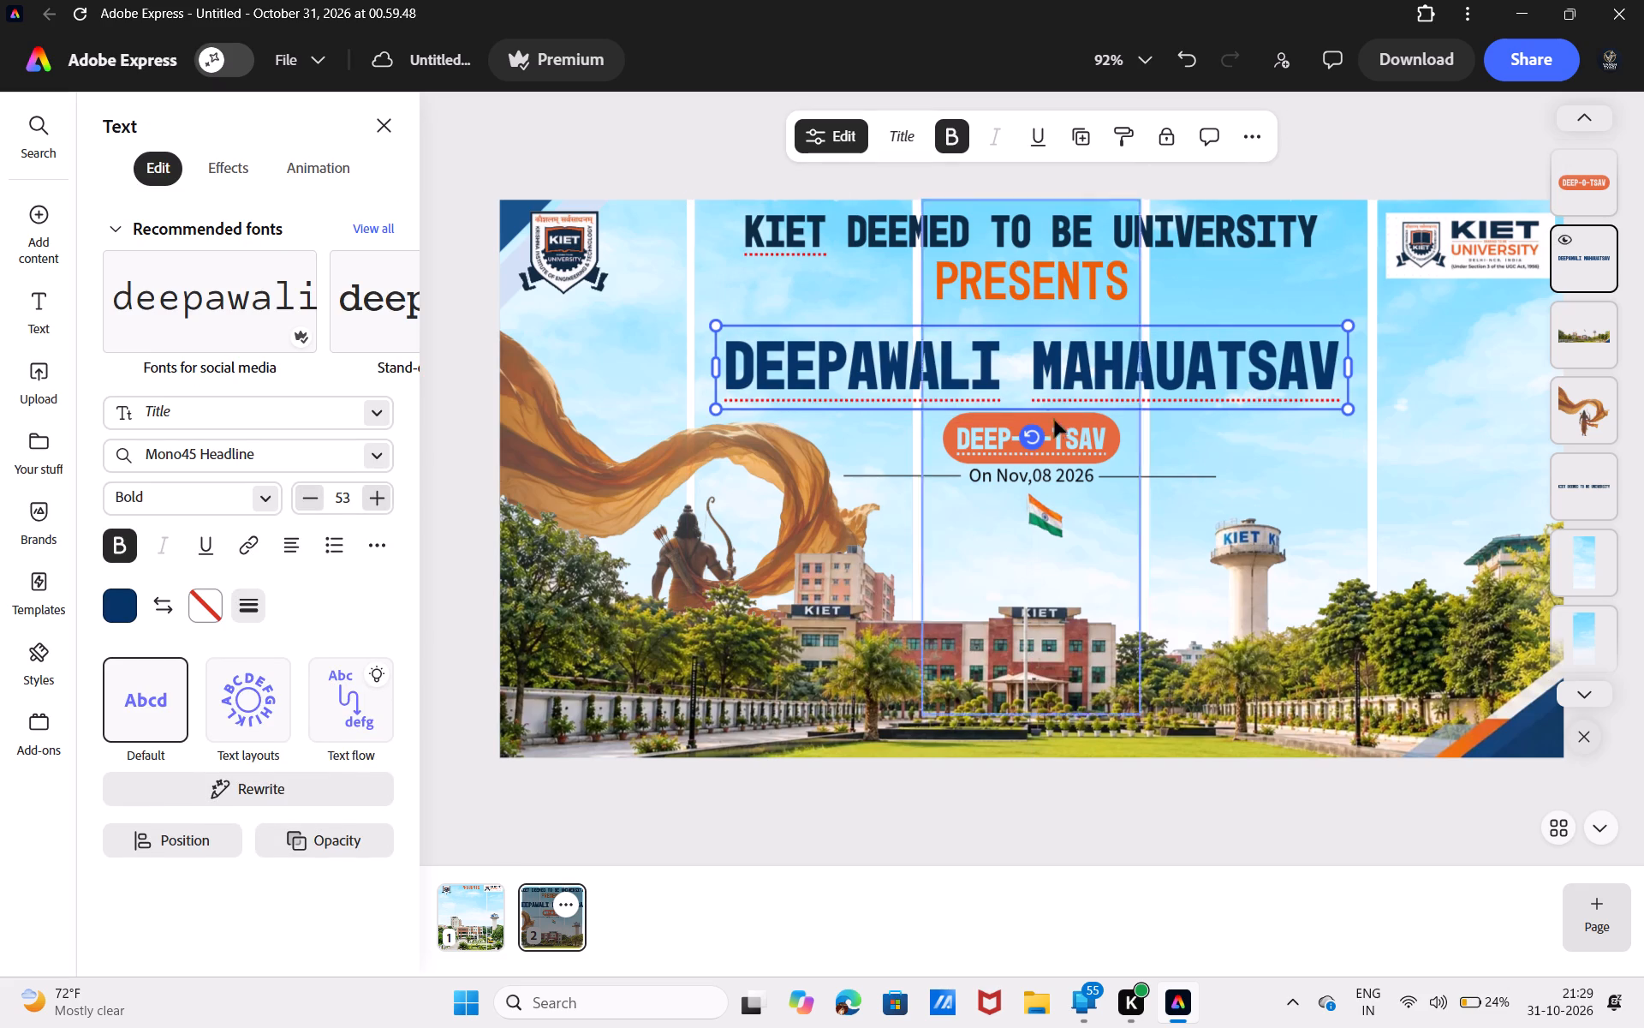
Move the DEEP-O-TSAV pill slightly up so it sits evenly between the heading and the date text.
{"action": "left_click", "coordinate": [1058, 428]}
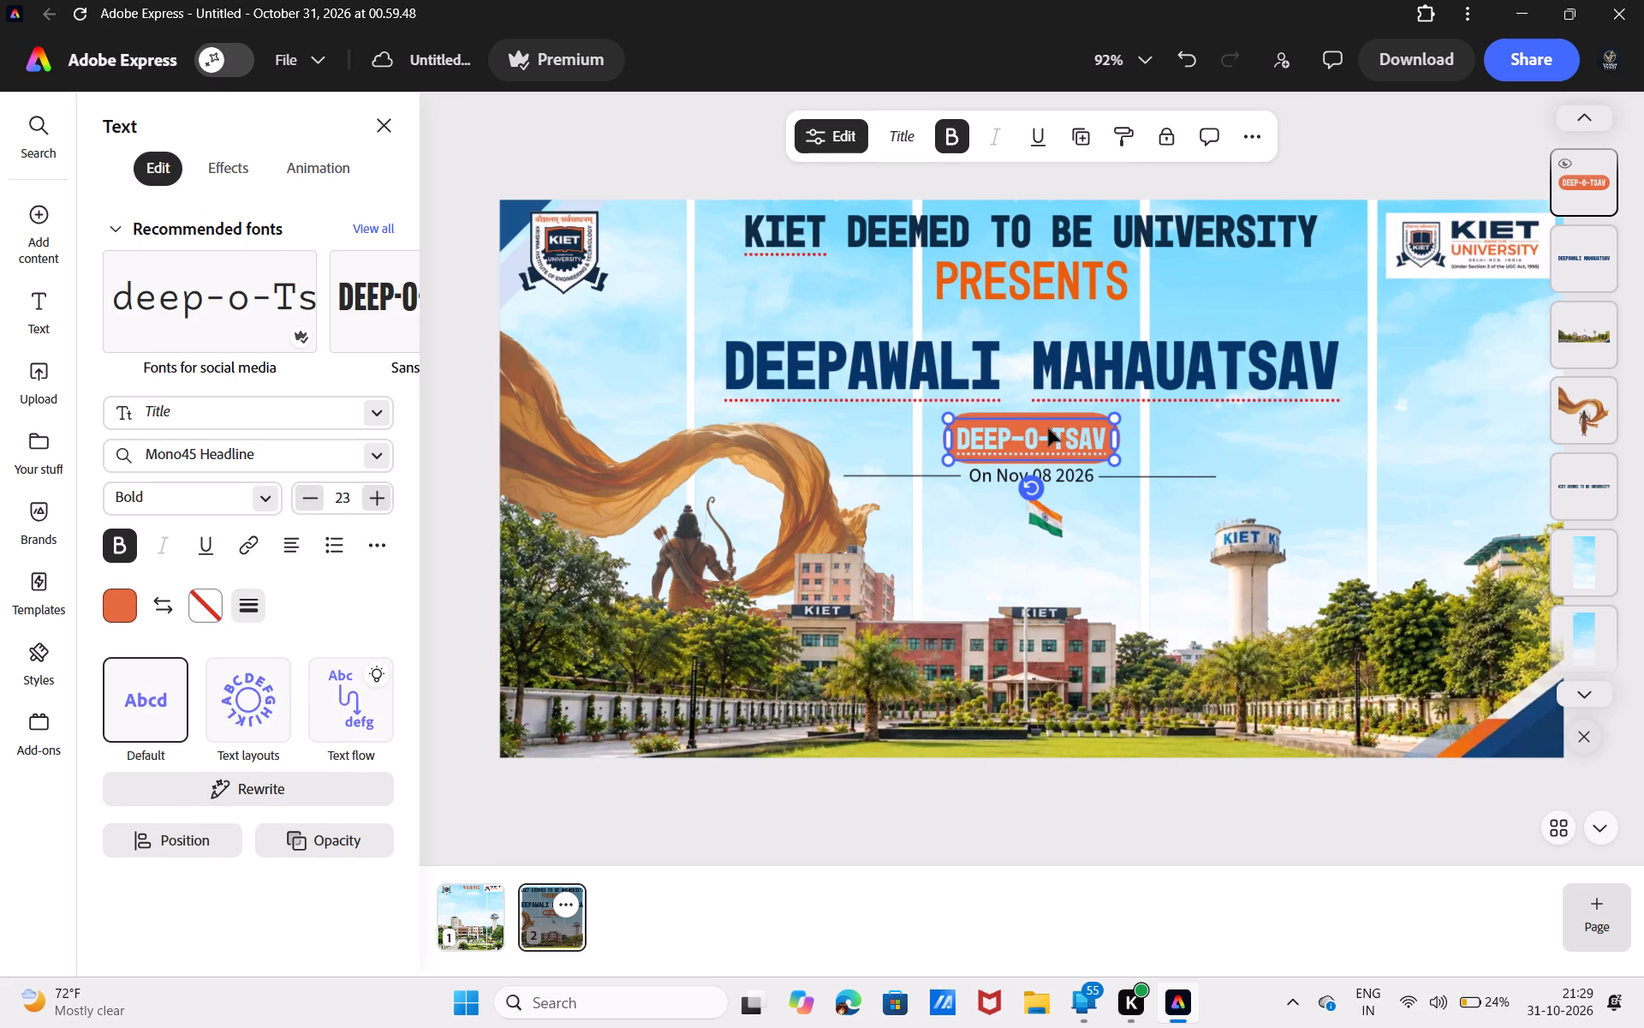
{"action": "left_click", "coordinate": [1048, 428]}
{"action": "left_click", "coordinate": [1049, 426]}
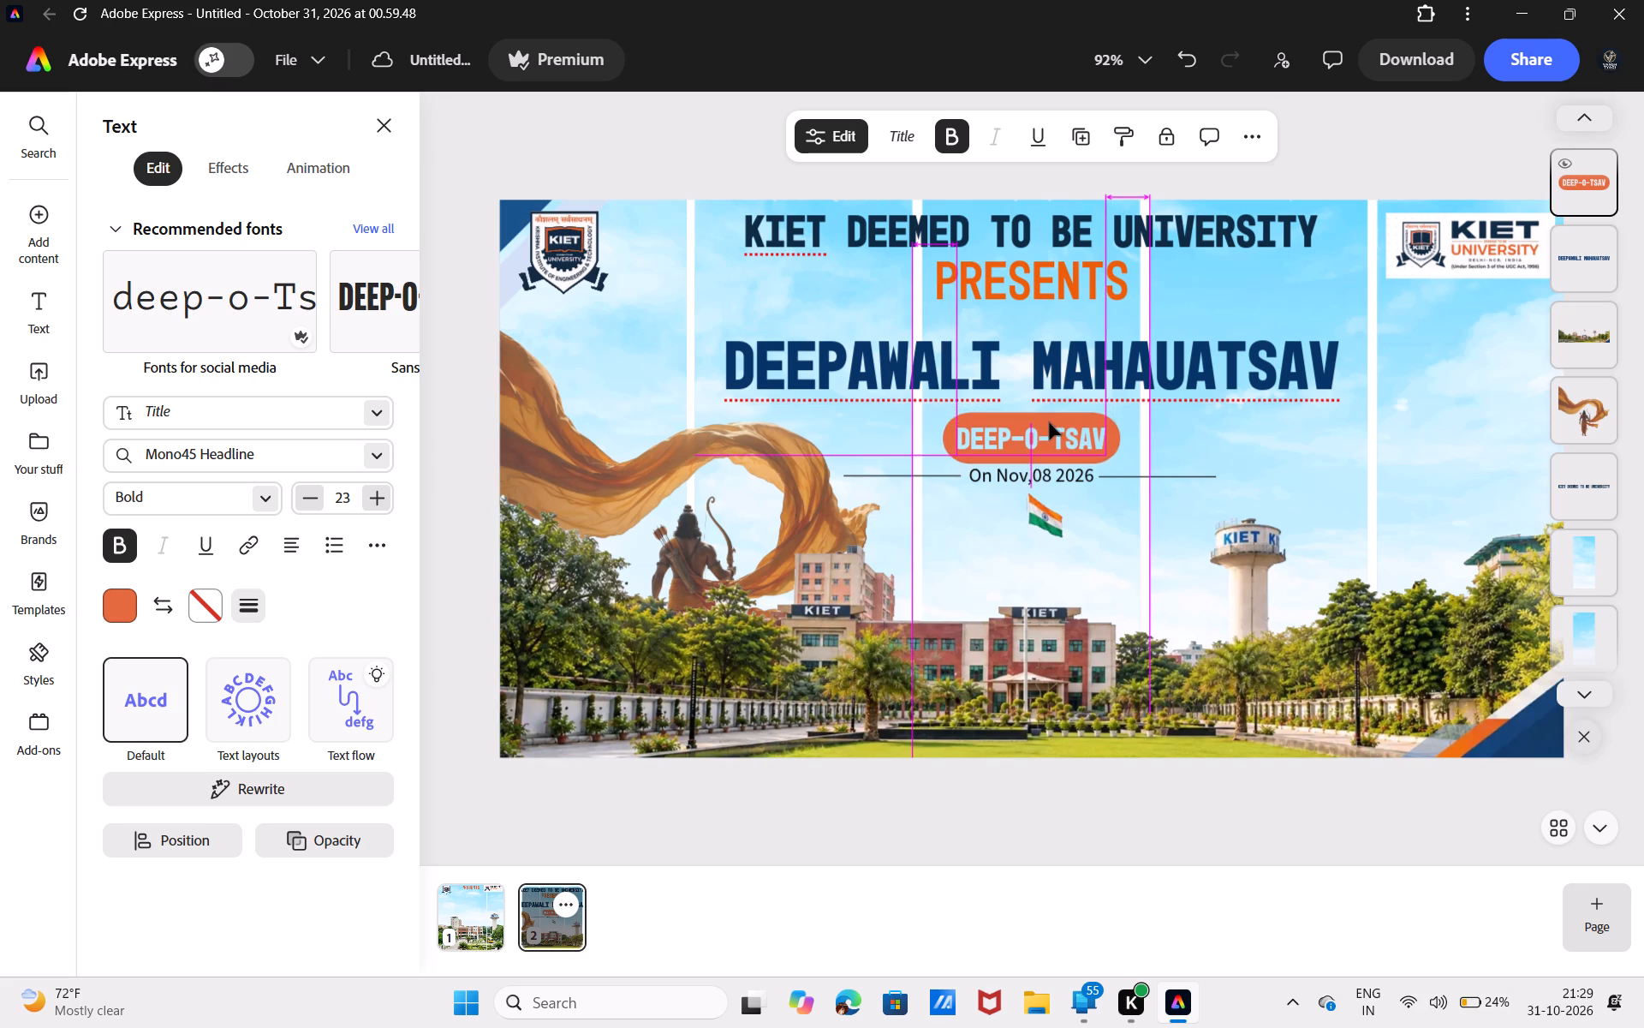
{"action": "left_click", "coordinate": [1047, 415]}
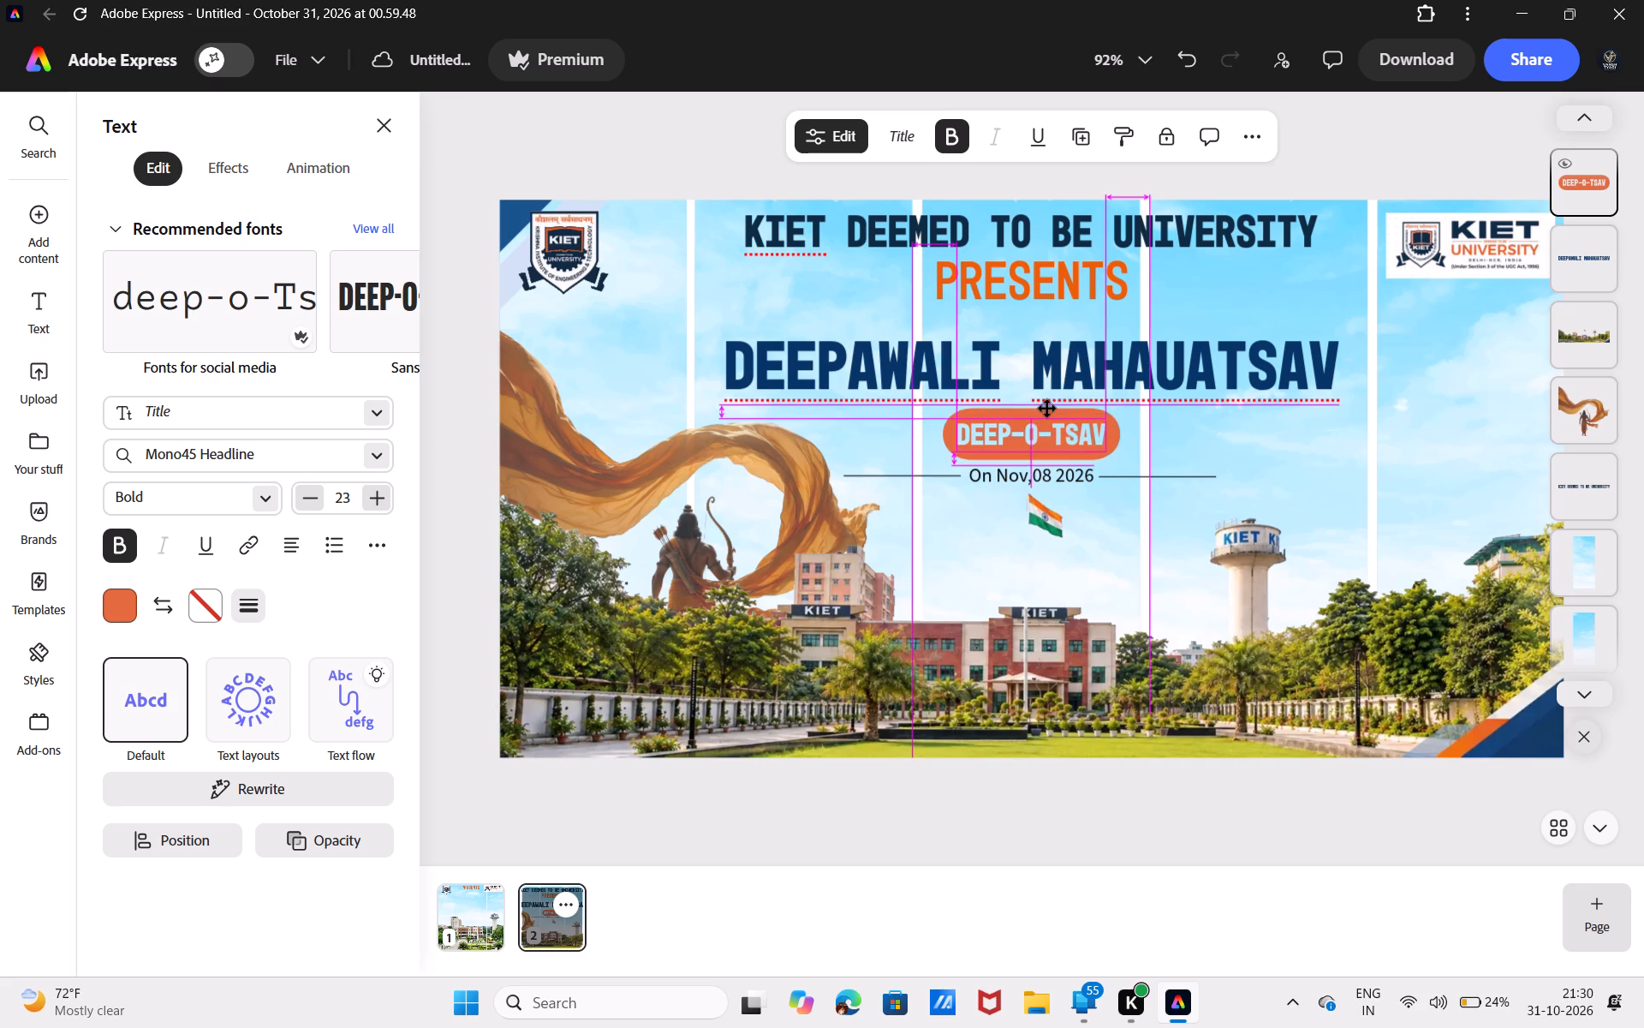
{"action": "left_click", "coordinate": [1308, 156]}
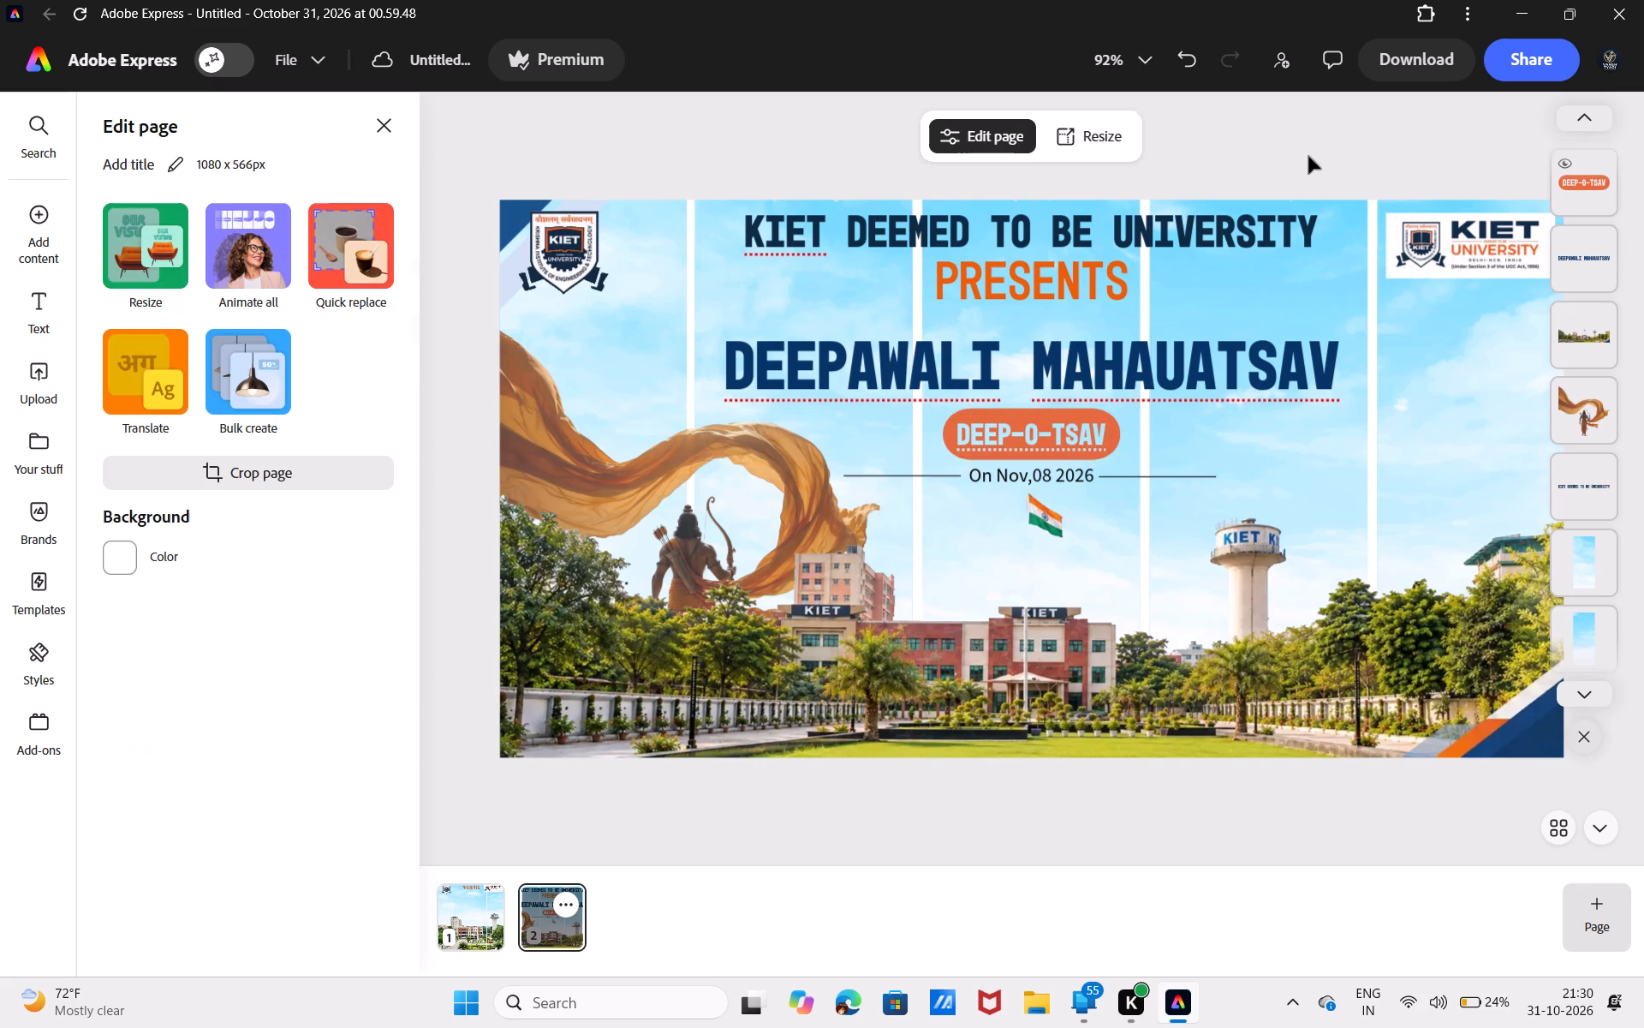
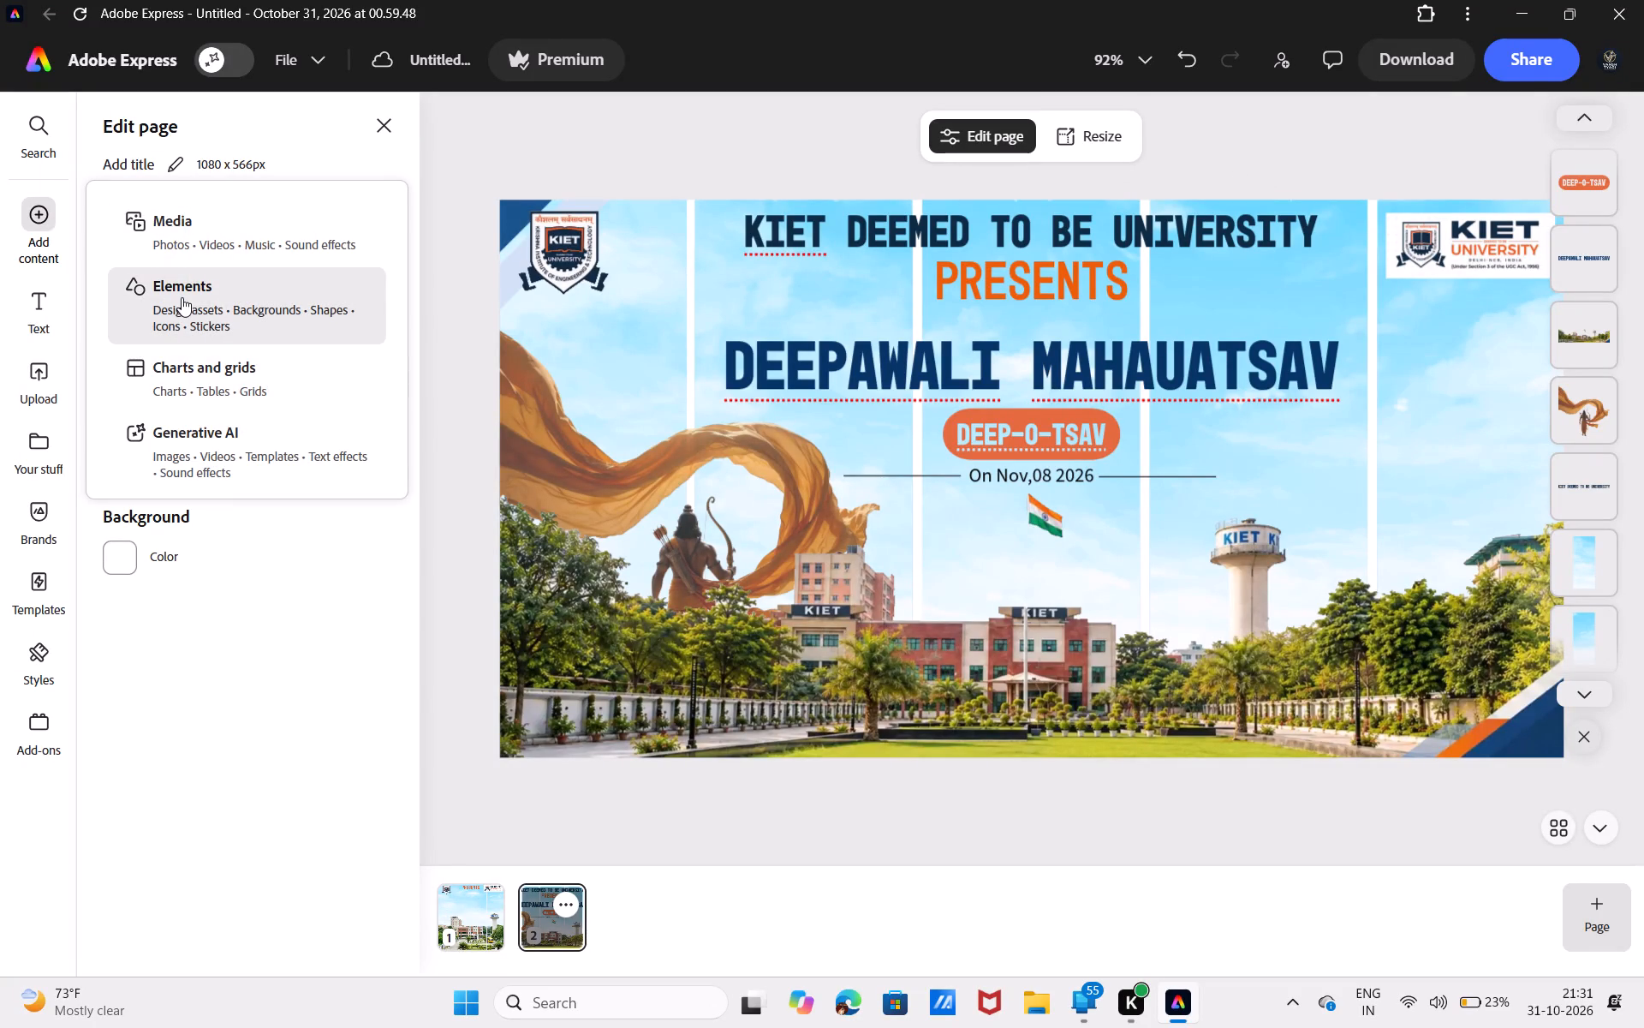
Search the design assets for RAM MANDIR and look through the results for temple artwork for the banner.
{"action": "left_click", "coordinate": [182, 297]}
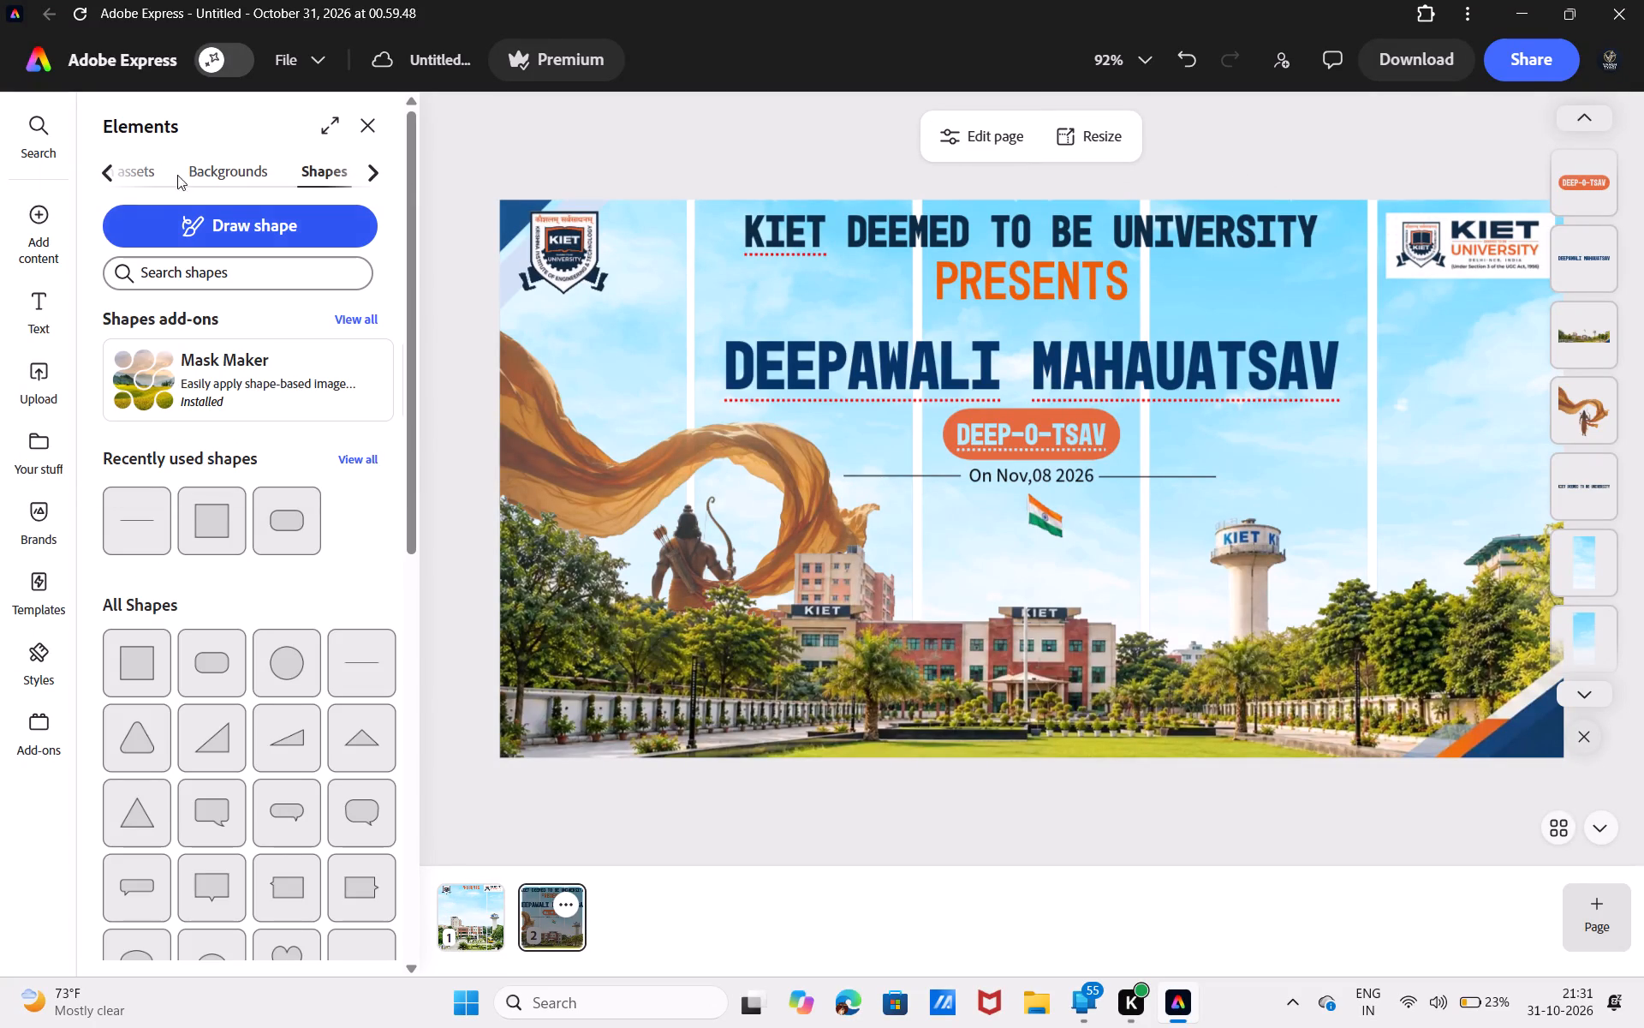
{"action": "left_click", "coordinate": [140, 164]}
{"action": "left_click", "coordinate": [140, 164]}
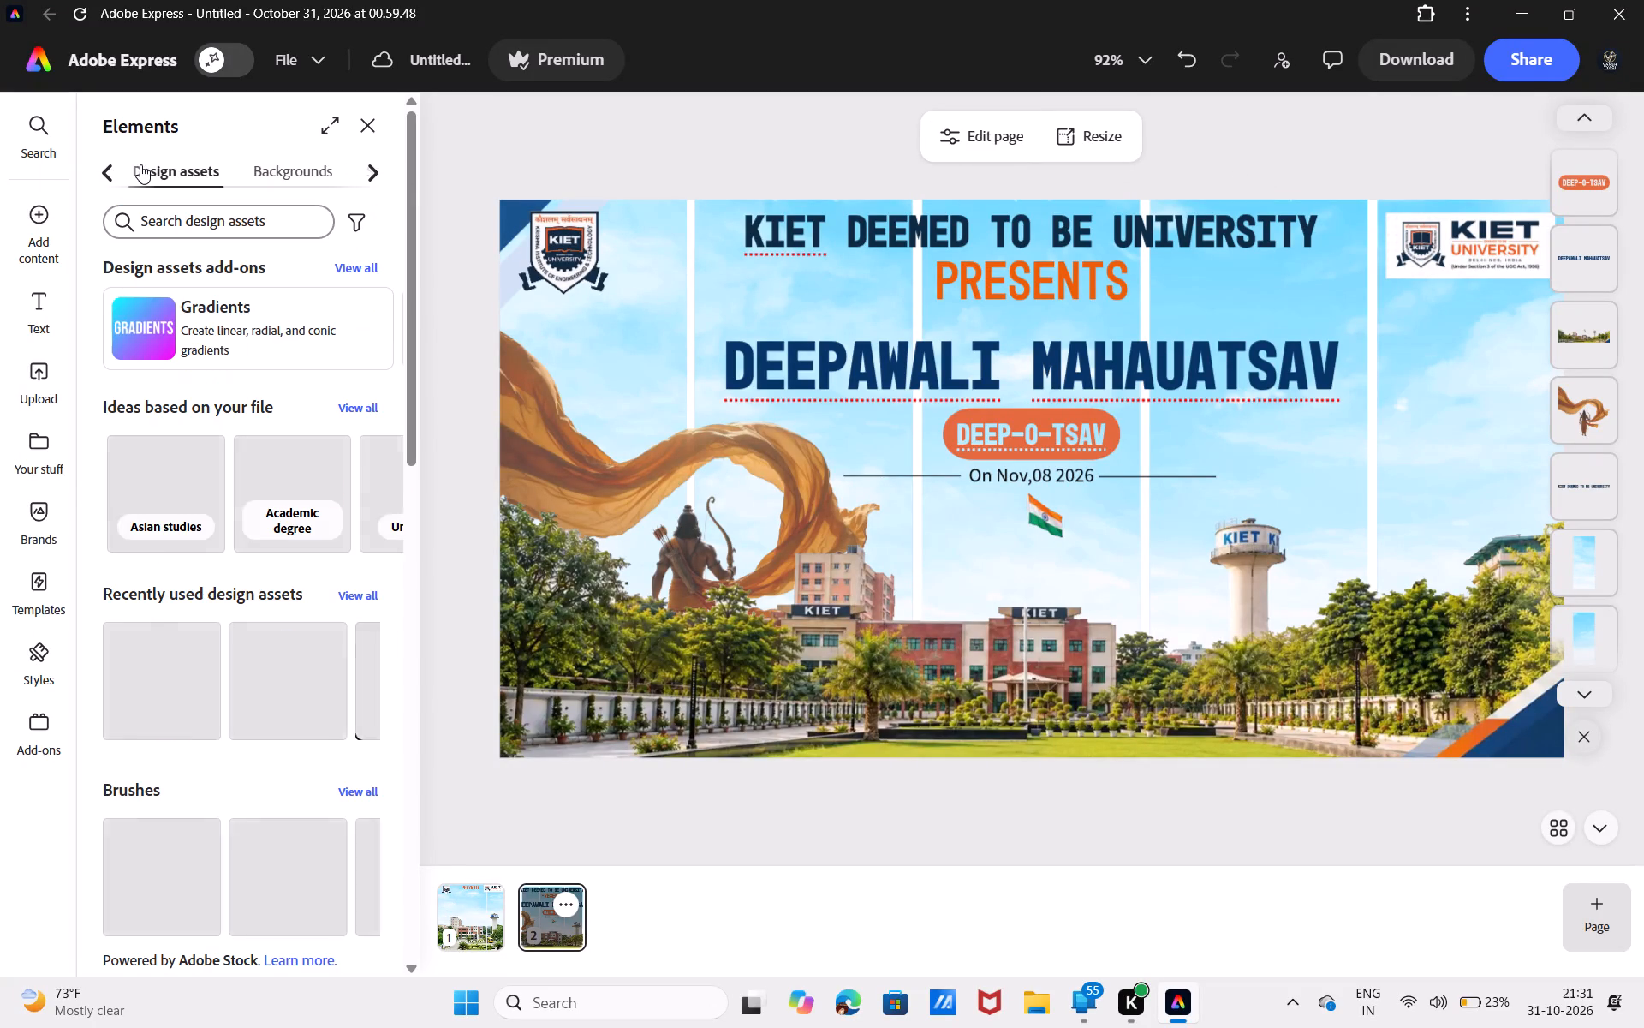
{"action": "left_click", "coordinate": [202, 221]}
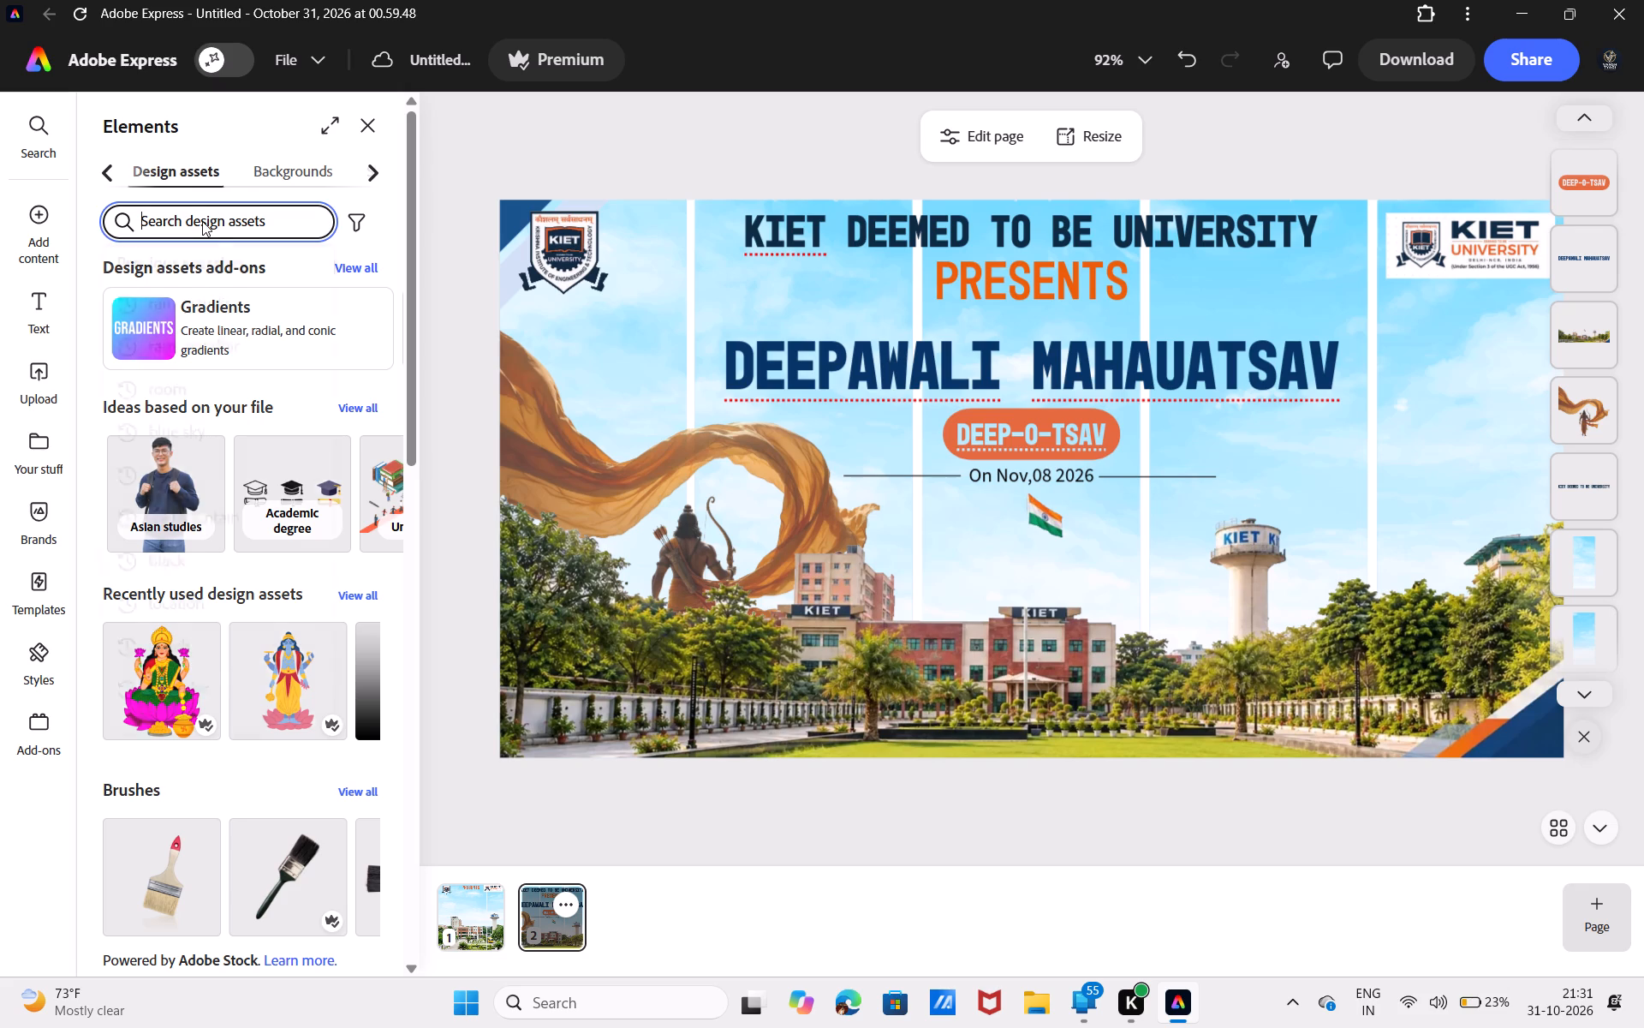
{"action": "type", "text": "RAM MANDIR"}
{"action": "key", "text": "Return"}
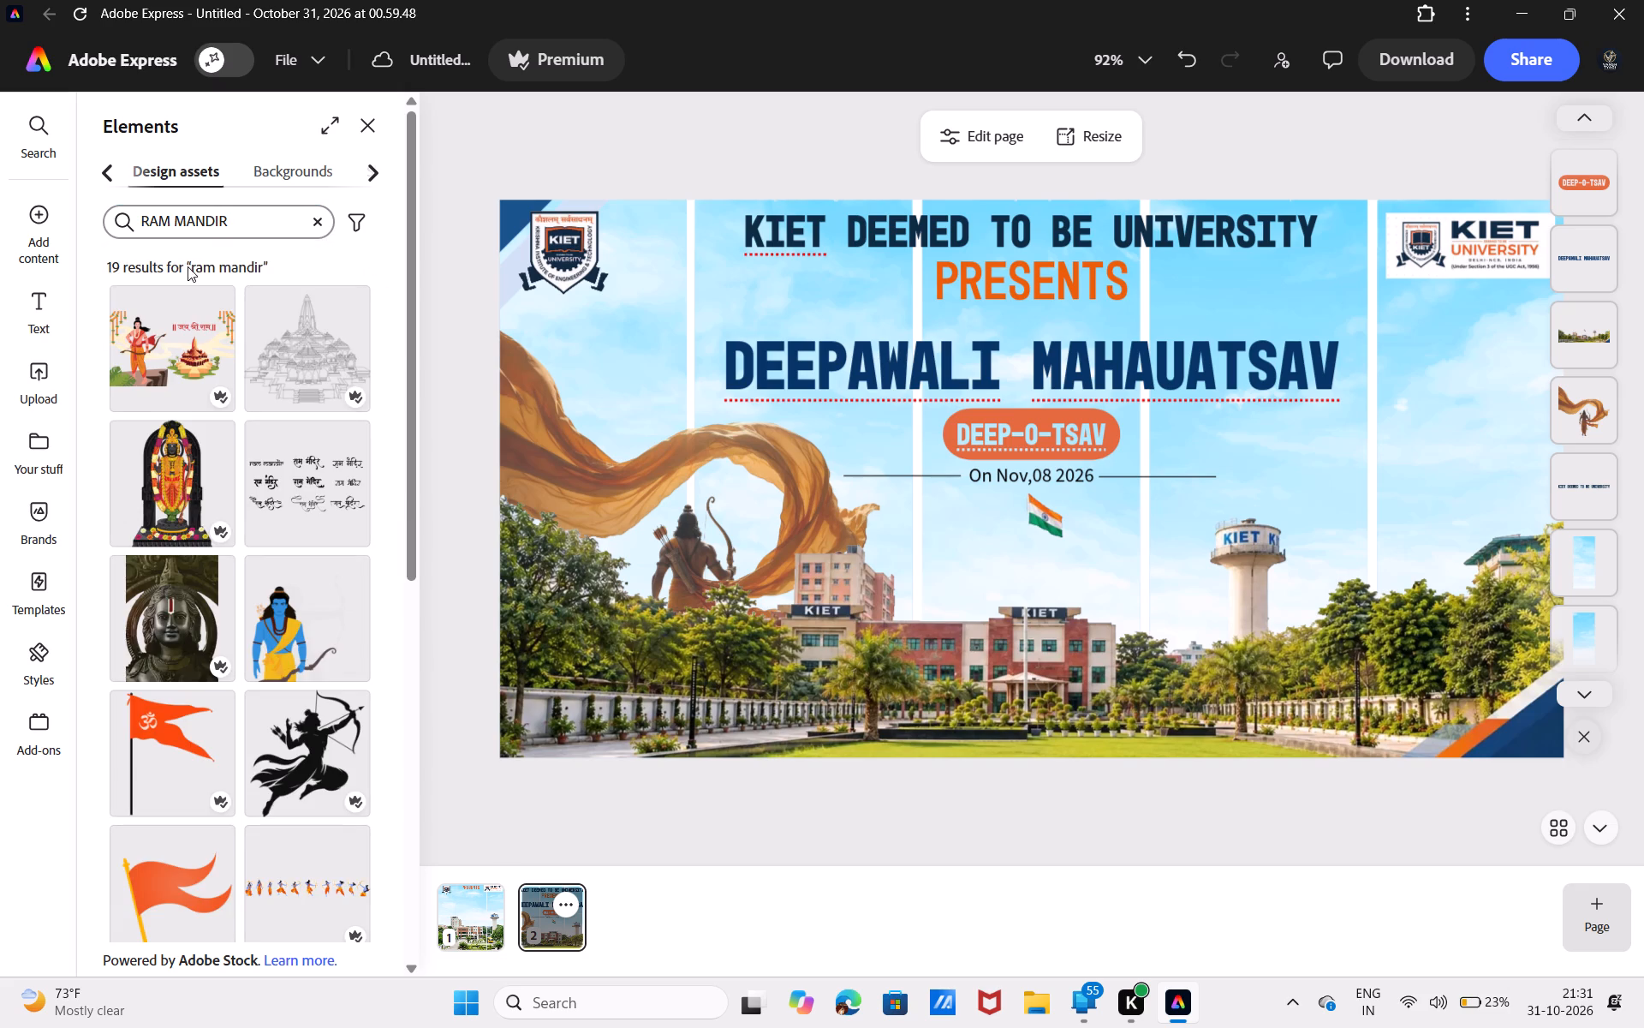
{"action": "scroll", "coordinate": [185, 638], "scroll_direction": "down", "scroll_amount": 7}
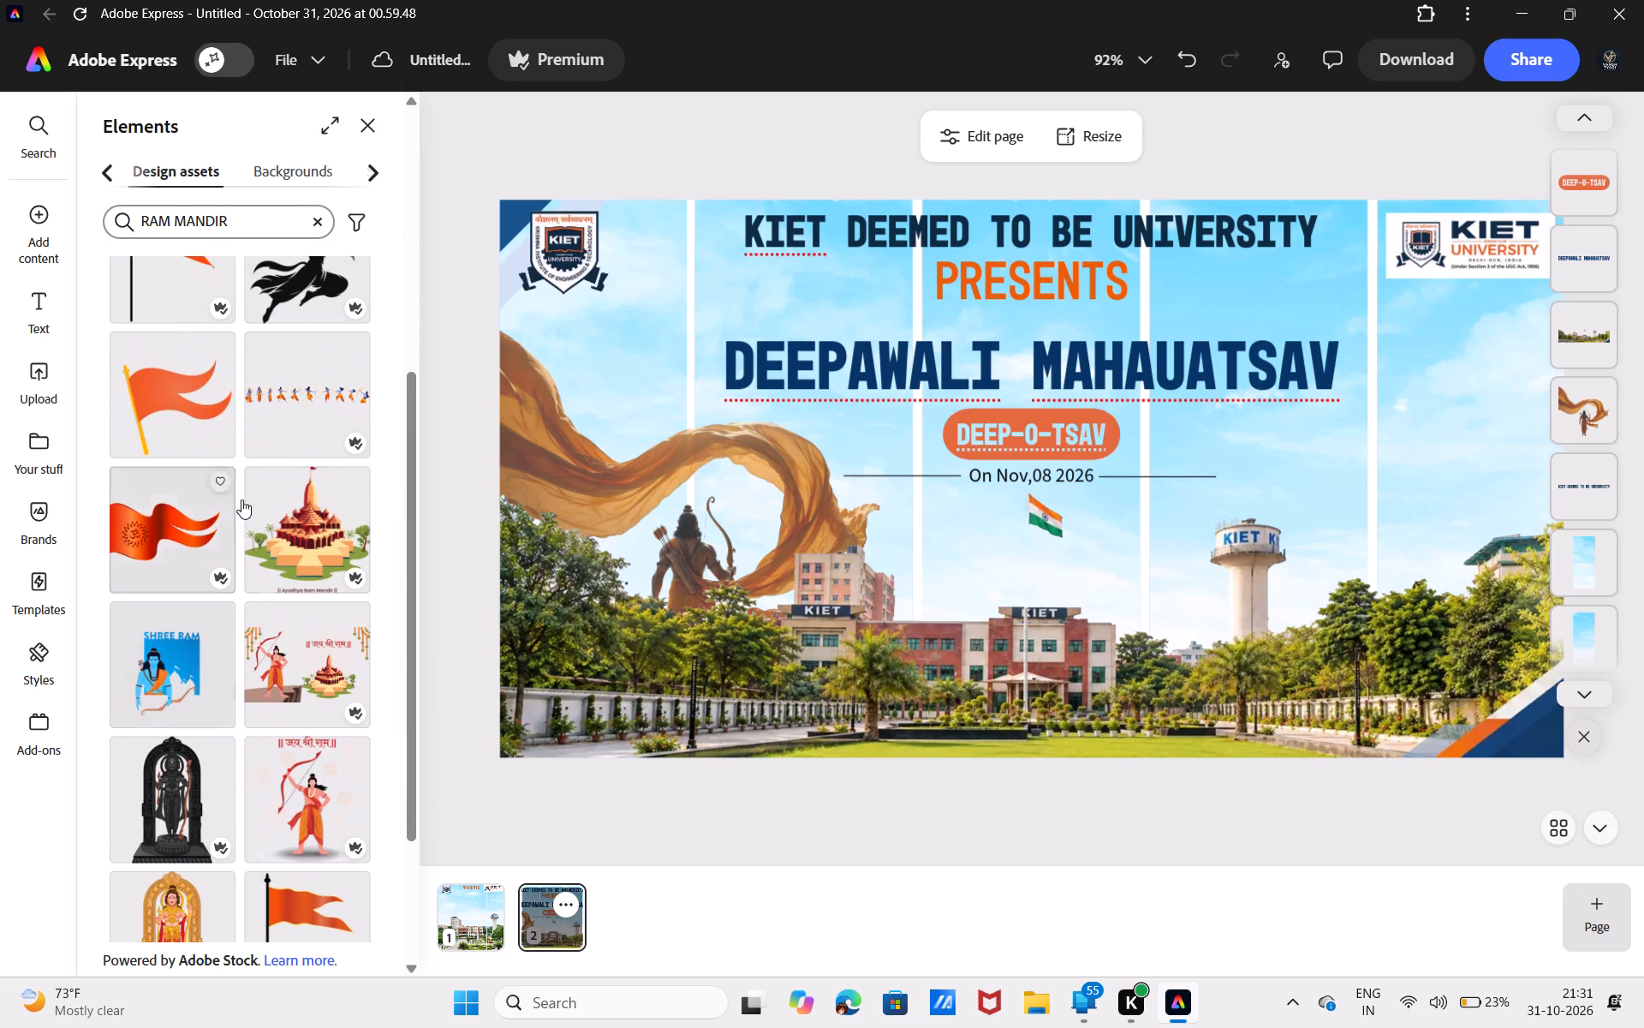
{"action": "scroll", "coordinate": [235, 639], "scroll_direction": "down", "scroll_amount": 4}
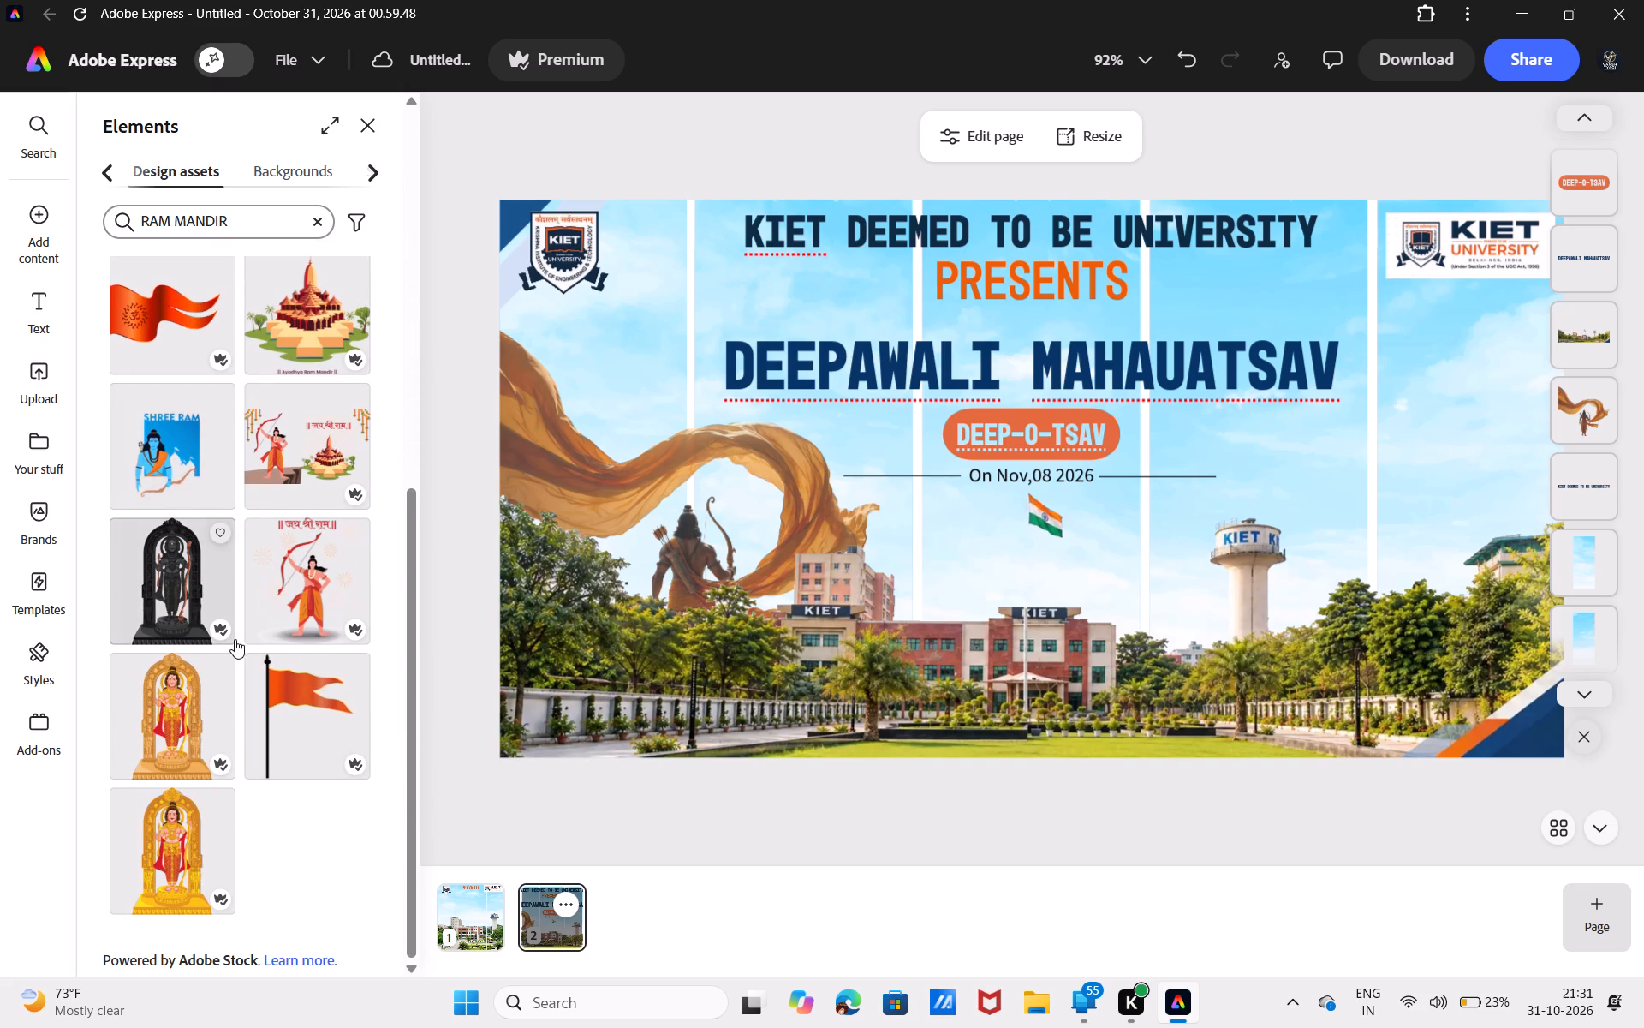
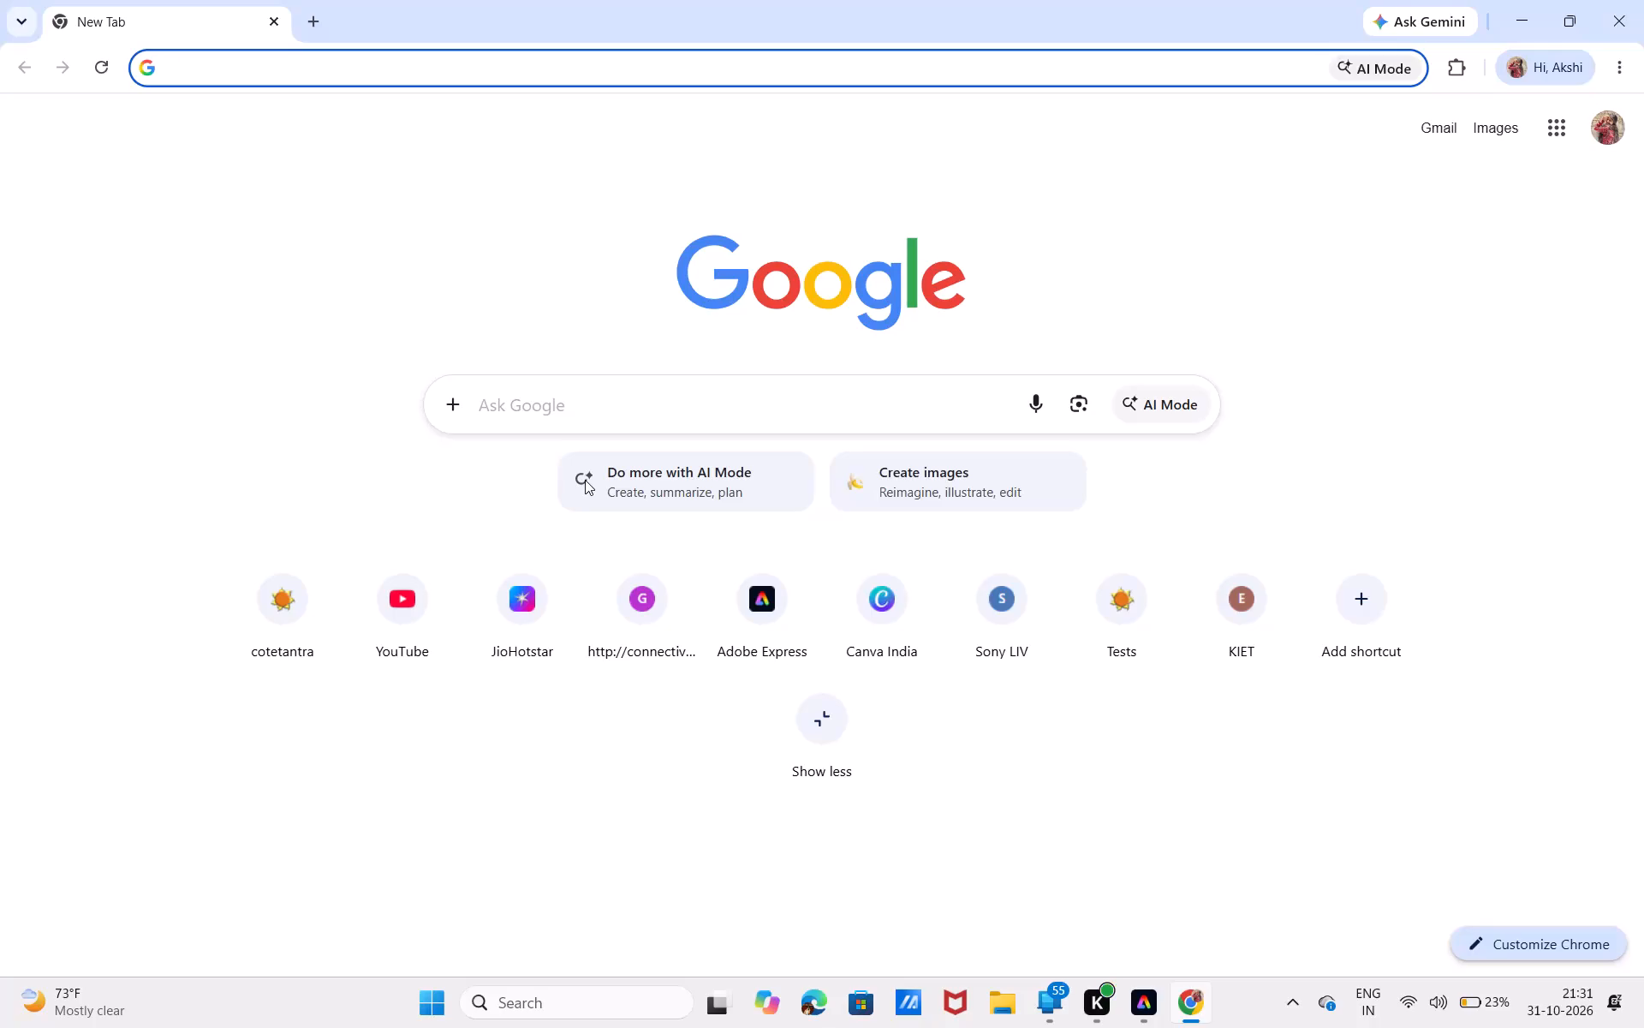
Search Google for RAM MANDIR in the web browser and show the image results.
{"action": "left_click", "coordinate": [533, 406]}
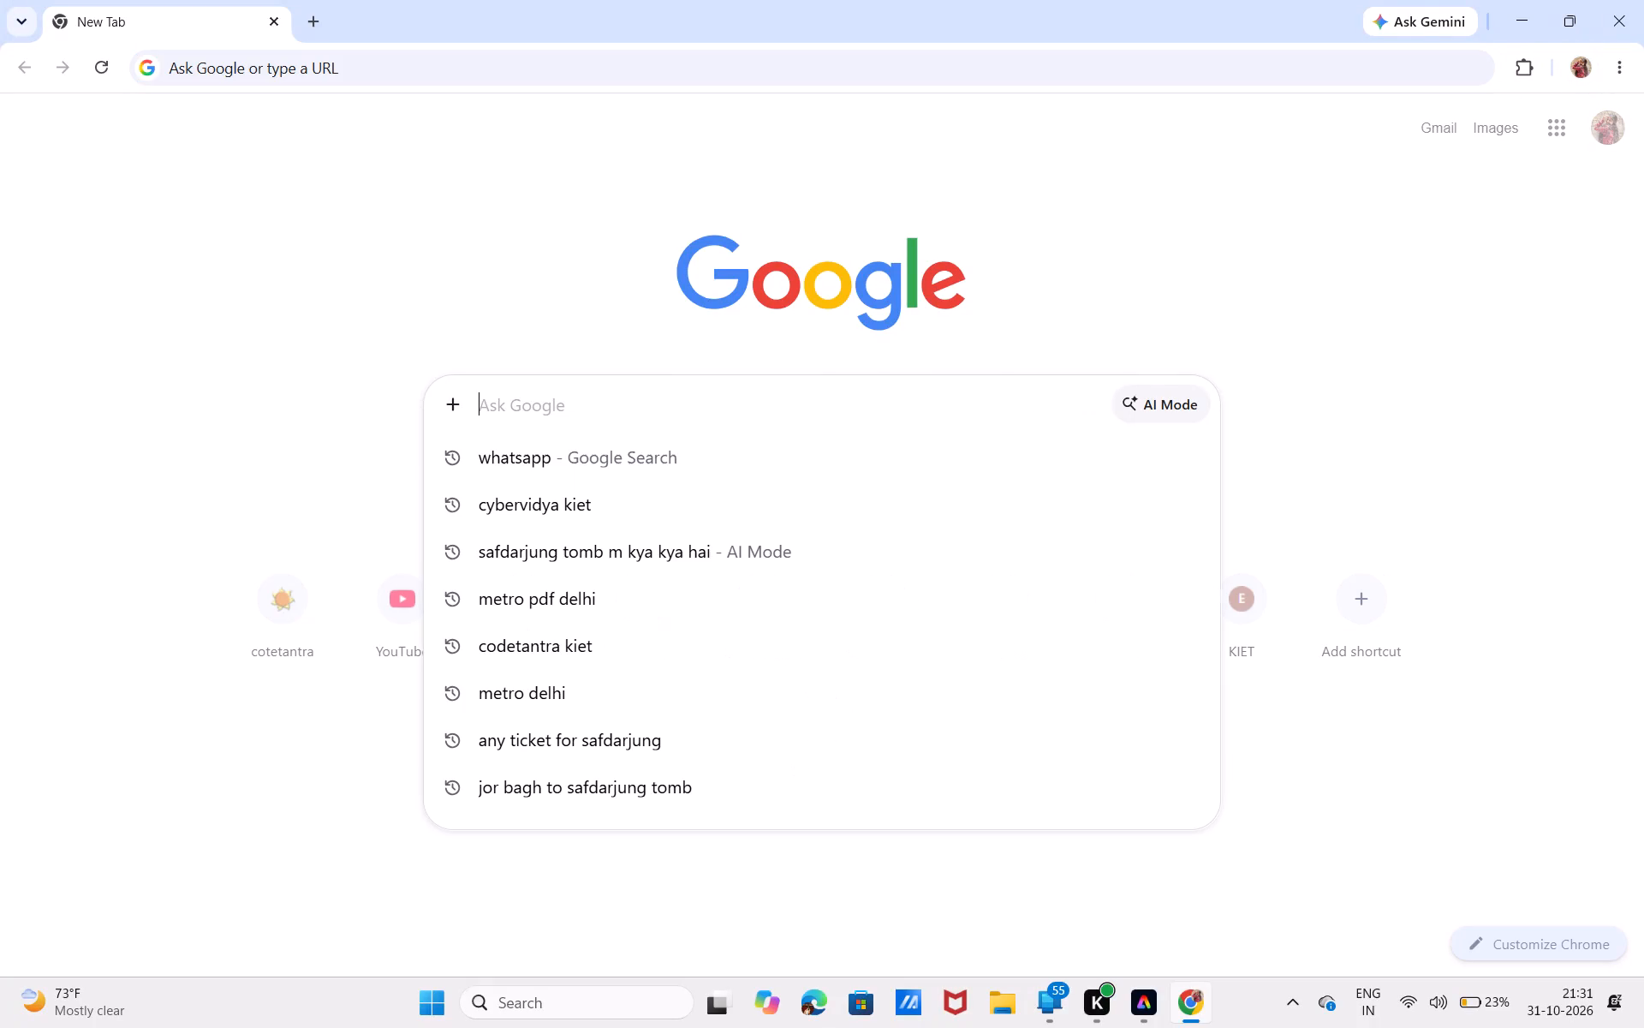
{"action": "type", "text": "RAM MANDIR"}
{"action": "key", "text": "Return"}
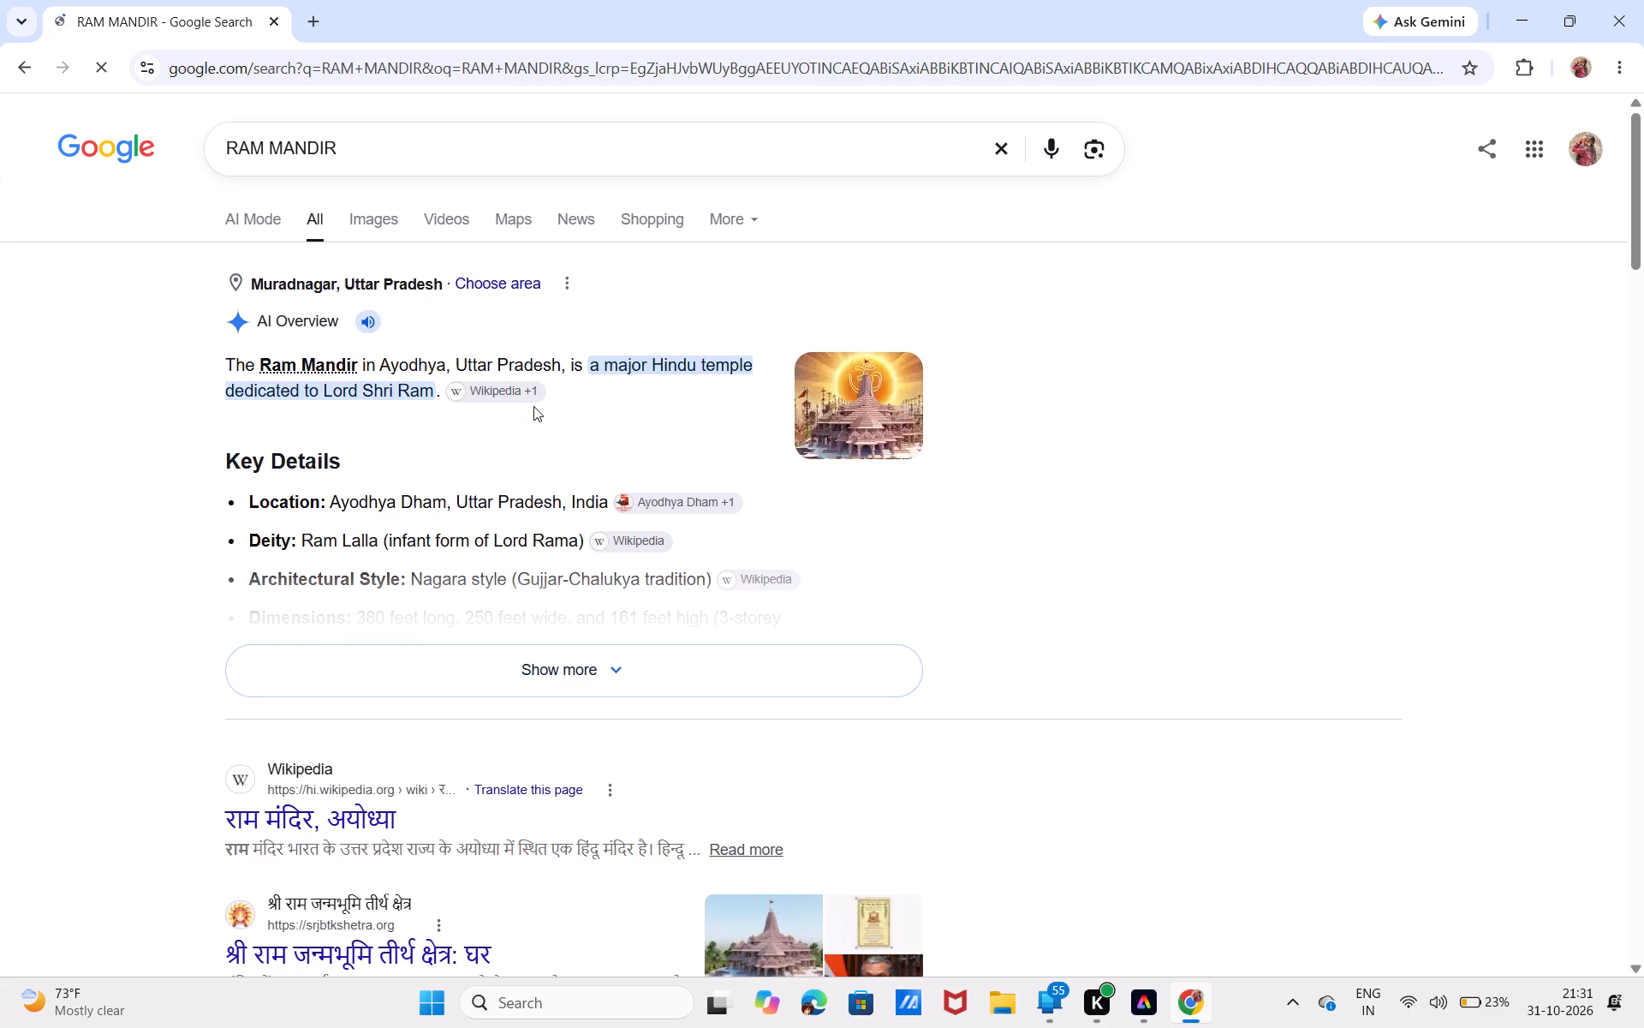
{"action": "left_click", "coordinate": [366, 217]}
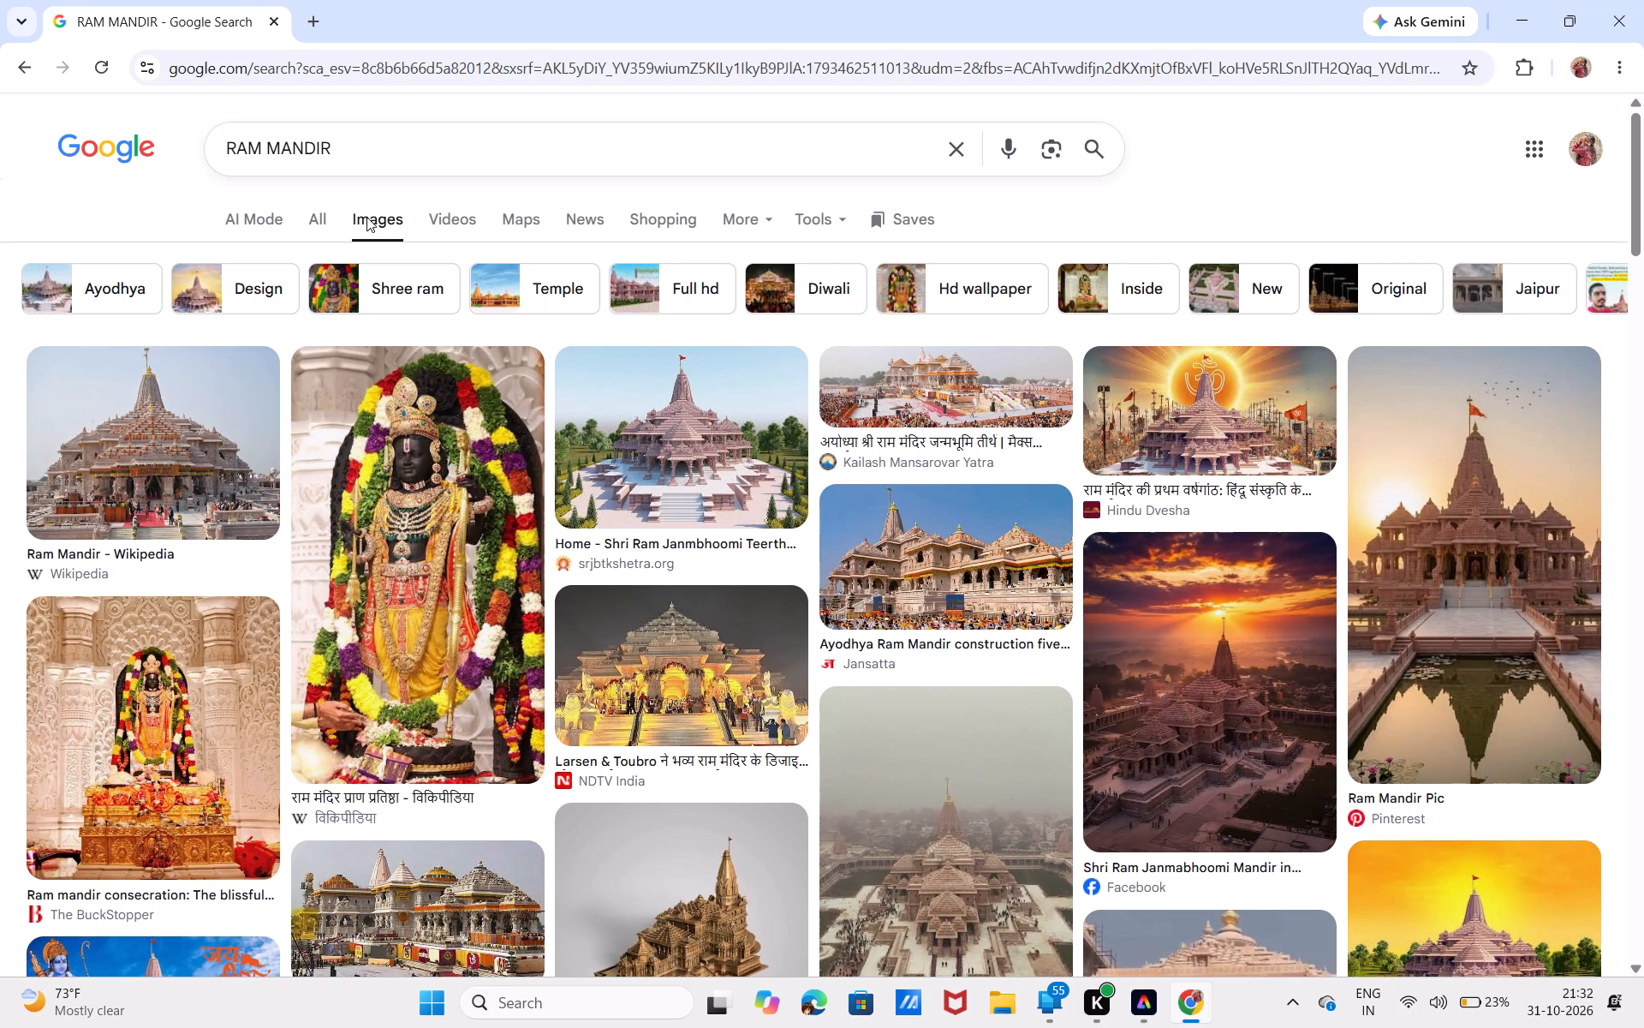
Look through the RAM MANDIR image results for temple artwork and preview the srjbtkshetra.org temple picture.
{"action": "scroll", "coordinate": [569, 685], "scroll_direction": "down", "scroll_amount": 1}
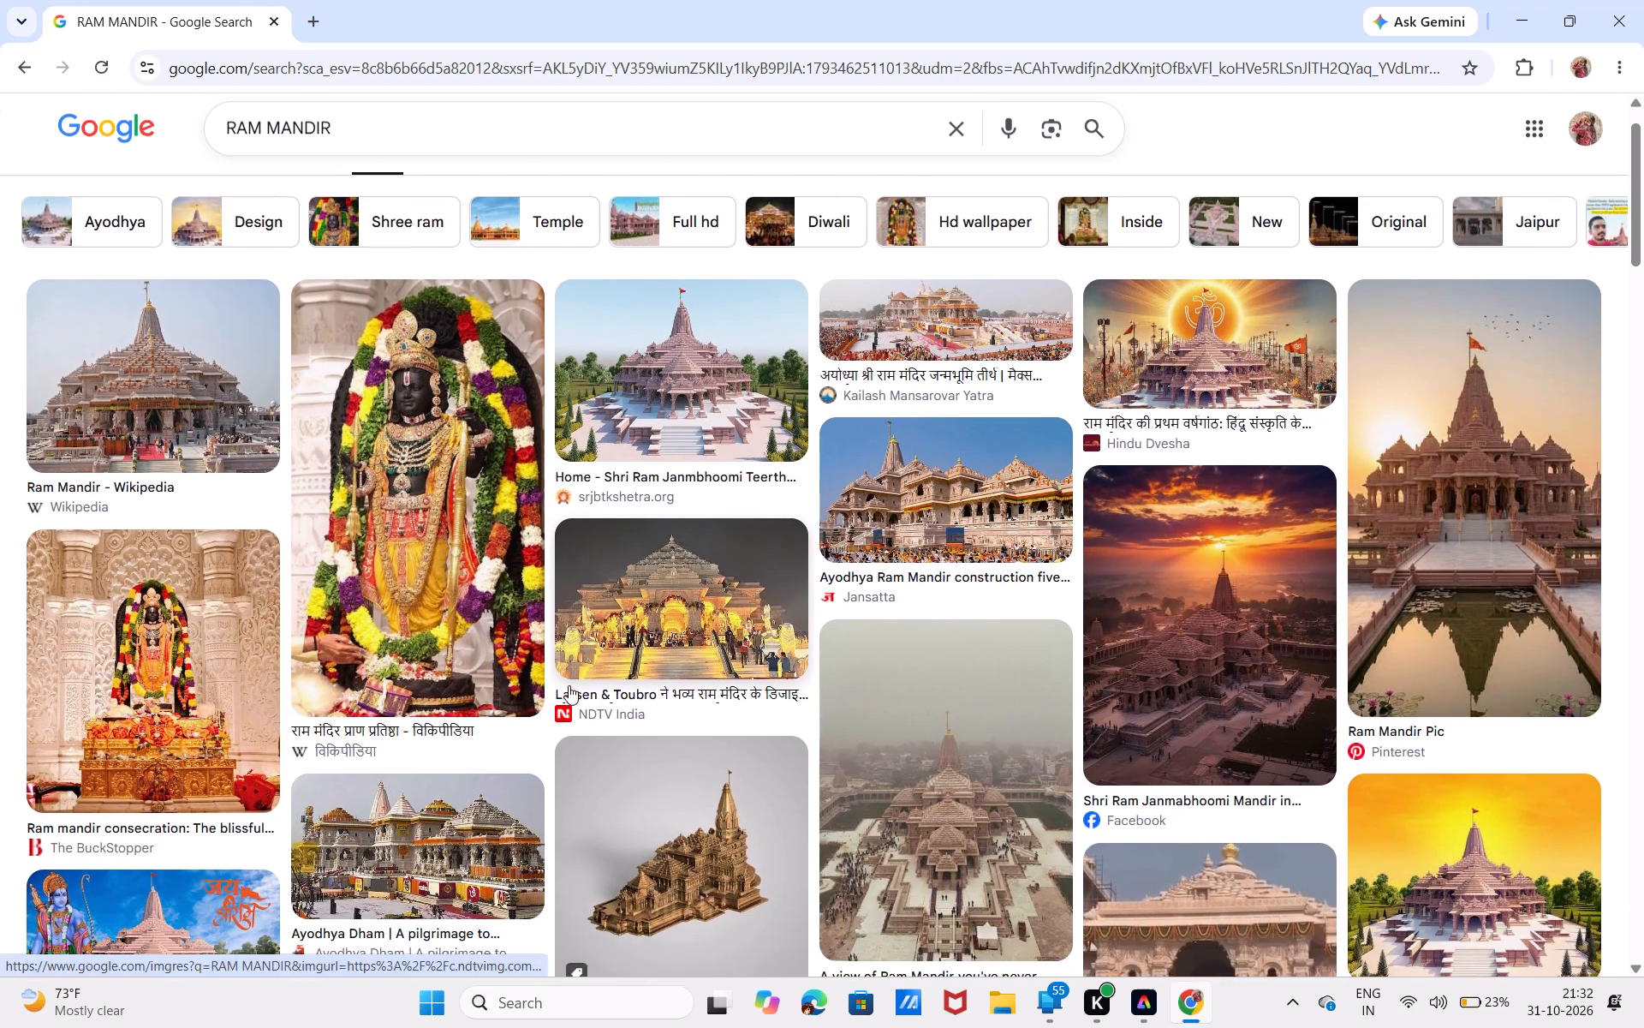
{"action": "scroll", "coordinate": [569, 685], "scroll_direction": "down", "scroll_amount": 6}
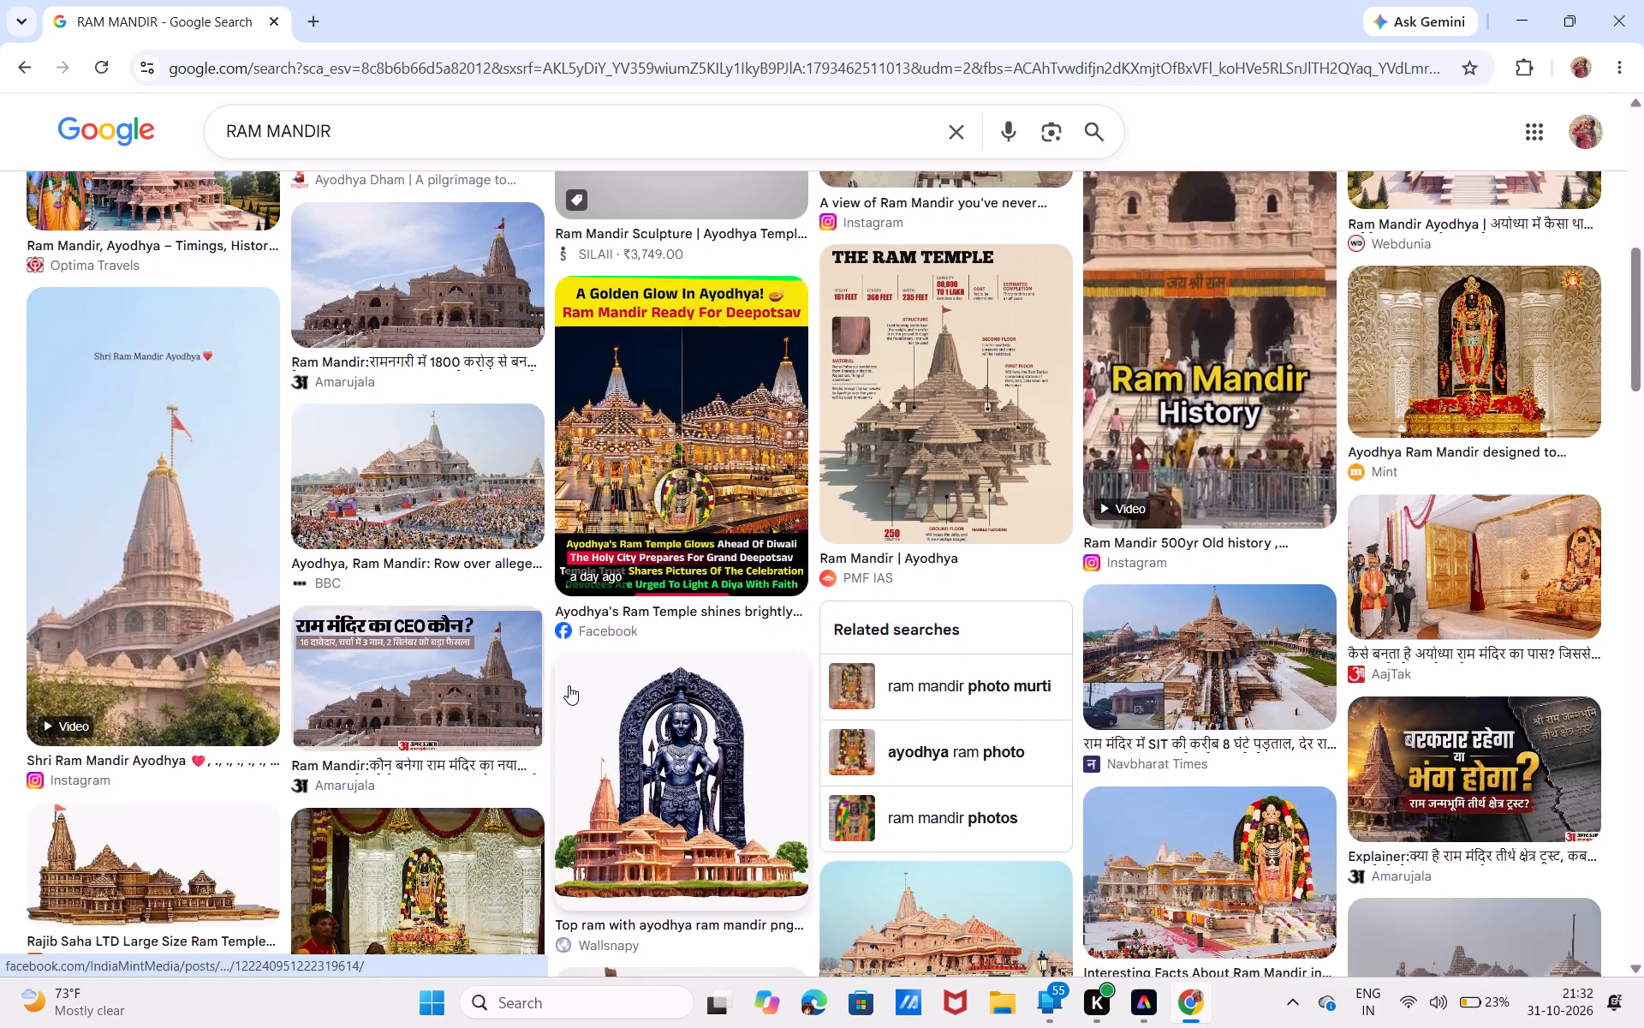
{"action": "scroll", "coordinate": [569, 685], "scroll_direction": "down", "scroll_amount": 8}
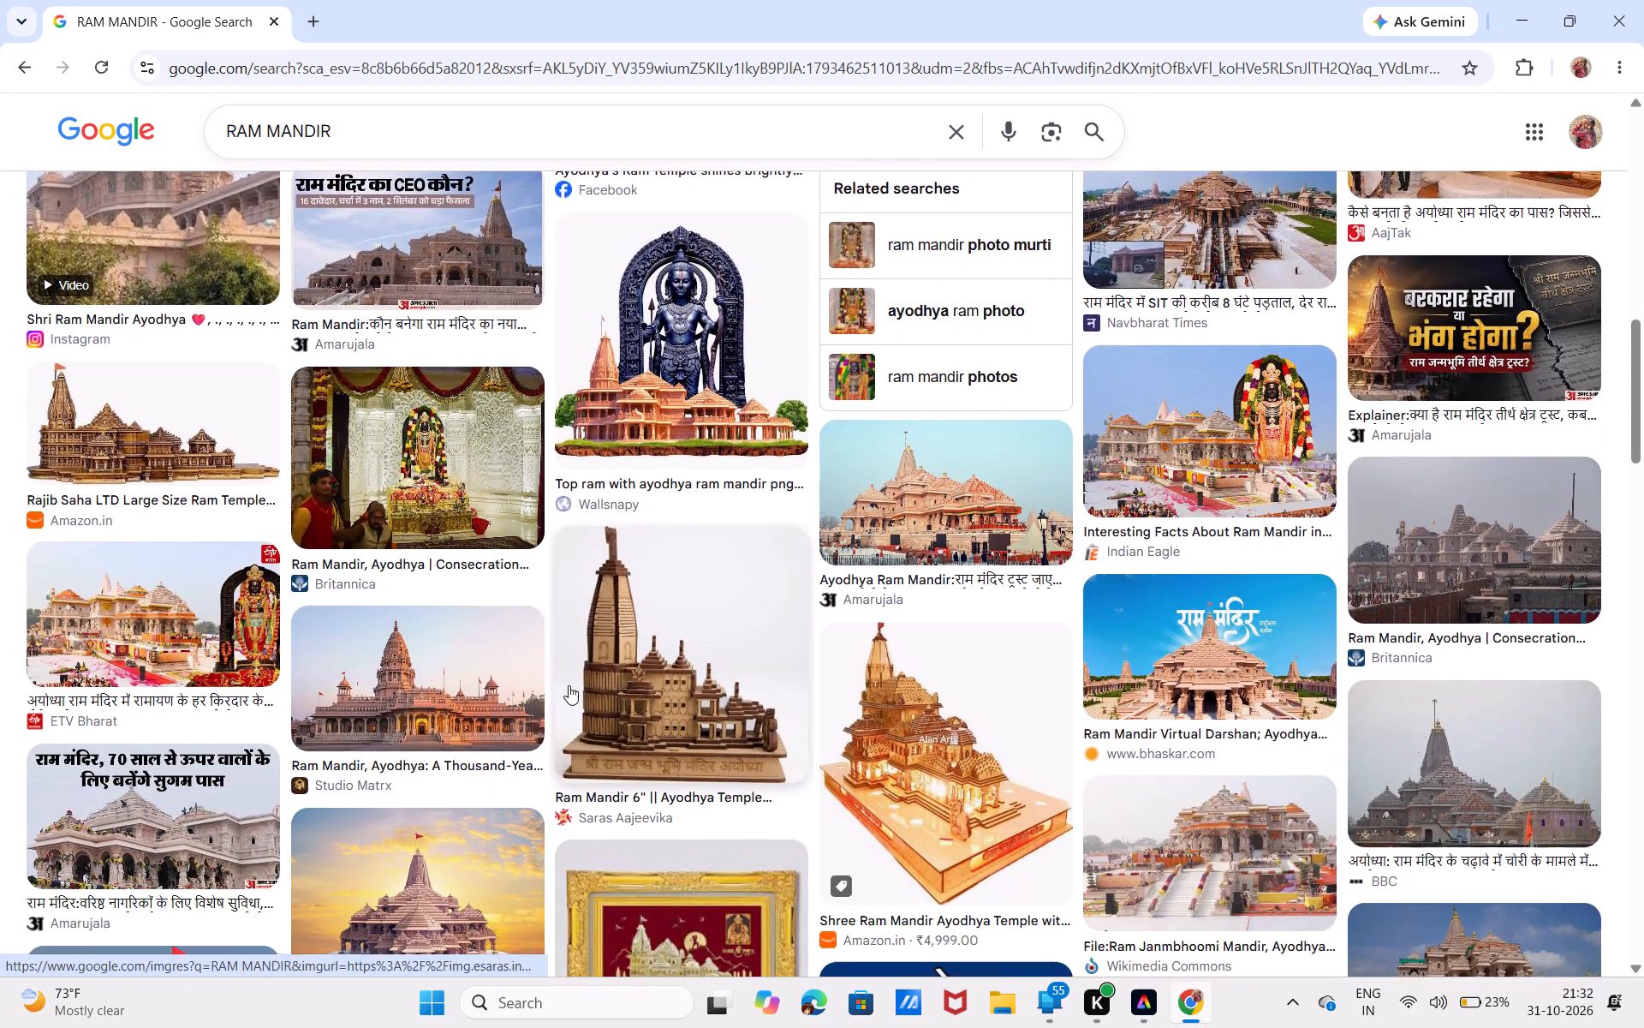
{"action": "scroll", "coordinate": [569, 685], "scroll_direction": "up", "scroll_amount": 6}
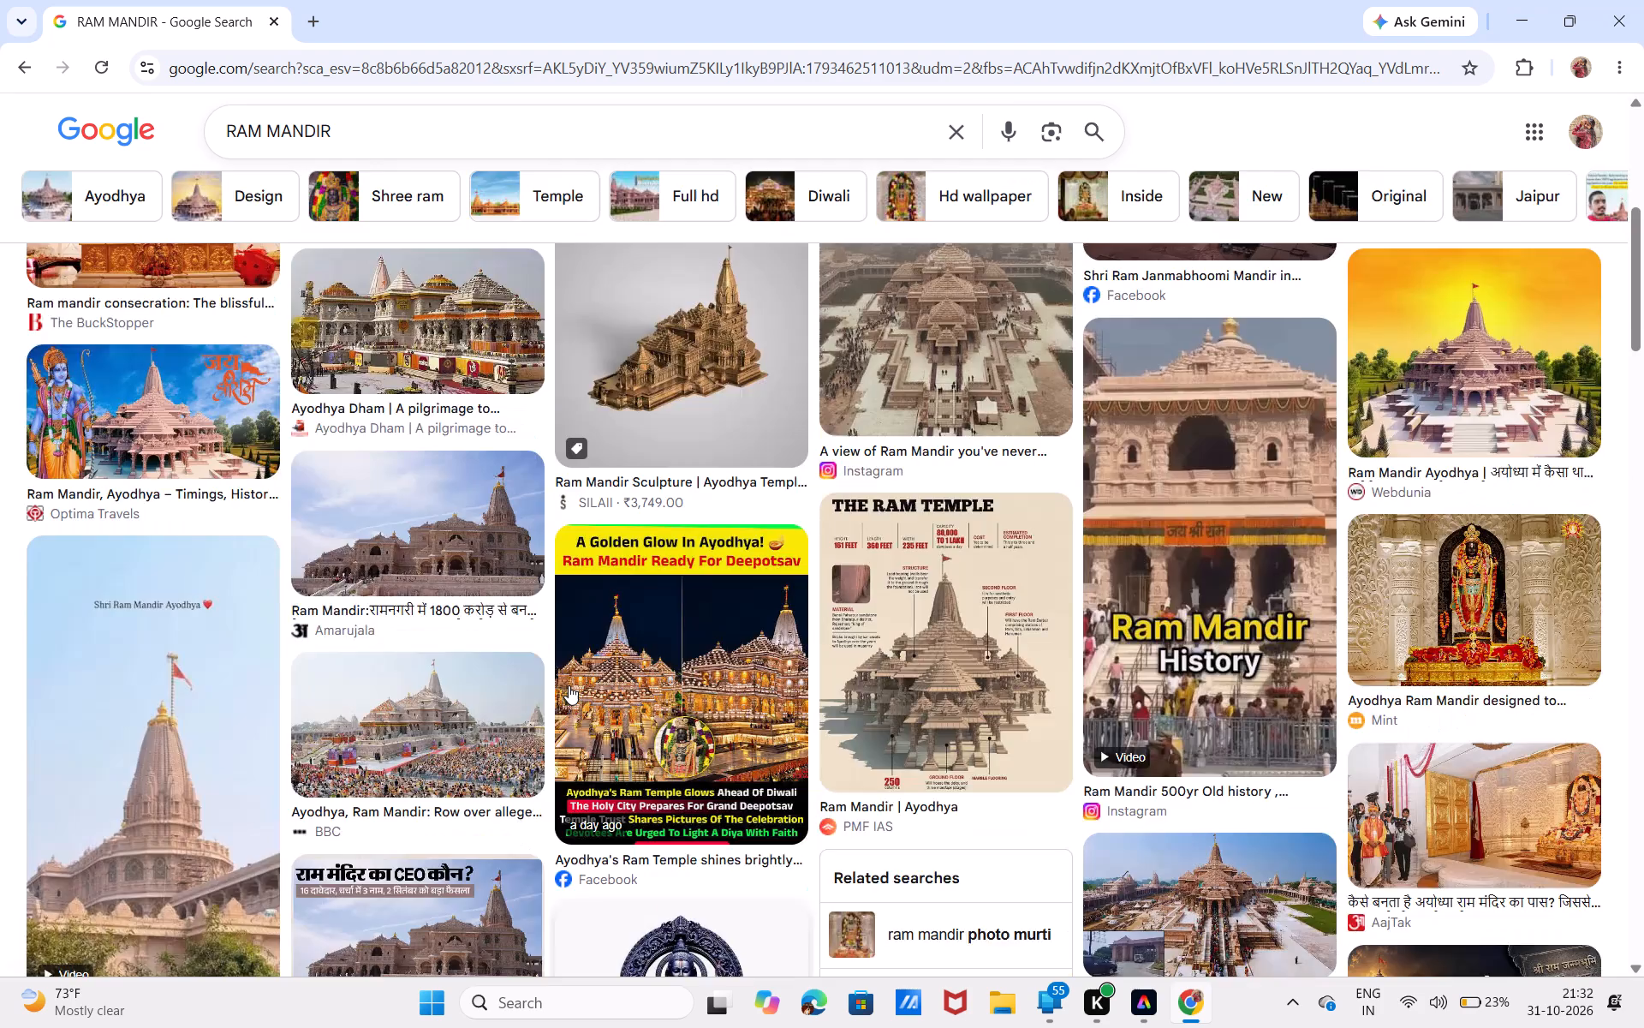
{"action": "scroll", "coordinate": [569, 685], "scroll_direction": "up", "scroll_amount": 1}
{"action": "left_click", "coordinate": [773, 418]}
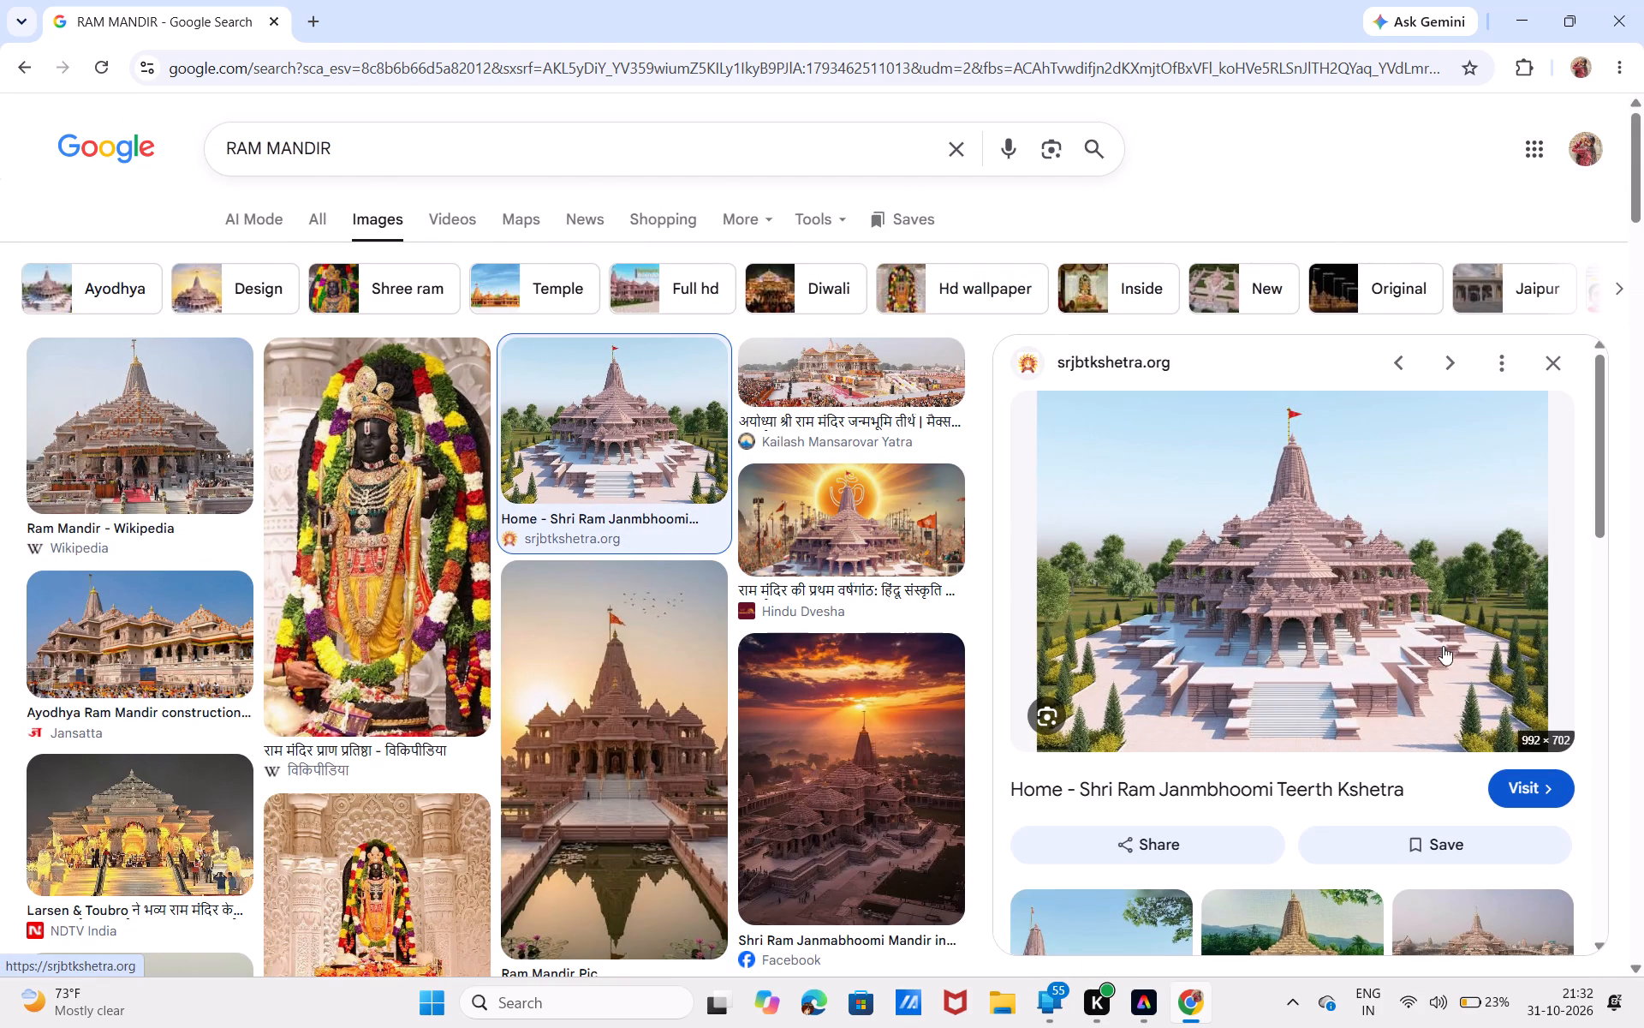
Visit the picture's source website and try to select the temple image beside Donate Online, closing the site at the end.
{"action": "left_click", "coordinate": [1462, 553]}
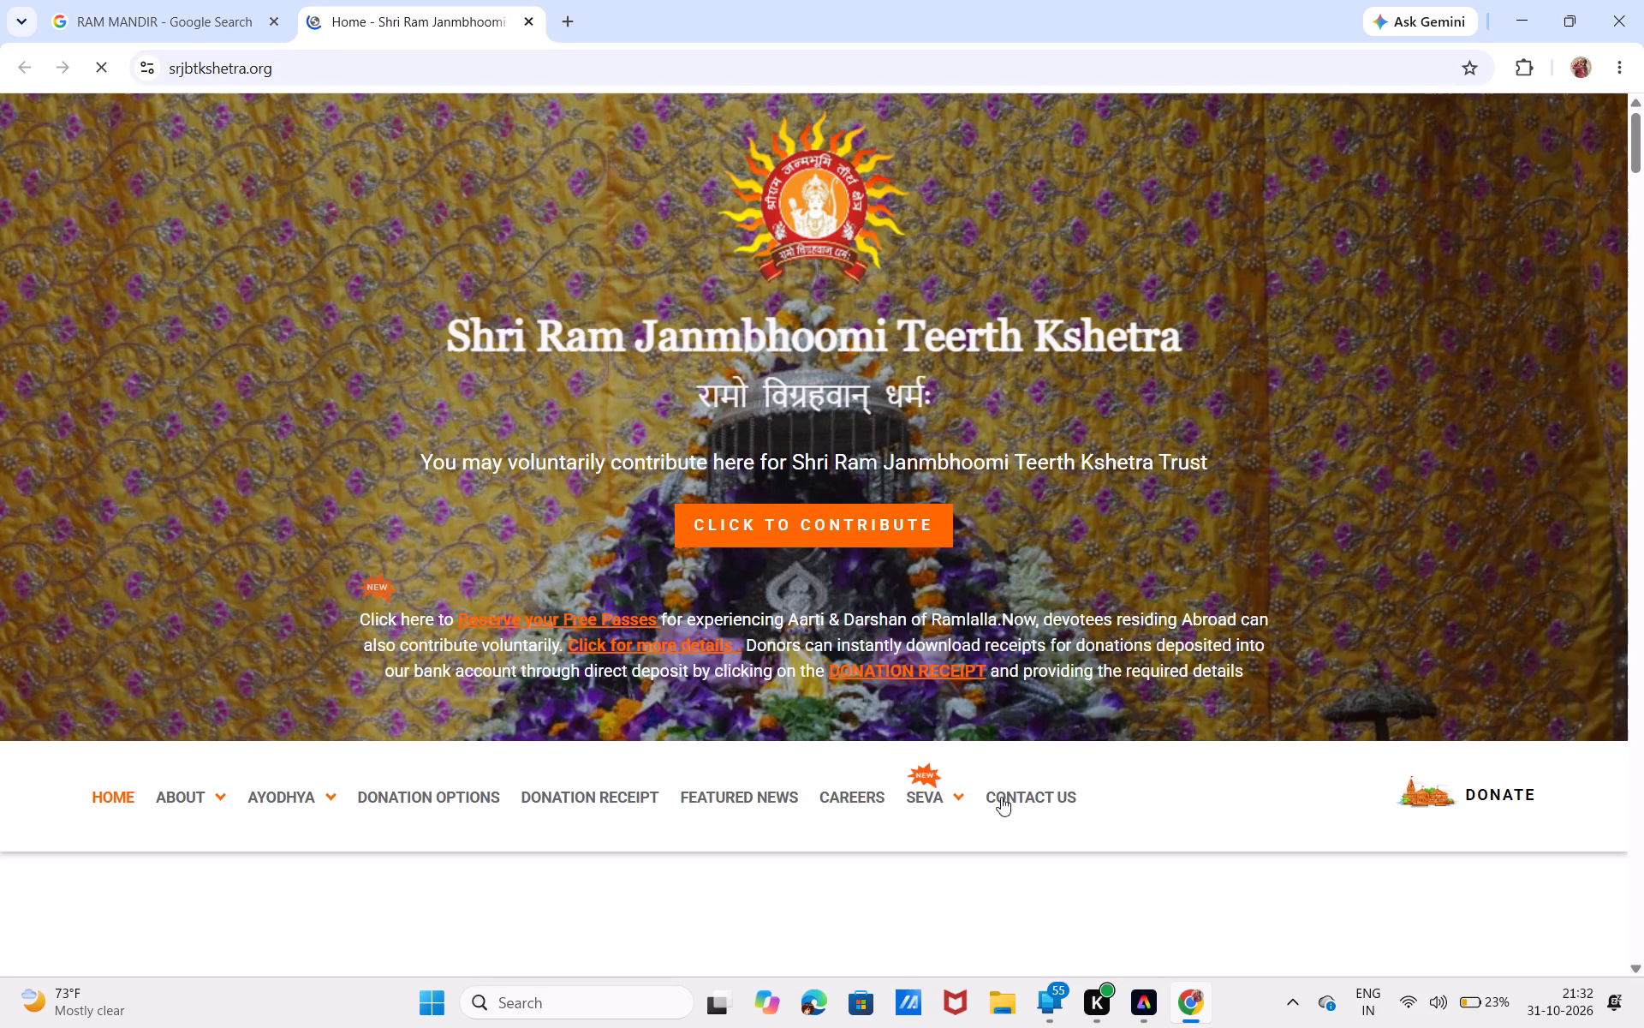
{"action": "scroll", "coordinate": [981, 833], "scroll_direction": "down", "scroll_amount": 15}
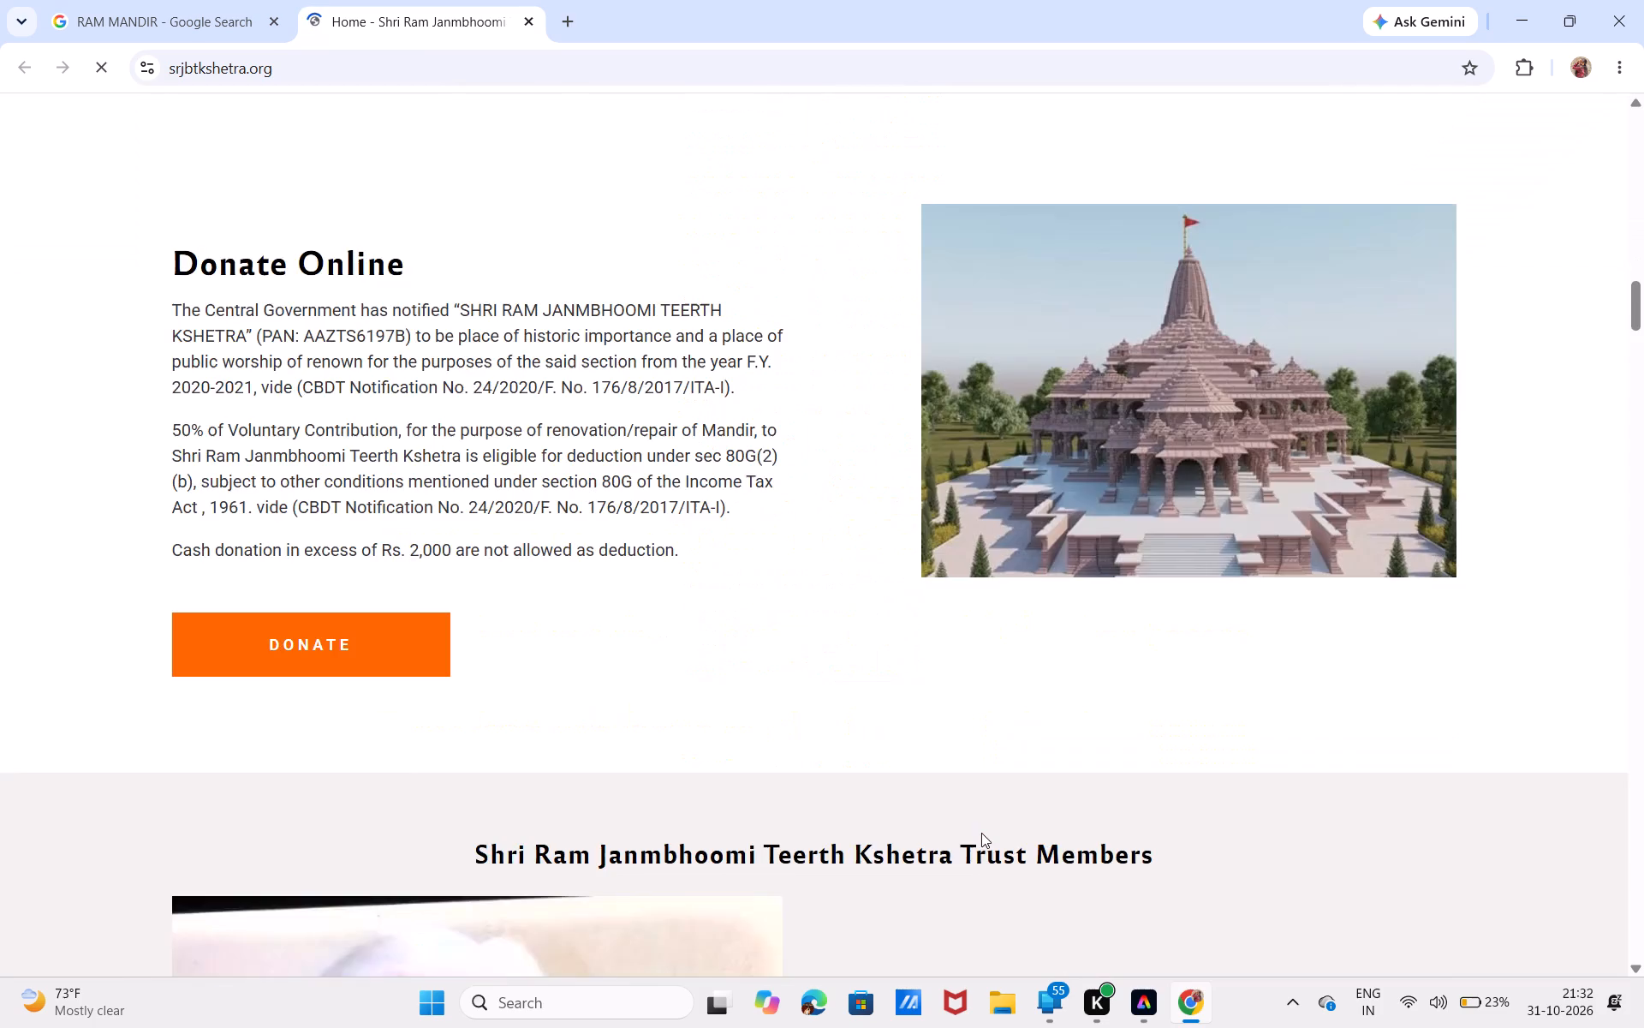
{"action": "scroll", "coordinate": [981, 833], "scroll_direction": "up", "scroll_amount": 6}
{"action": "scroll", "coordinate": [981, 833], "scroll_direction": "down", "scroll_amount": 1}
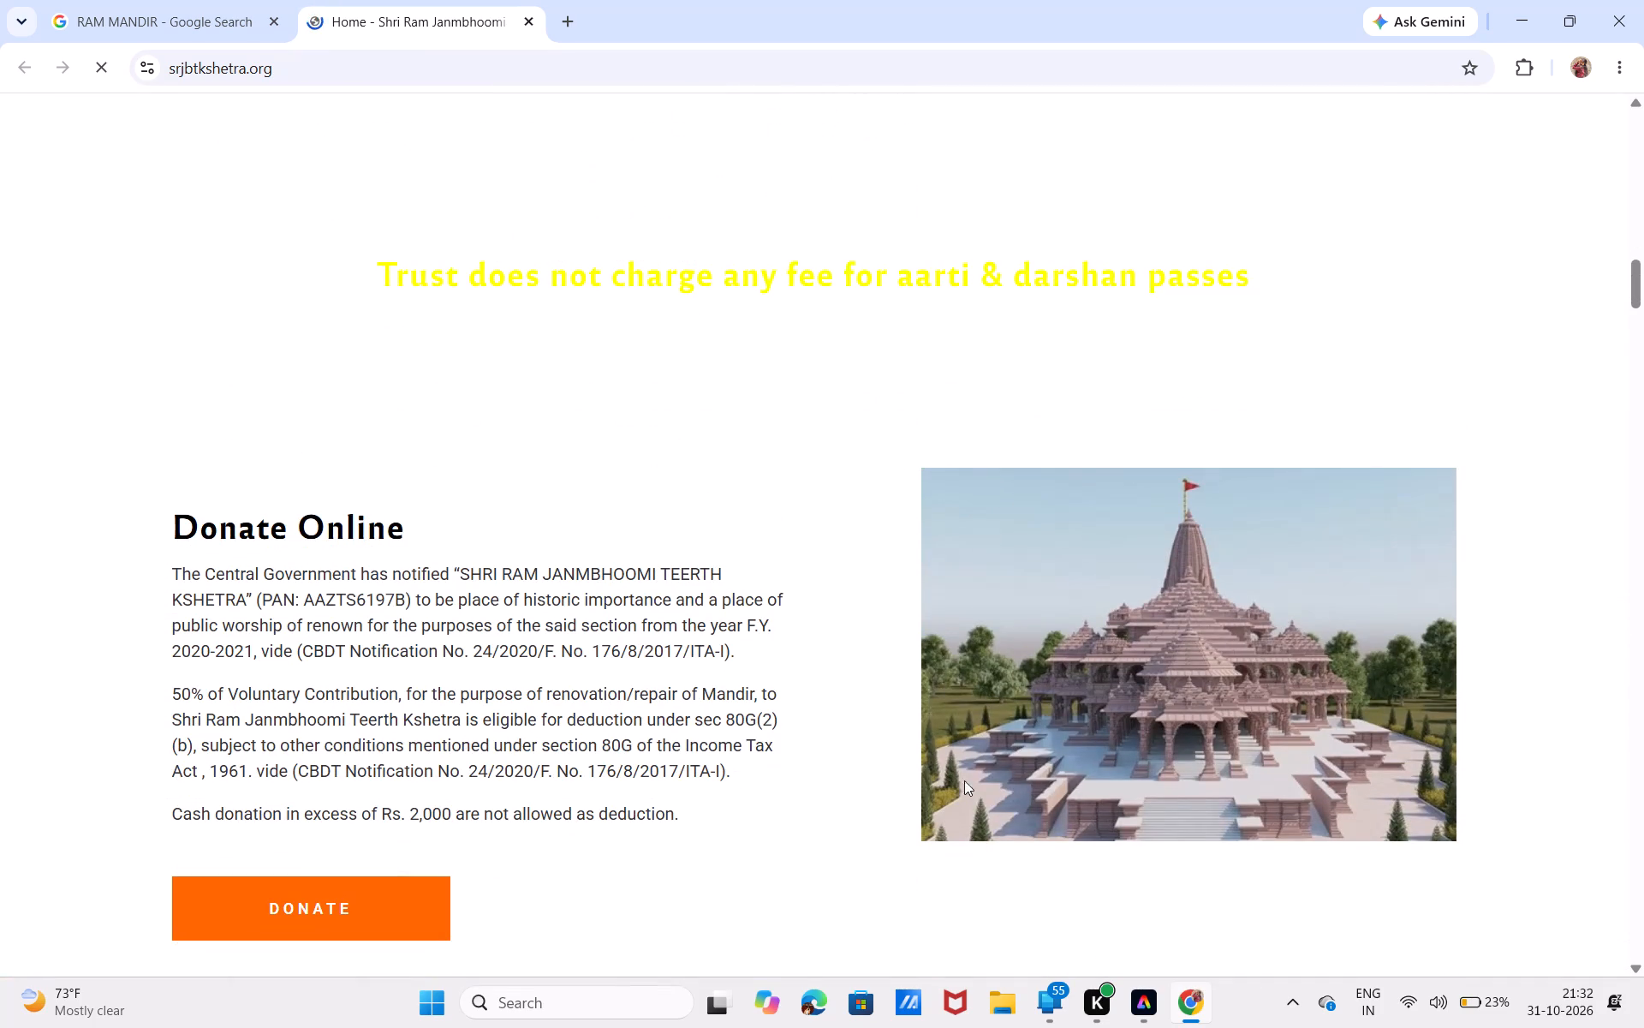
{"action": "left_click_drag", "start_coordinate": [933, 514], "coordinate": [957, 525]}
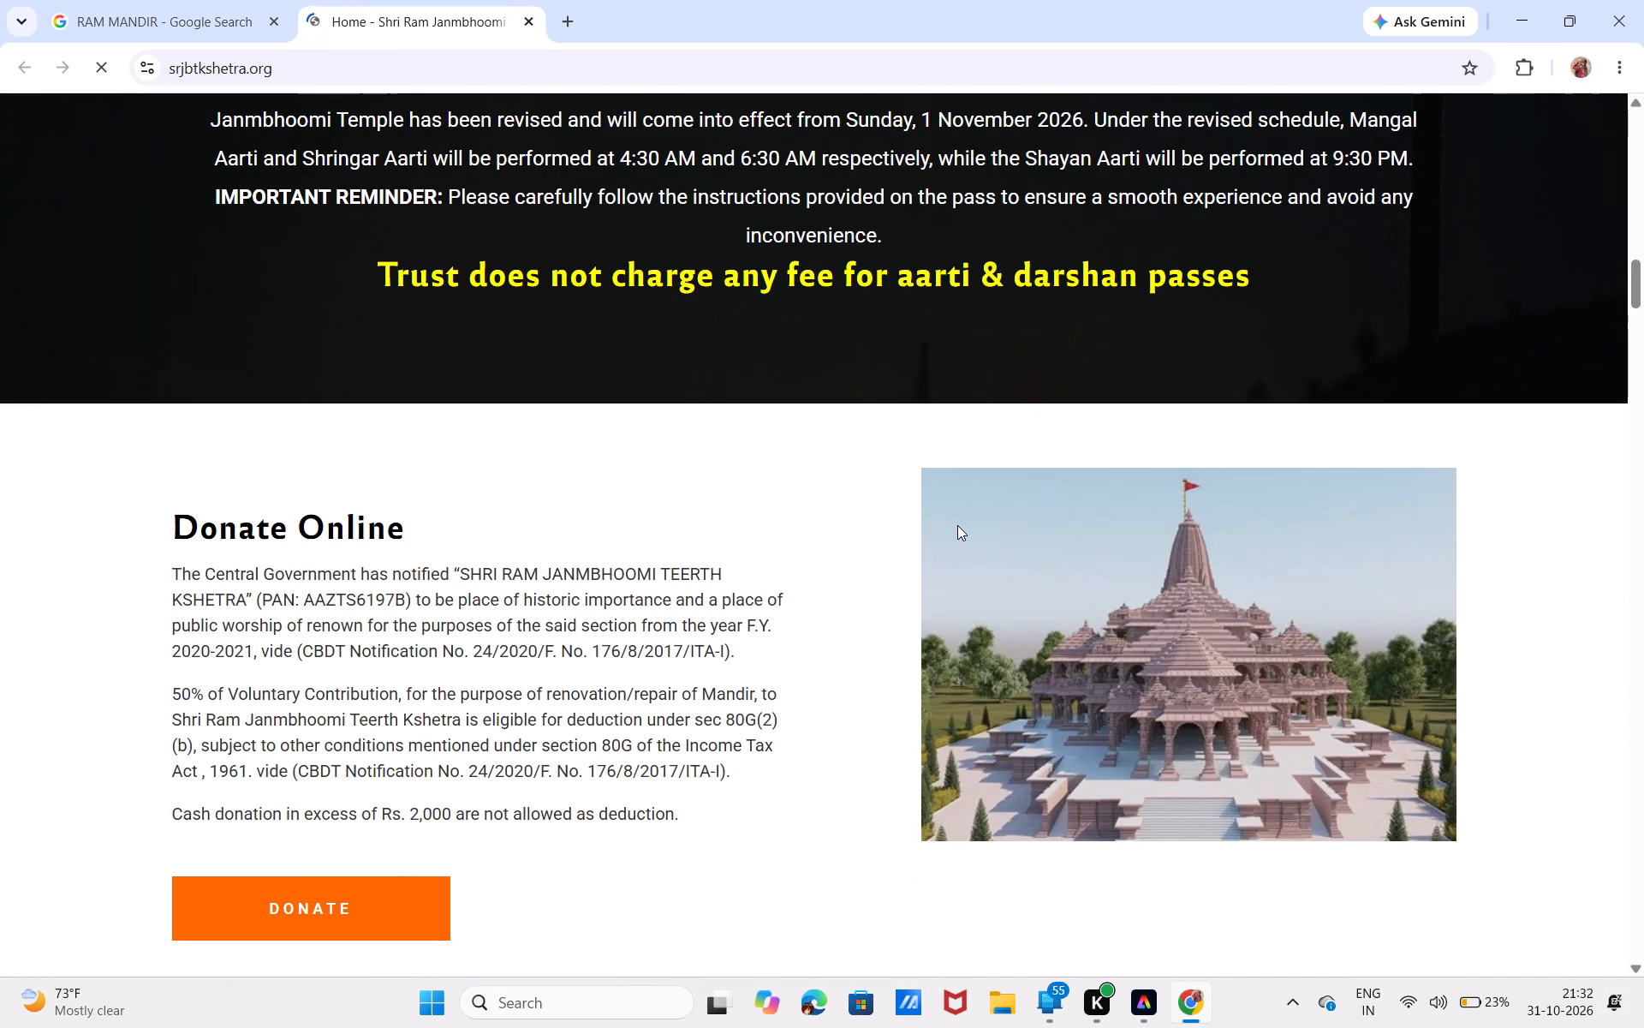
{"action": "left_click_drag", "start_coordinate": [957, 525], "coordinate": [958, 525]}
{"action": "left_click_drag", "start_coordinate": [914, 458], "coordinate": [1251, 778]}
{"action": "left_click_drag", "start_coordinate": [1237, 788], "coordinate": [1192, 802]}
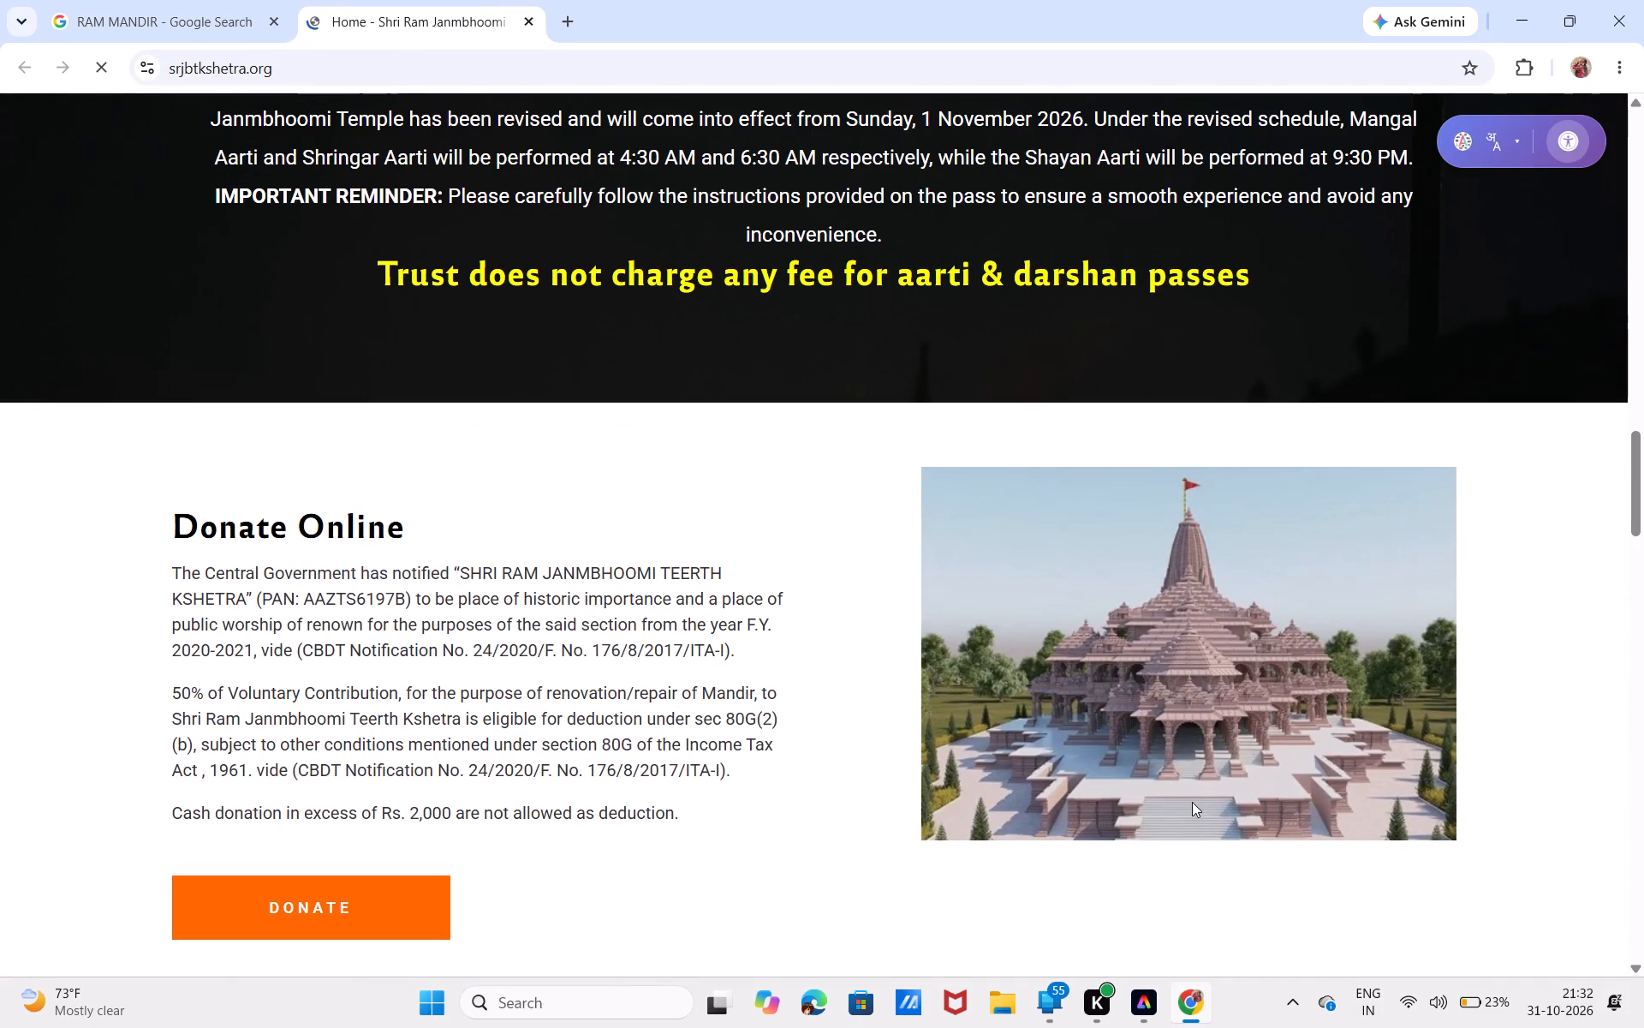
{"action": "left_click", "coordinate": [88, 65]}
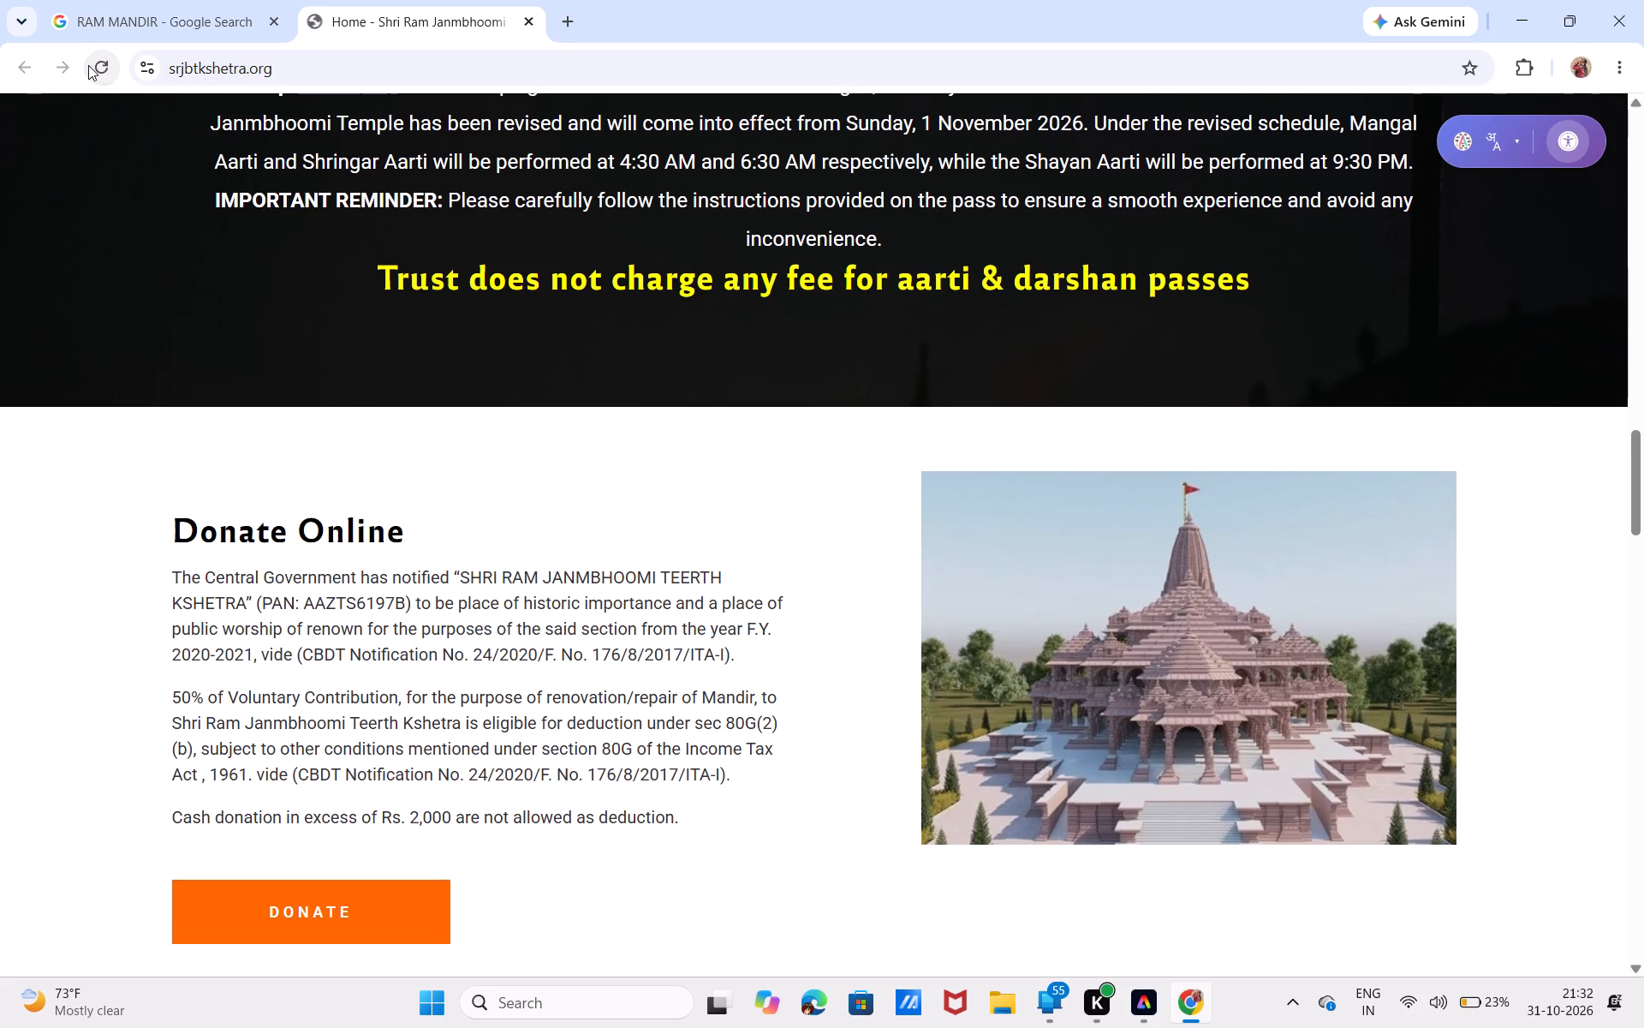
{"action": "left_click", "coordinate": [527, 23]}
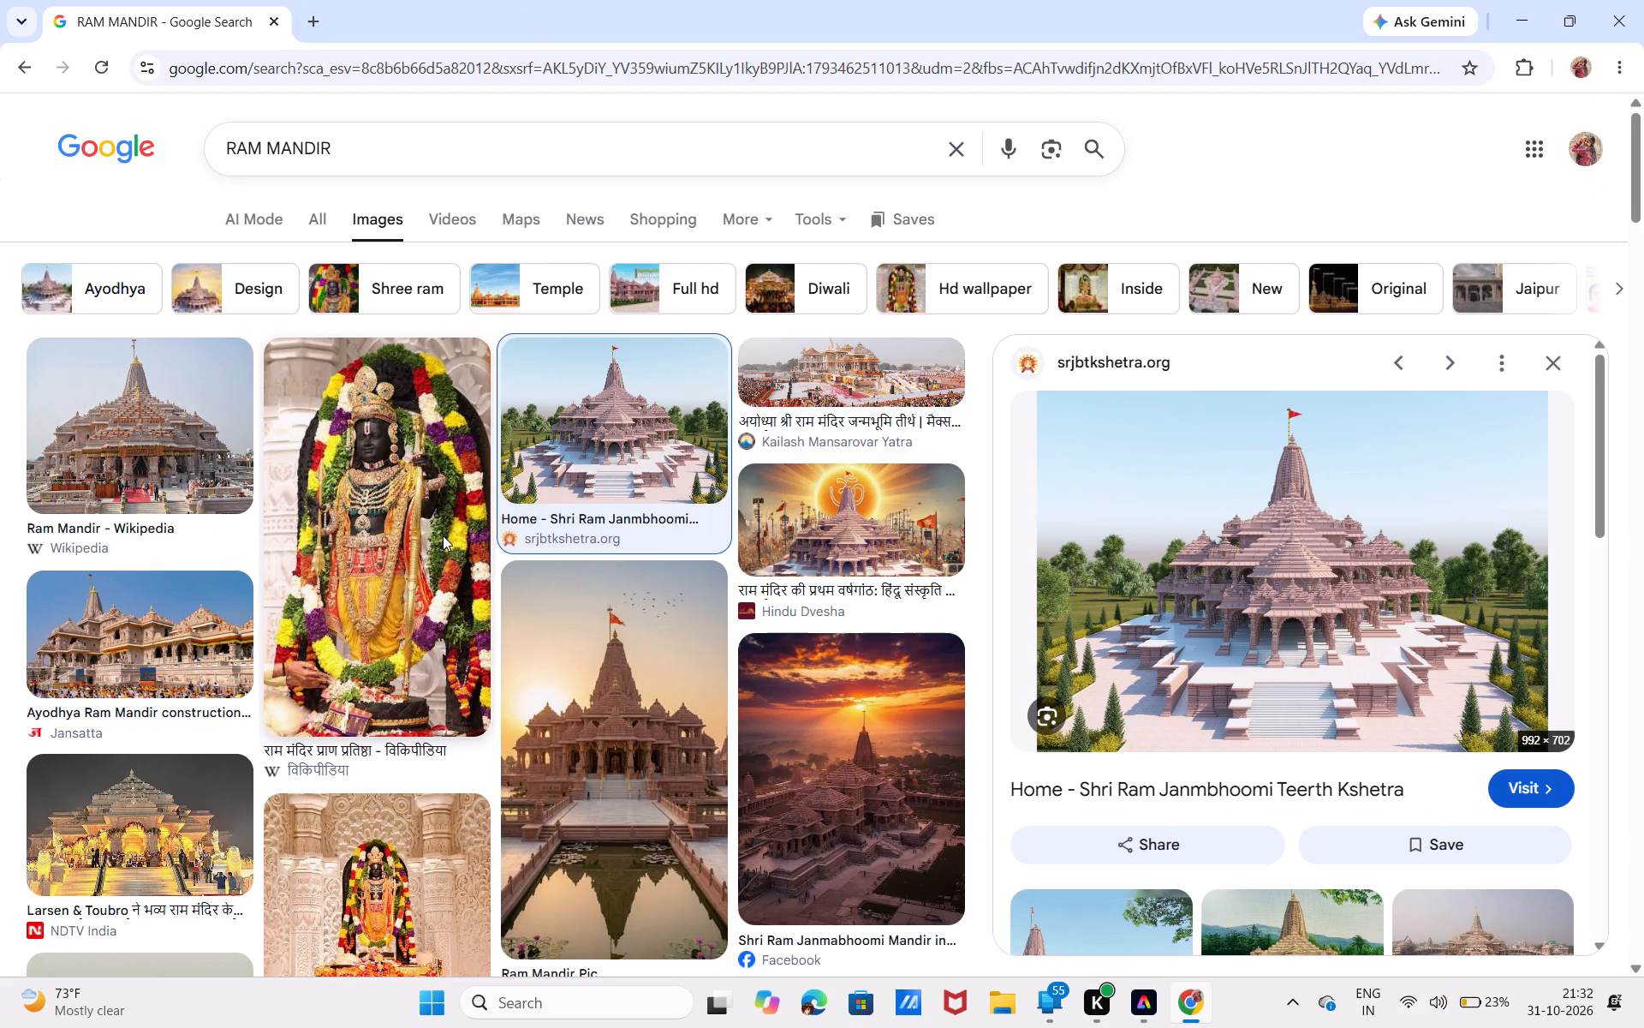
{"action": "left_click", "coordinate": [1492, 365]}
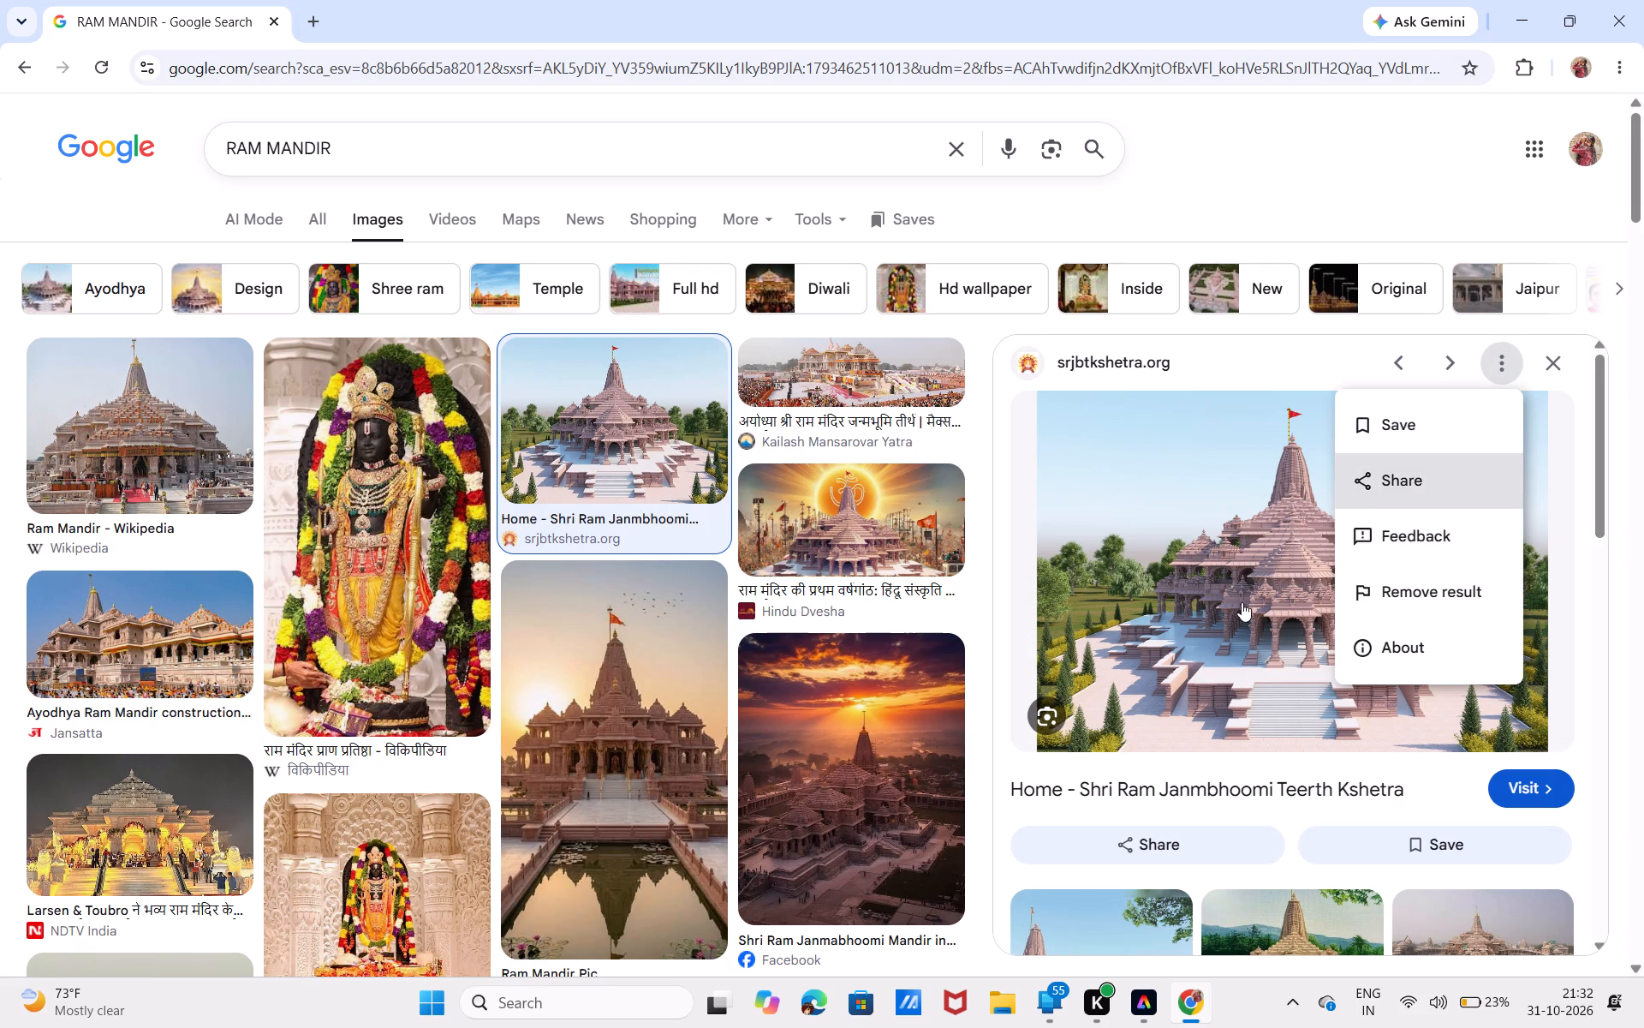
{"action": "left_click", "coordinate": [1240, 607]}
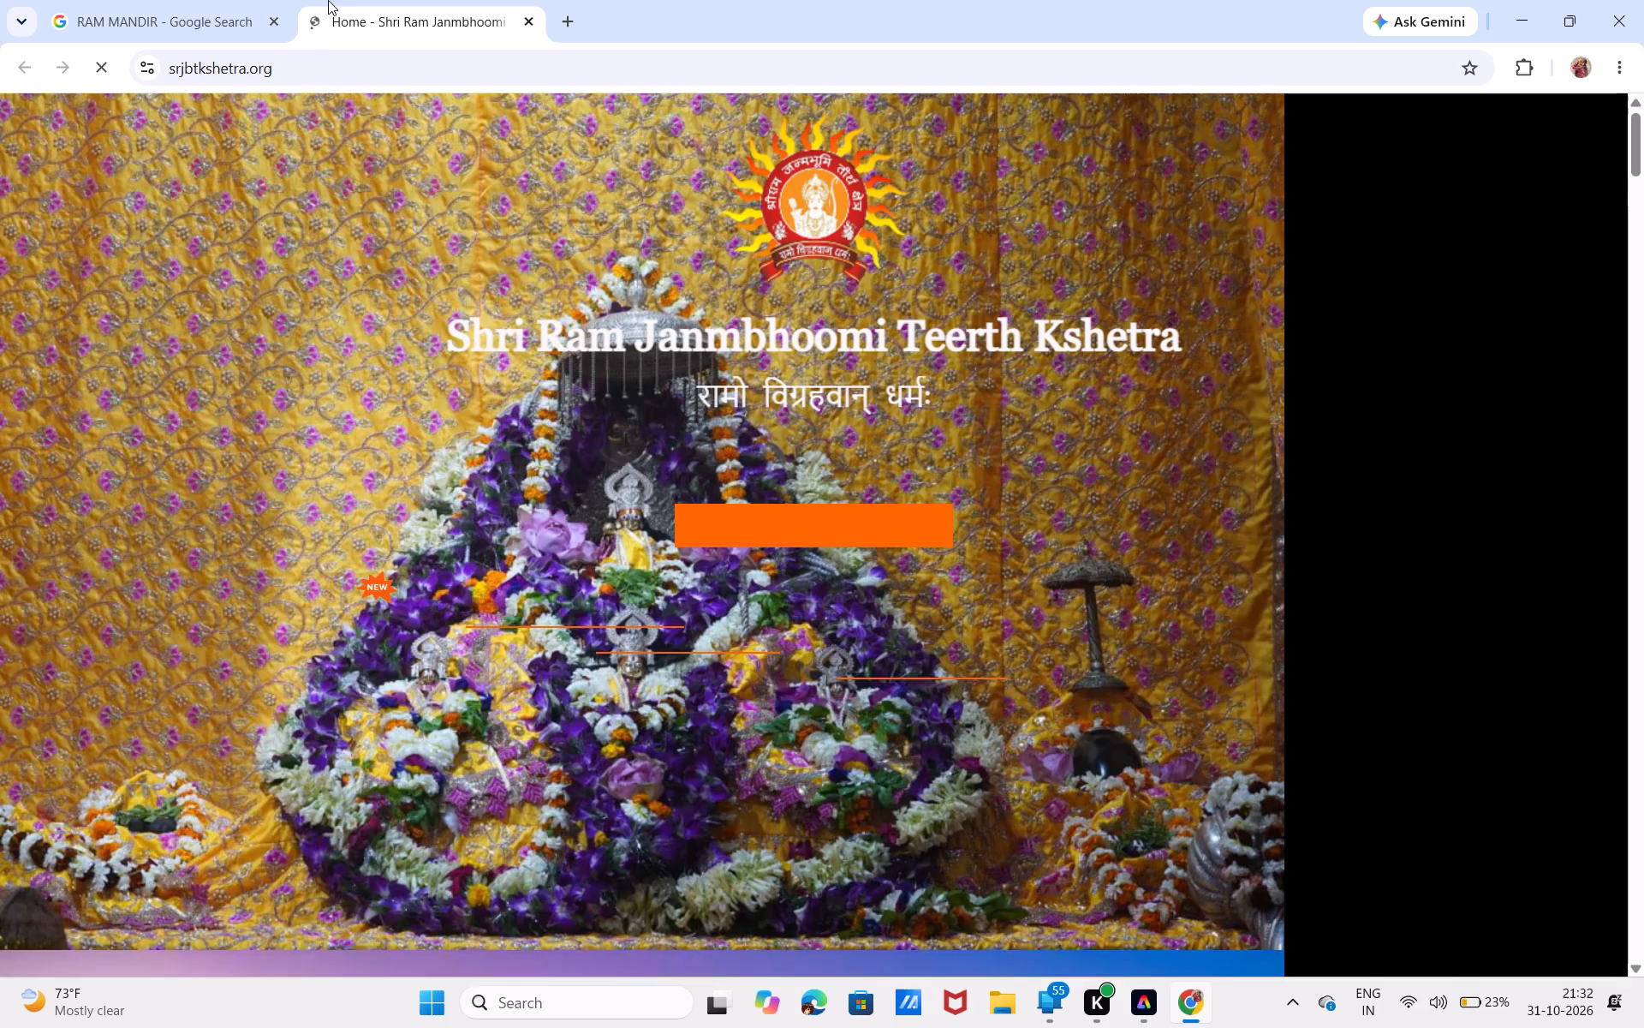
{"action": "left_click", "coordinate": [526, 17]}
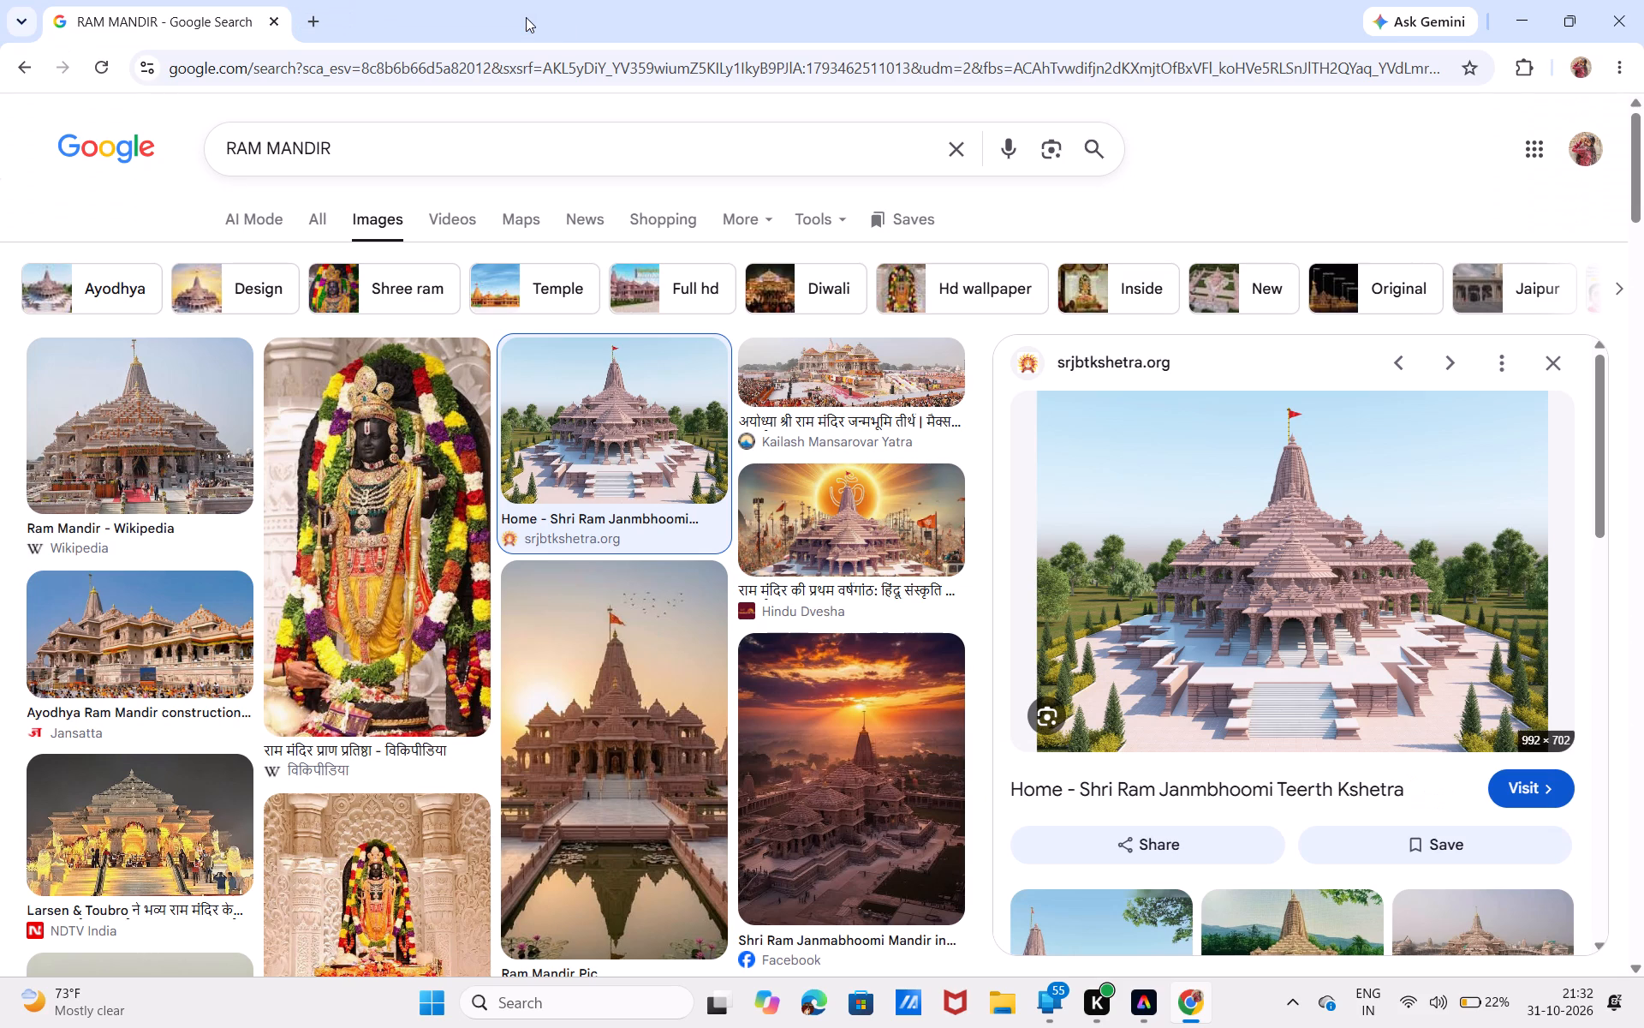
Run a visual search on the previewed temple picture with the selection frame covering the whole image.
{"action": "left_click", "coordinate": [1044, 716]}
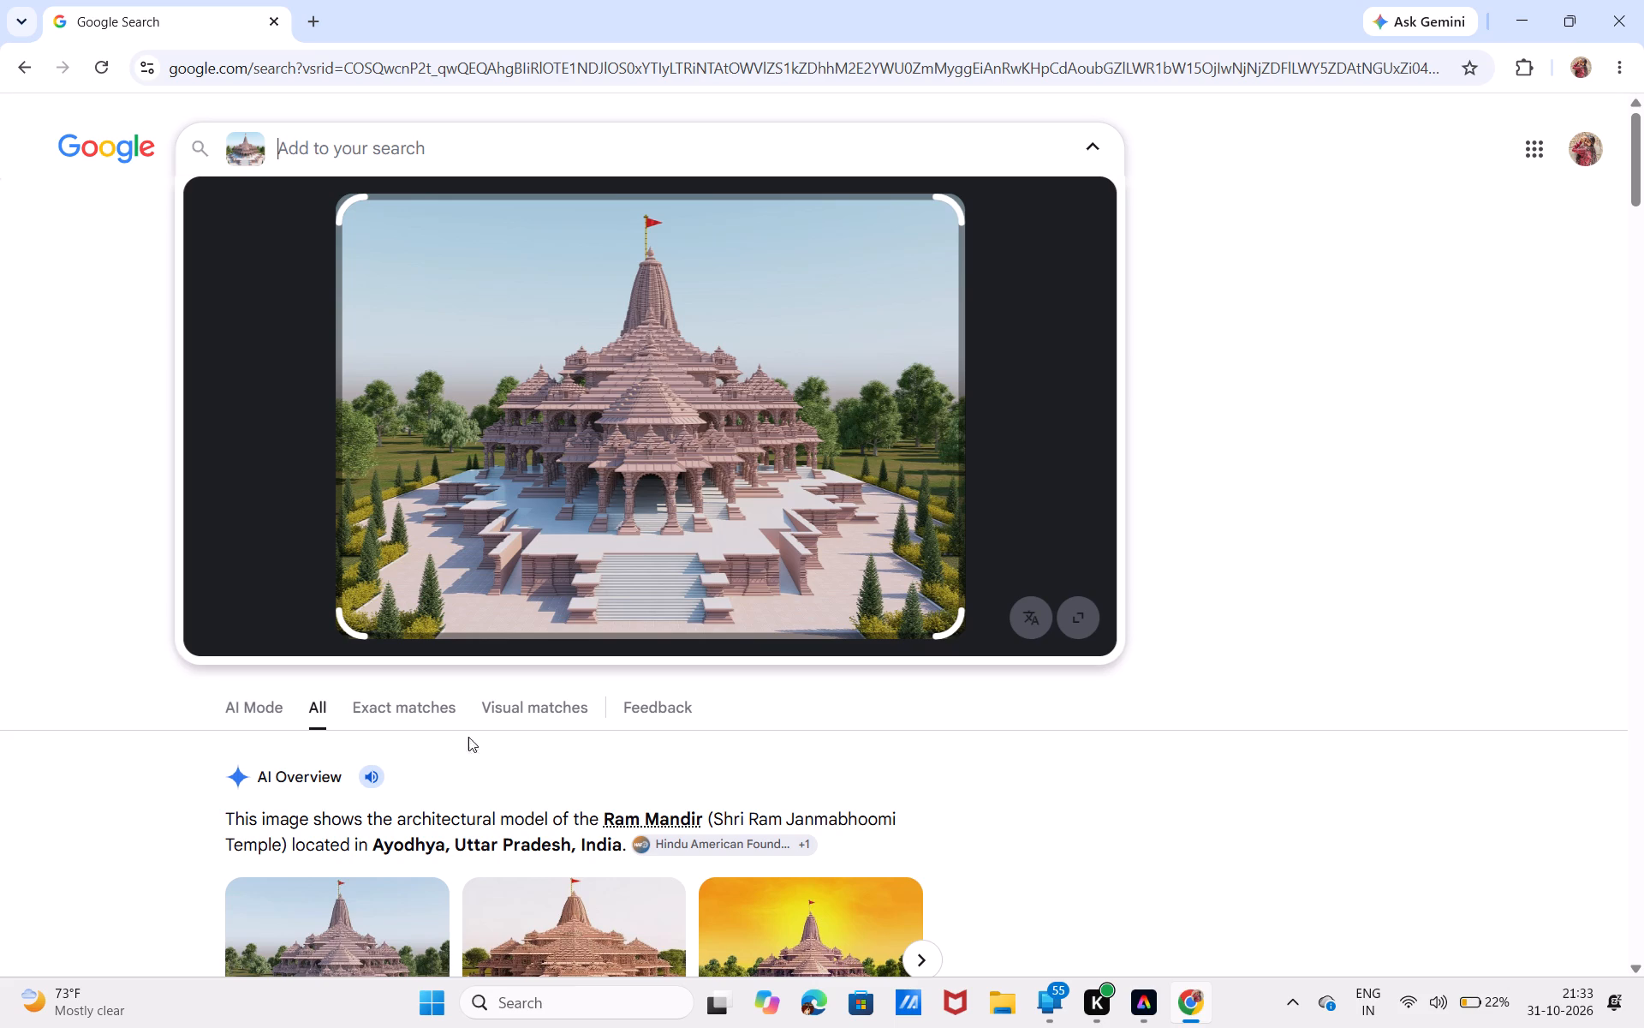
{"action": "left_click", "coordinate": [345, 210]}
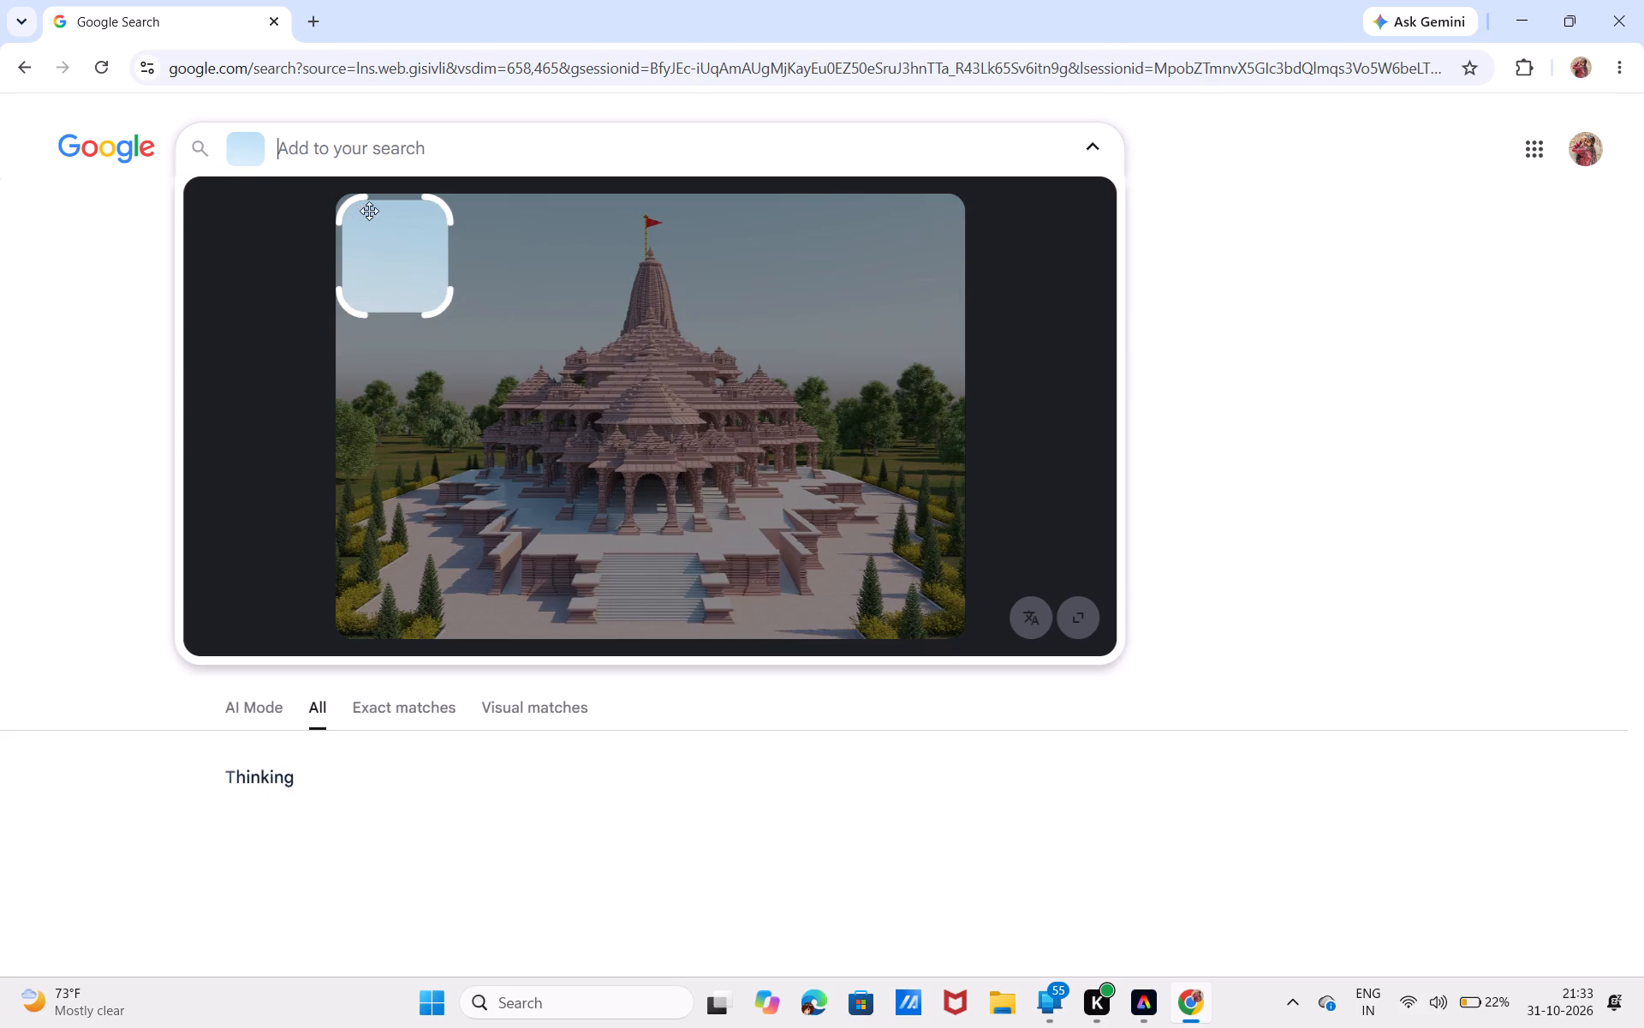
{"action": "left_click_drag", "start_coordinate": [450, 311], "coordinate": [900, 600]}
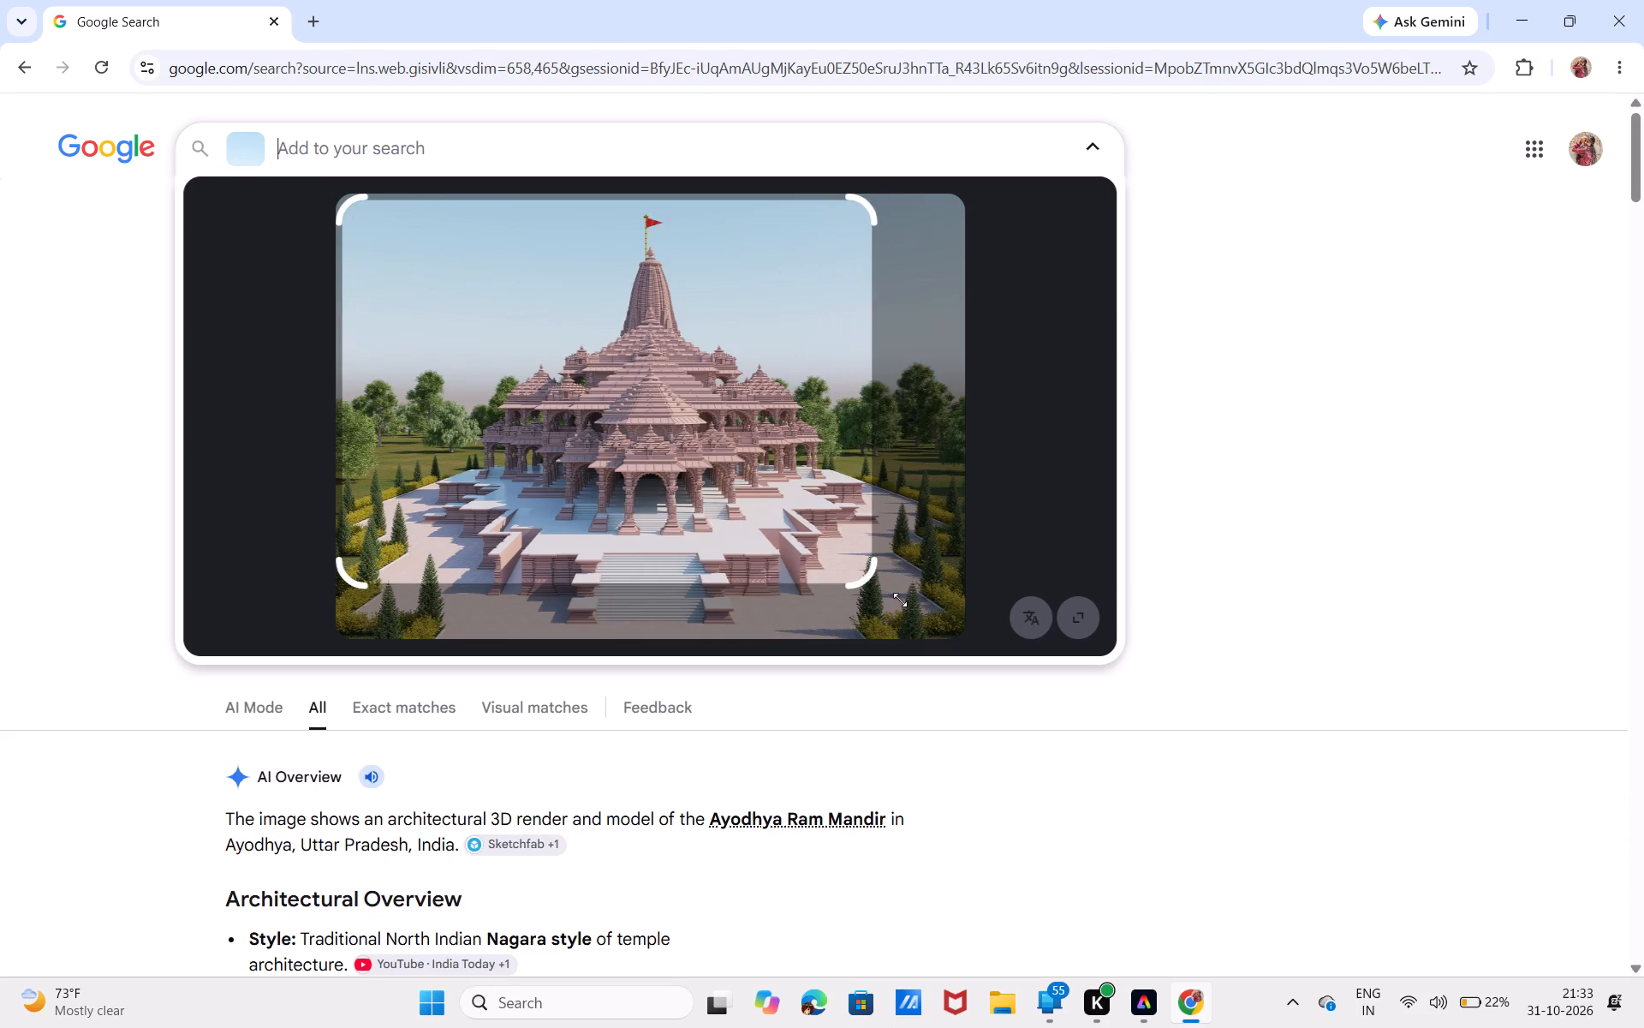
{"action": "left_click_drag", "start_coordinate": [900, 600], "coordinate": [964, 641]}
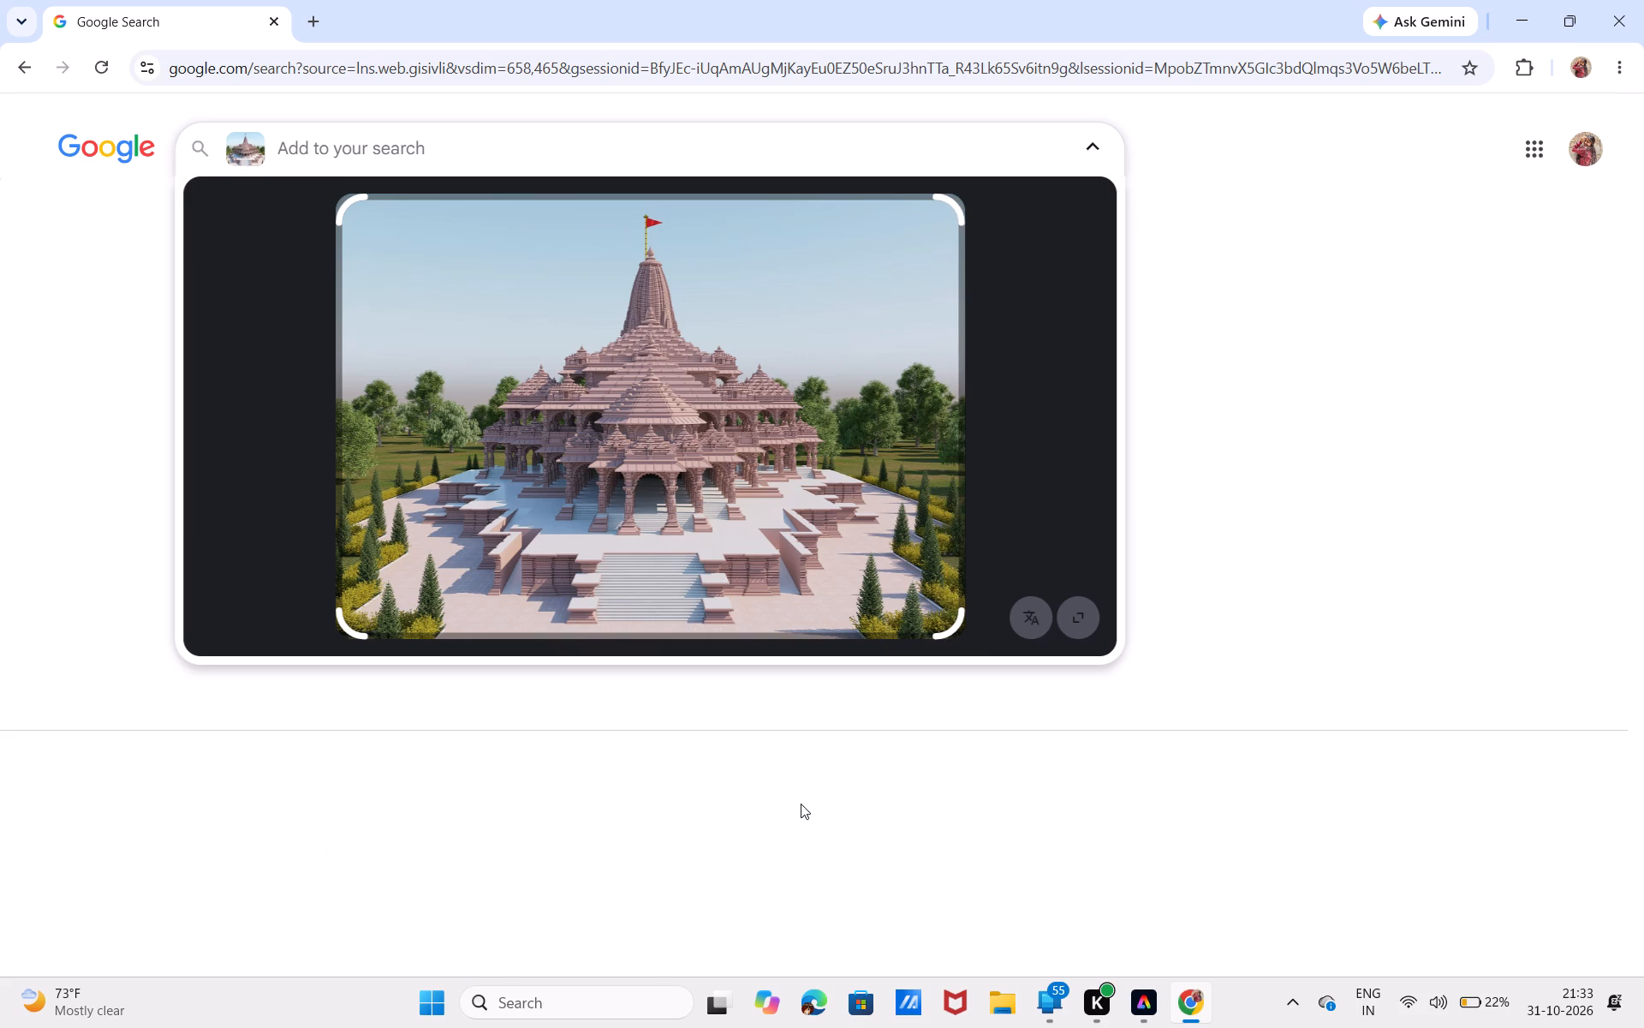
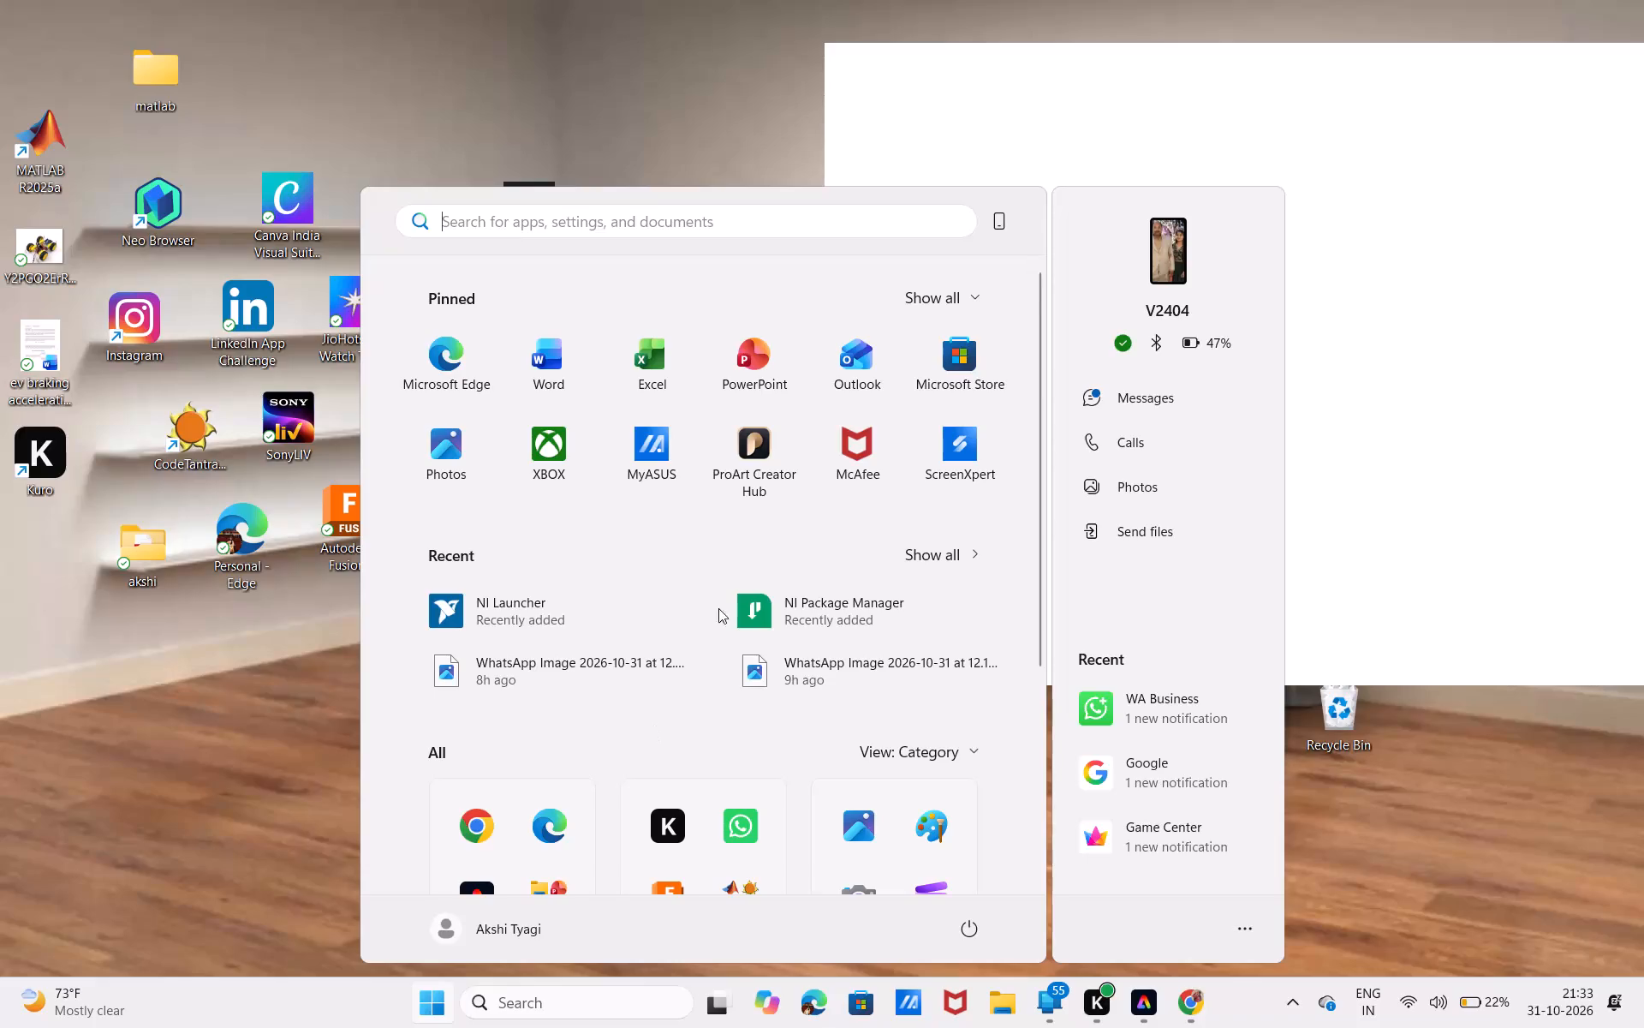
Search the computer for SS, open the Snipping Tool and move its window aside on the desktop.
{"action": "scroll", "coordinate": [759, 696], "scroll_direction": "down", "scroll_amount": 2}
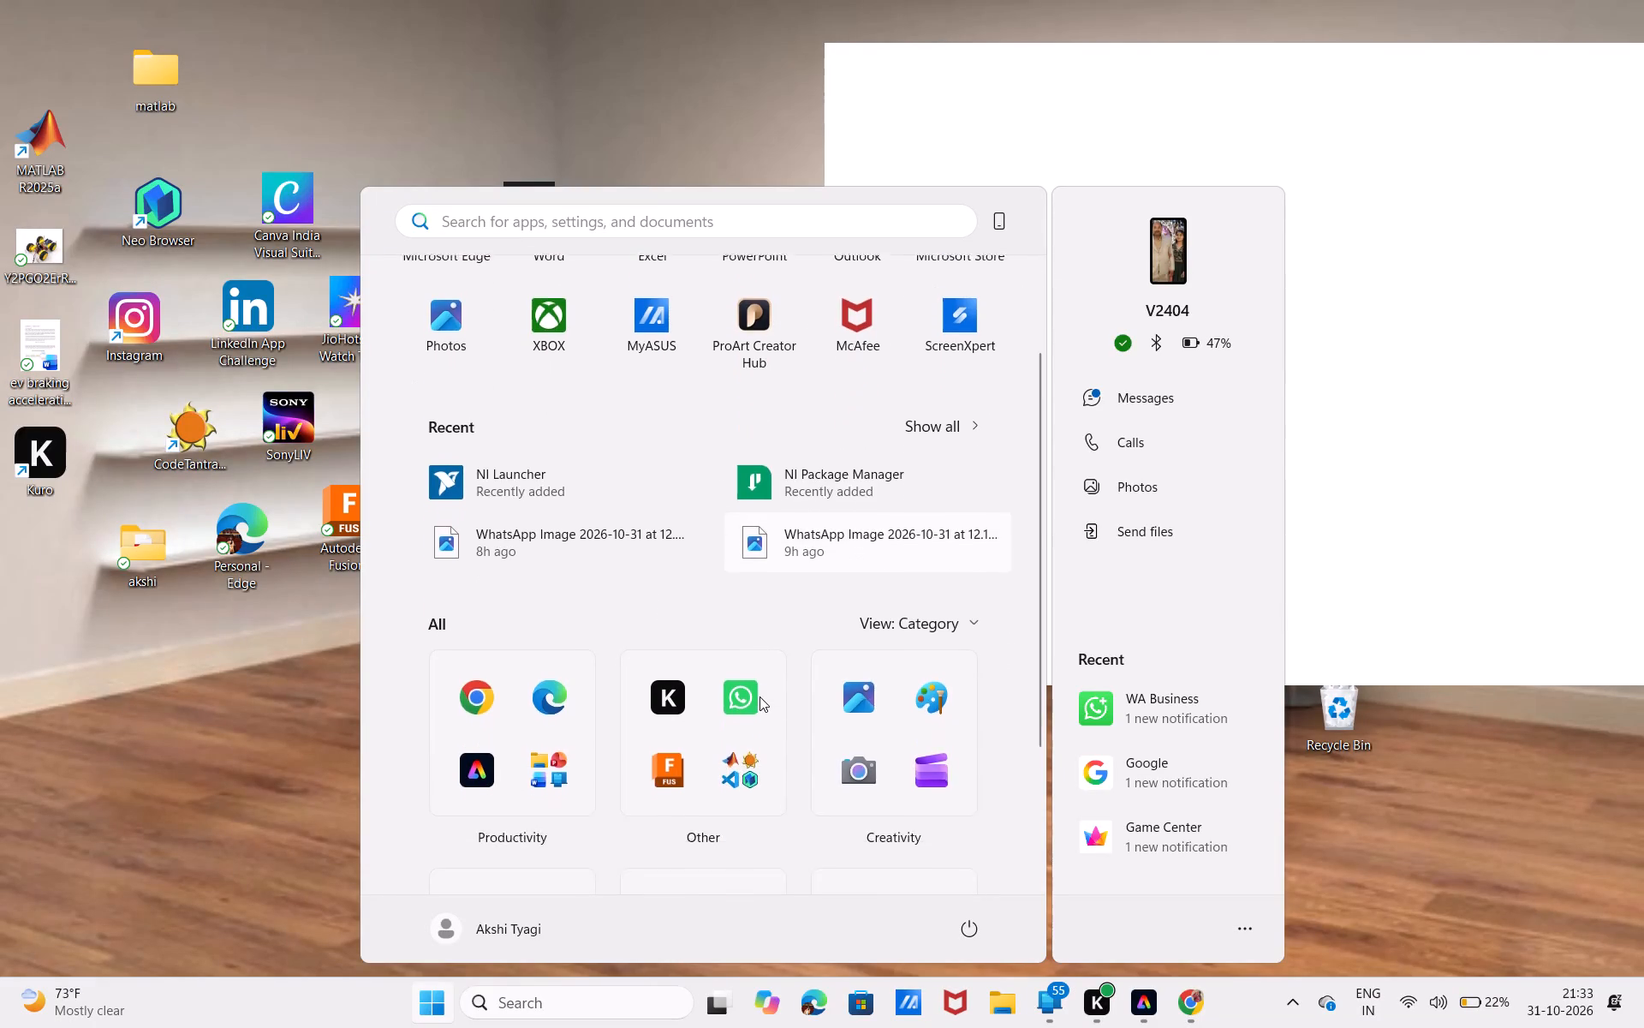
{"action": "scroll", "coordinate": [759, 696], "scroll_direction": "down", "scroll_amount": 6}
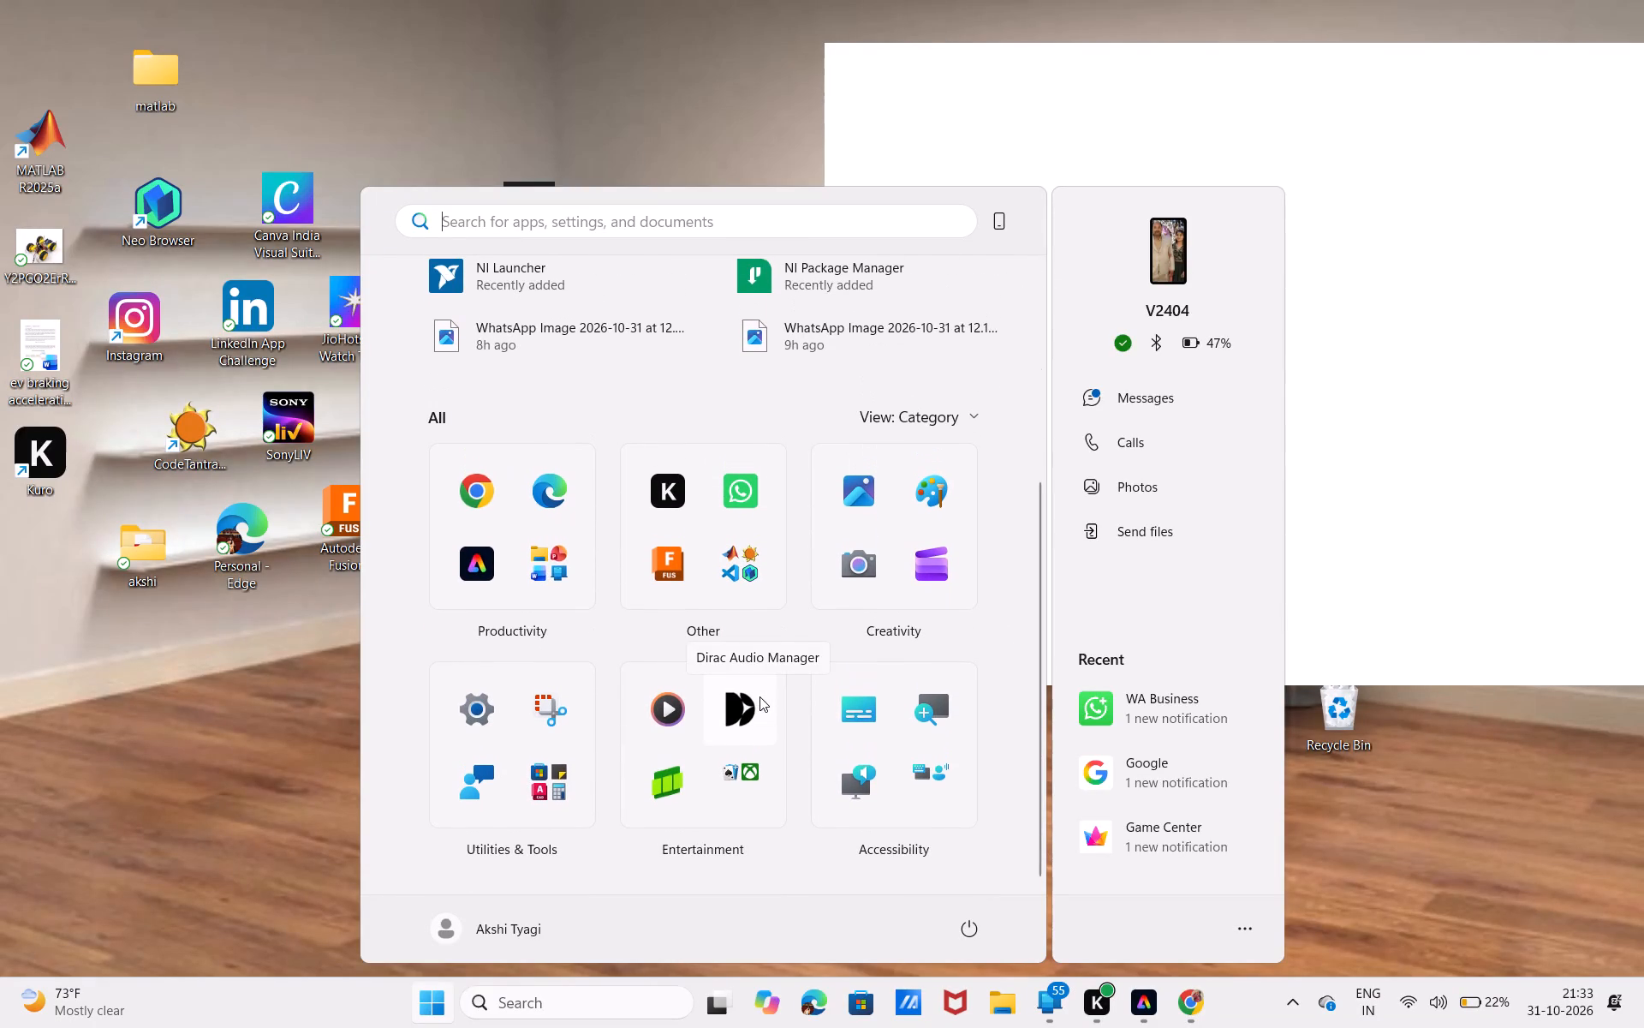
{"action": "scroll", "coordinate": [759, 696], "scroll_direction": "up", "scroll_amount": 7}
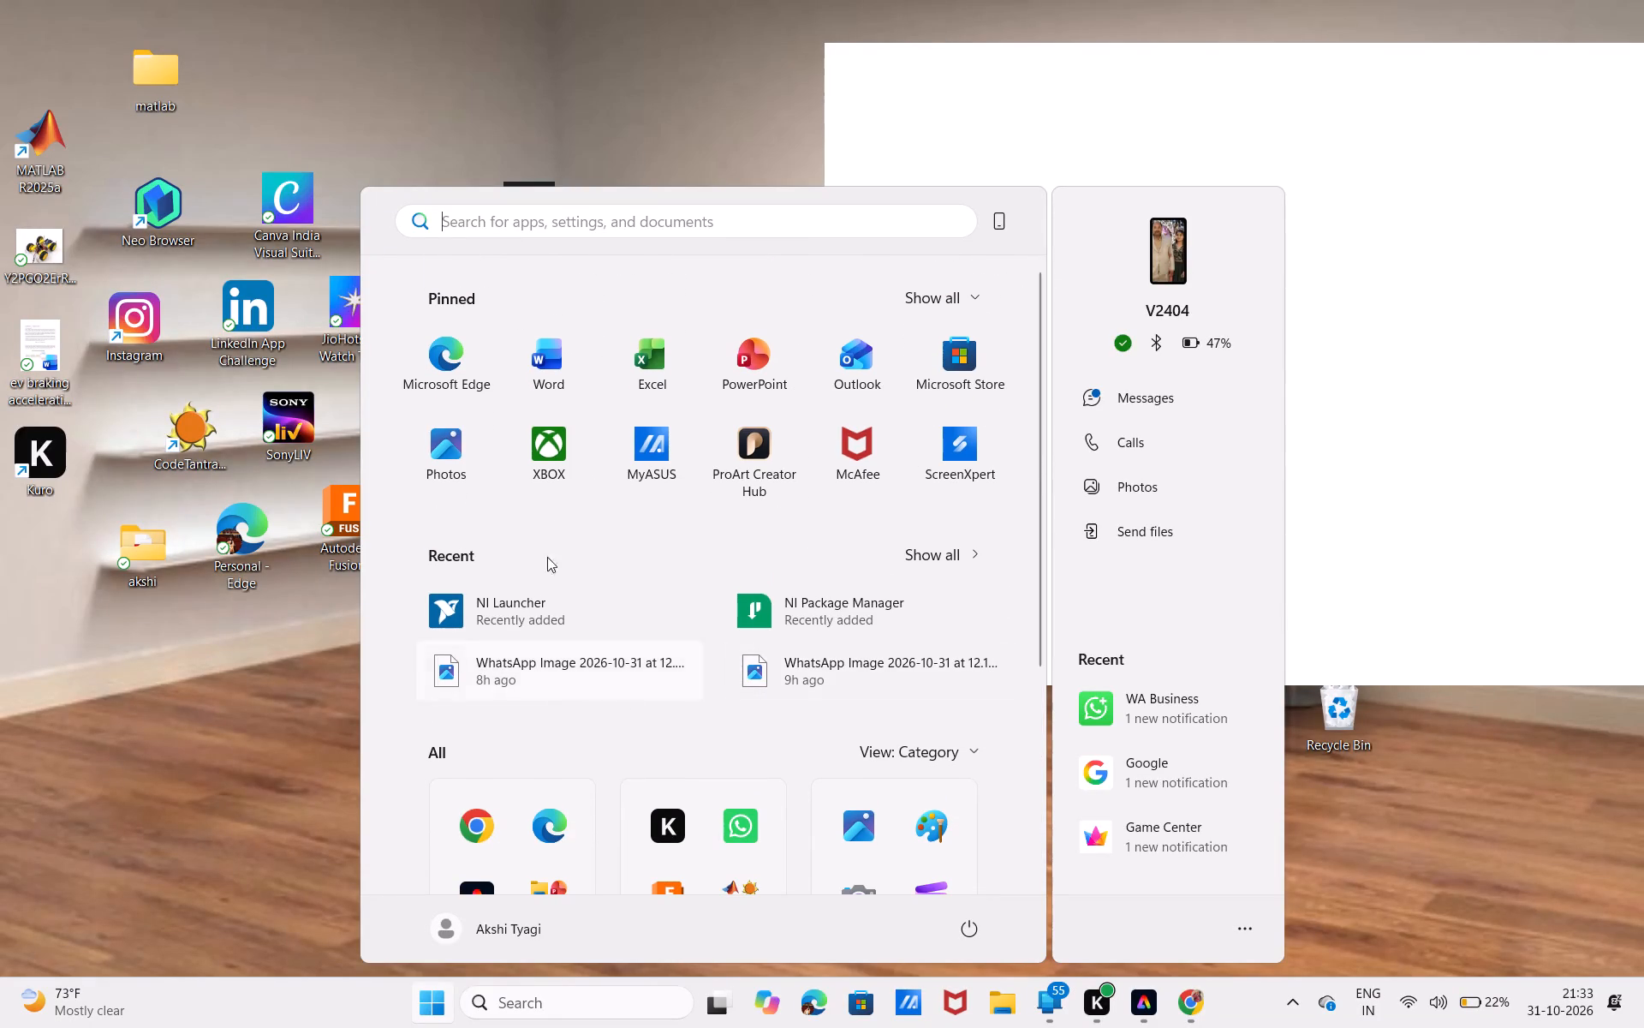
{"action": "left_click", "coordinate": [622, 224]}
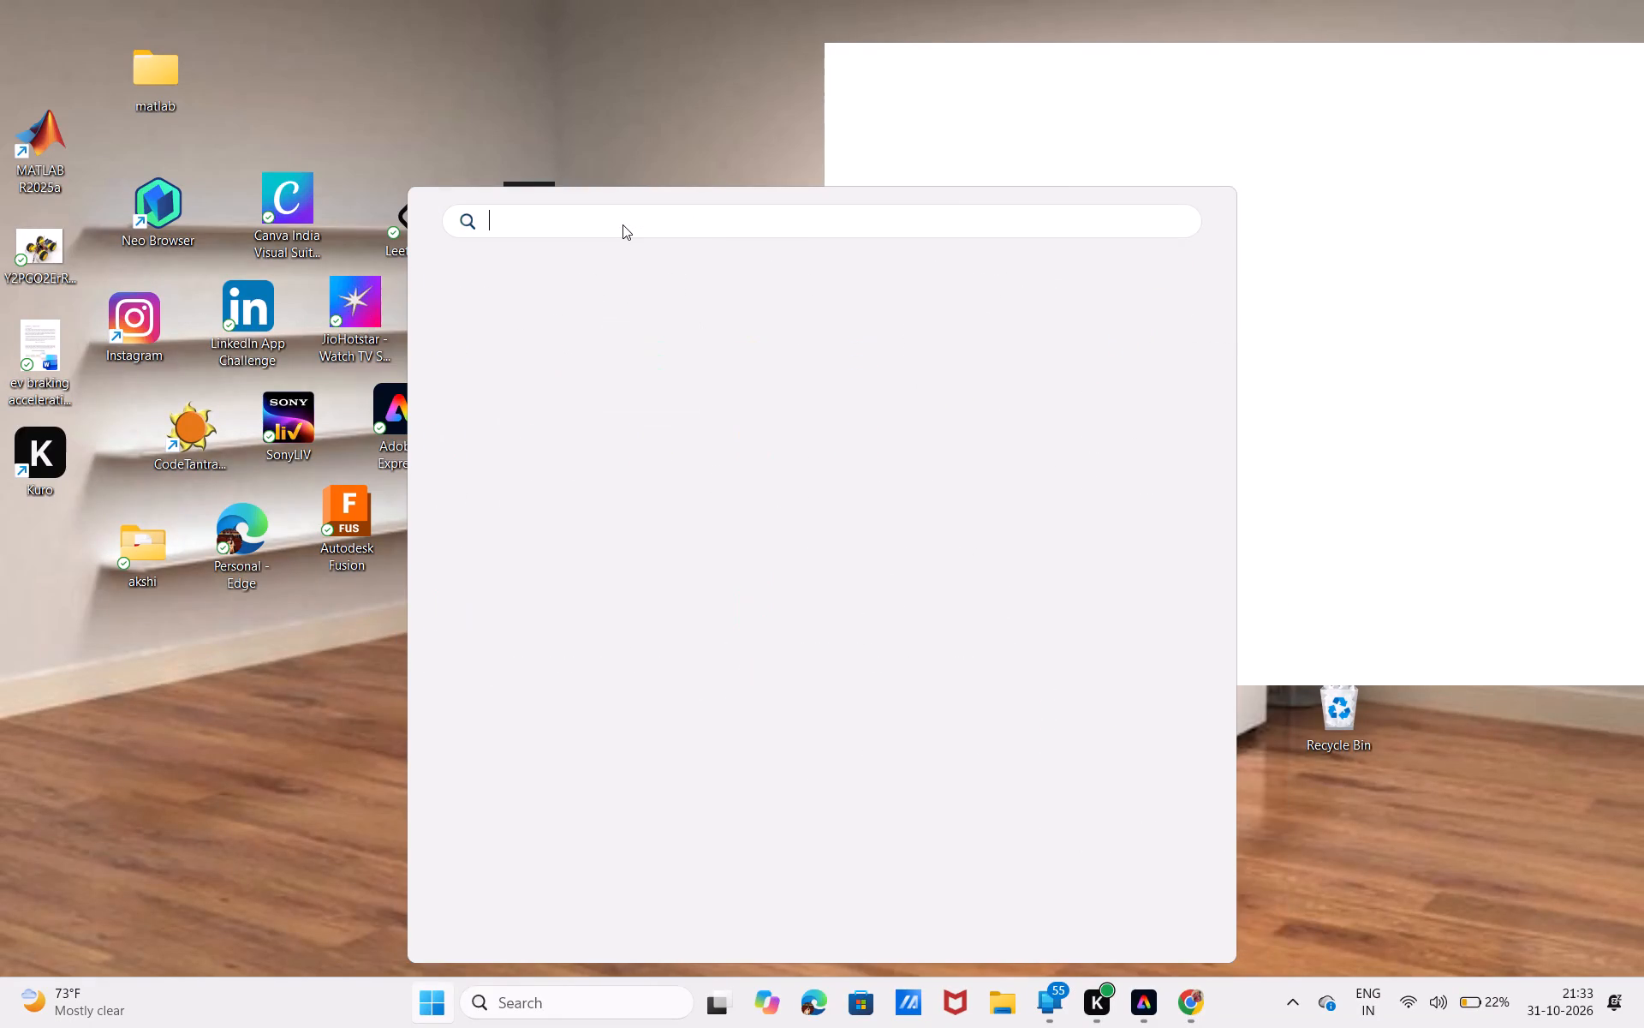
{"action": "type", "text": "SS"}
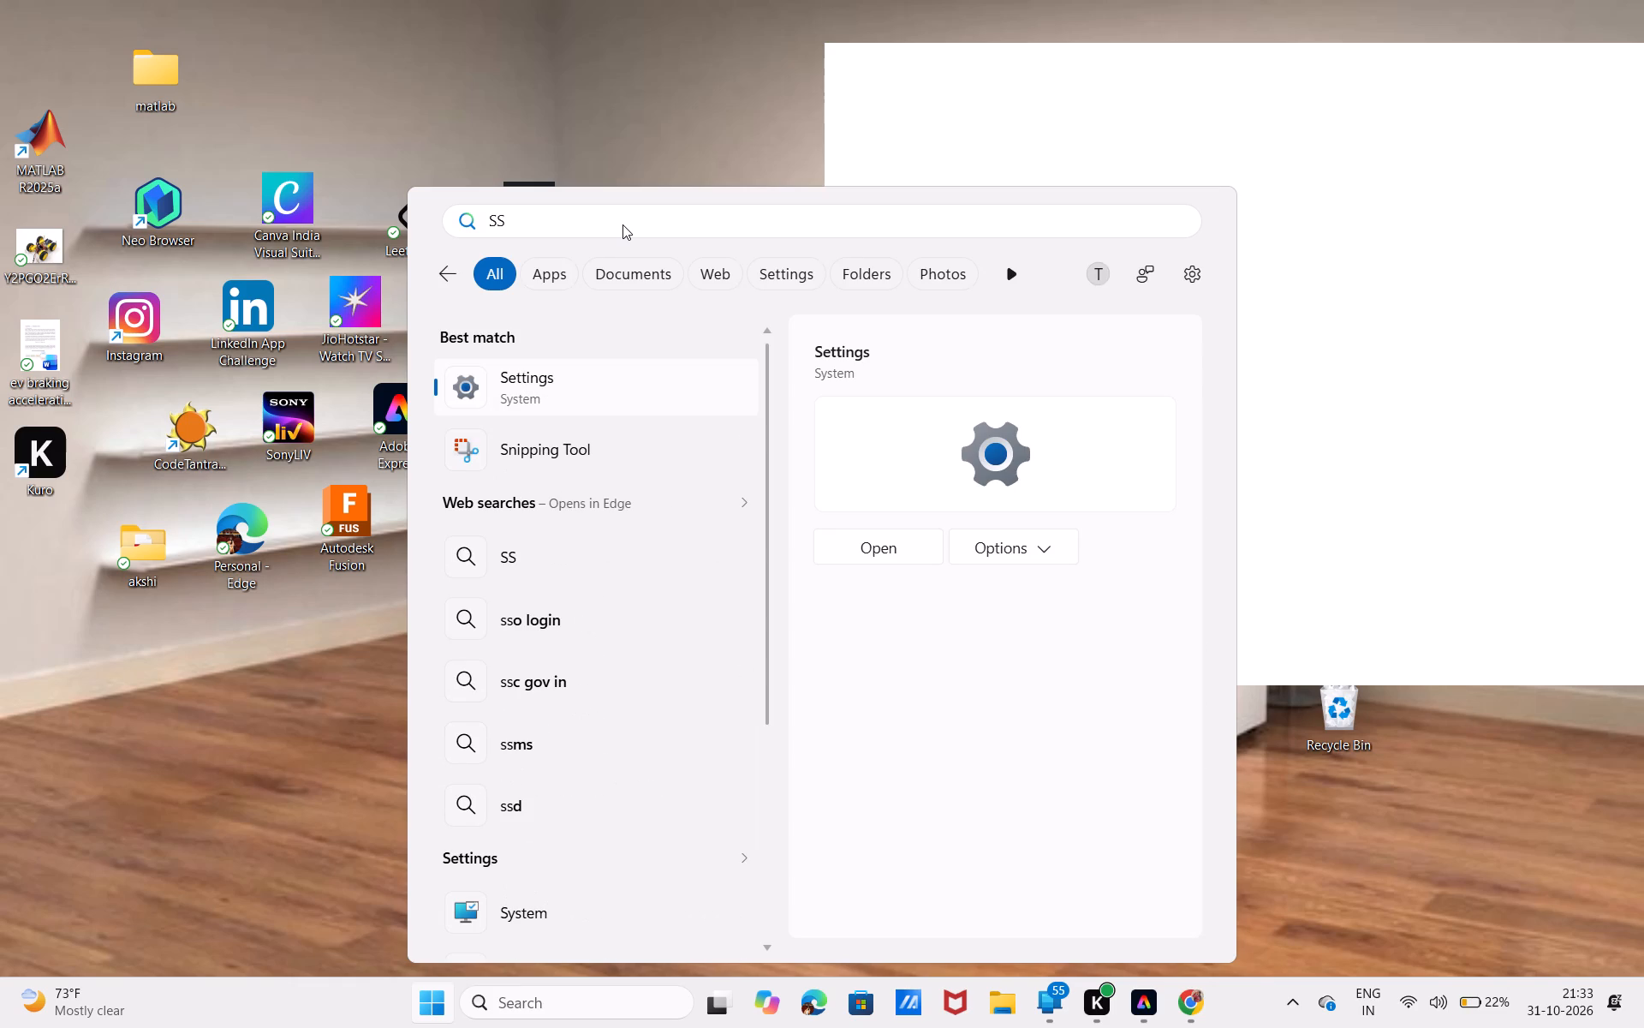
{"action": "left_click", "coordinate": [563, 444]}
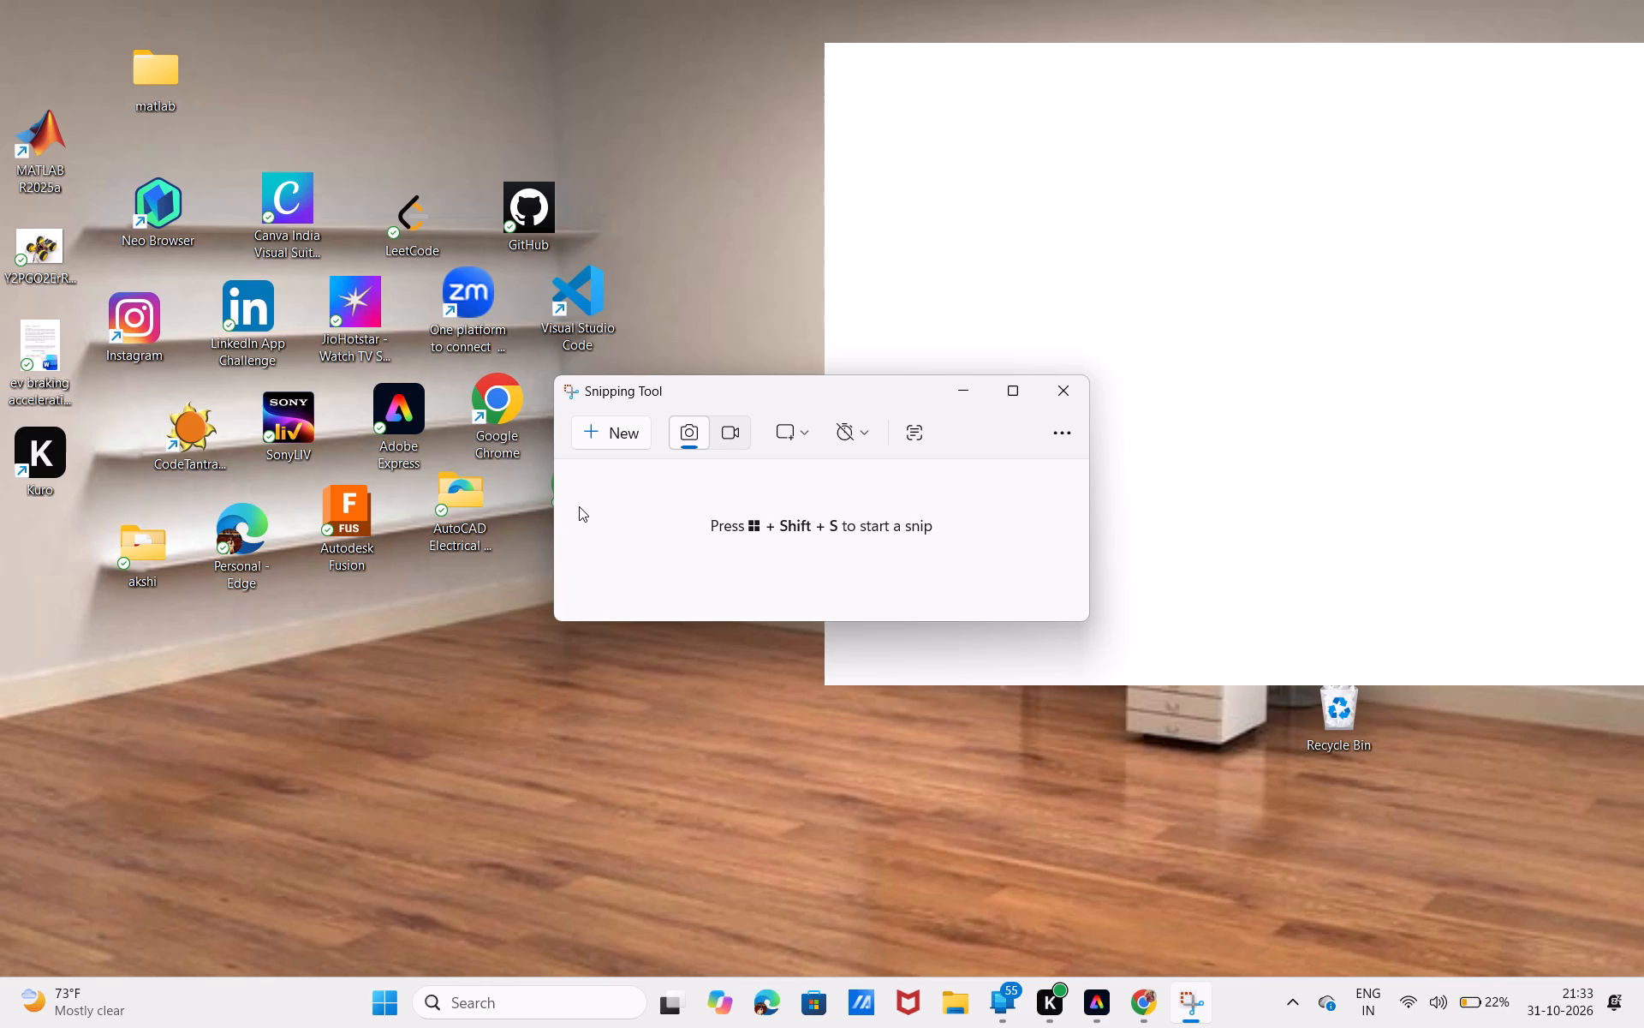
{"action": "left_click_drag", "start_coordinate": [587, 516], "coordinate": [741, 395]}
{"action": "left_click_drag", "start_coordinate": [741, 395], "coordinate": [877, 403]}
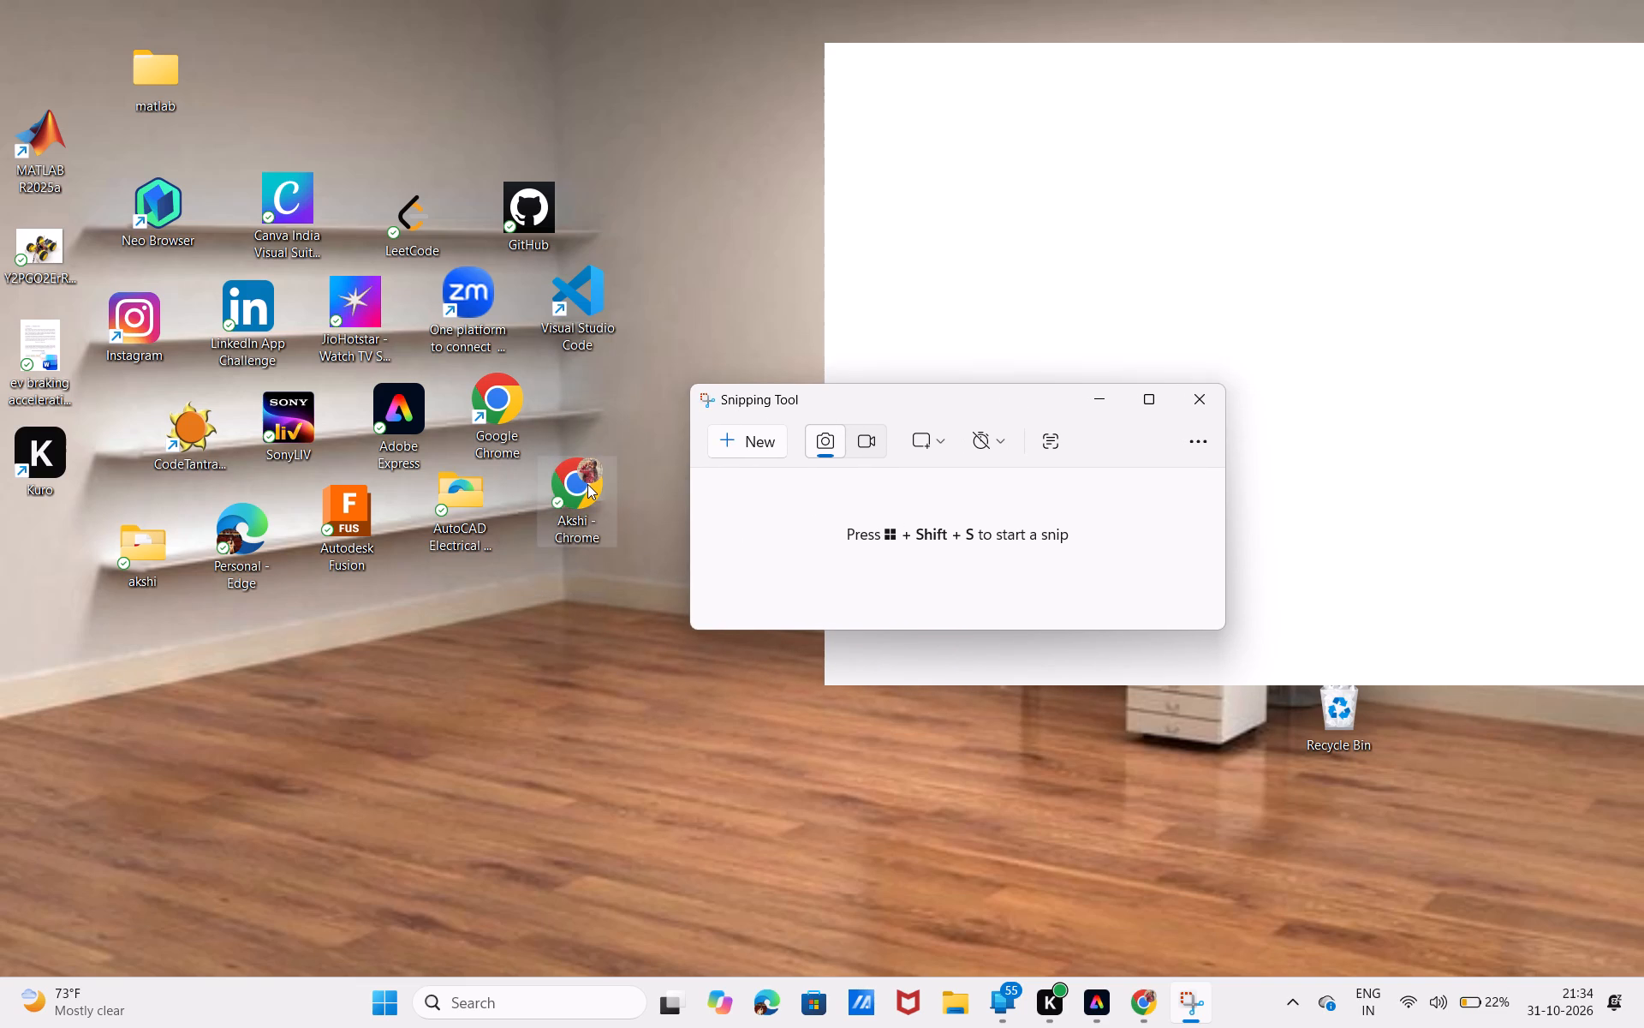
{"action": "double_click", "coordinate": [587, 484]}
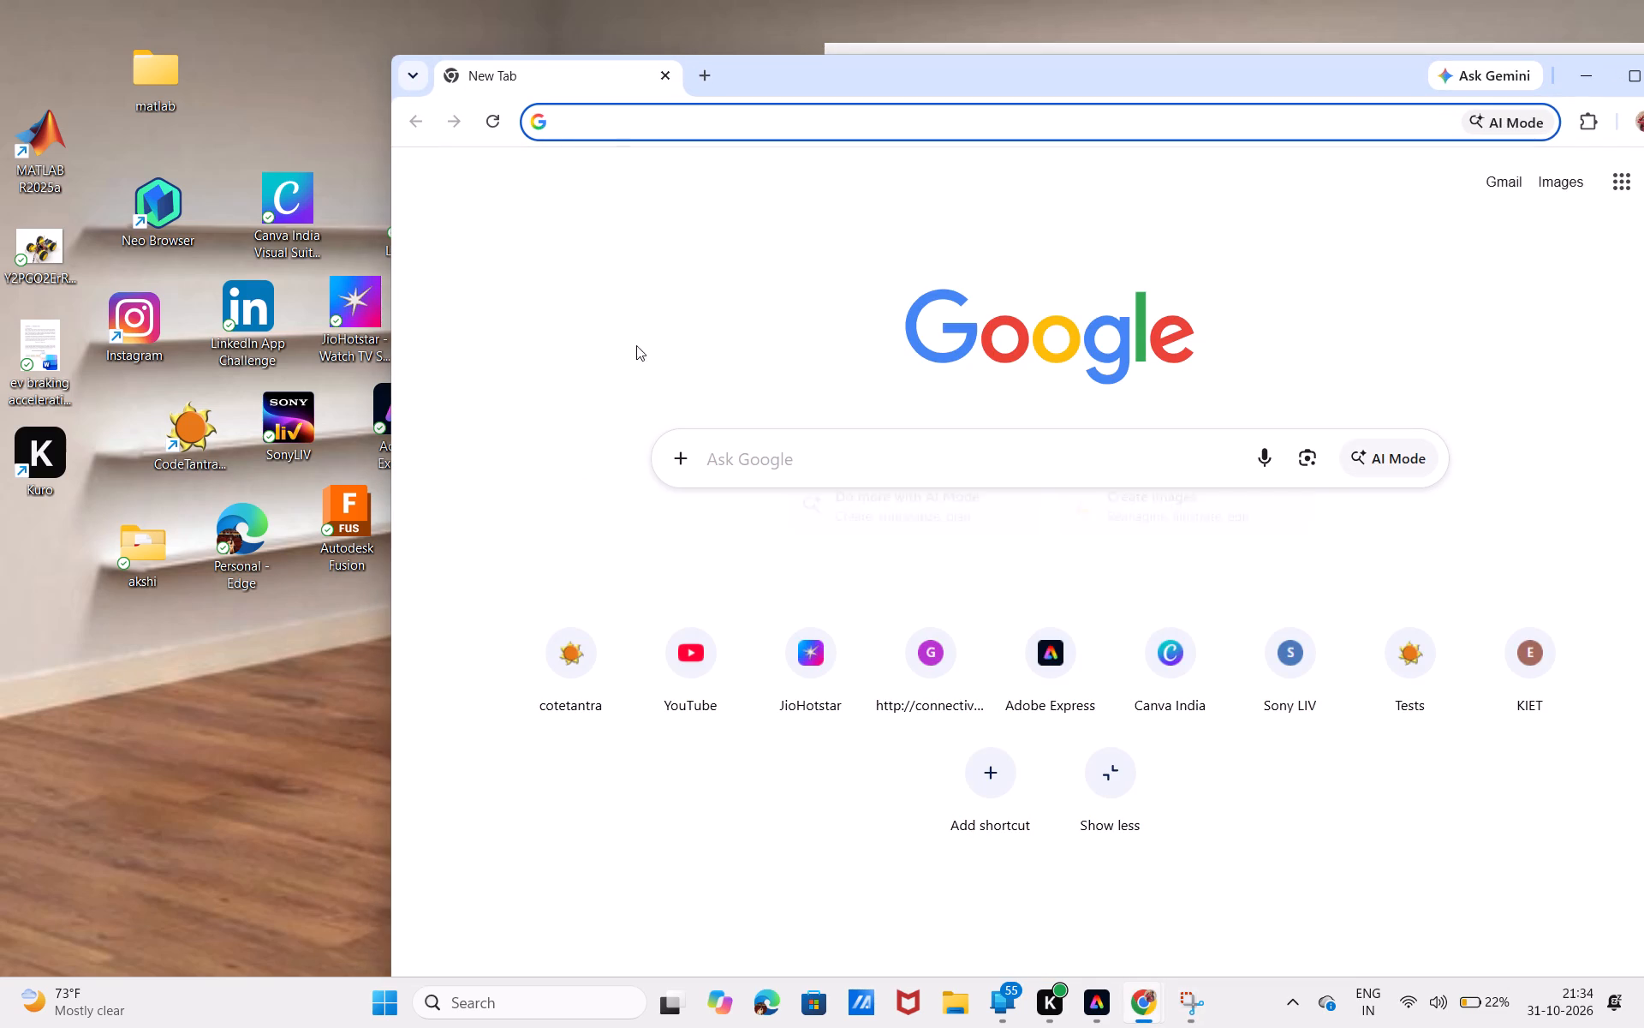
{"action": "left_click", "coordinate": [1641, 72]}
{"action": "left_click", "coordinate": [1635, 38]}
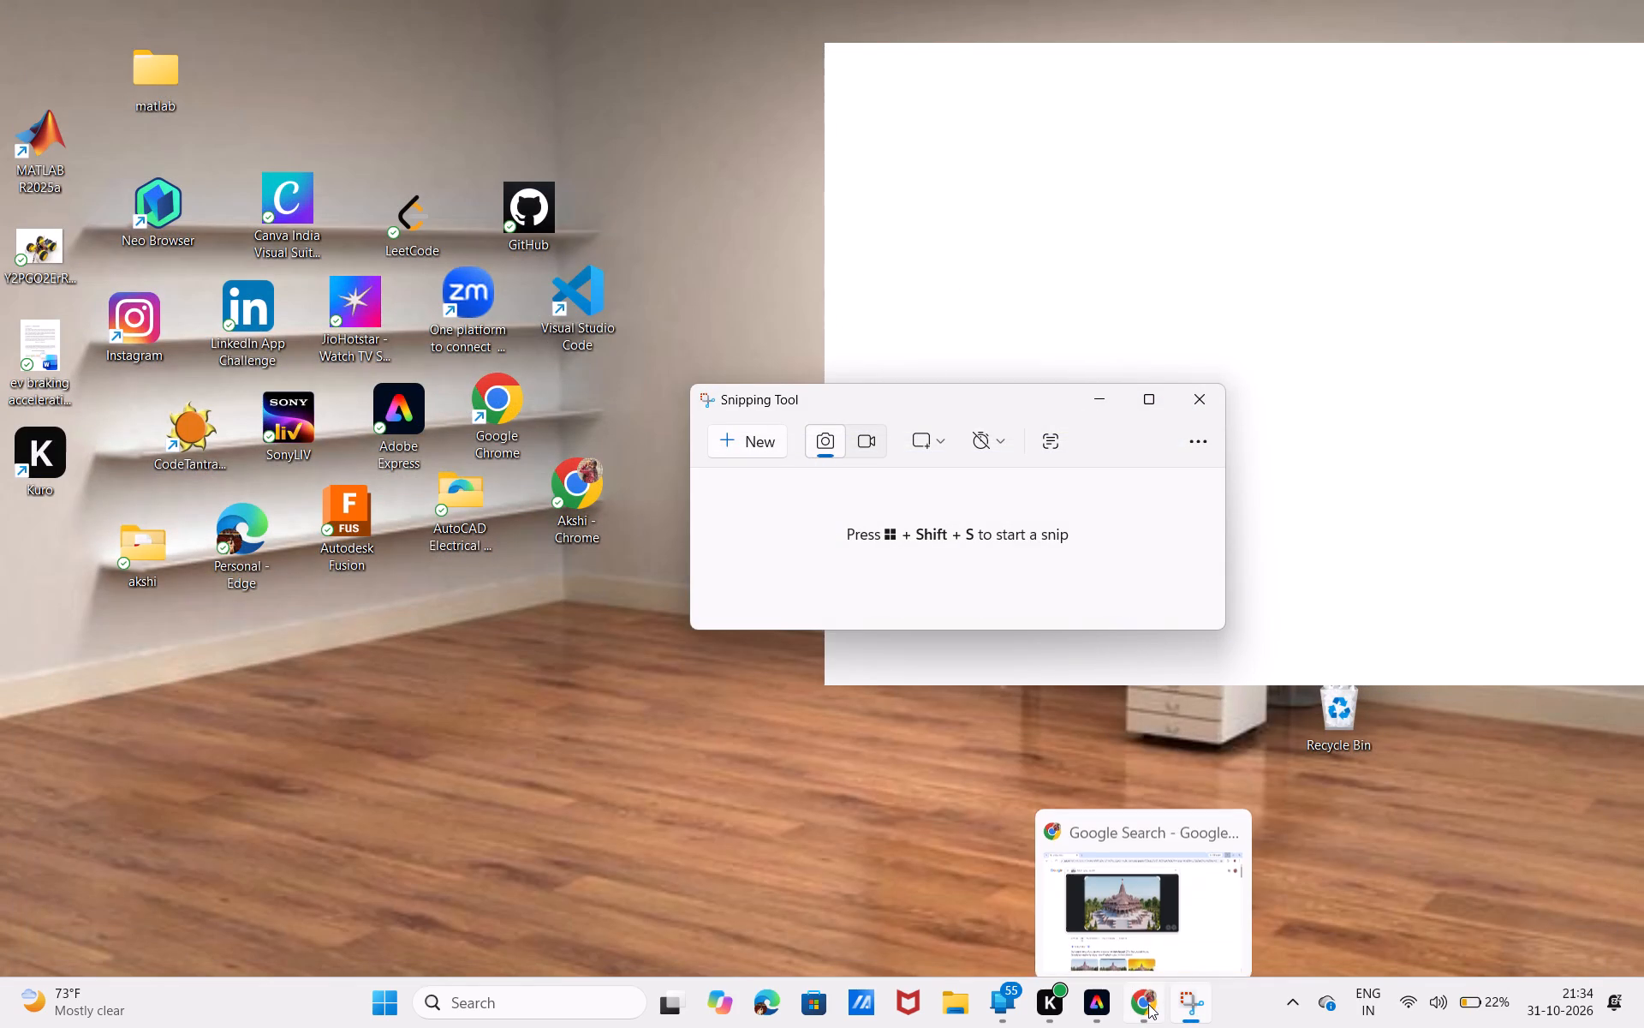
Switch to the Chrome visual search window, capture a rectangular snip of the whole Ram Mandir temple picture, and close the browser.
{"action": "left_click", "coordinate": [1144, 931]}
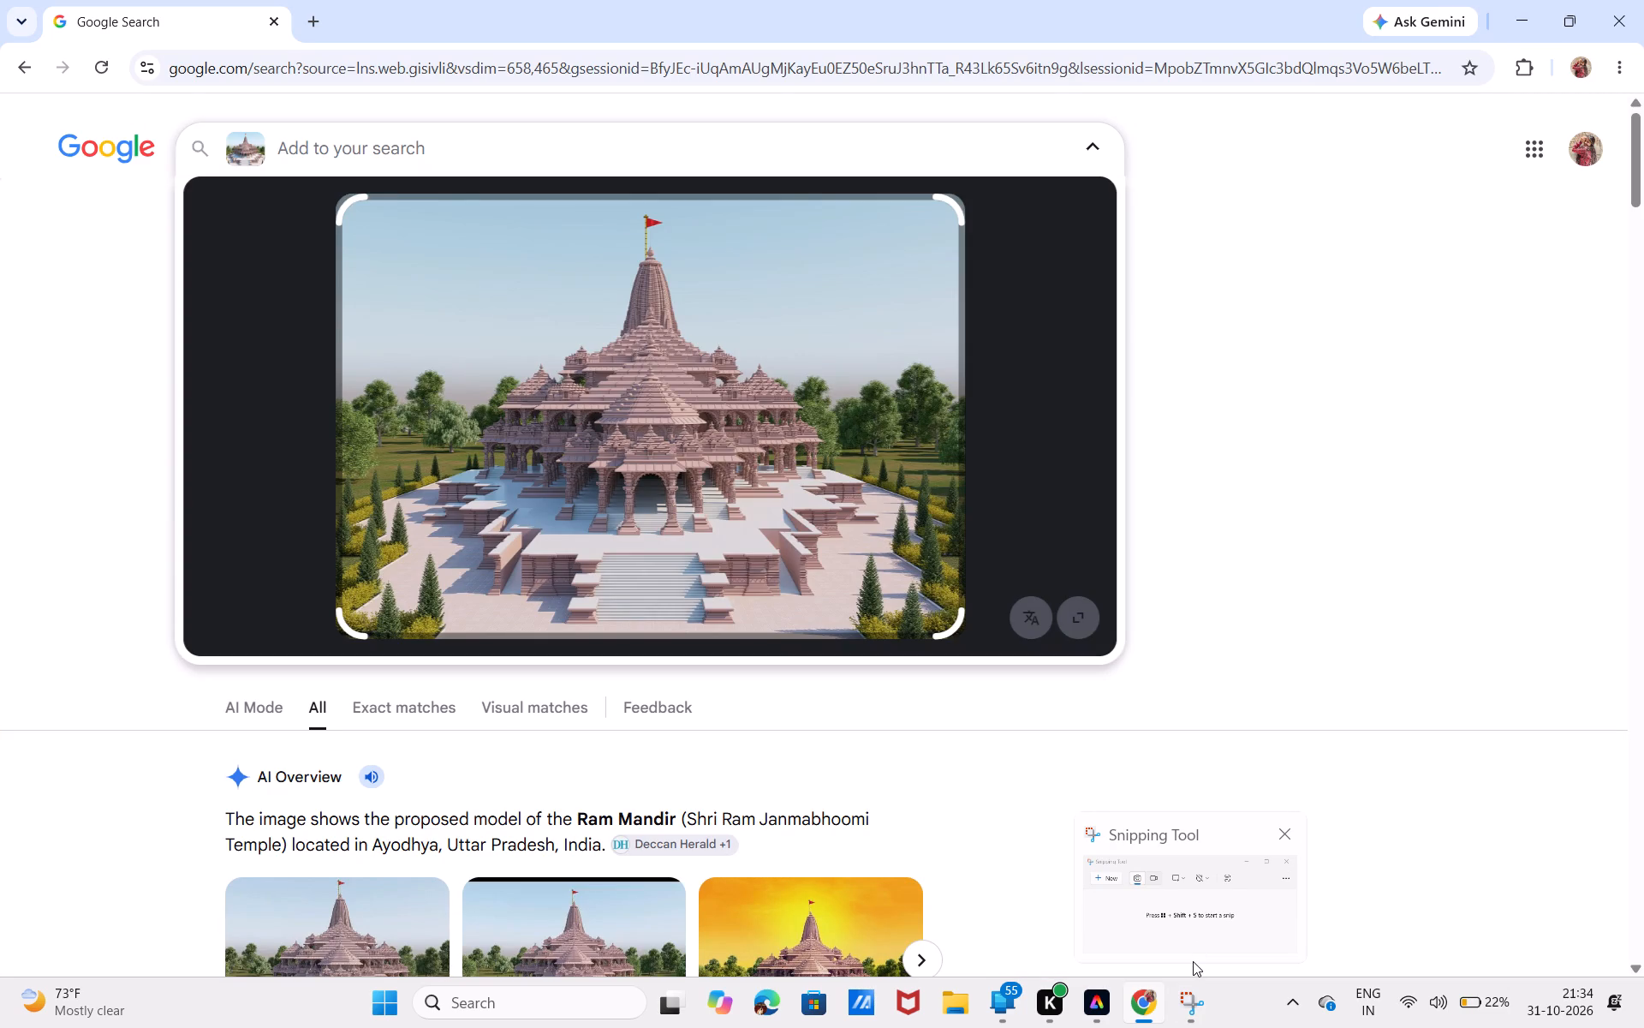
{"action": "key", "text": "shift+super+s"}
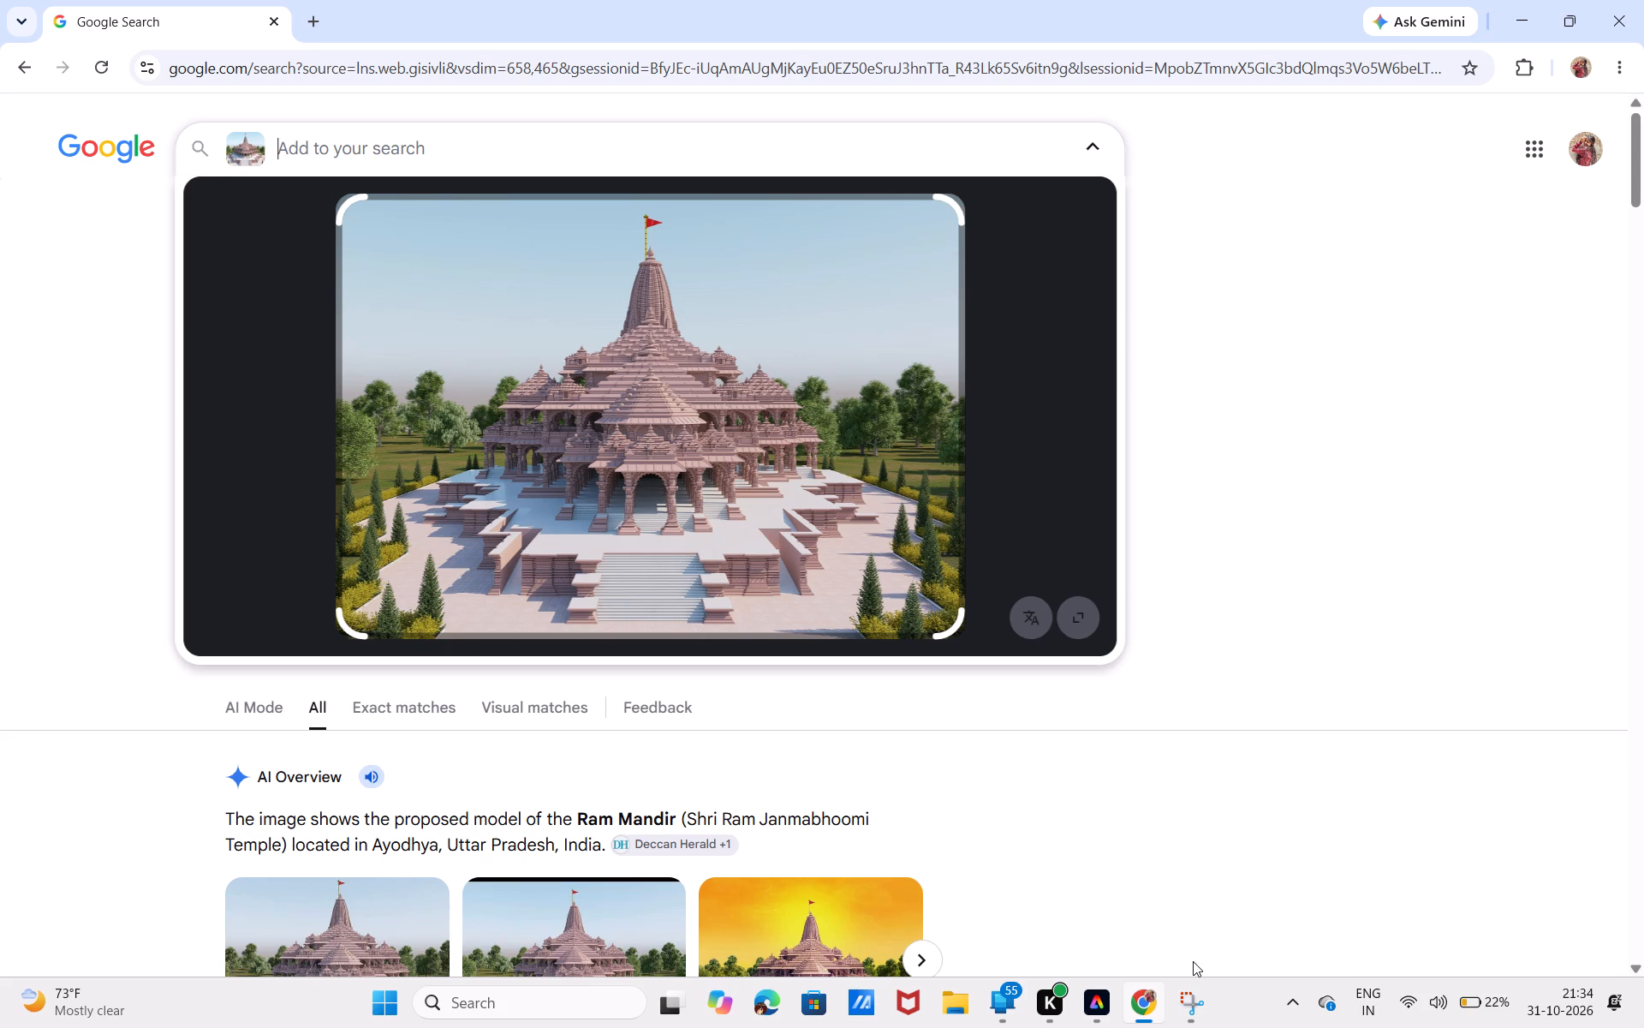
{"action": "key", "text": "s"}
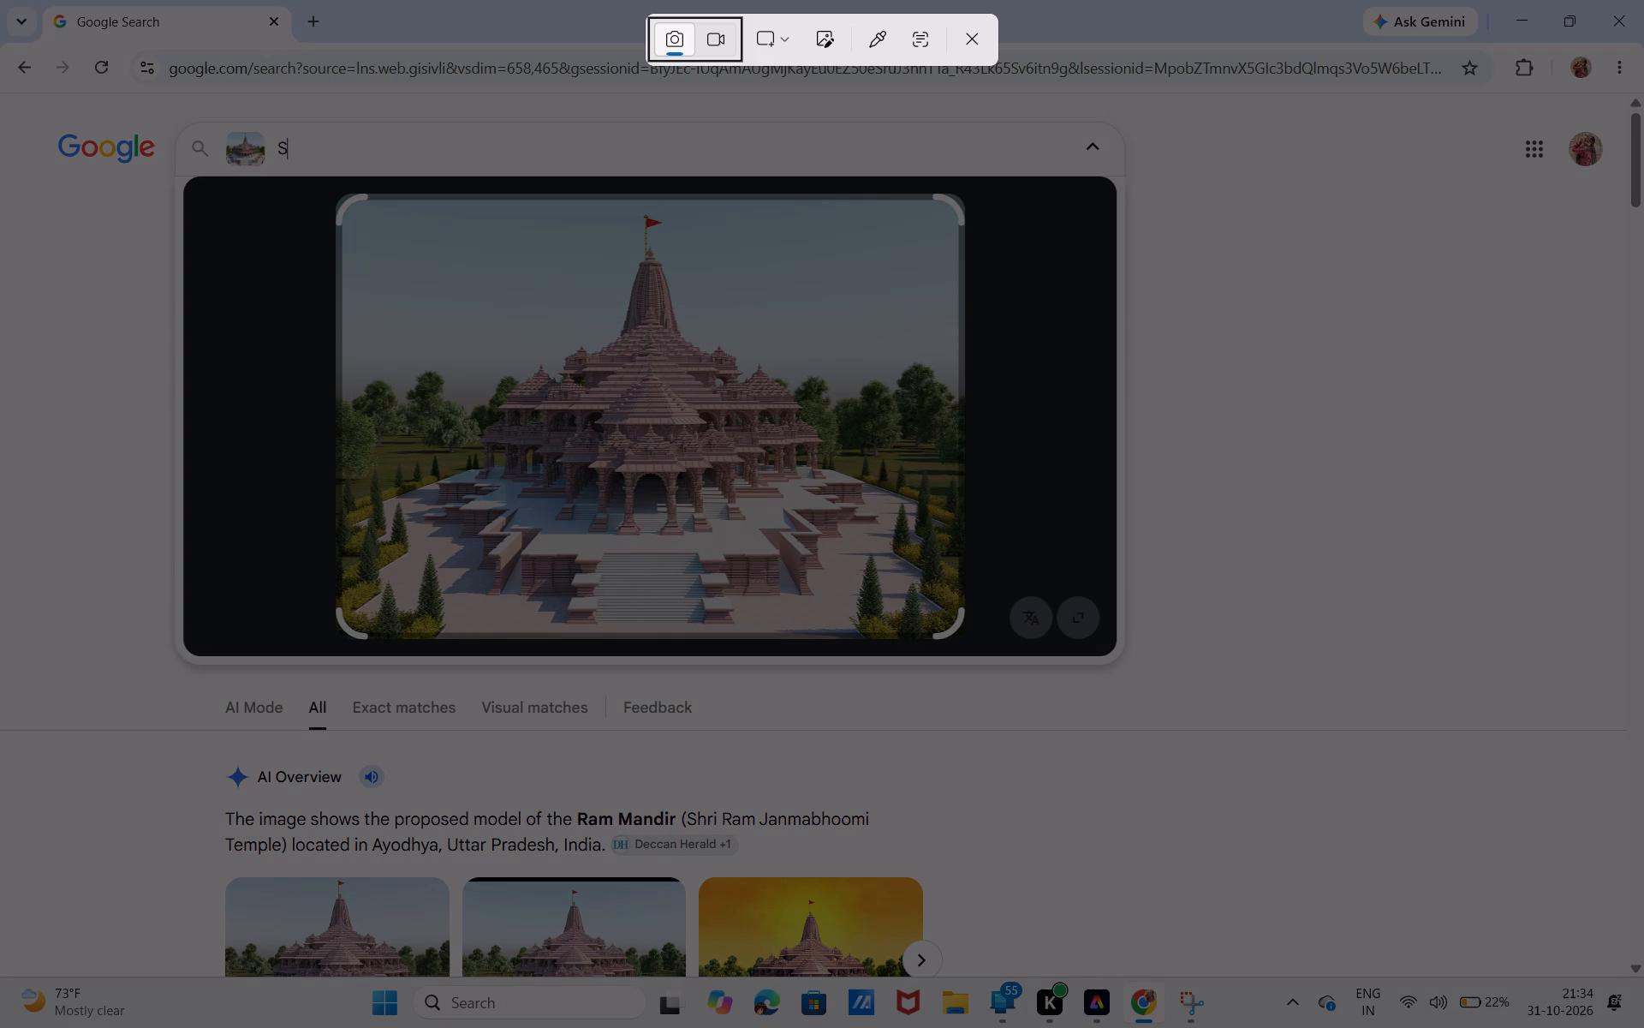
{"action": "left_click_drag", "start_coordinate": [349, 201], "coordinate": [379, 234]}
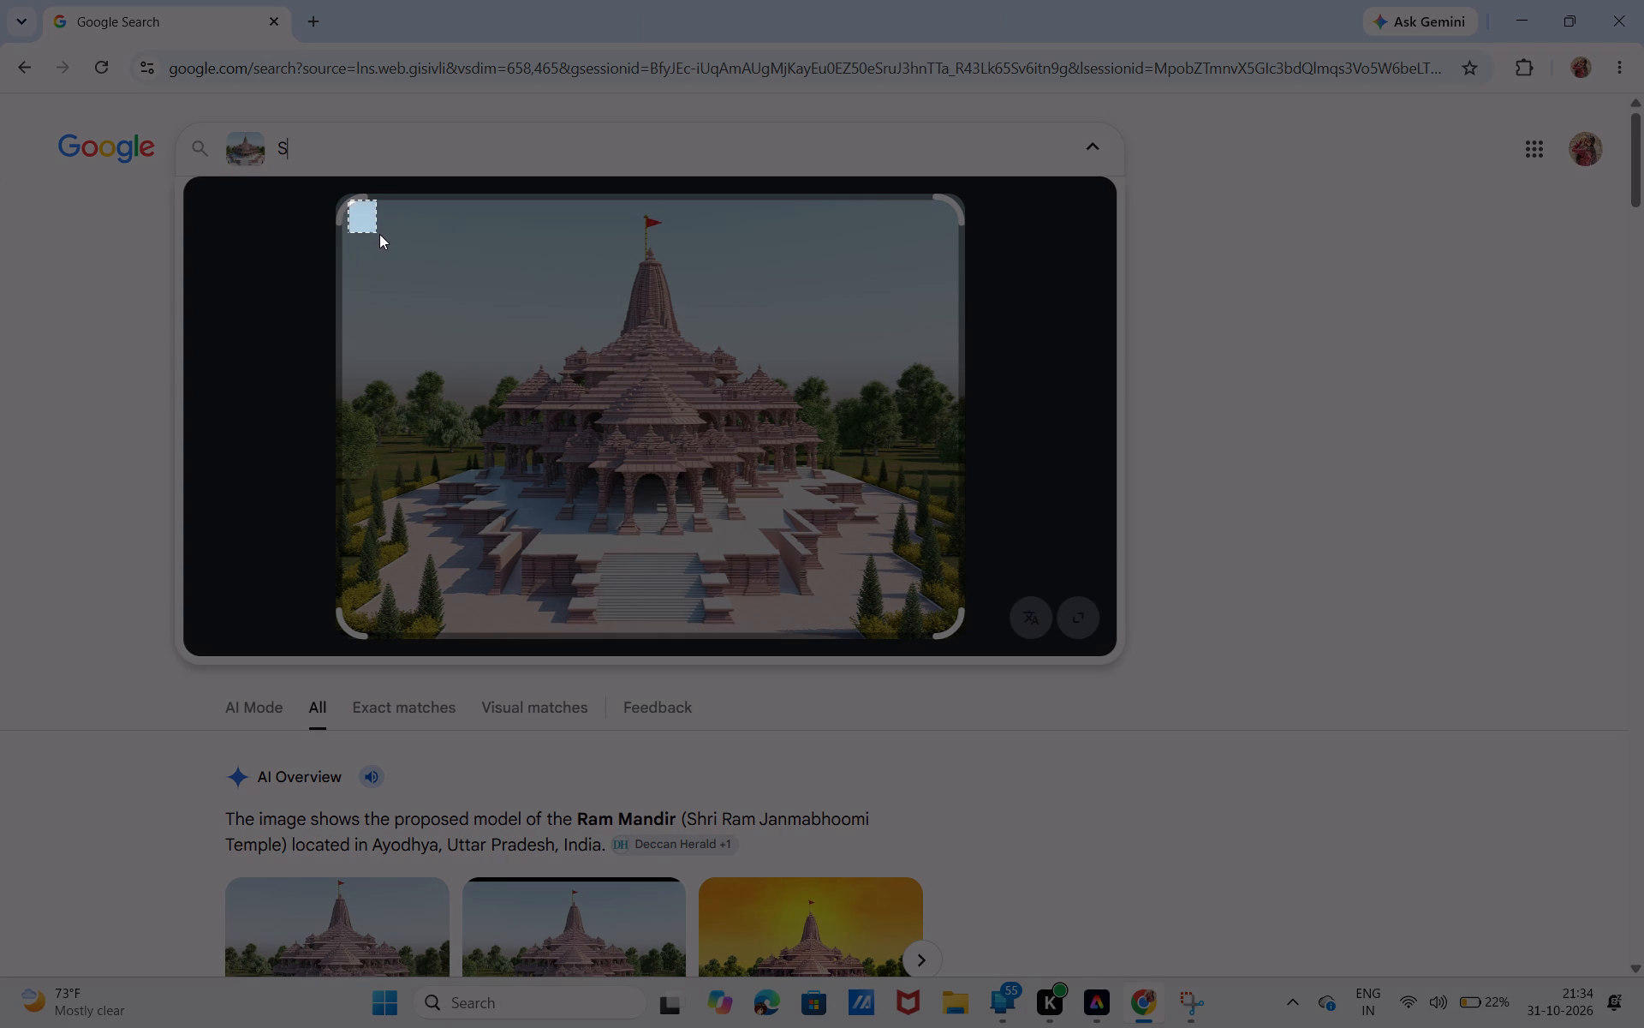
{"action": "left_click_drag", "start_coordinate": [379, 234], "coordinate": [854, 613]}
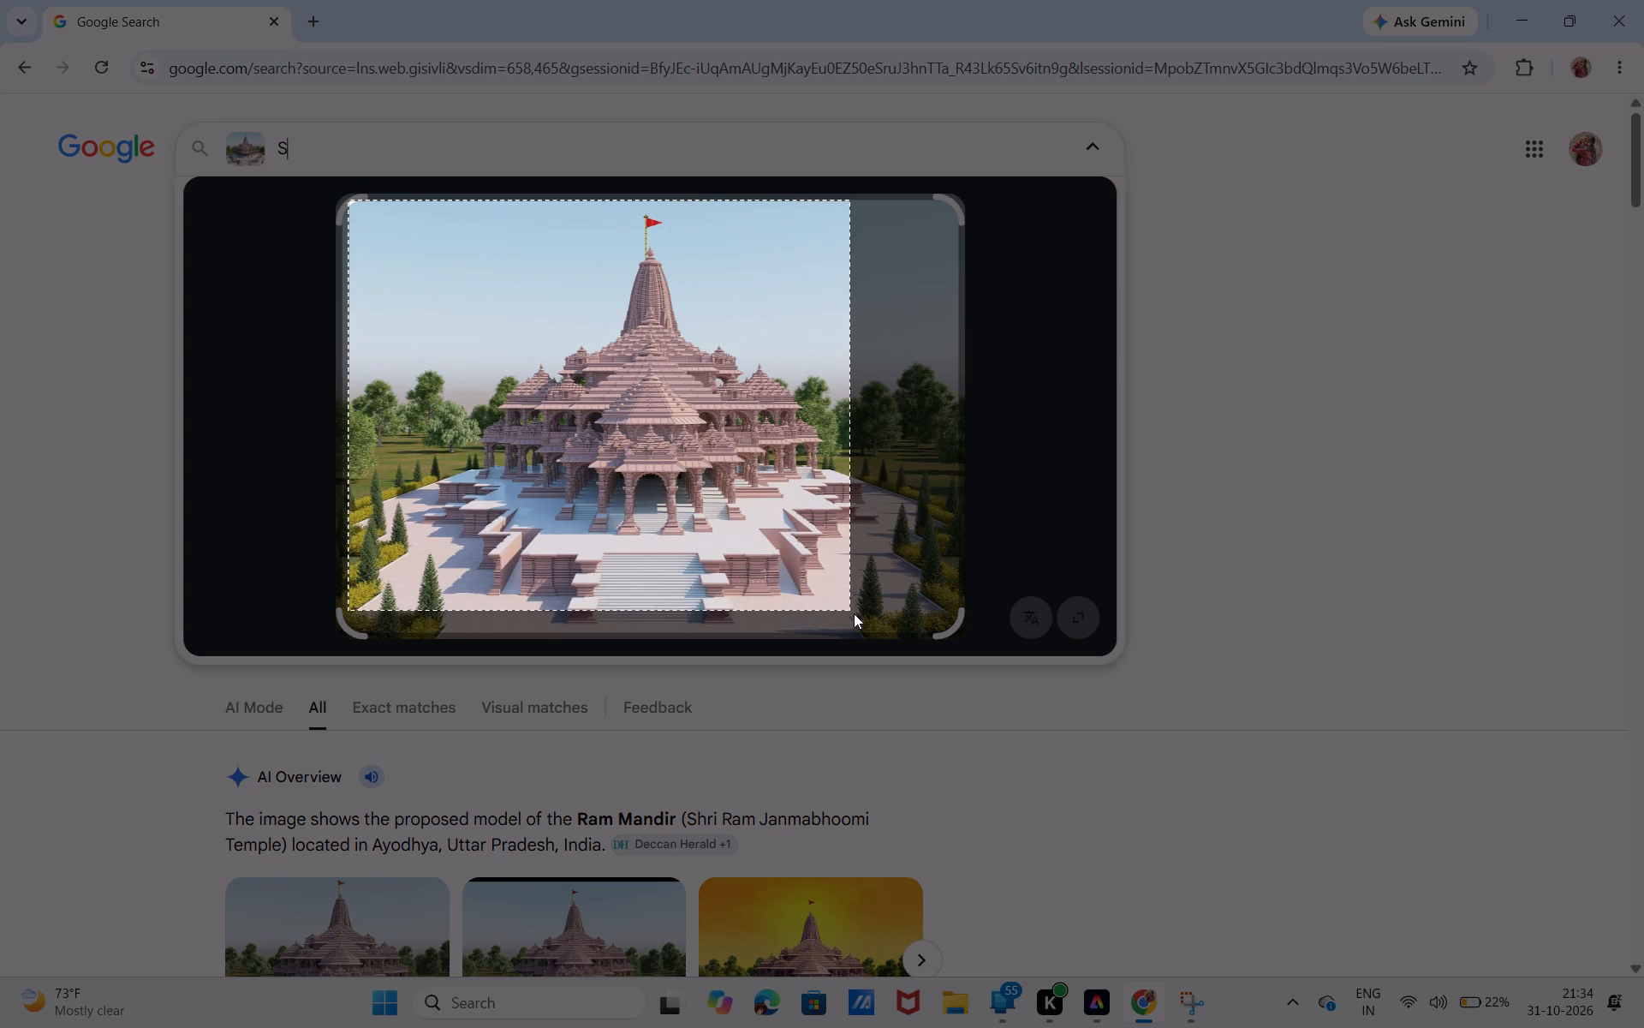
{"action": "left_click_drag", "start_coordinate": [854, 613], "coordinate": [962, 637]}
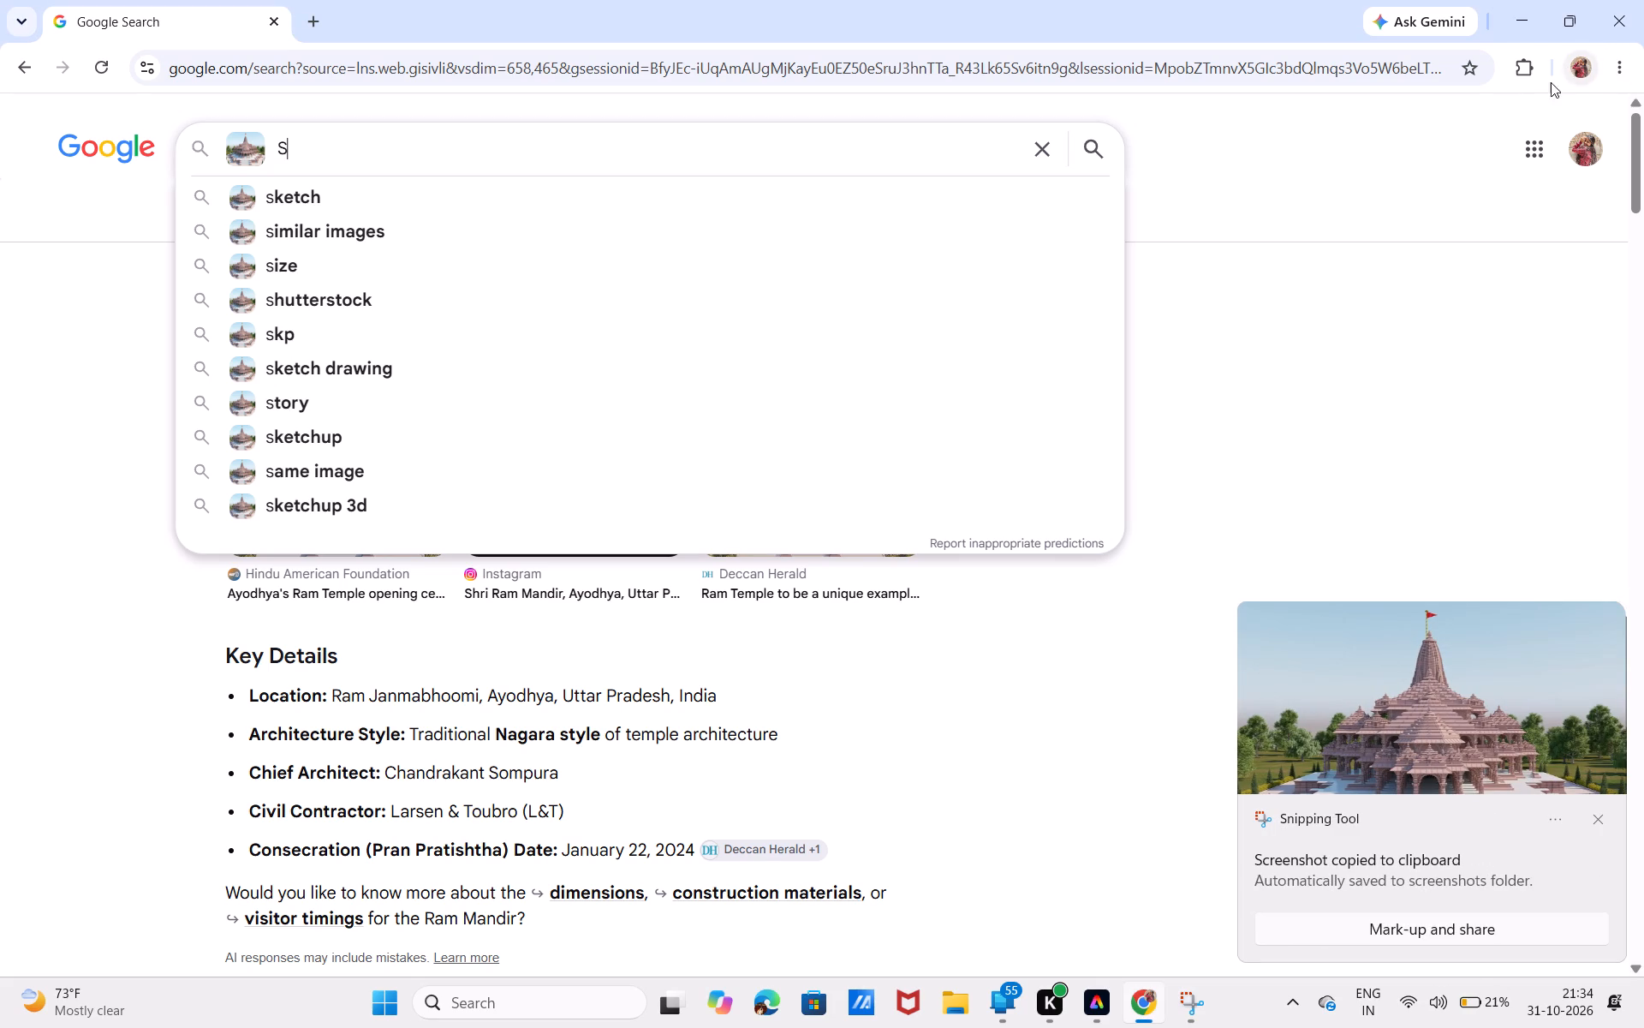
{"action": "left_click", "coordinate": [1607, 8]}
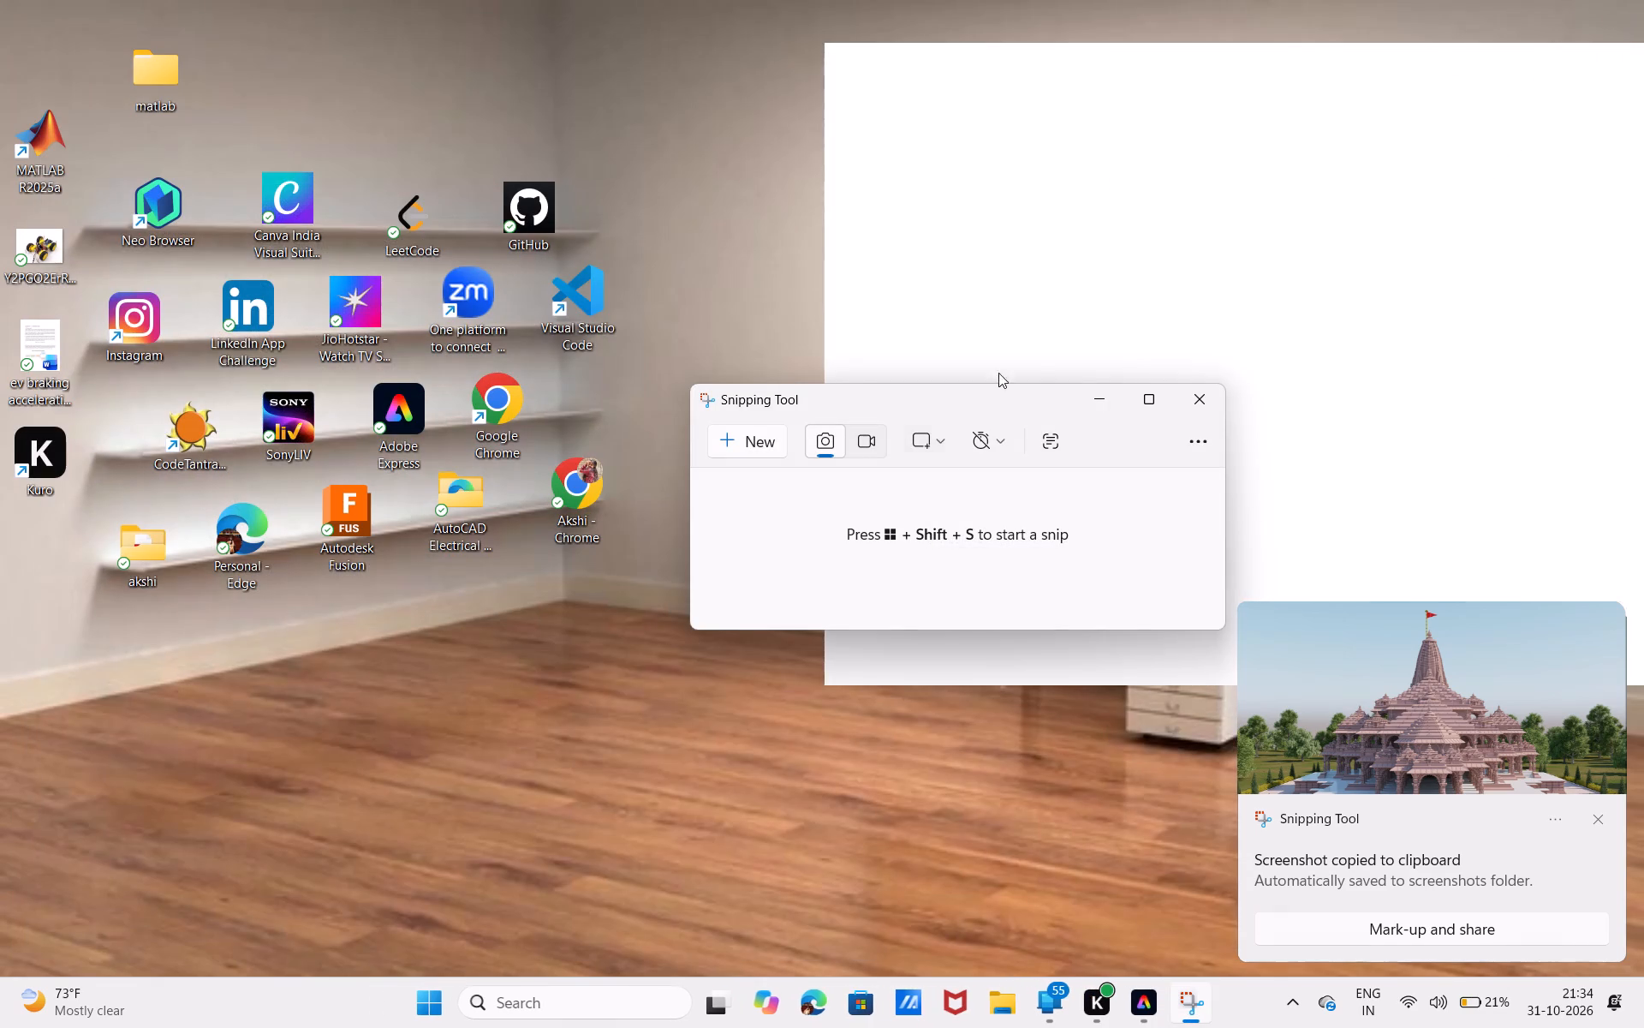
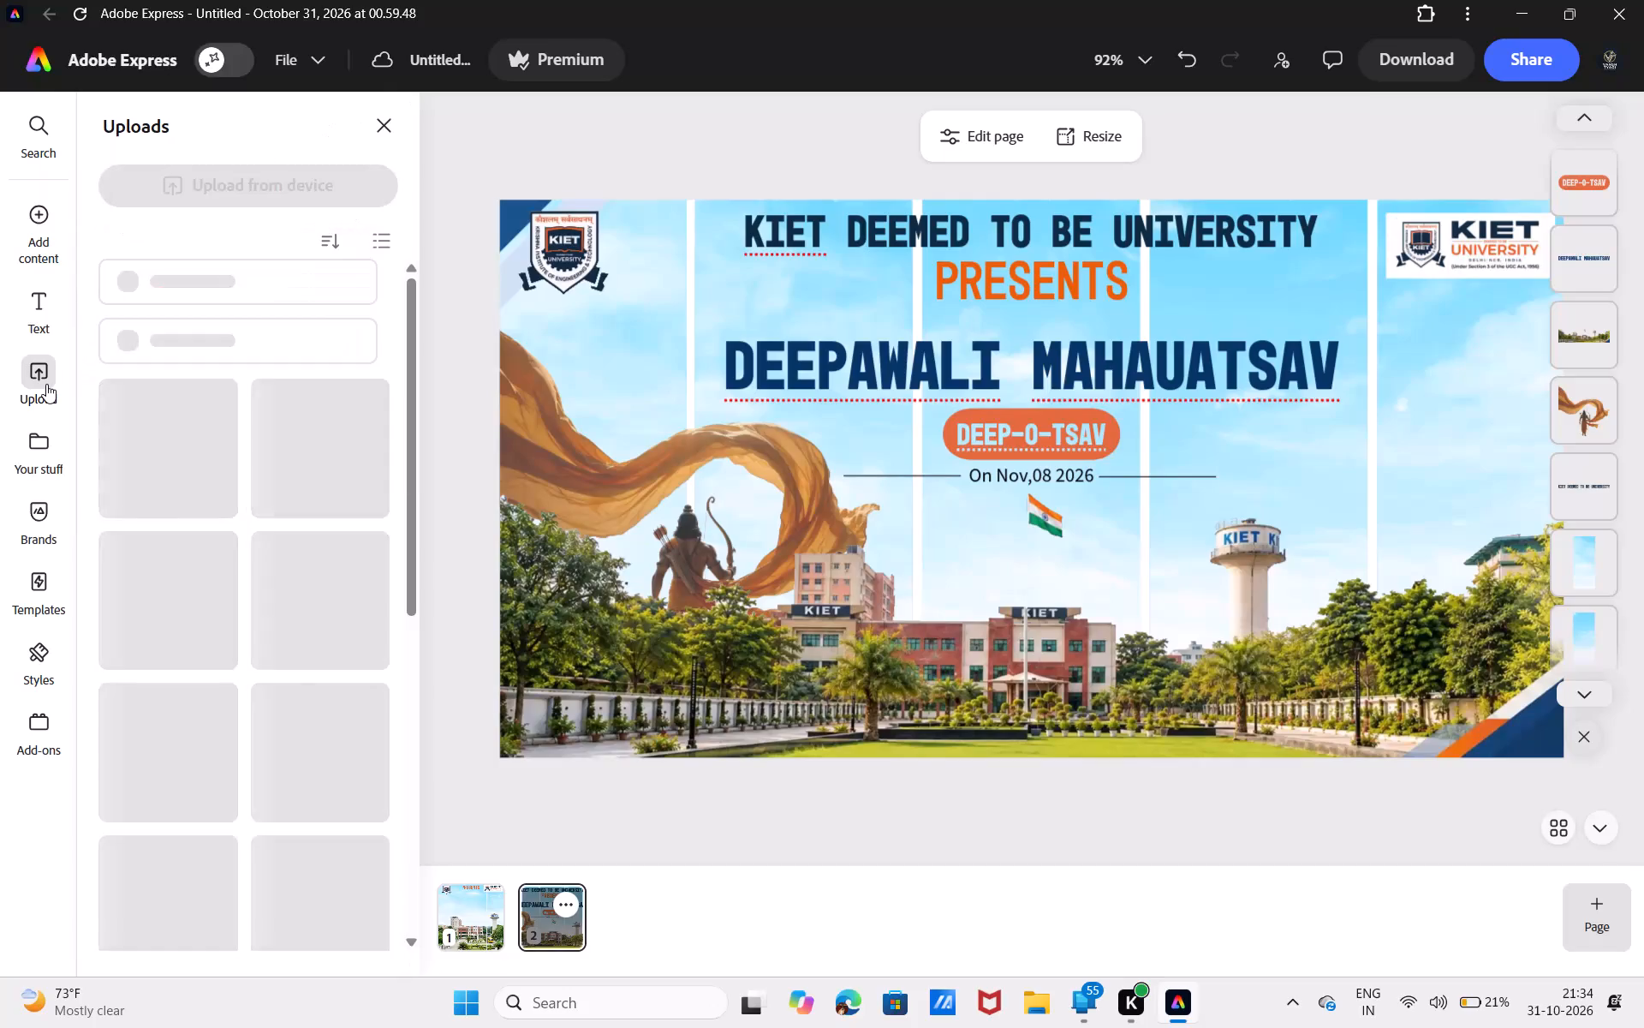
Start an upload from the device and browse the Downloads, Desktop and Home folders for the snipped Ram Mandir temple picture.
{"action": "left_click", "coordinate": [237, 189]}
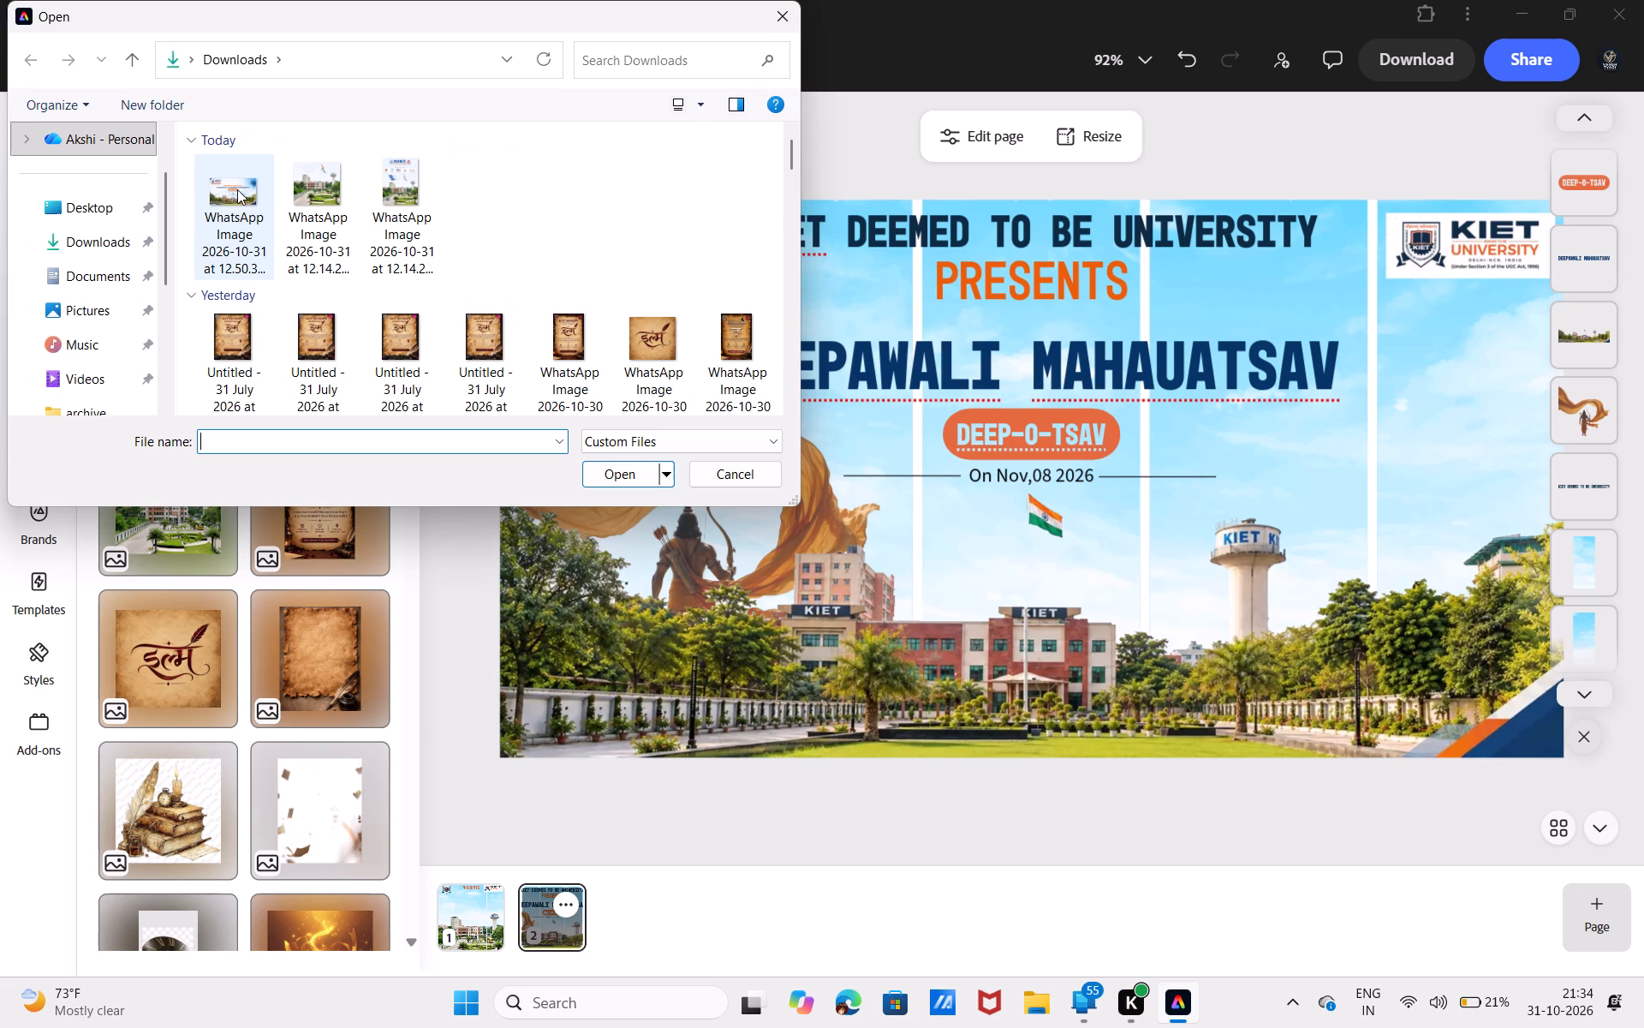
{"action": "scroll", "coordinate": [237, 189], "scroll_direction": "up", "scroll_amount": 6}
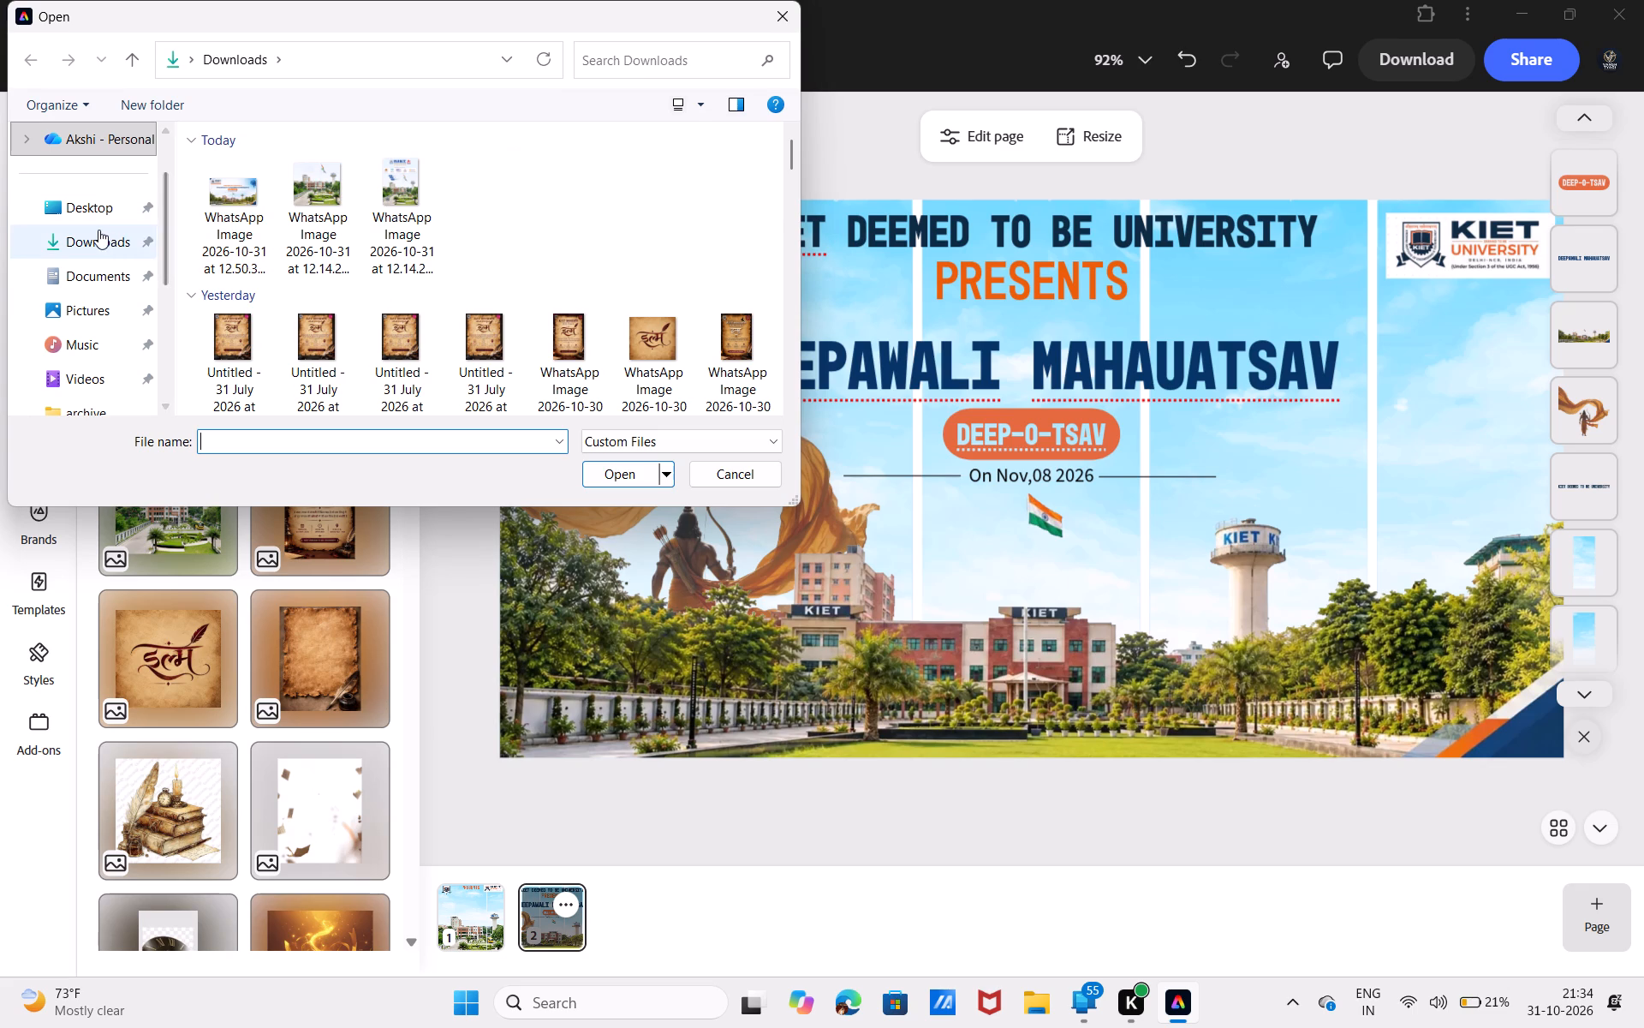
{"action": "left_click", "coordinate": [98, 230]}
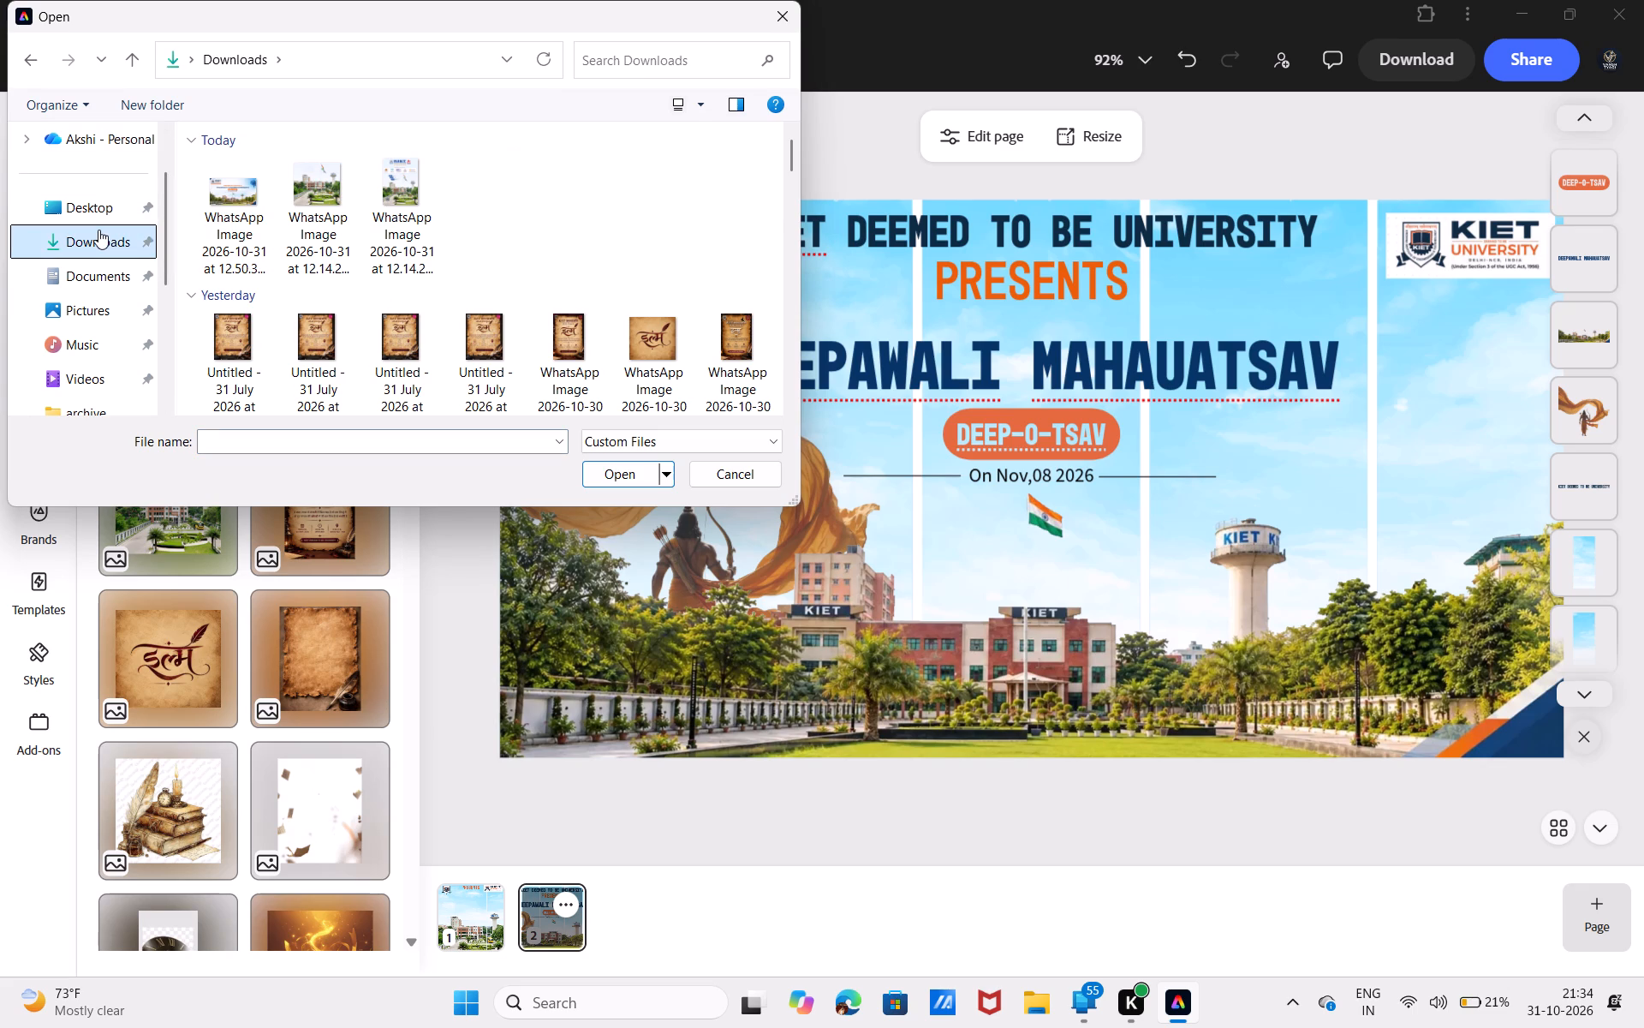
{"action": "left_click", "coordinate": [98, 230]}
{"action": "left_click", "coordinate": [98, 206]}
{"action": "scroll", "coordinate": [90, 247], "scroll_direction": "up", "scroll_amount": 3}
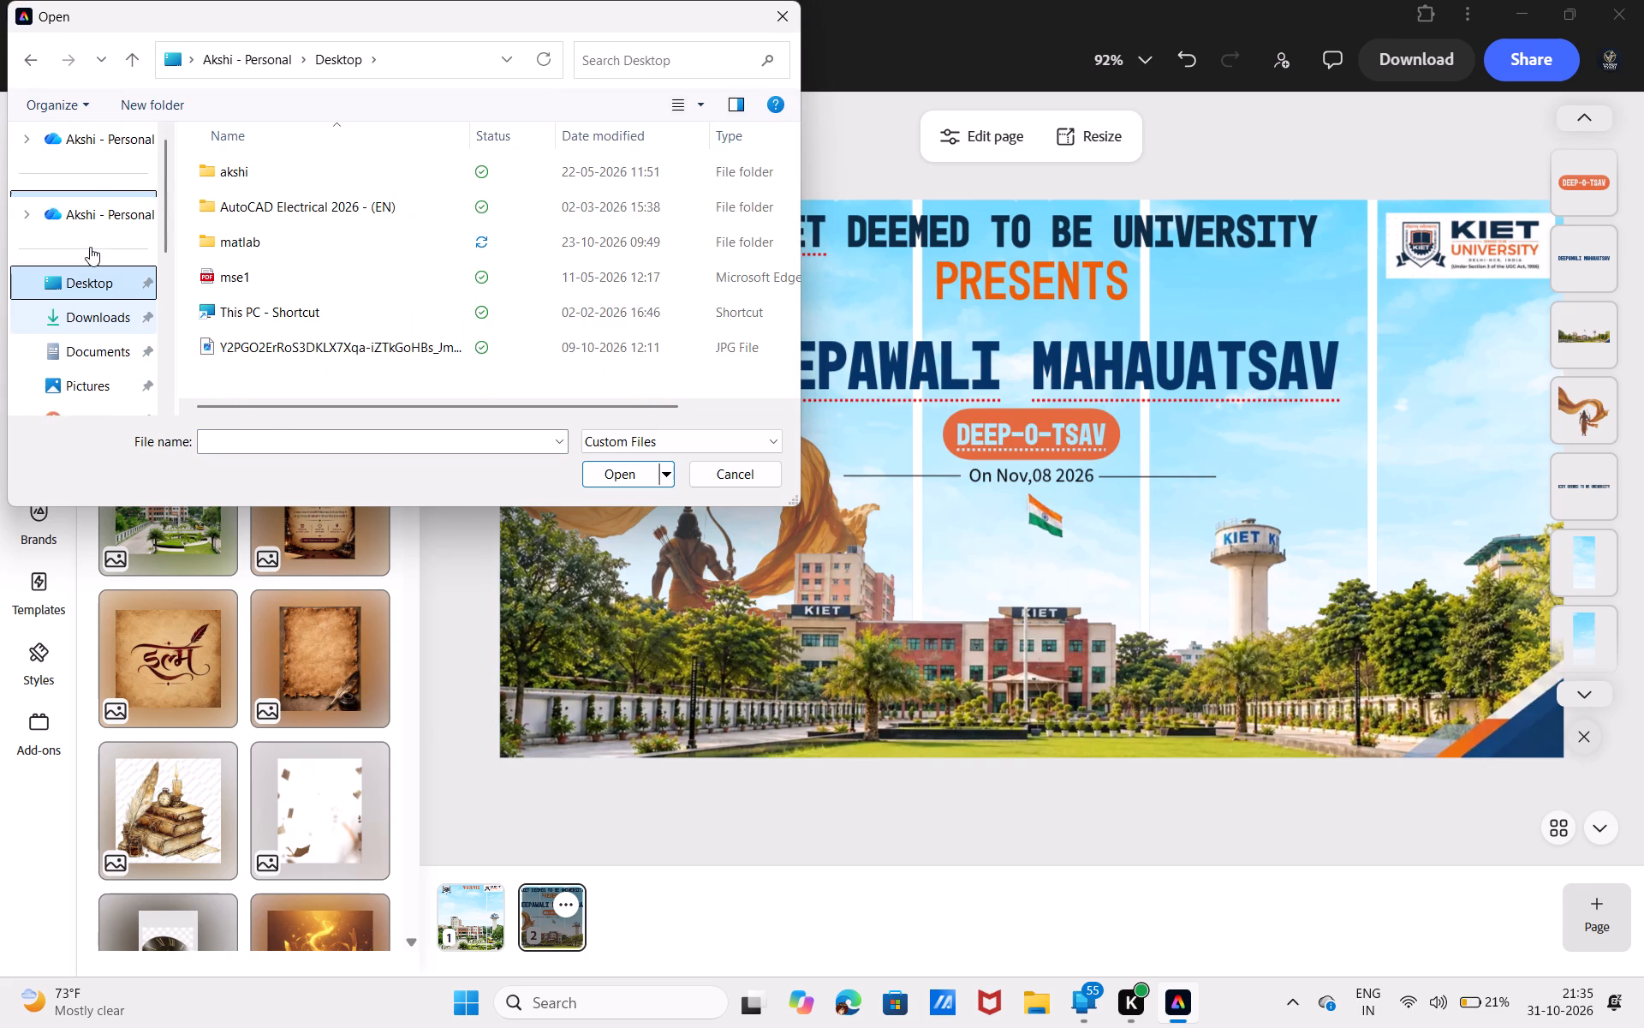
{"action": "left_click", "coordinate": [98, 147]}
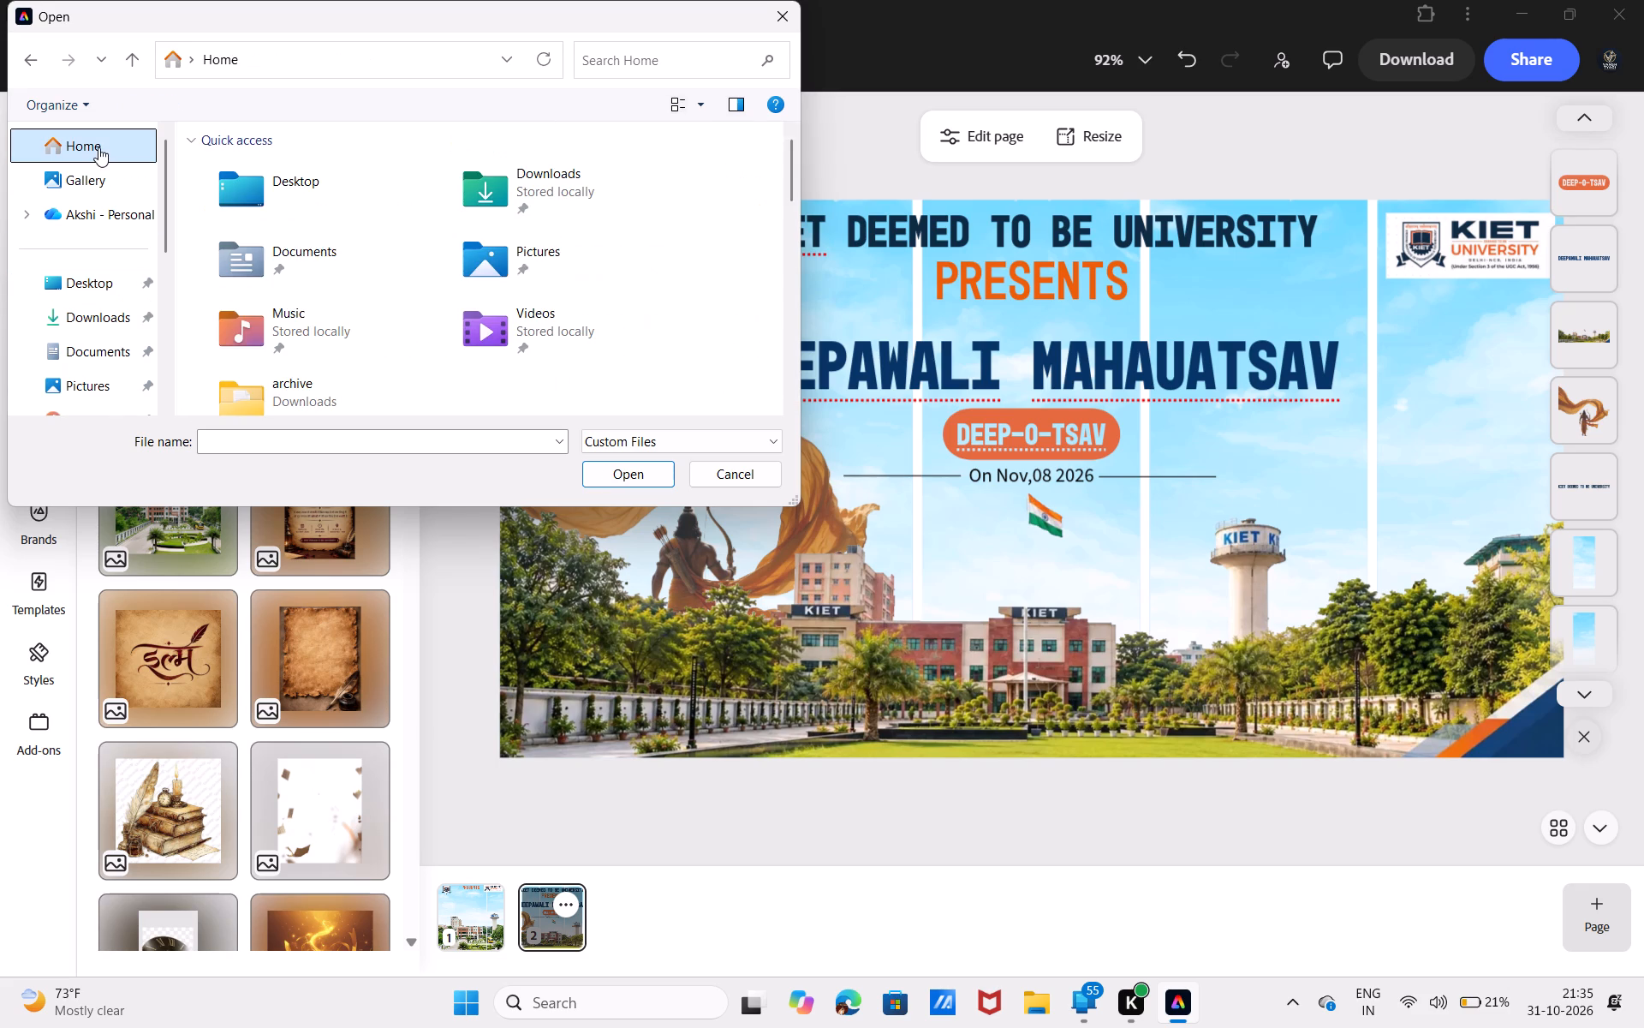
Look through the Gallery, personal OneDrive, Documents and Pictures folders for the snipped Ram Mandir temple picture, and close the file chooser.
{"action": "left_click", "coordinate": [92, 169]}
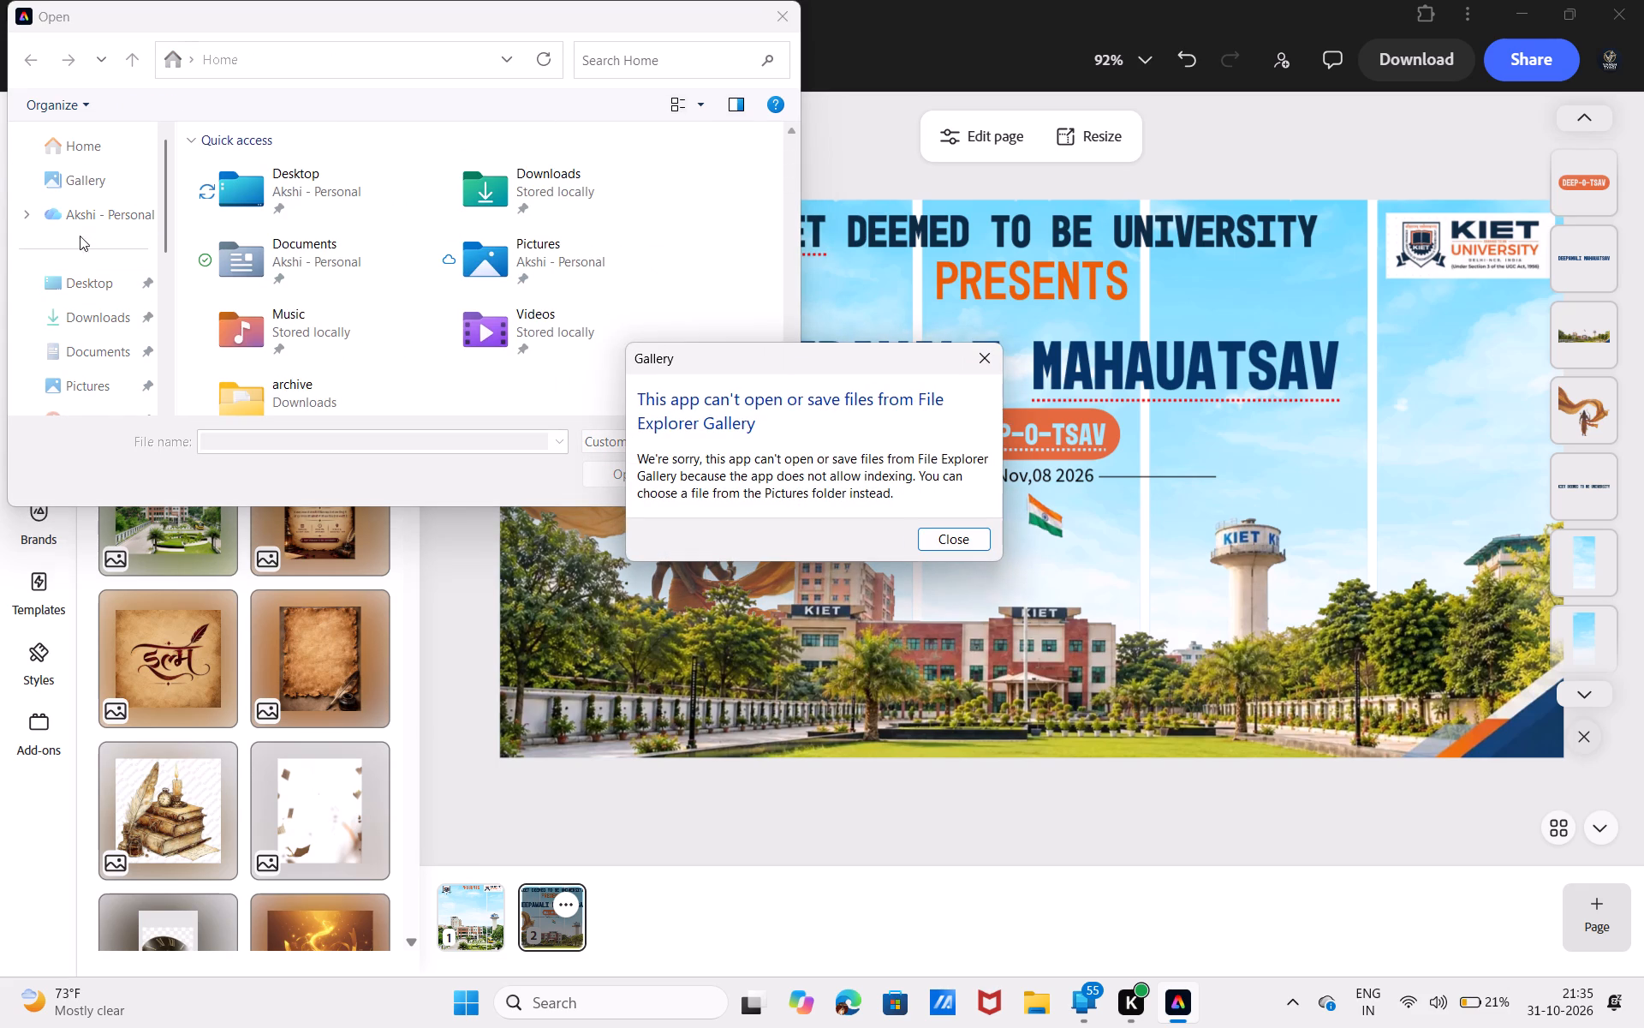
{"action": "left_click", "coordinate": [74, 283]}
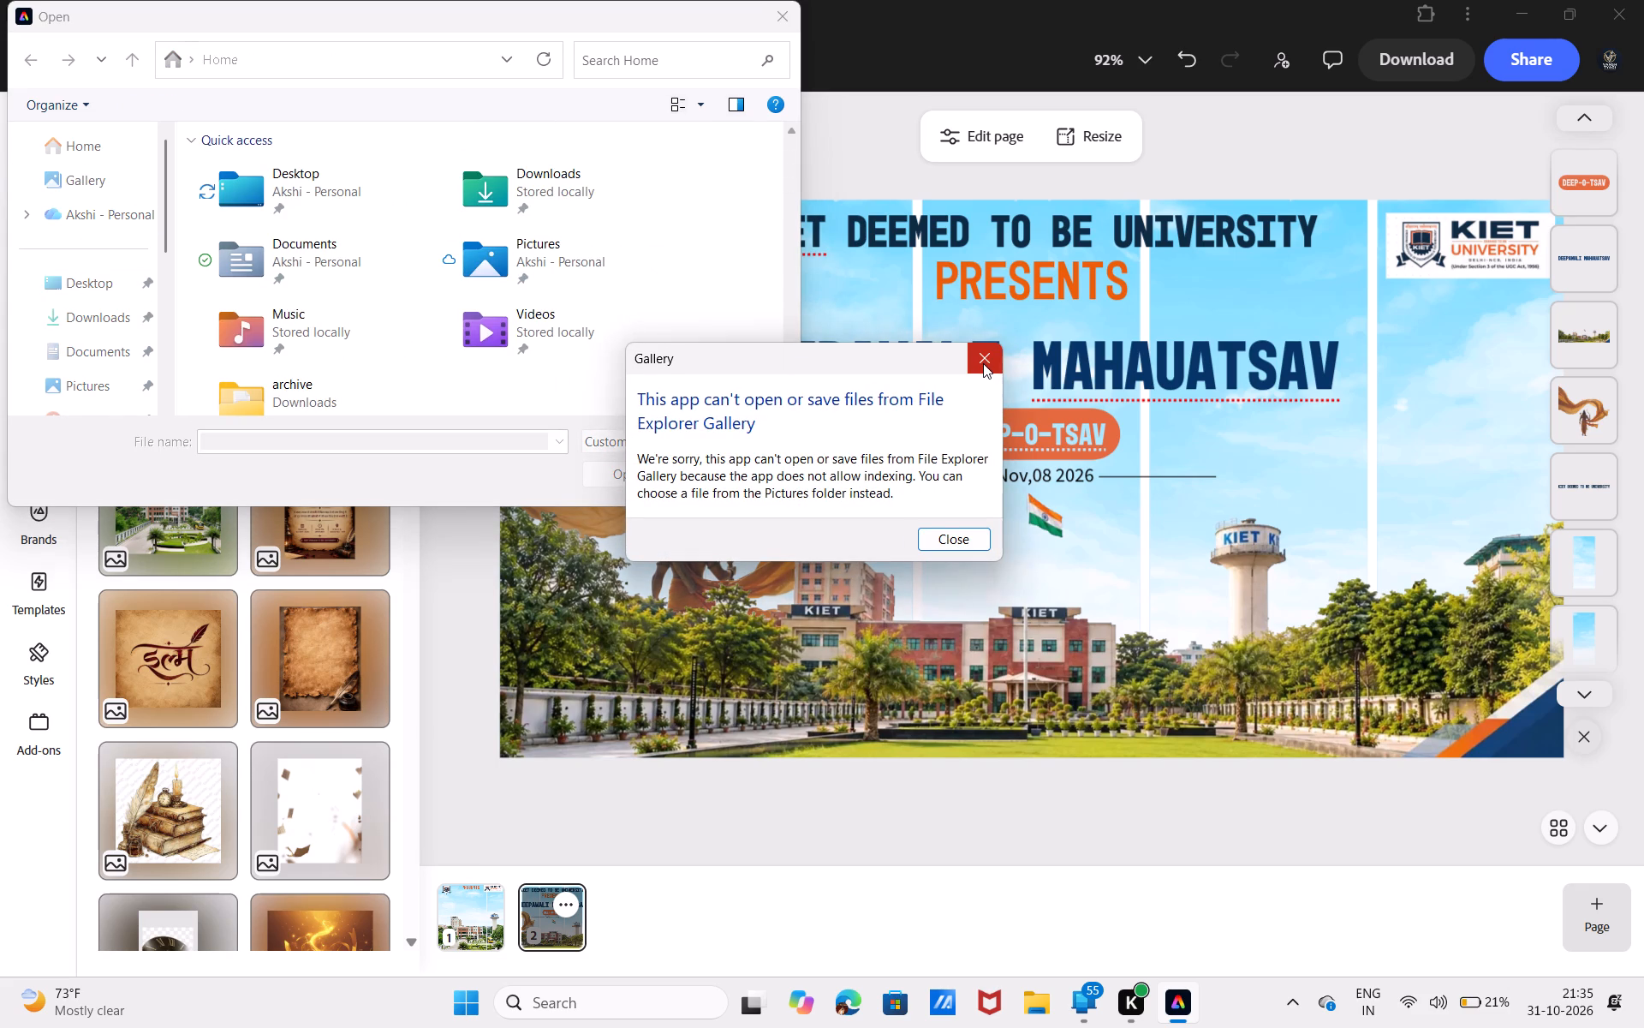
{"action": "left_click", "coordinate": [983, 363]}
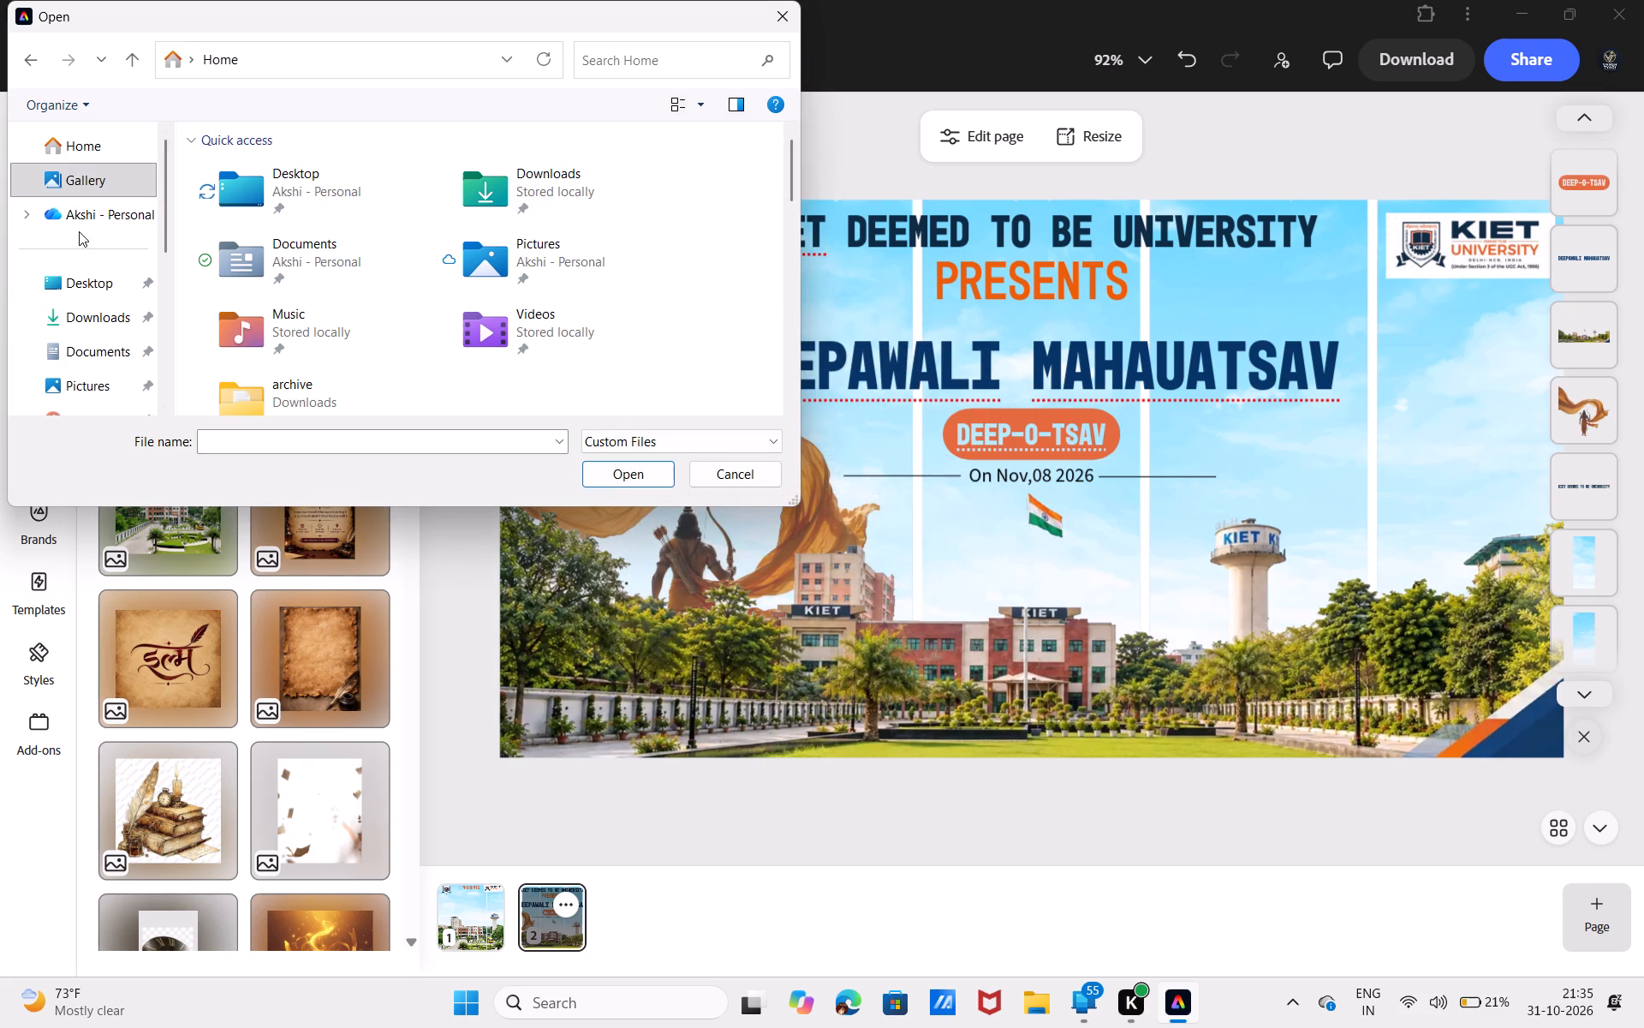
{"action": "left_click", "coordinate": [79, 231]}
{"action": "left_click", "coordinate": [86, 210]}
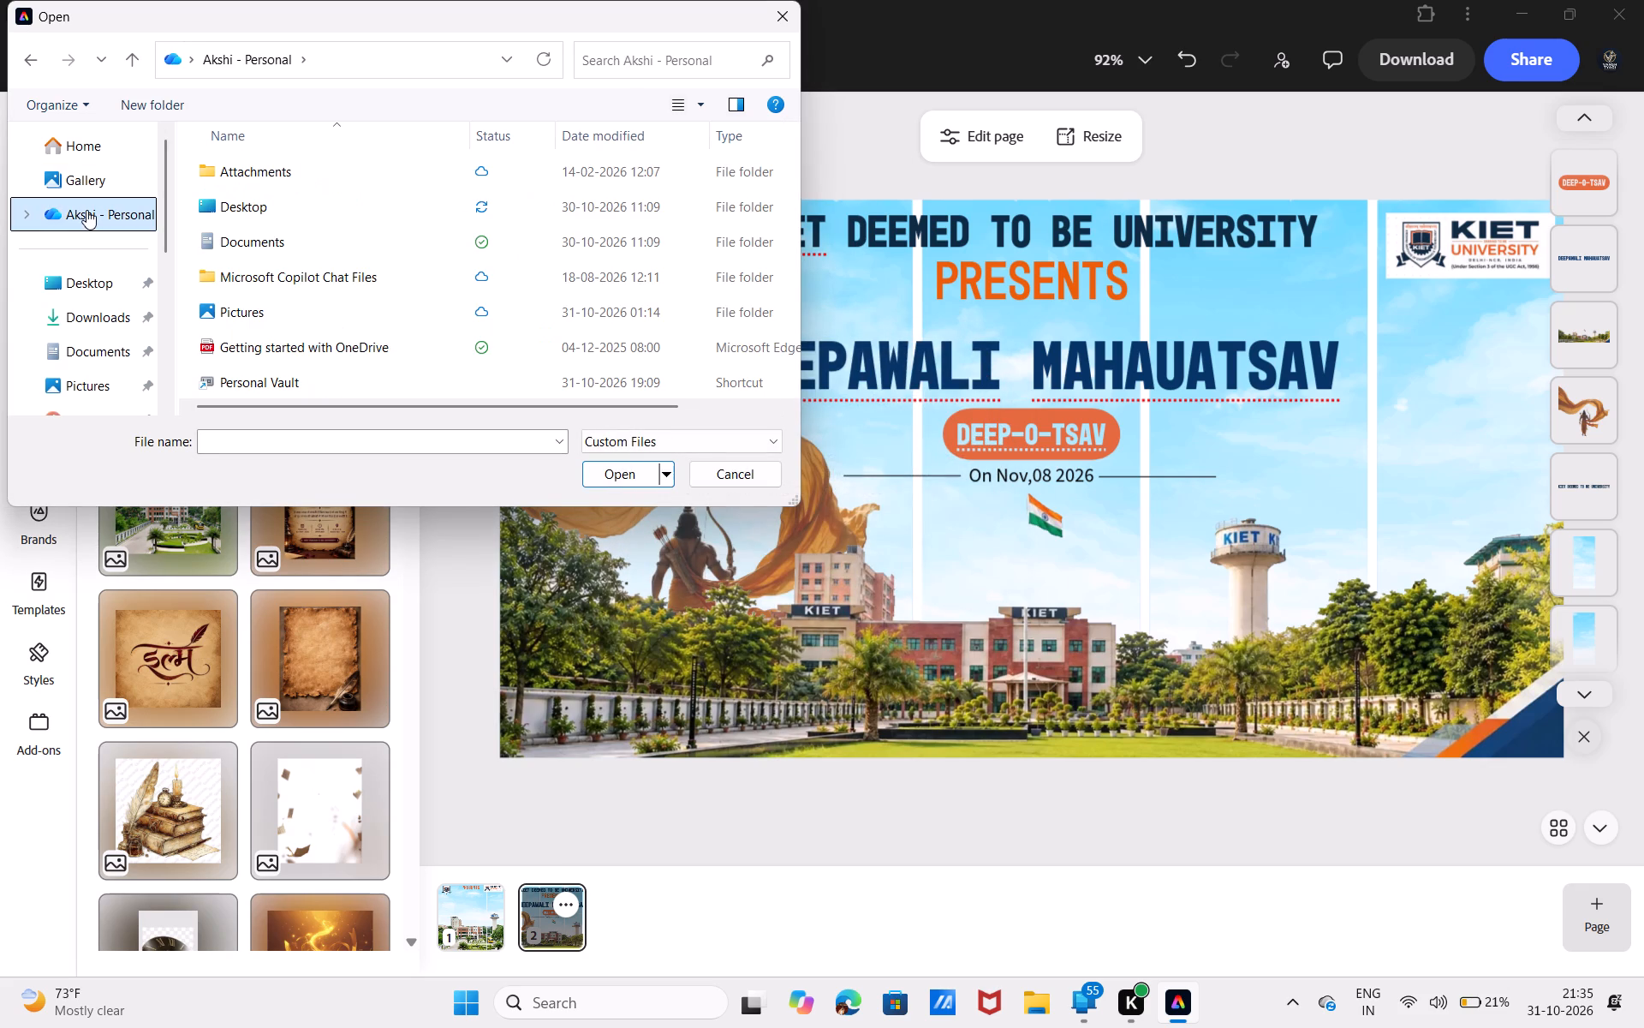
{"action": "left_click", "coordinate": [83, 347]}
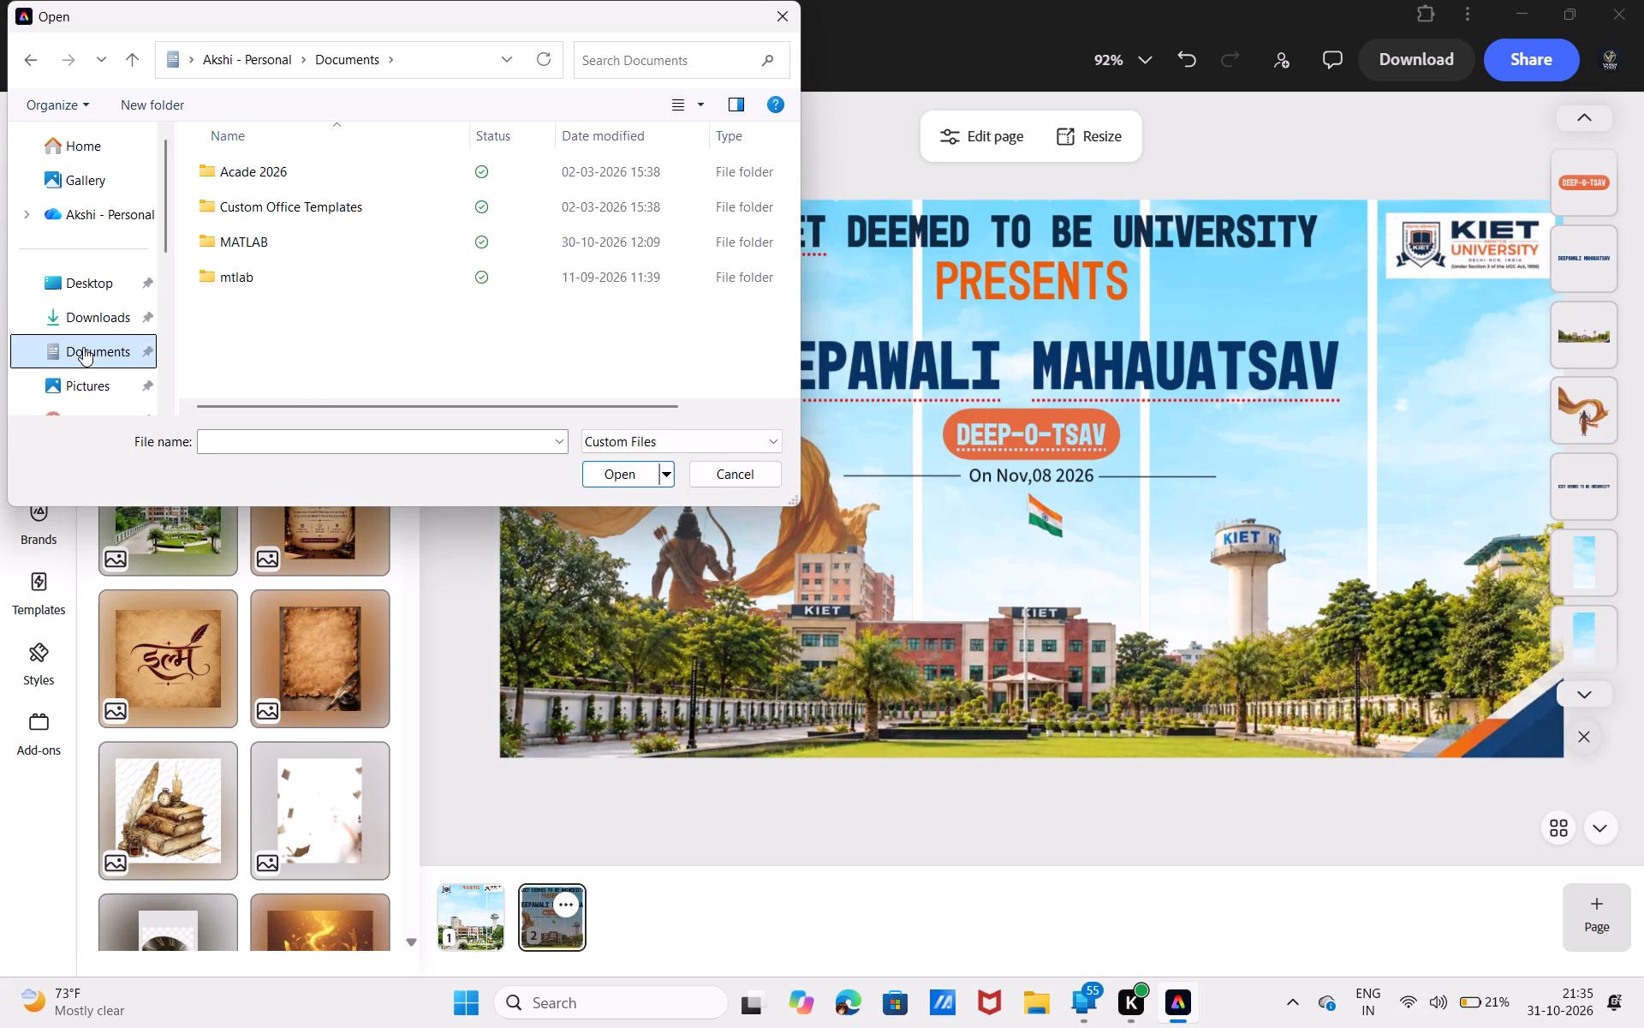
{"action": "left_click", "coordinate": [79, 377]}
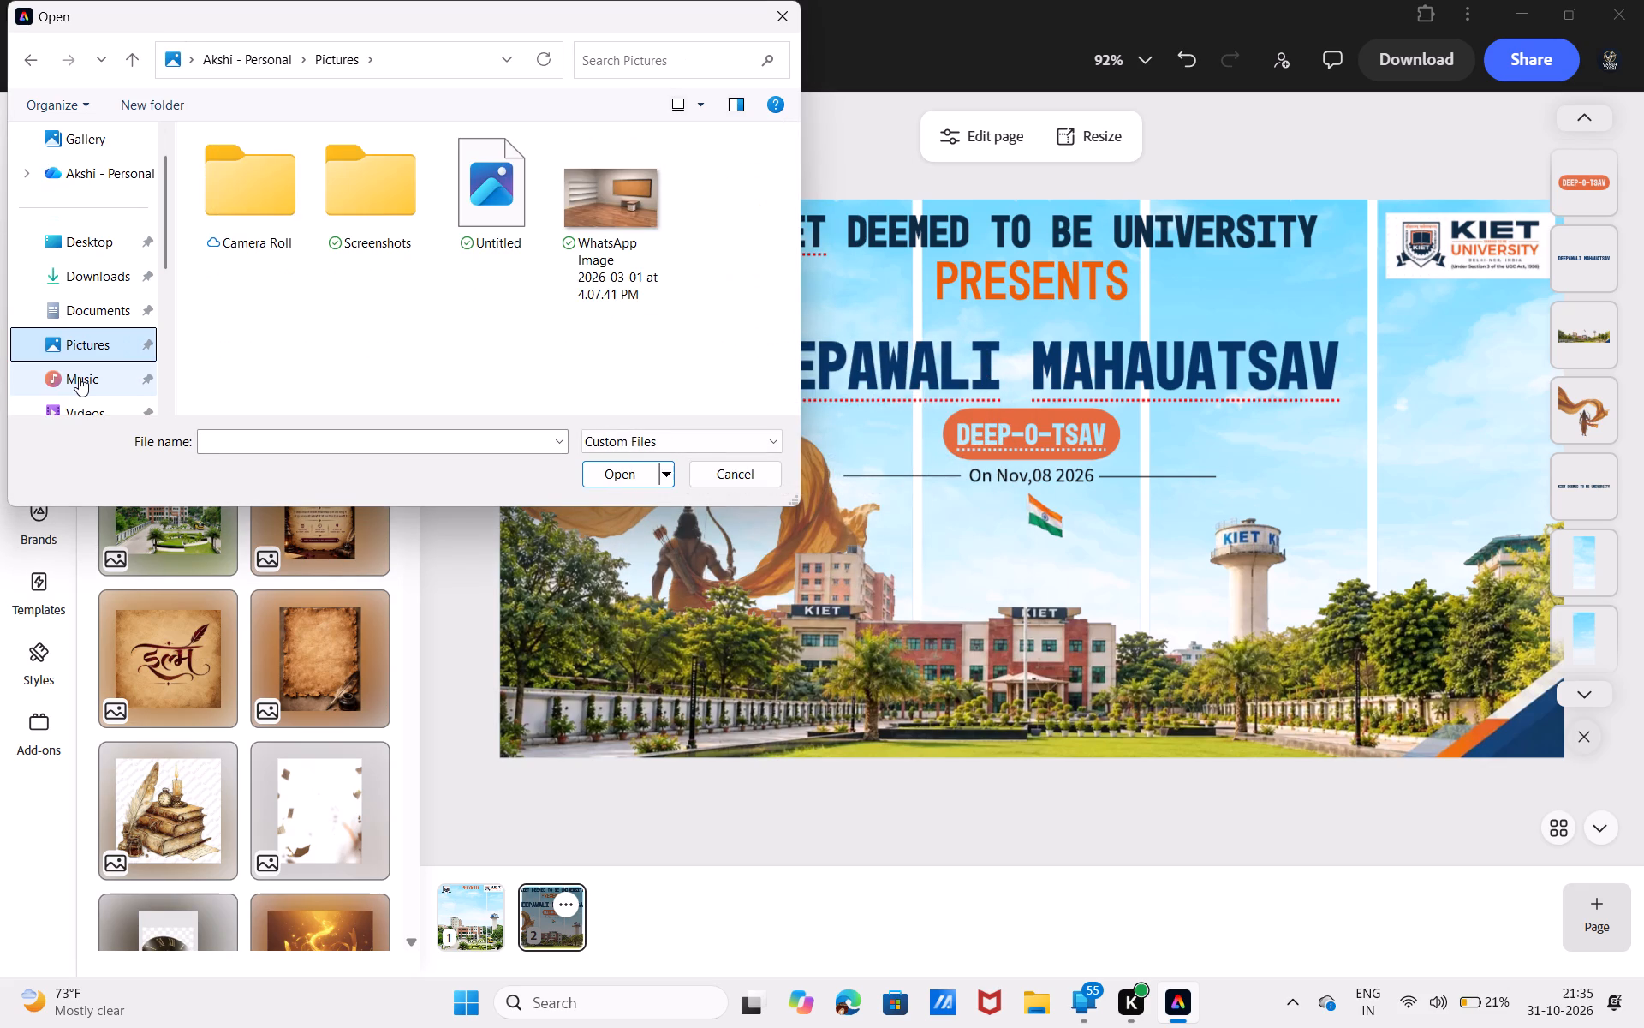
{"action": "scroll", "coordinate": [79, 377], "scroll_direction": "down", "scroll_amount": 1}
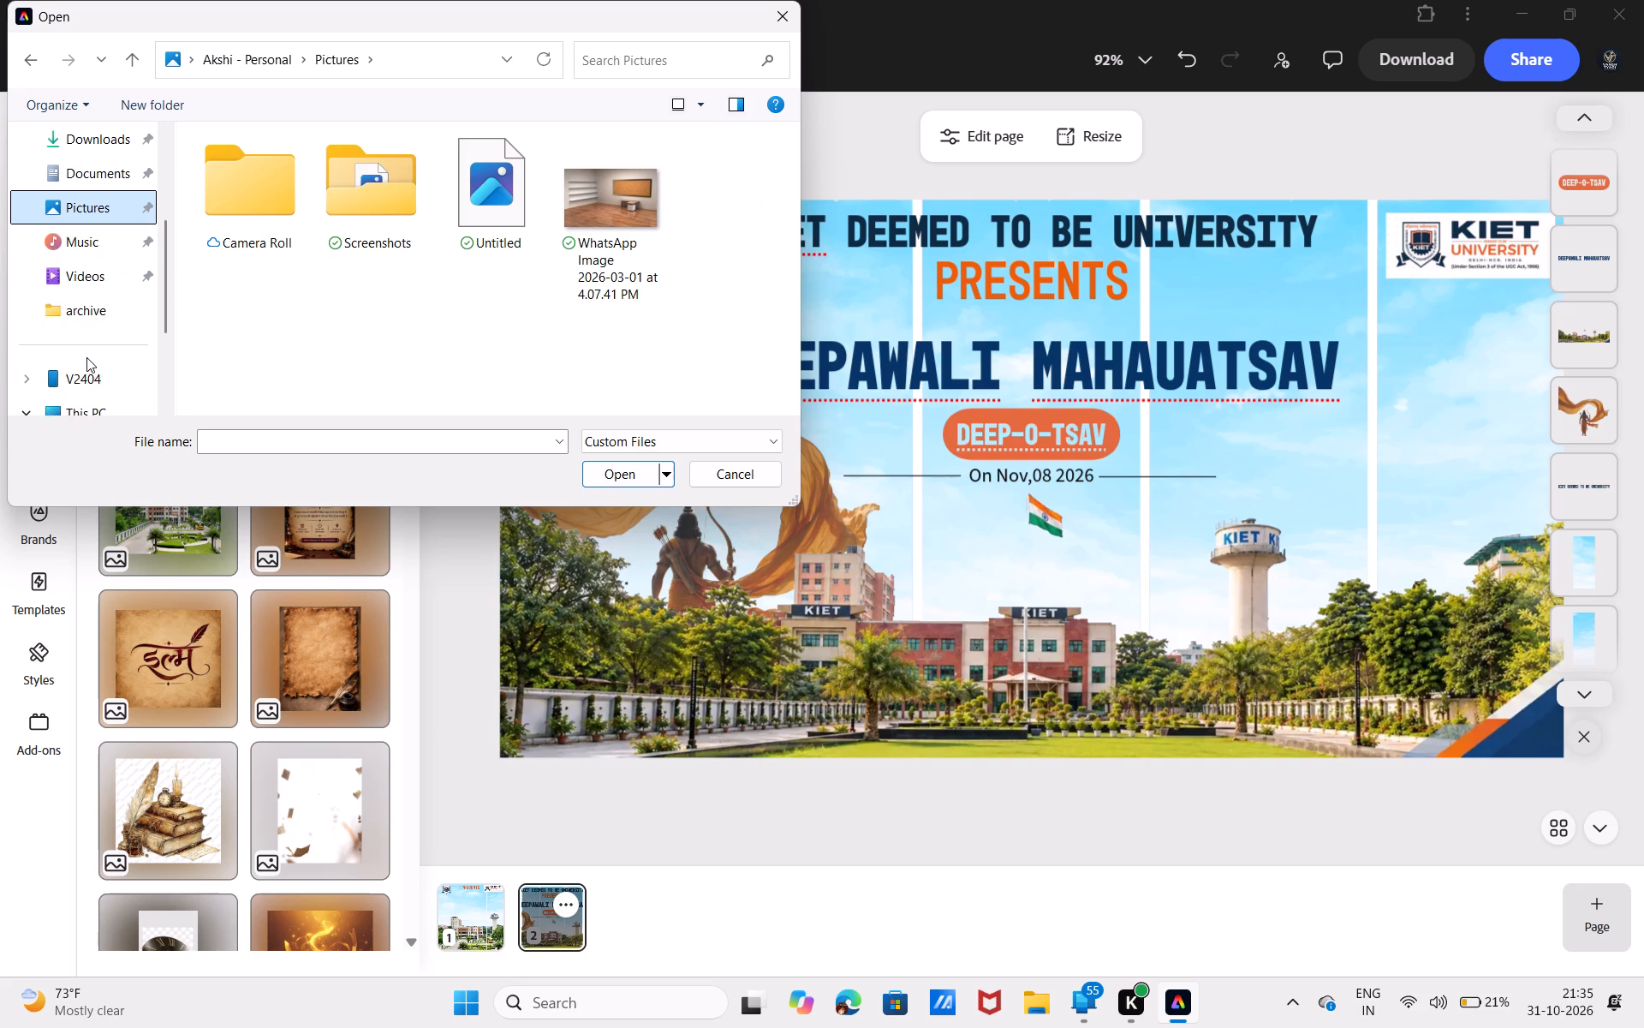
{"action": "scroll", "coordinate": [86, 357], "scroll_direction": "up", "scroll_amount": 7}
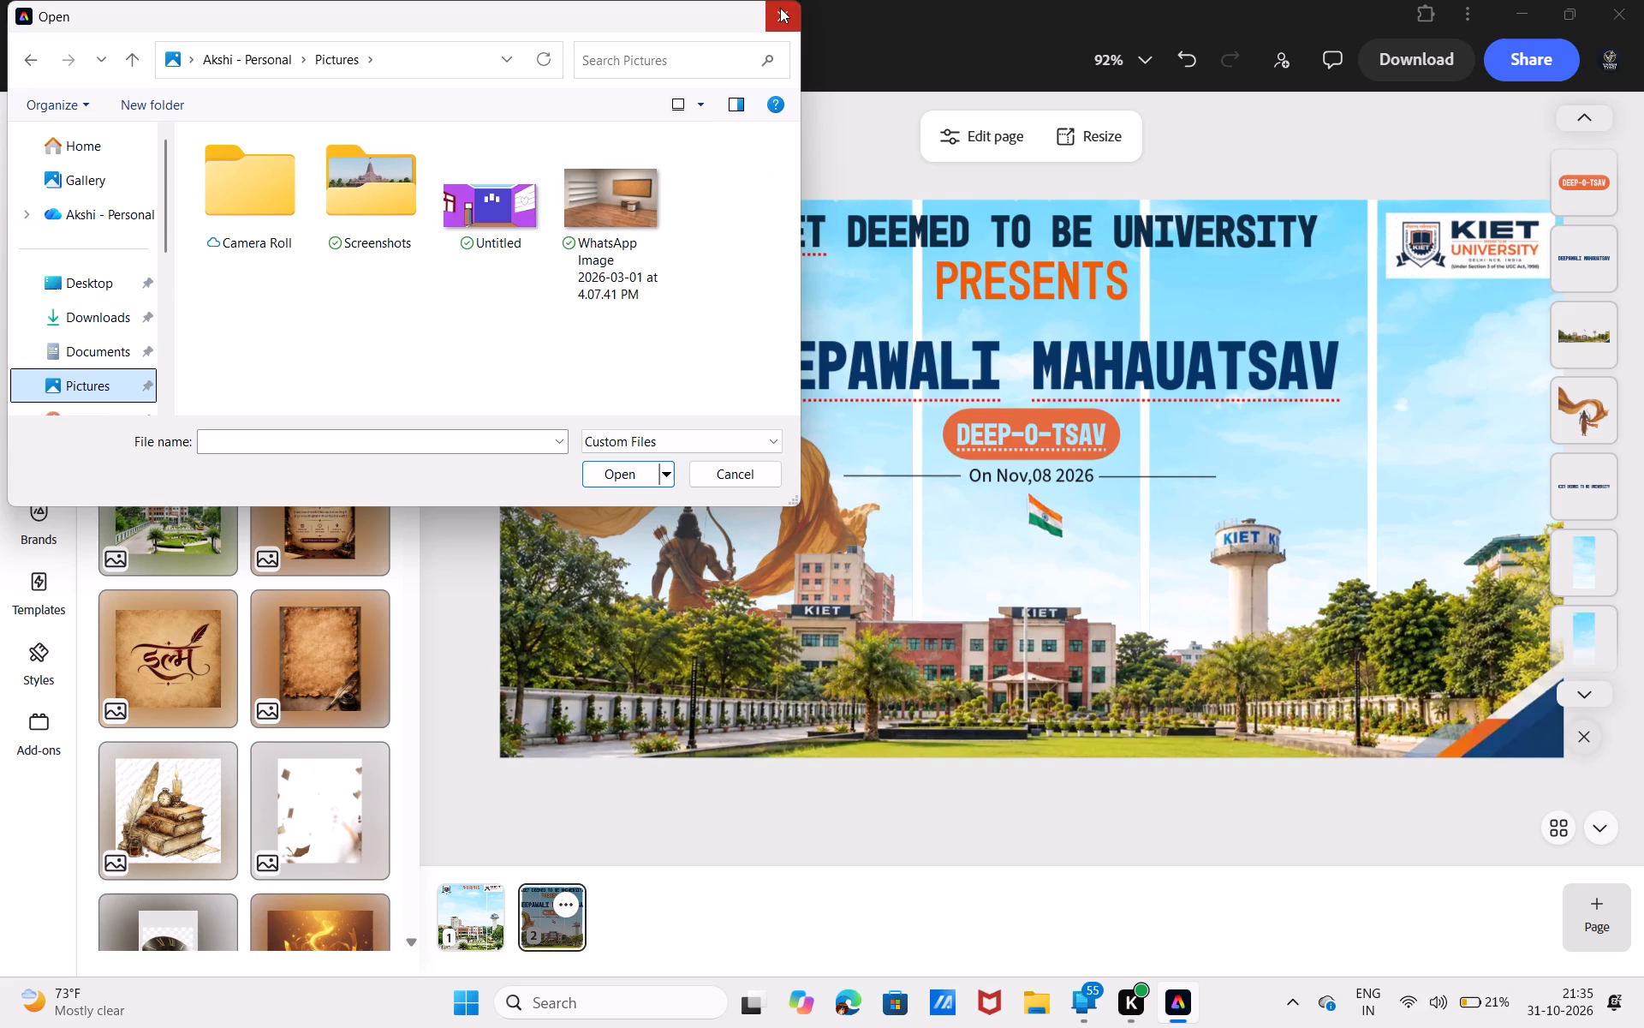
{"action": "left_click", "coordinate": [780, 9]}
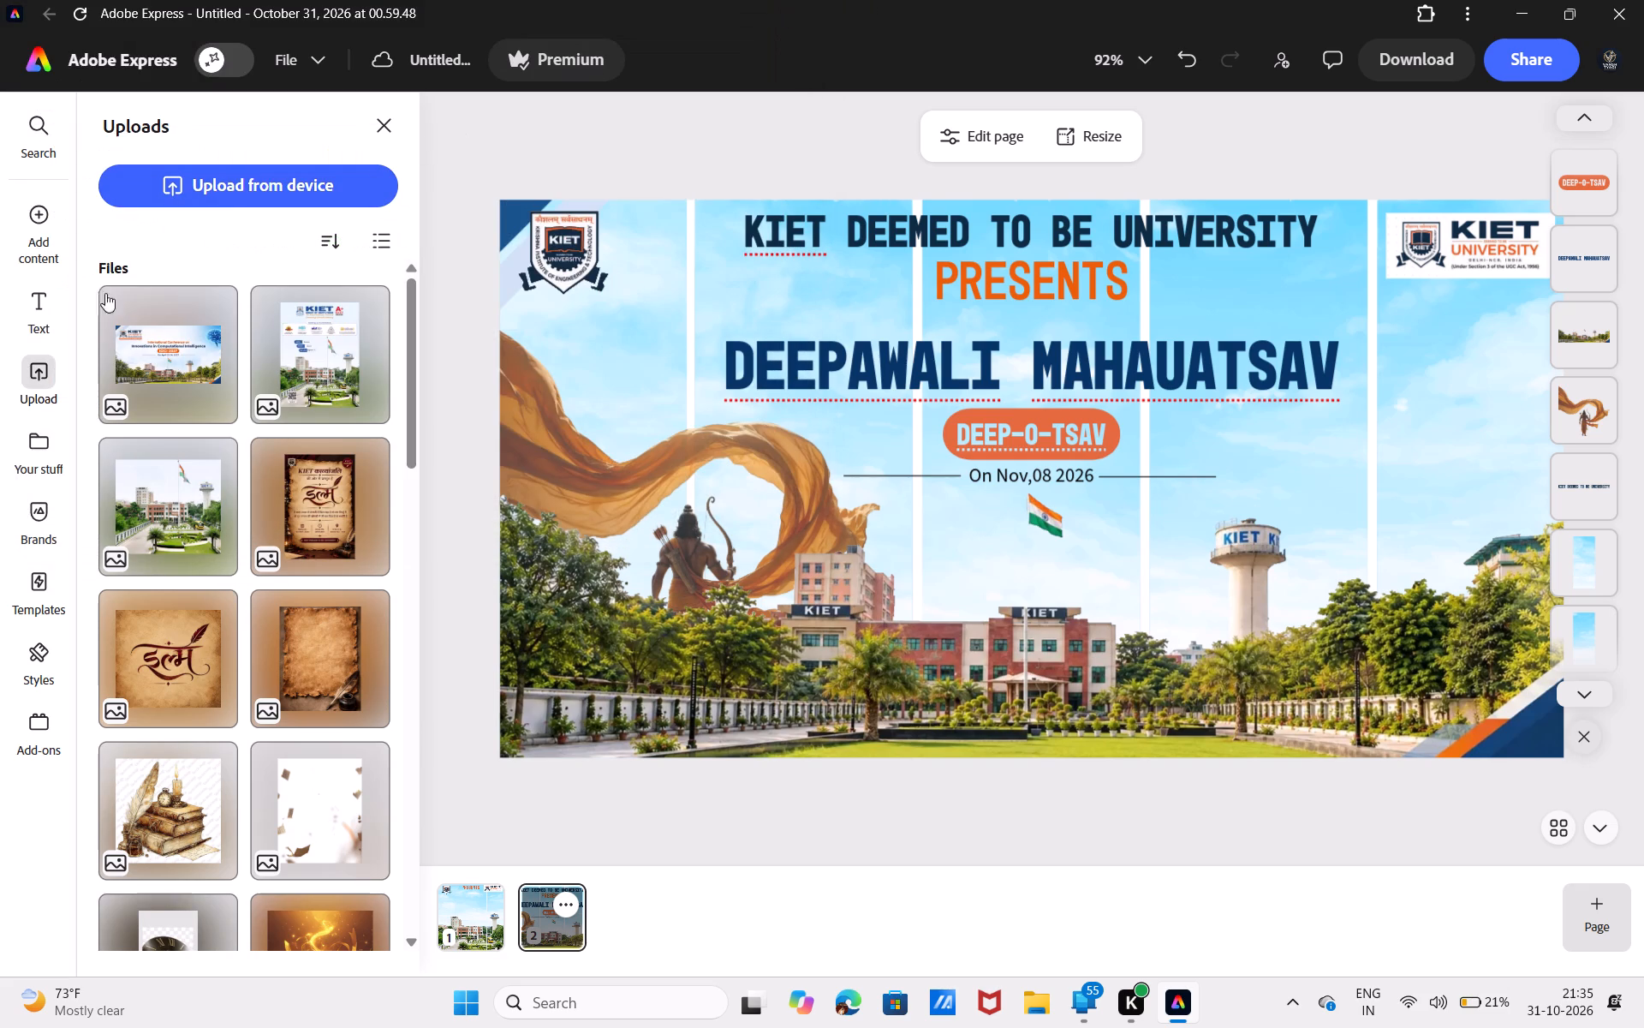
Return to the uploaded files to bring in the snipped Ram Mandir temple picture.
{"action": "left_click", "coordinate": [31, 368]}
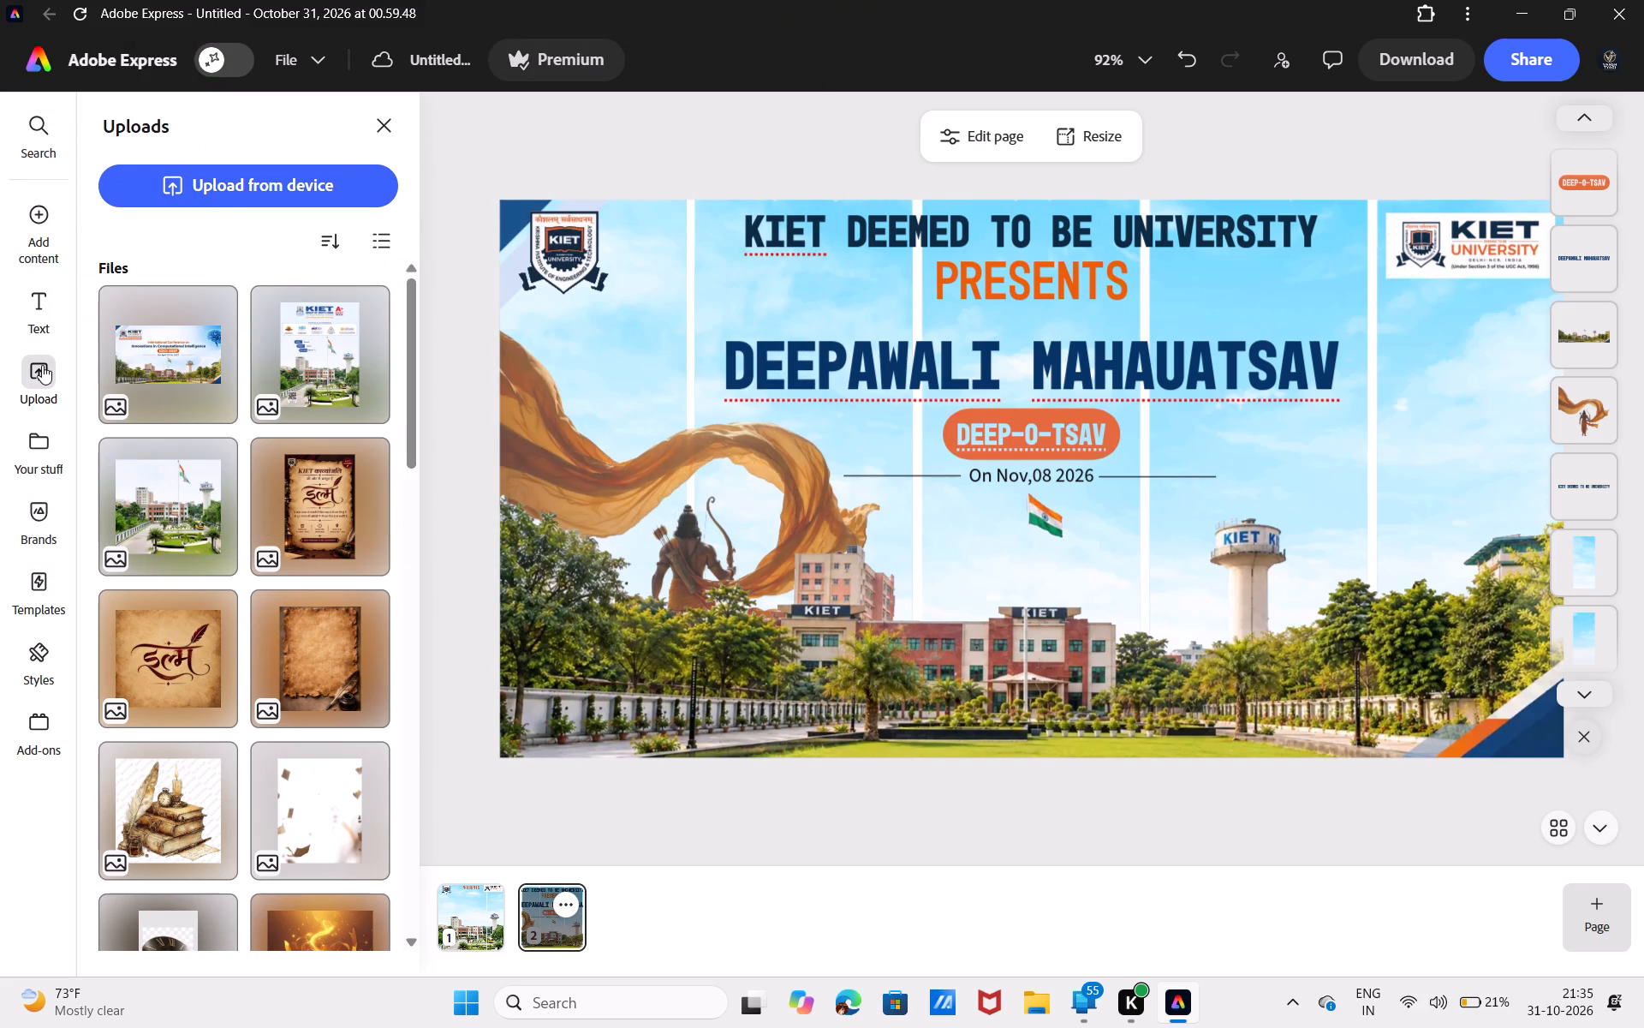
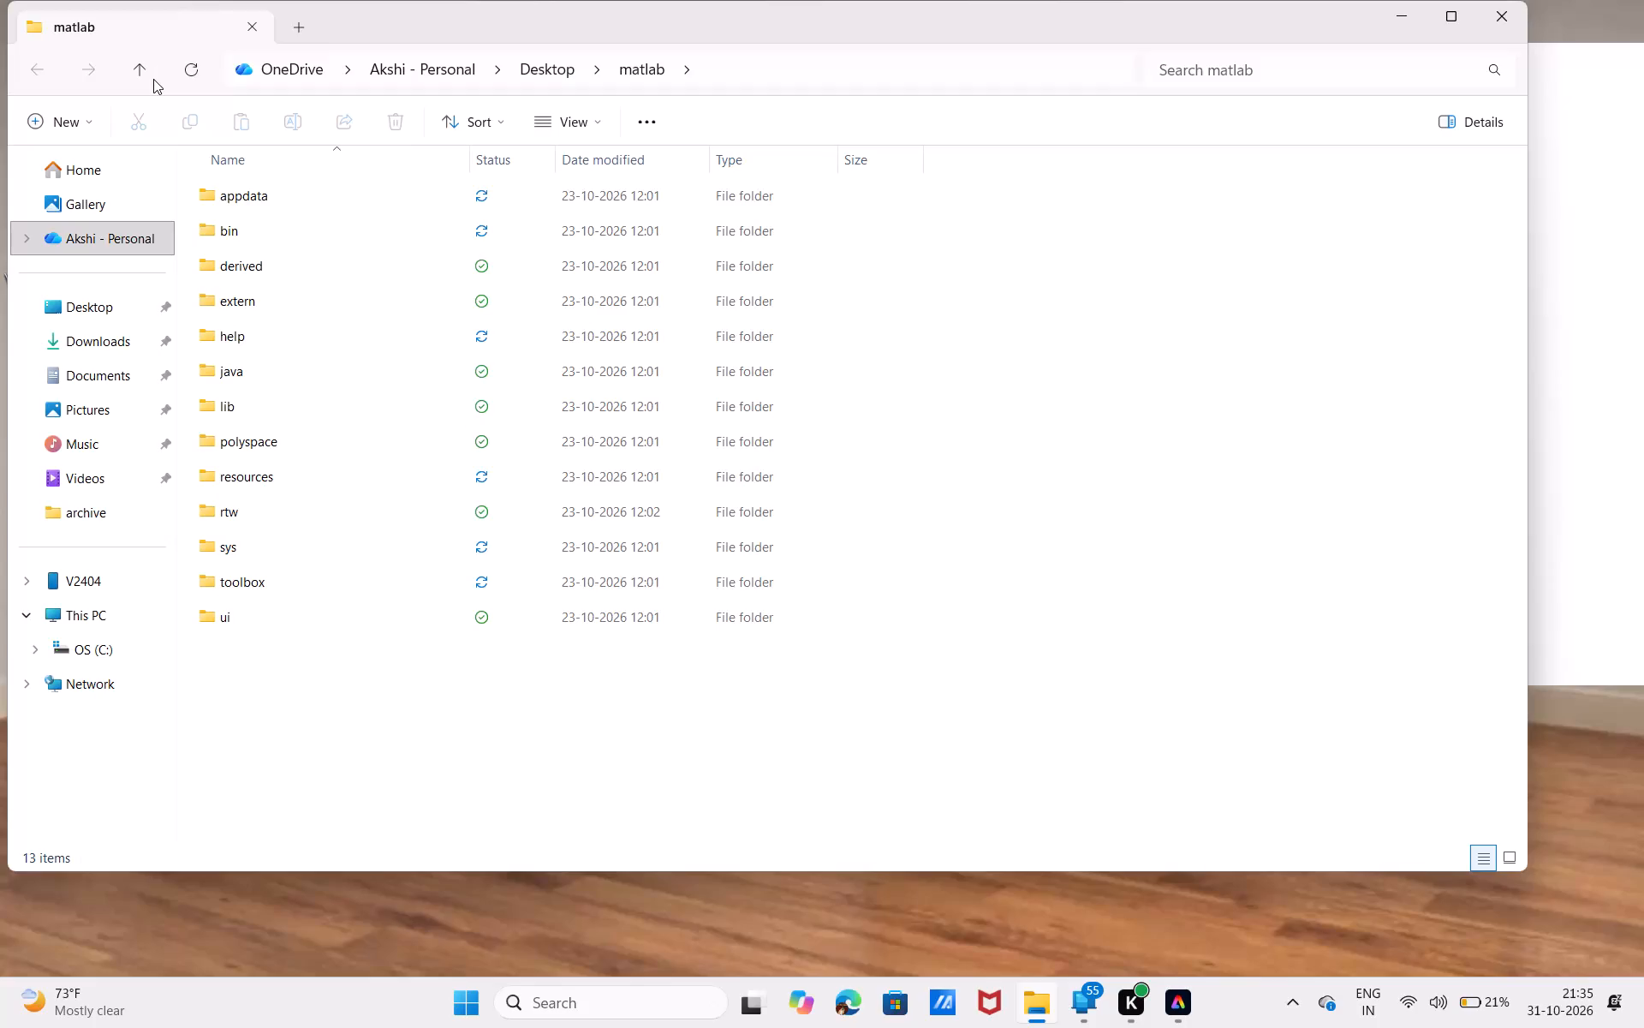
Look through the Desktop, Downloads, Documents and Pictures folders in File Explorer for the snipped Ram Mandir temple picture.
{"action": "left_click", "coordinate": [61, 304]}
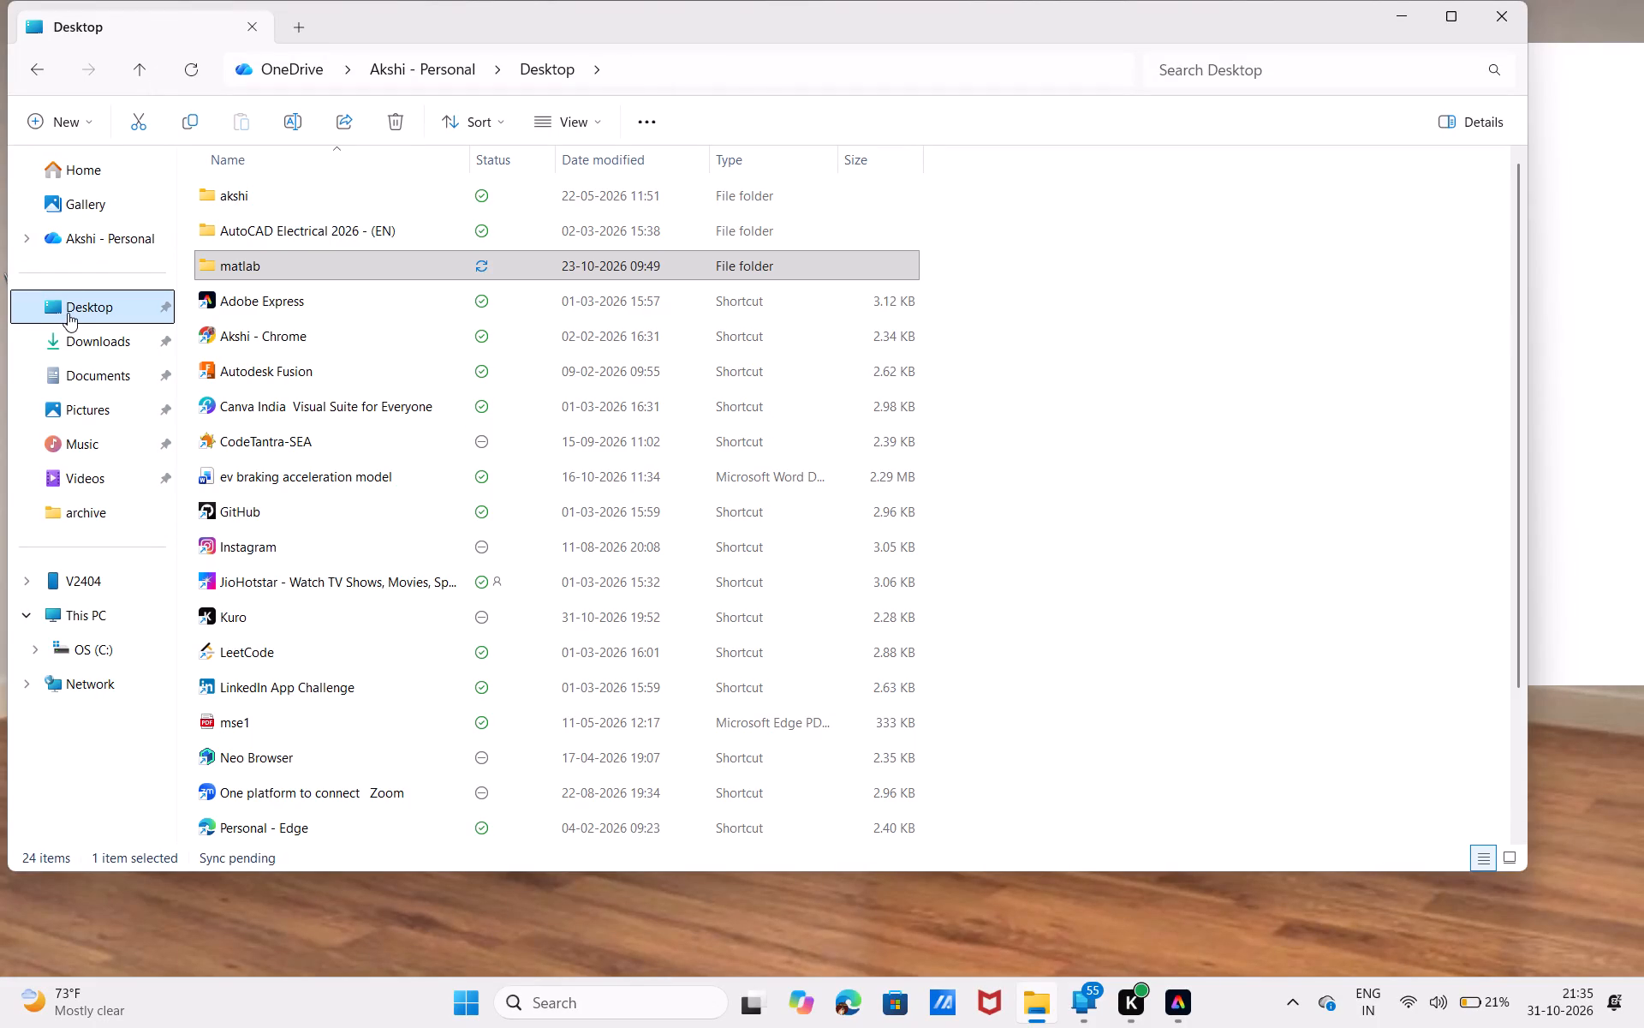
{"action": "left_click", "coordinate": [80, 344]}
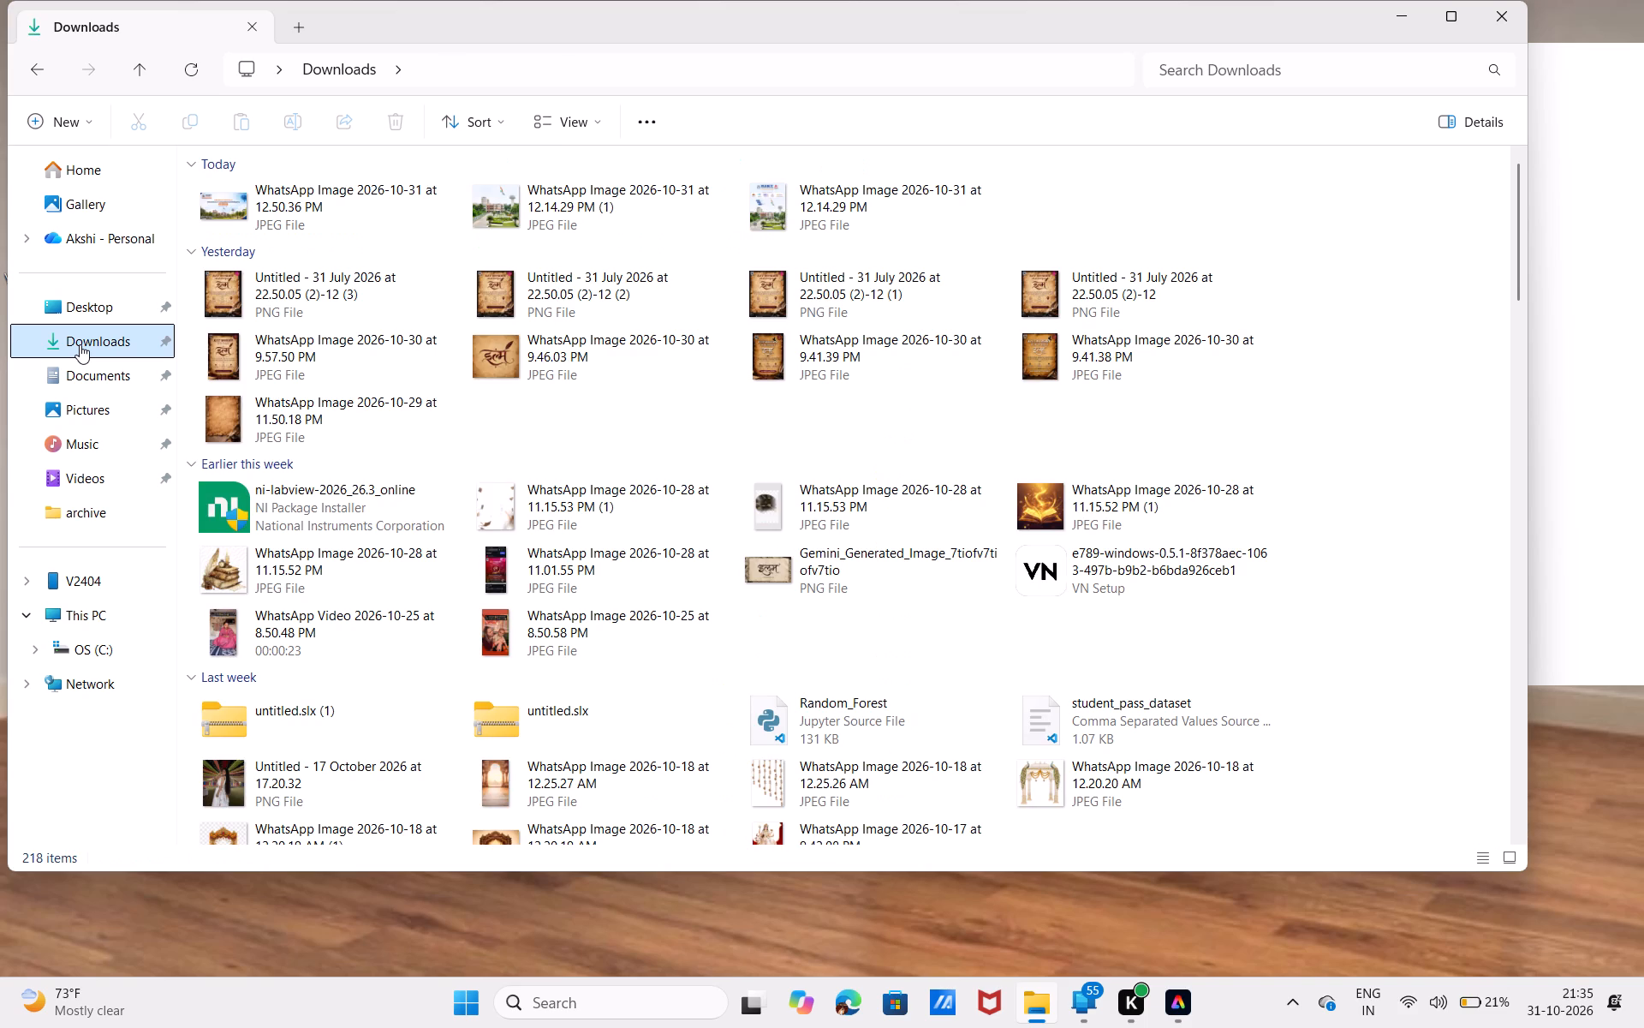
{"action": "left_click", "coordinate": [80, 377]}
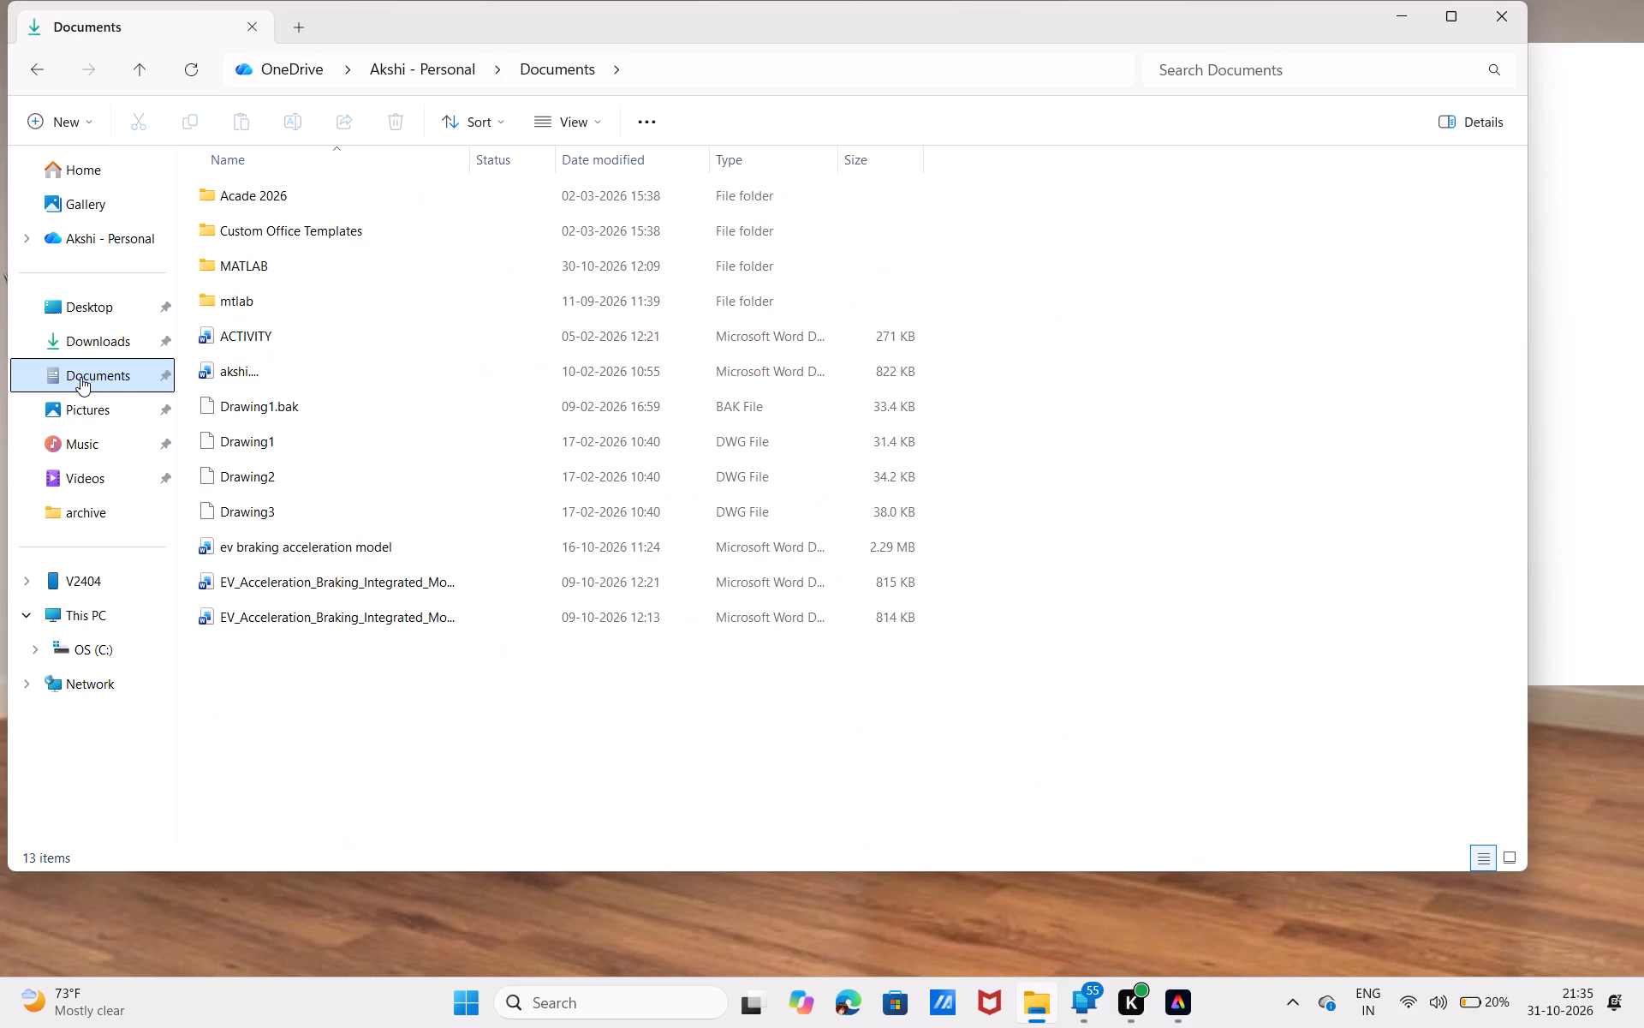
{"action": "left_click", "coordinate": [80, 403]}
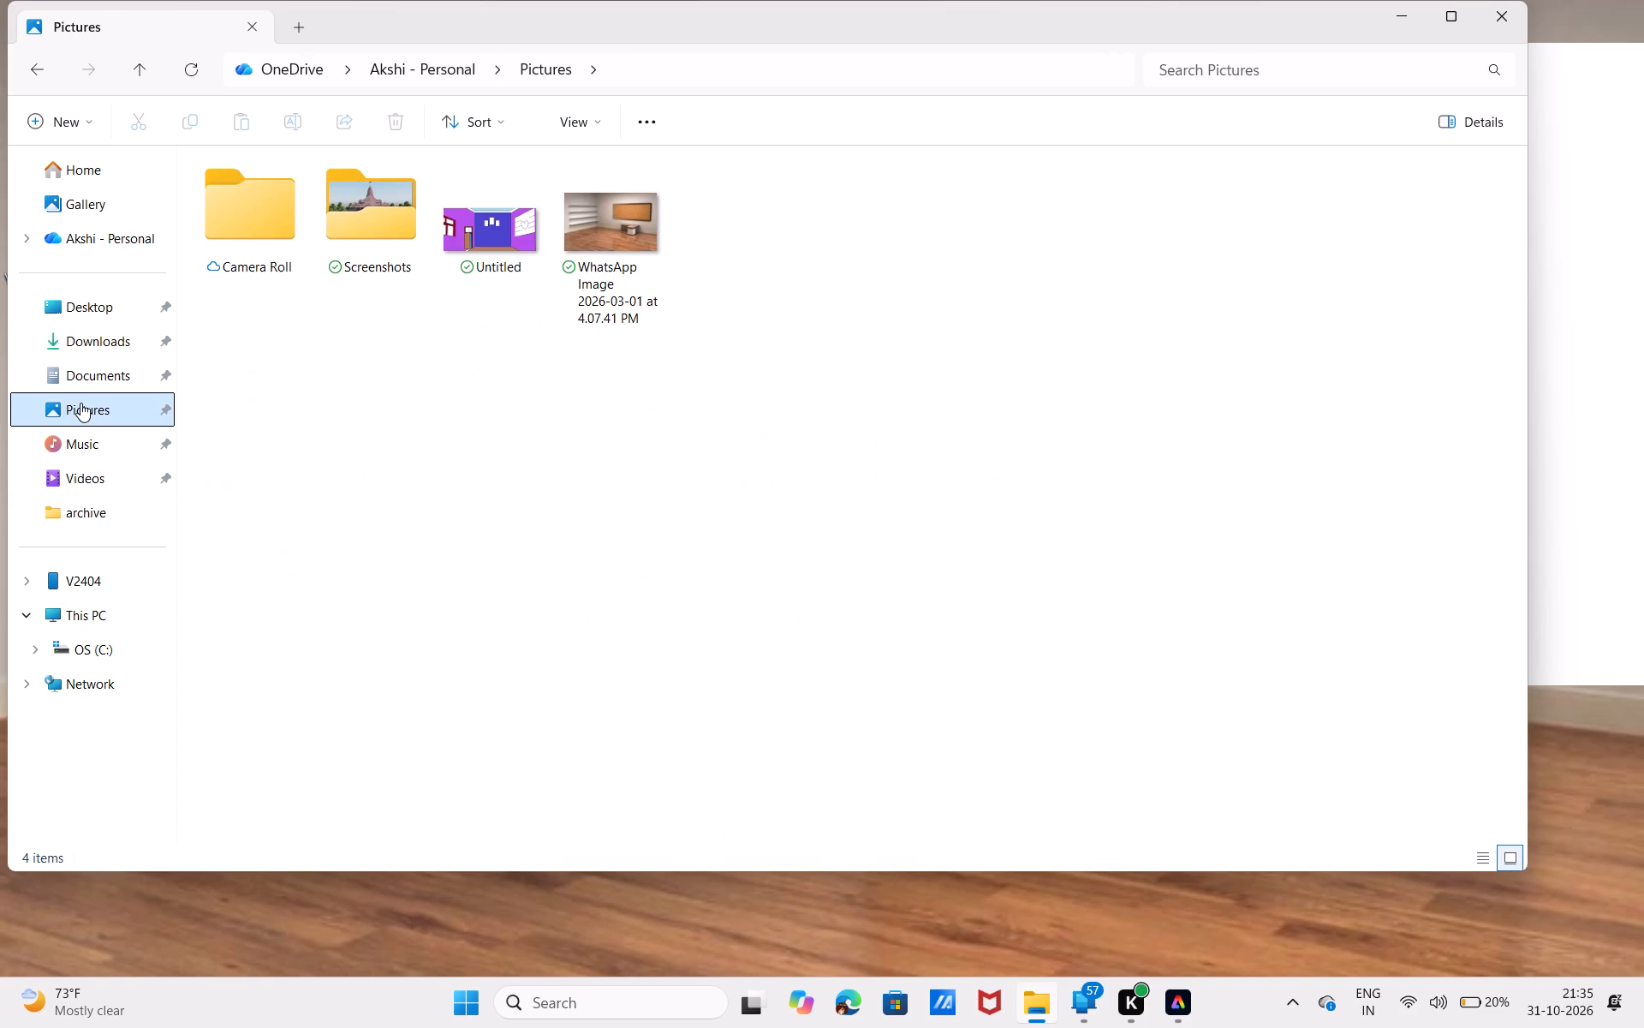
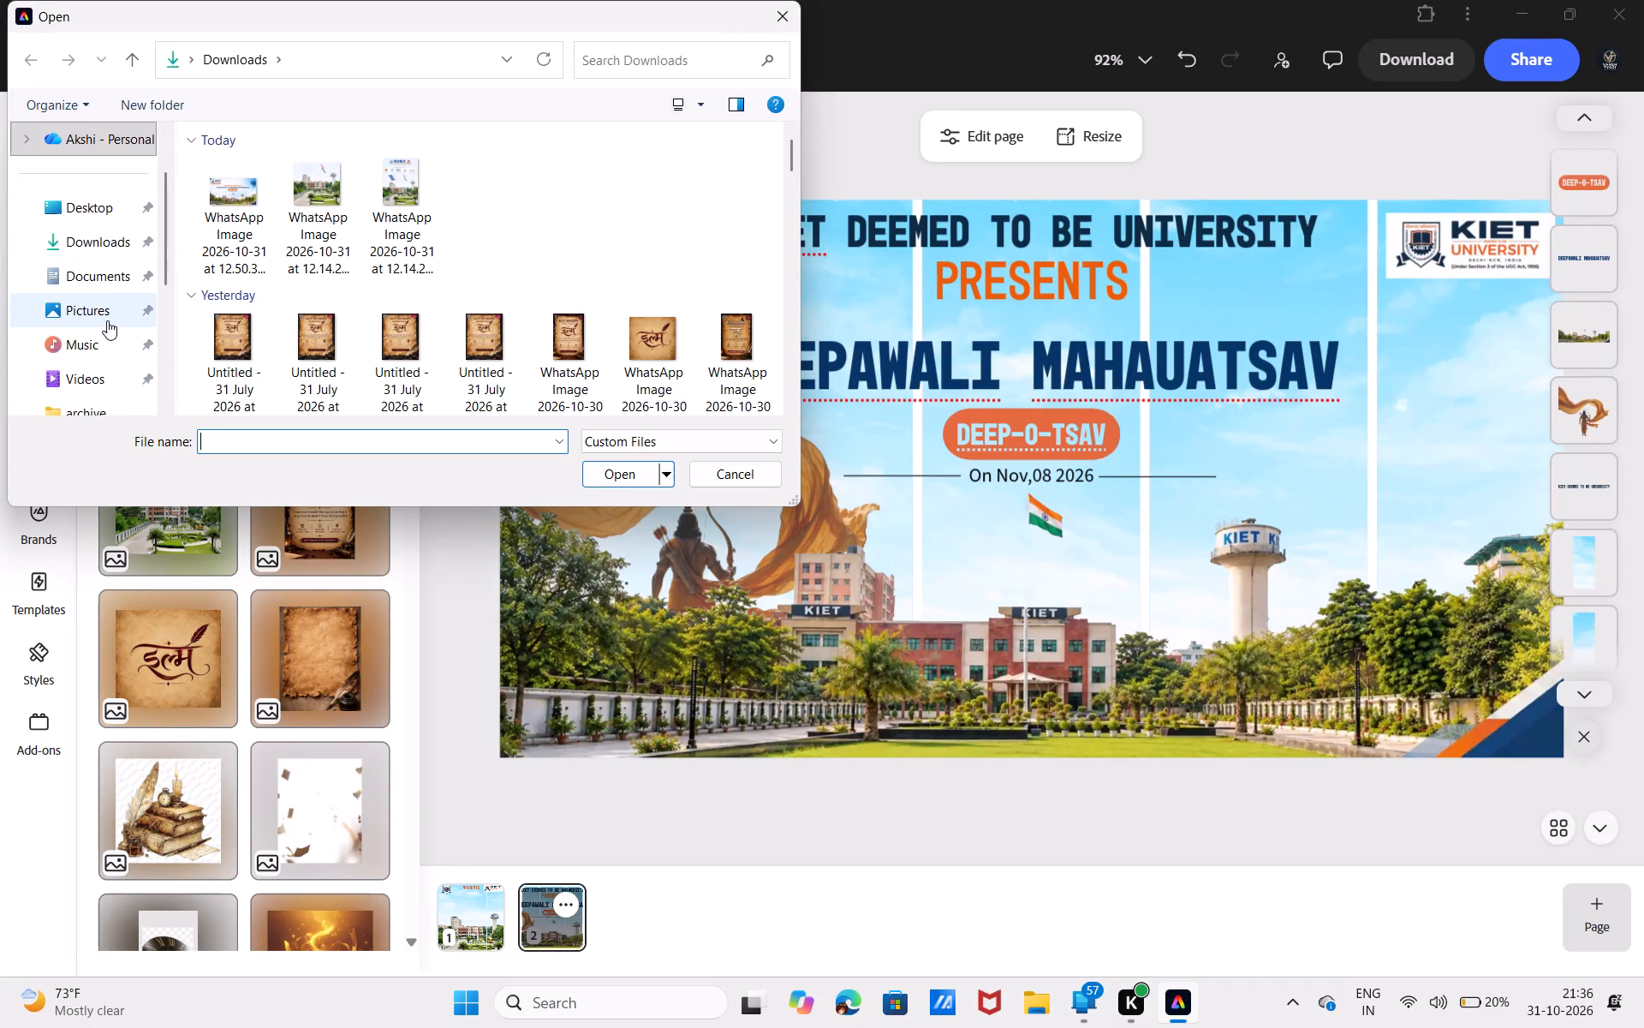
{"action": "left_click", "coordinate": [107, 320]}
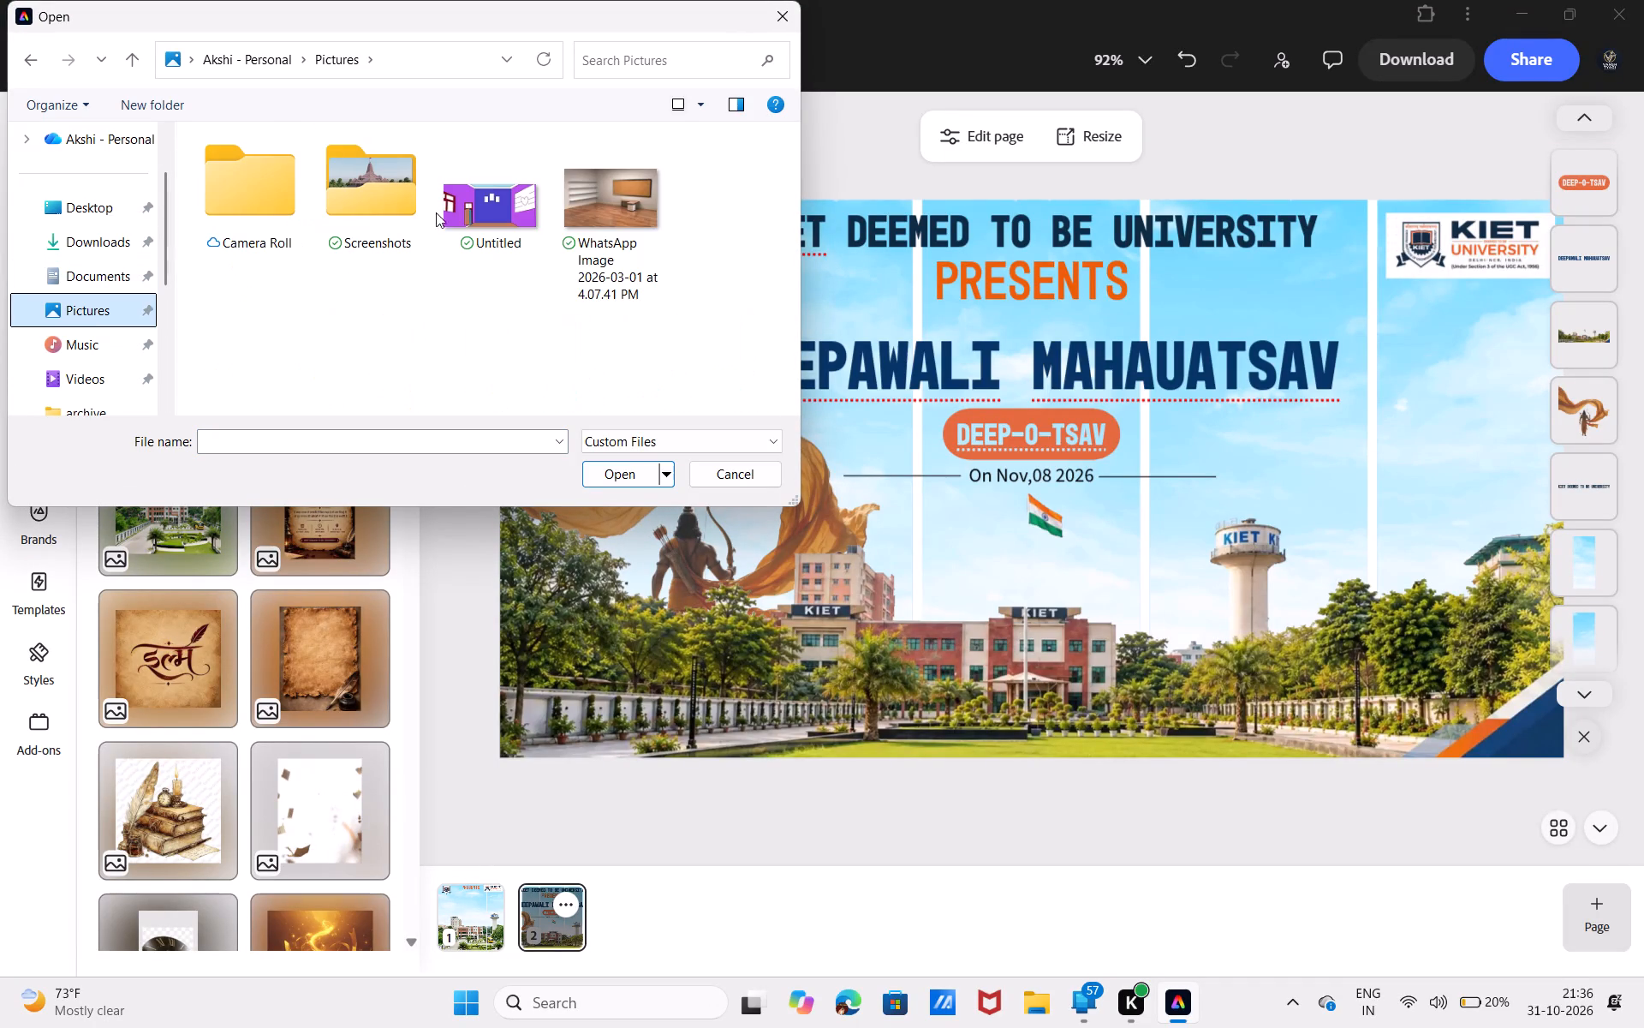
{"action": "left_click", "coordinate": [386, 194]}
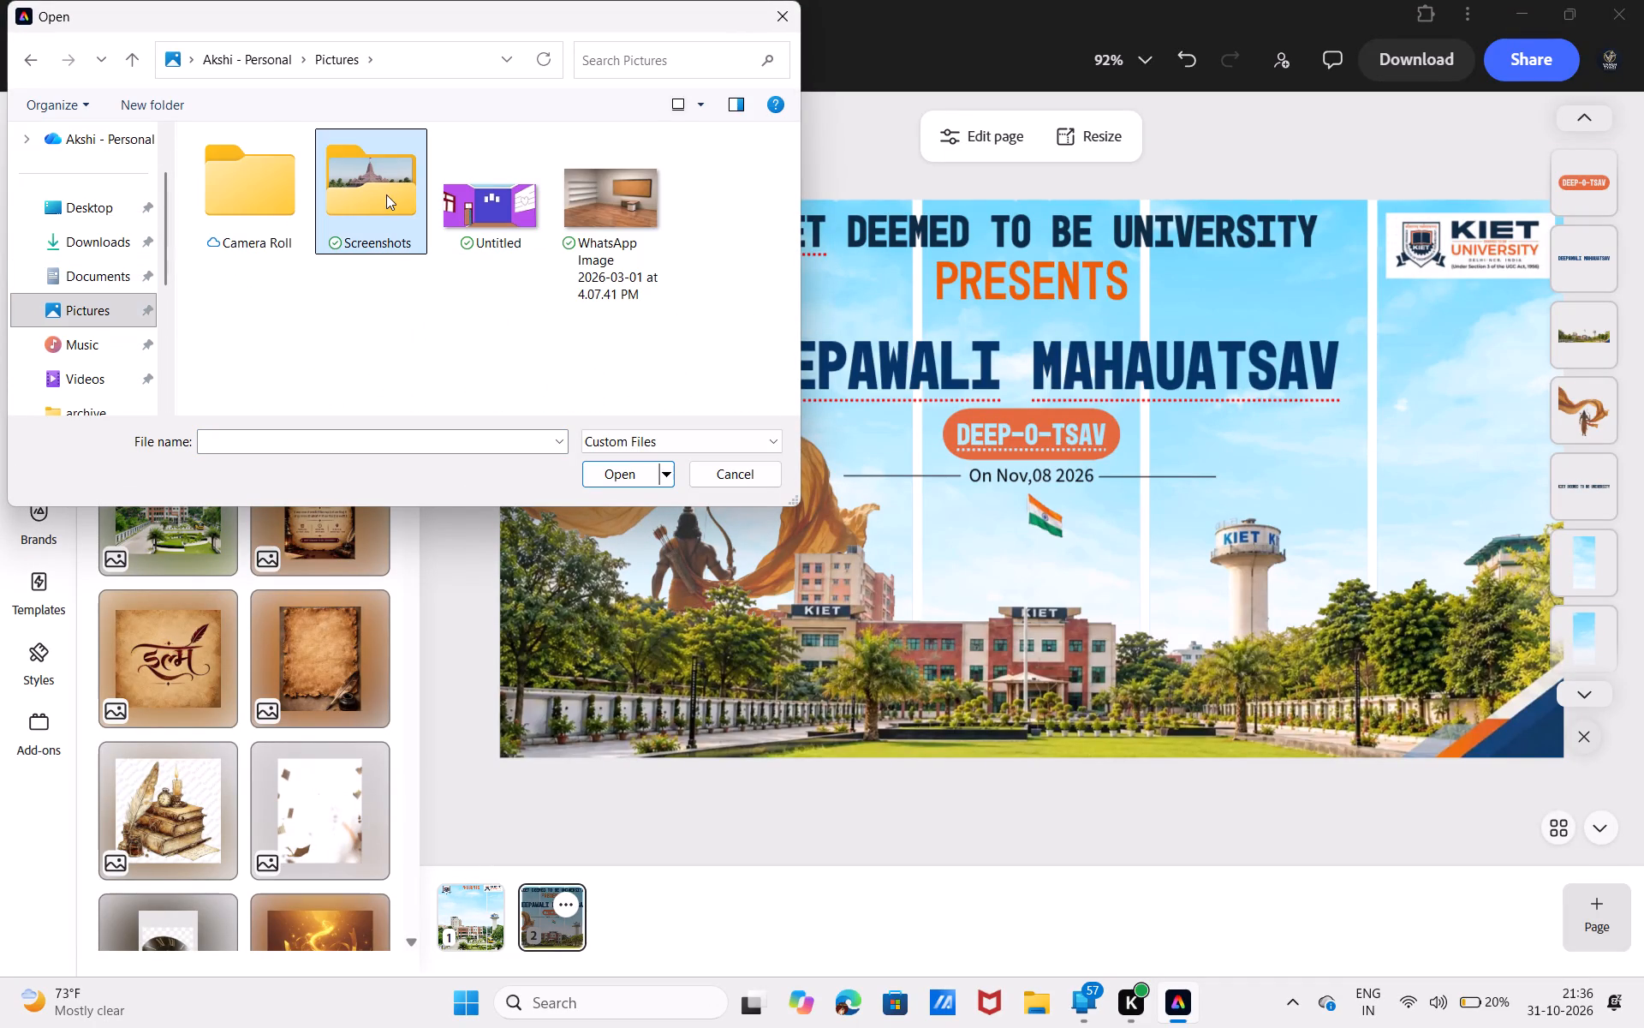
{"action": "double_click", "coordinate": [386, 194]}
{"action": "scroll", "coordinate": [336, 254], "scroll_direction": "up", "scroll_amount": 5}
{"action": "scroll", "coordinate": [336, 254], "scroll_direction": "down", "scroll_amount": 4}
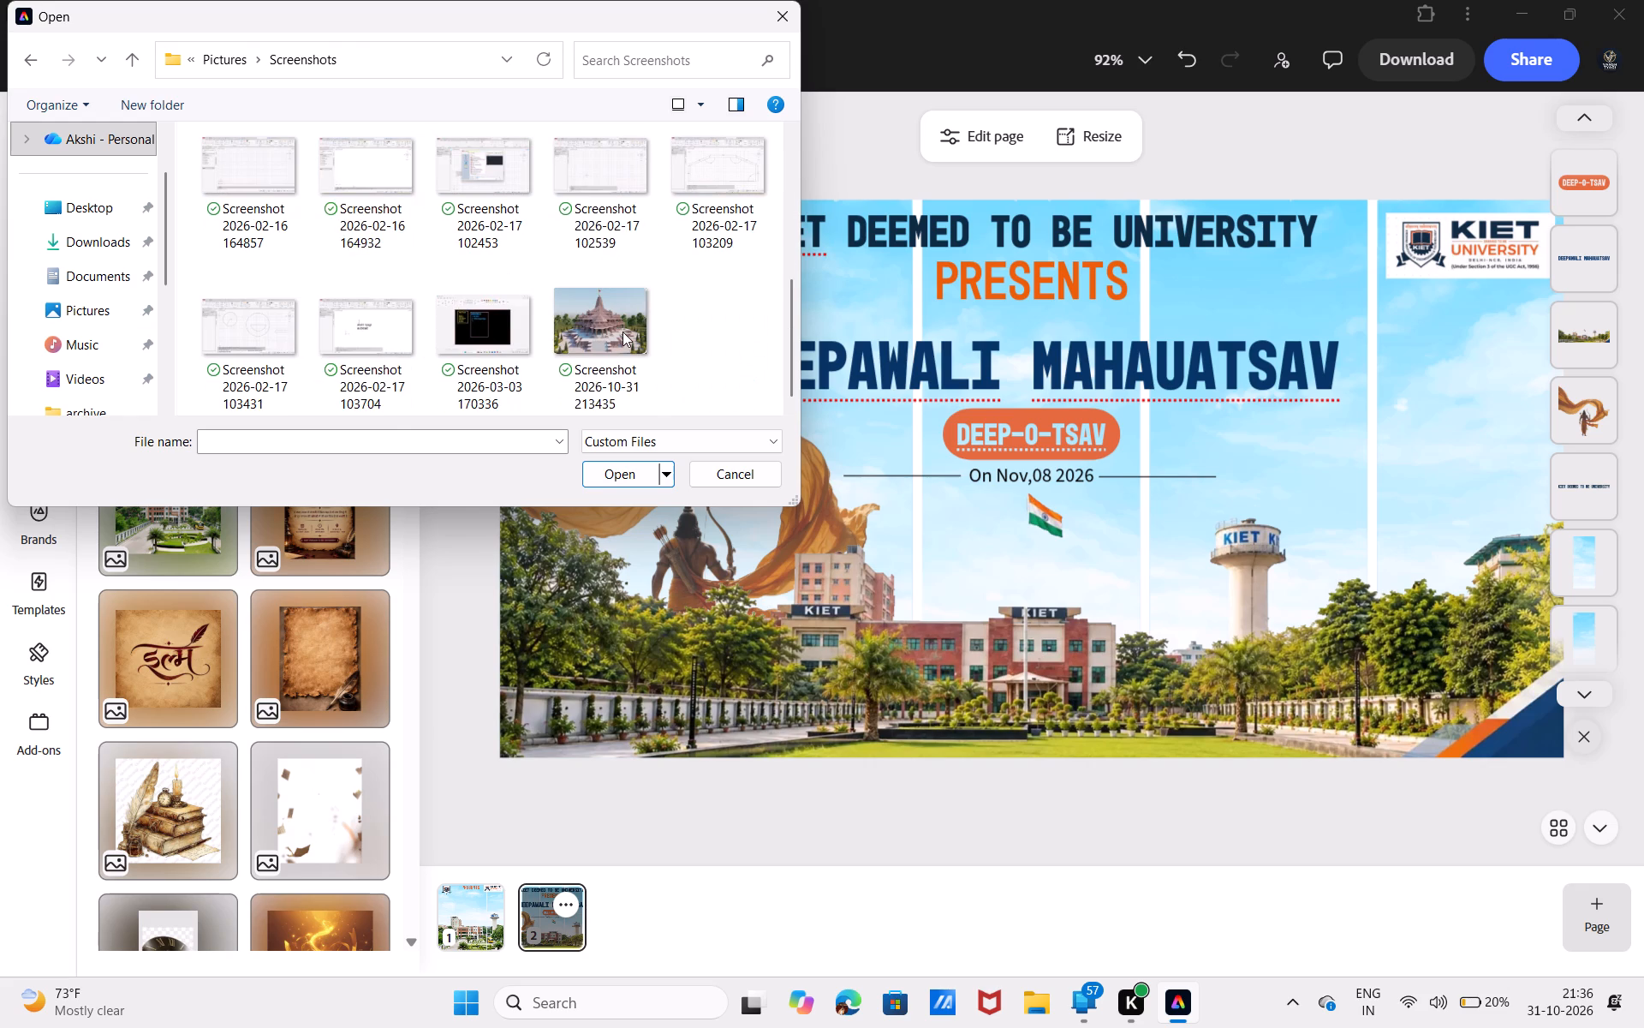
{"action": "left_click", "coordinate": [622, 332]}
{"action": "double_click", "coordinate": [622, 332]}
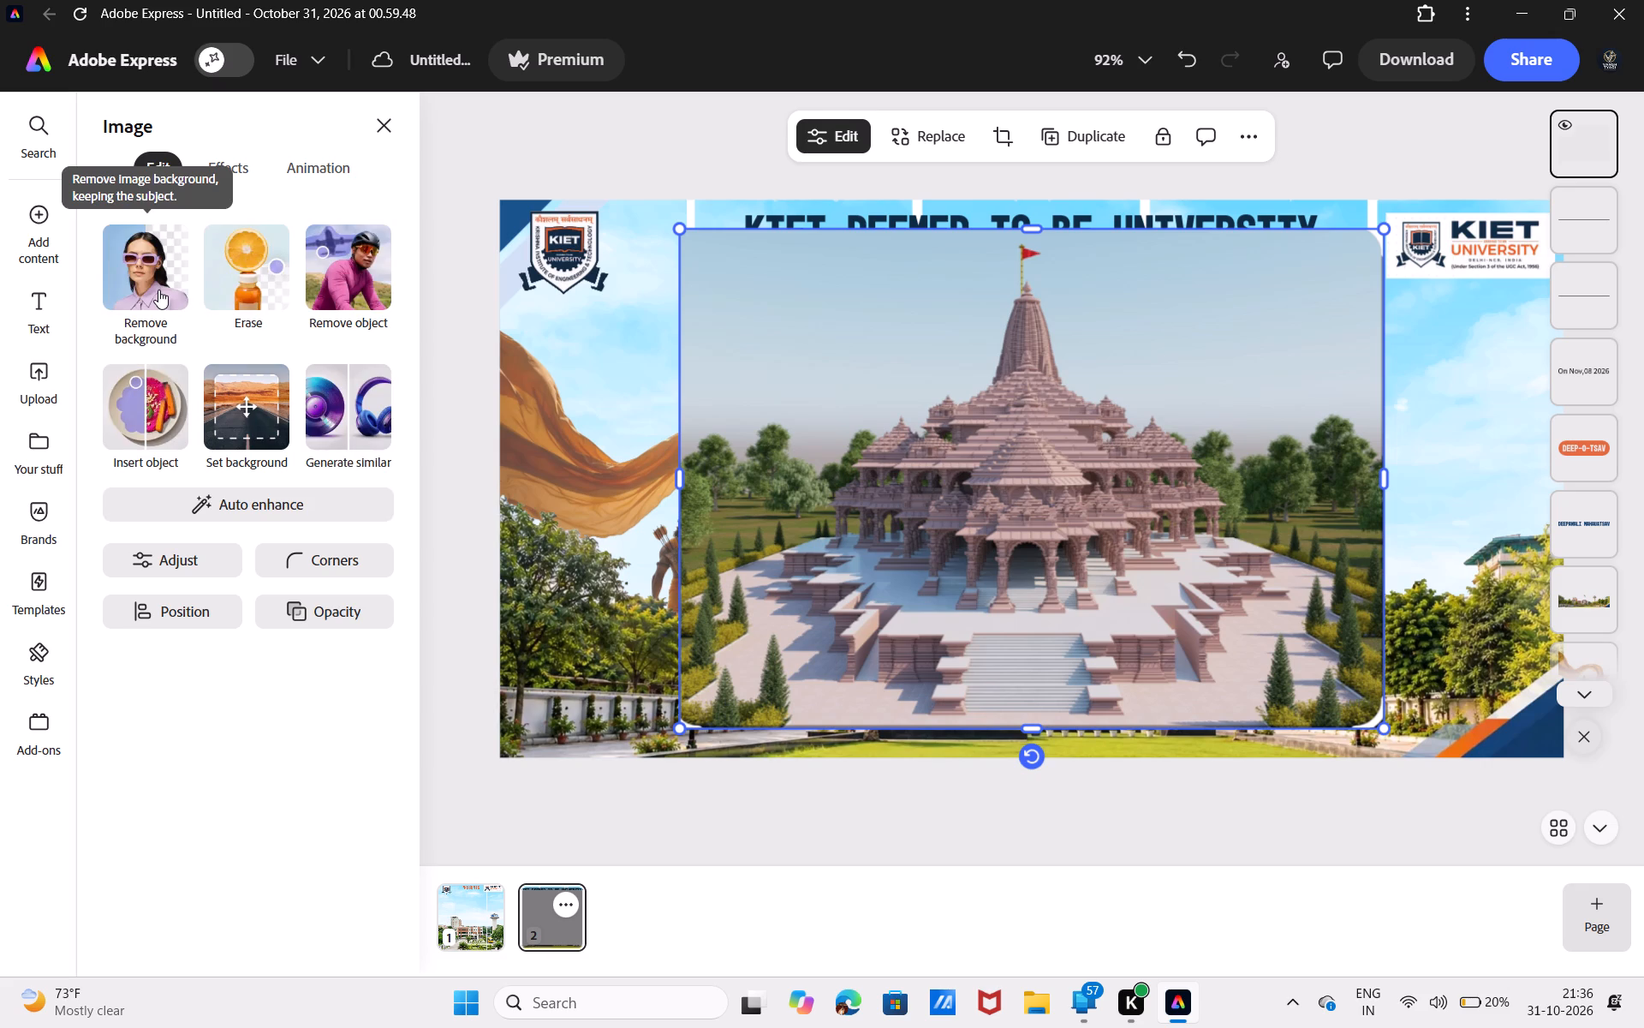
Remove the background from the temple picture.
{"action": "left_click", "coordinate": [158, 290]}
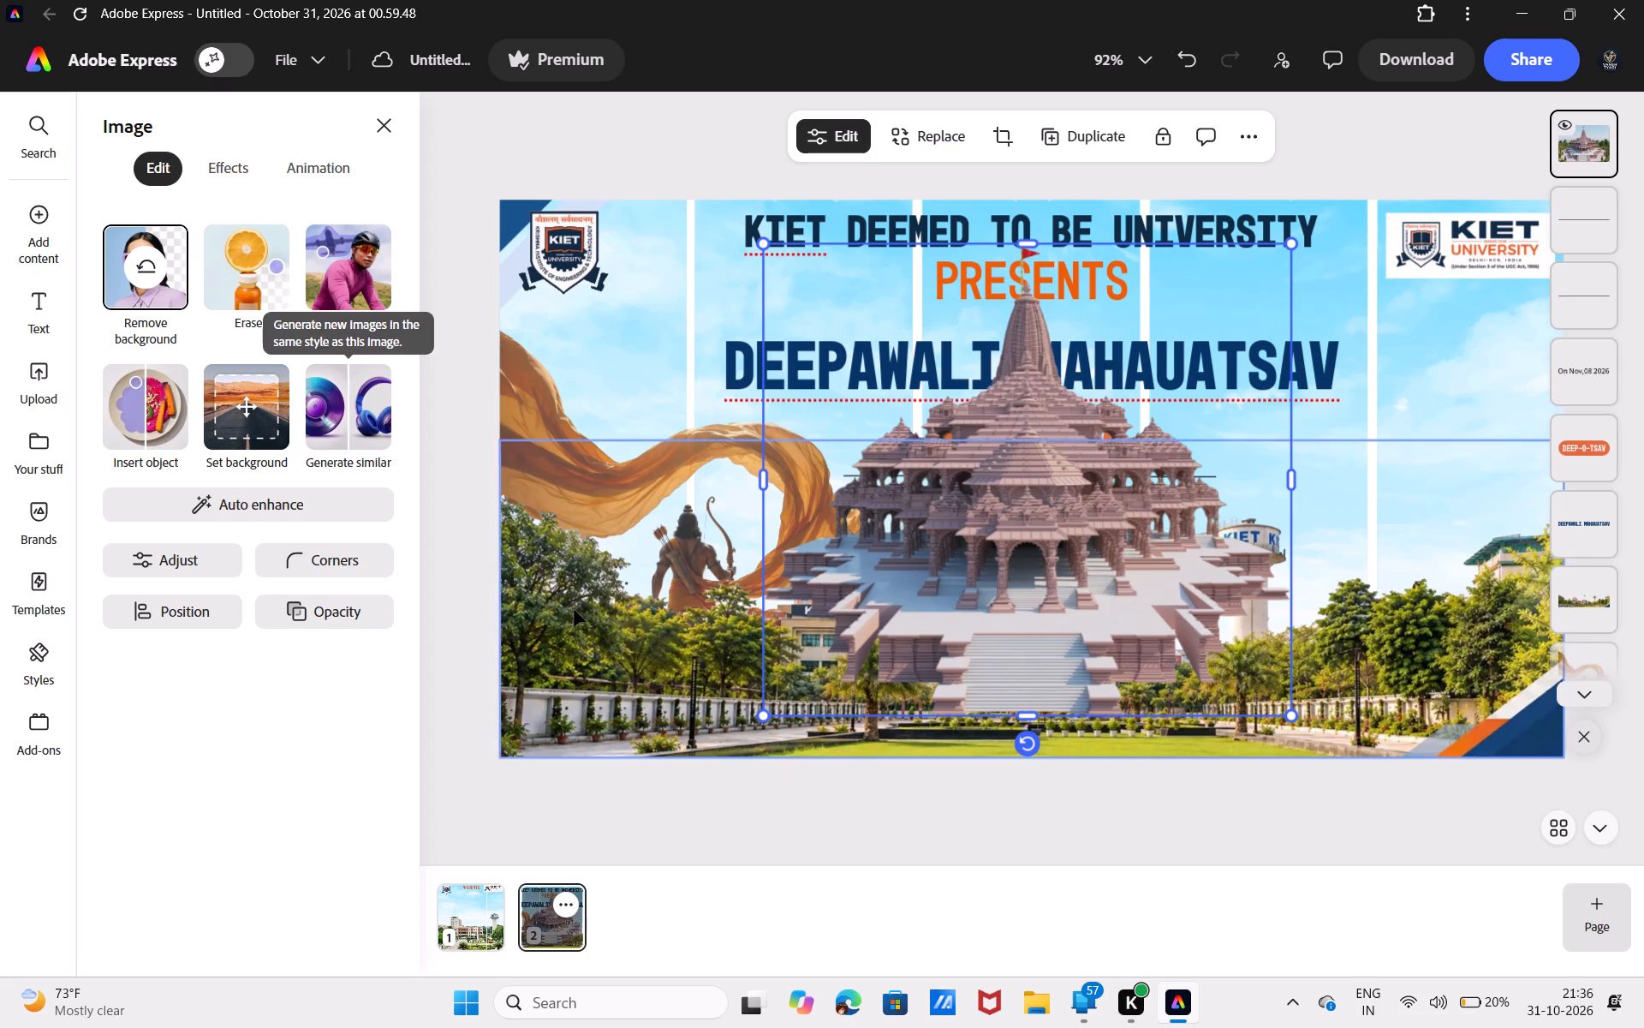
Scale down the temple cutout and place it at the banner's lower right, below the KIET University logo.
{"action": "left_click_drag", "start_coordinate": [1292, 711], "coordinate": [1246, 647]}
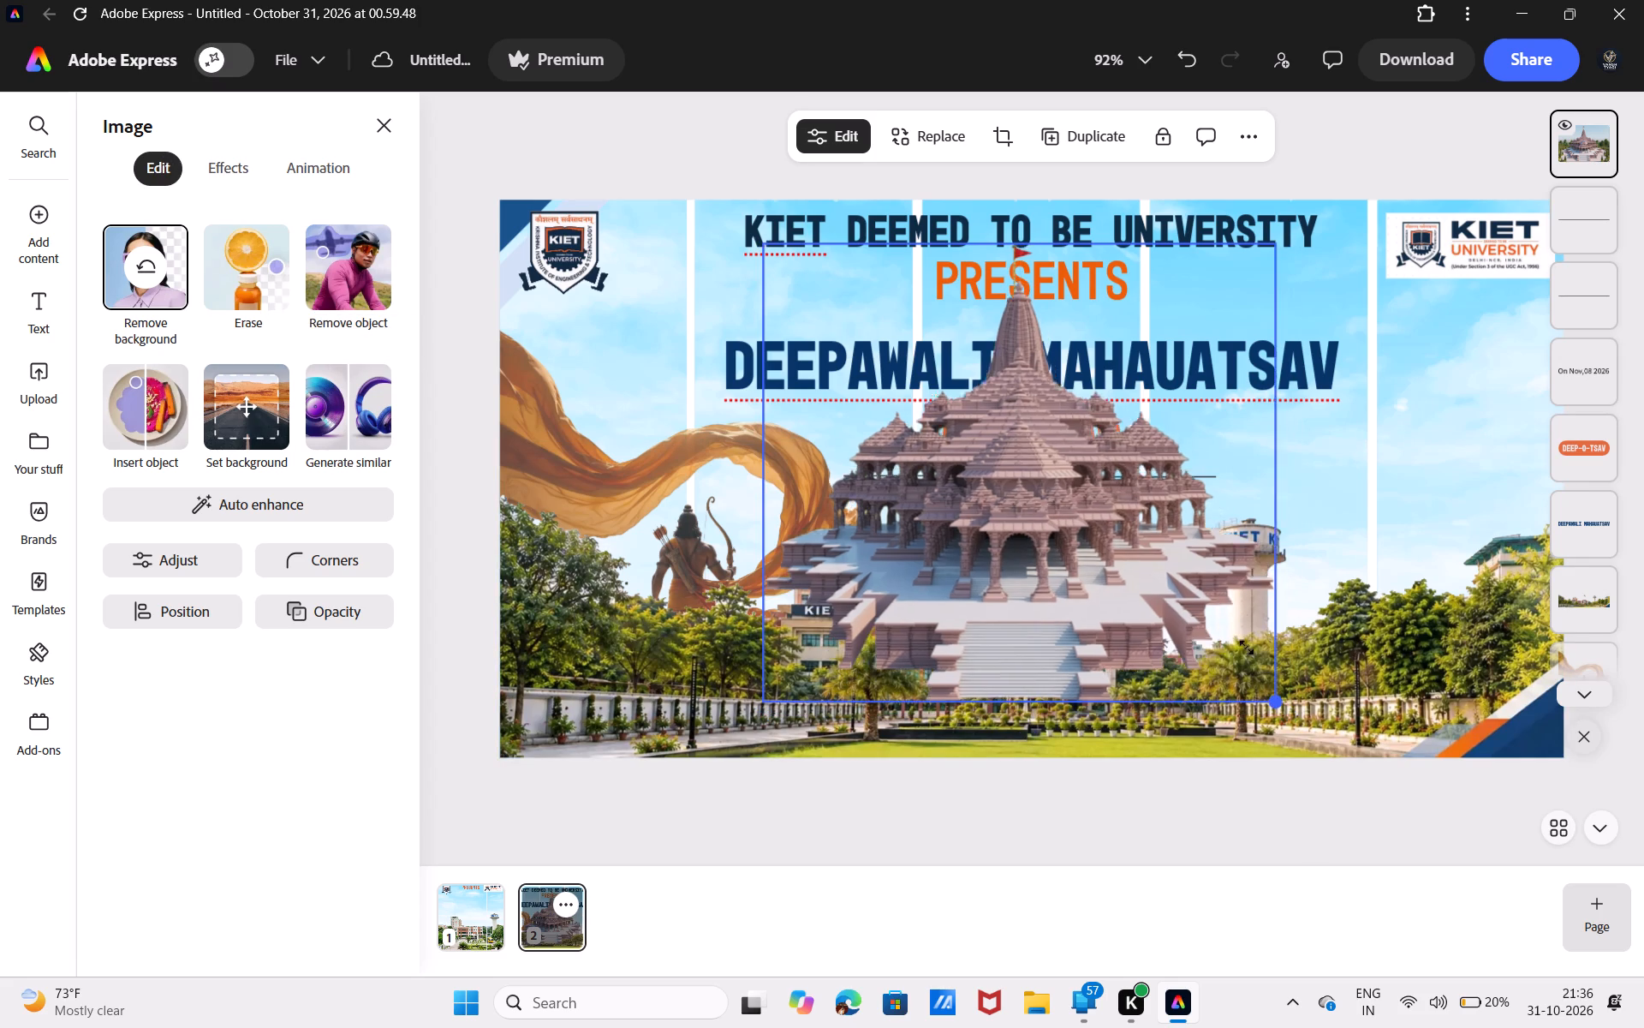
{"action": "left_click_drag", "start_coordinate": [1246, 647], "coordinate": [1097, 511]}
{"action": "left_click_drag", "start_coordinate": [886, 374], "coordinate": [1272, 583]}
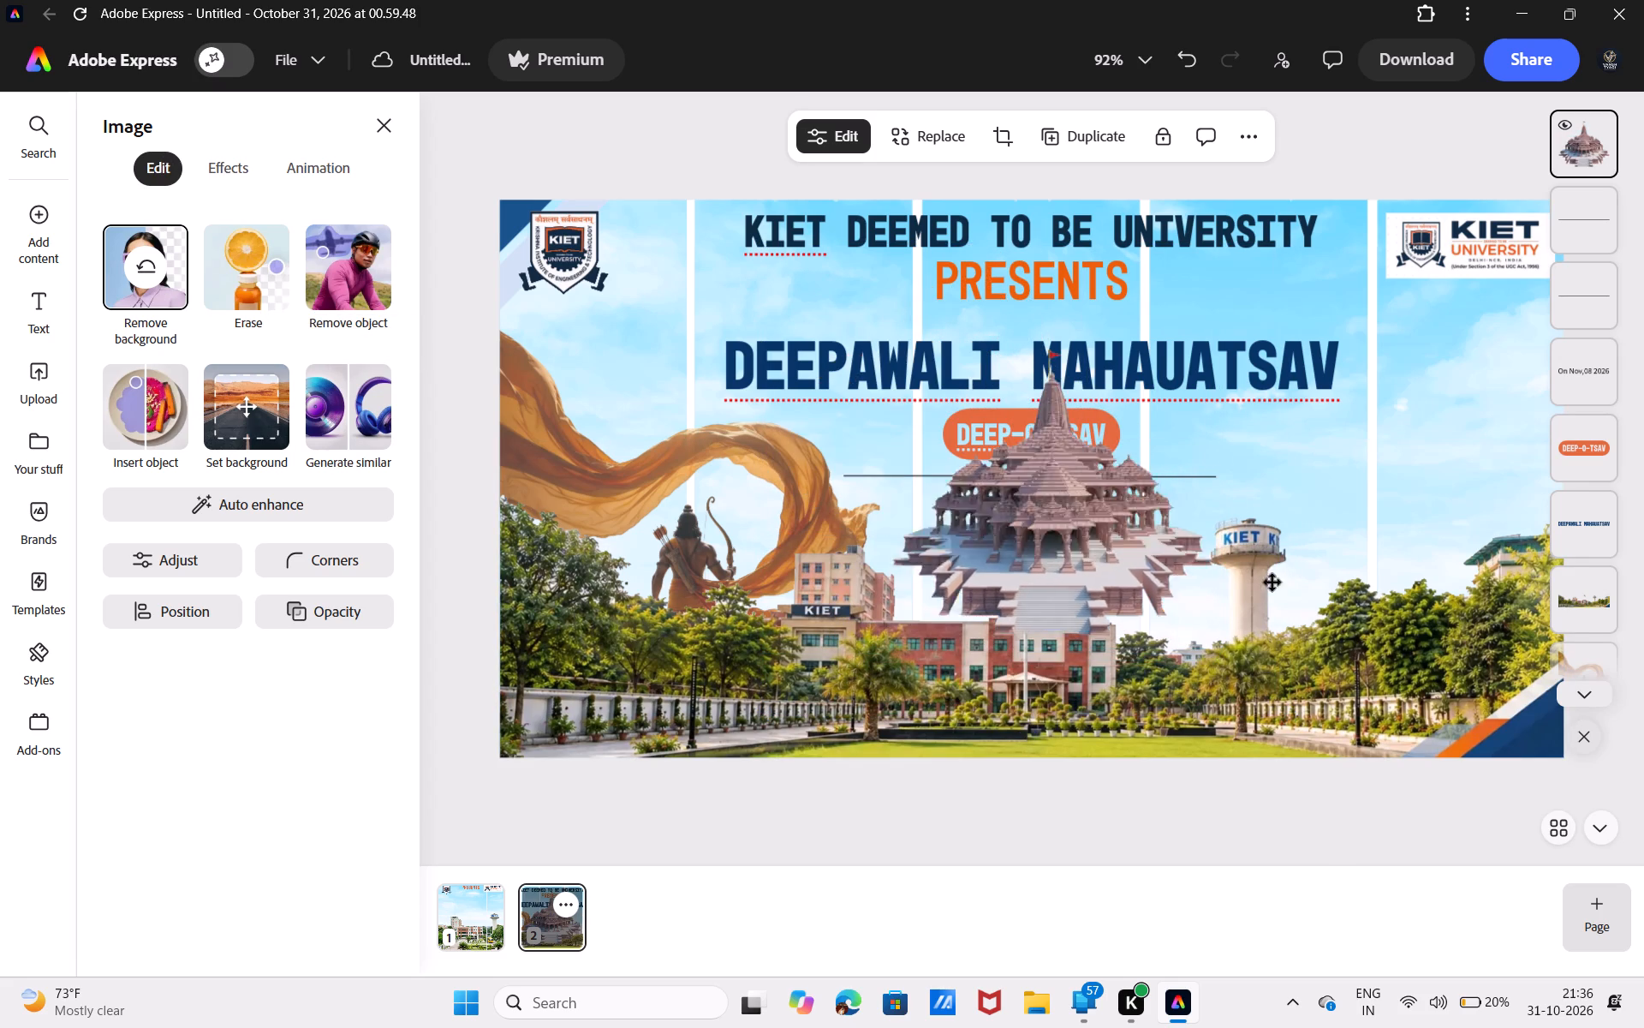
{"action": "left_click_drag", "start_coordinate": [1272, 583], "coordinate": [1338, 503]}
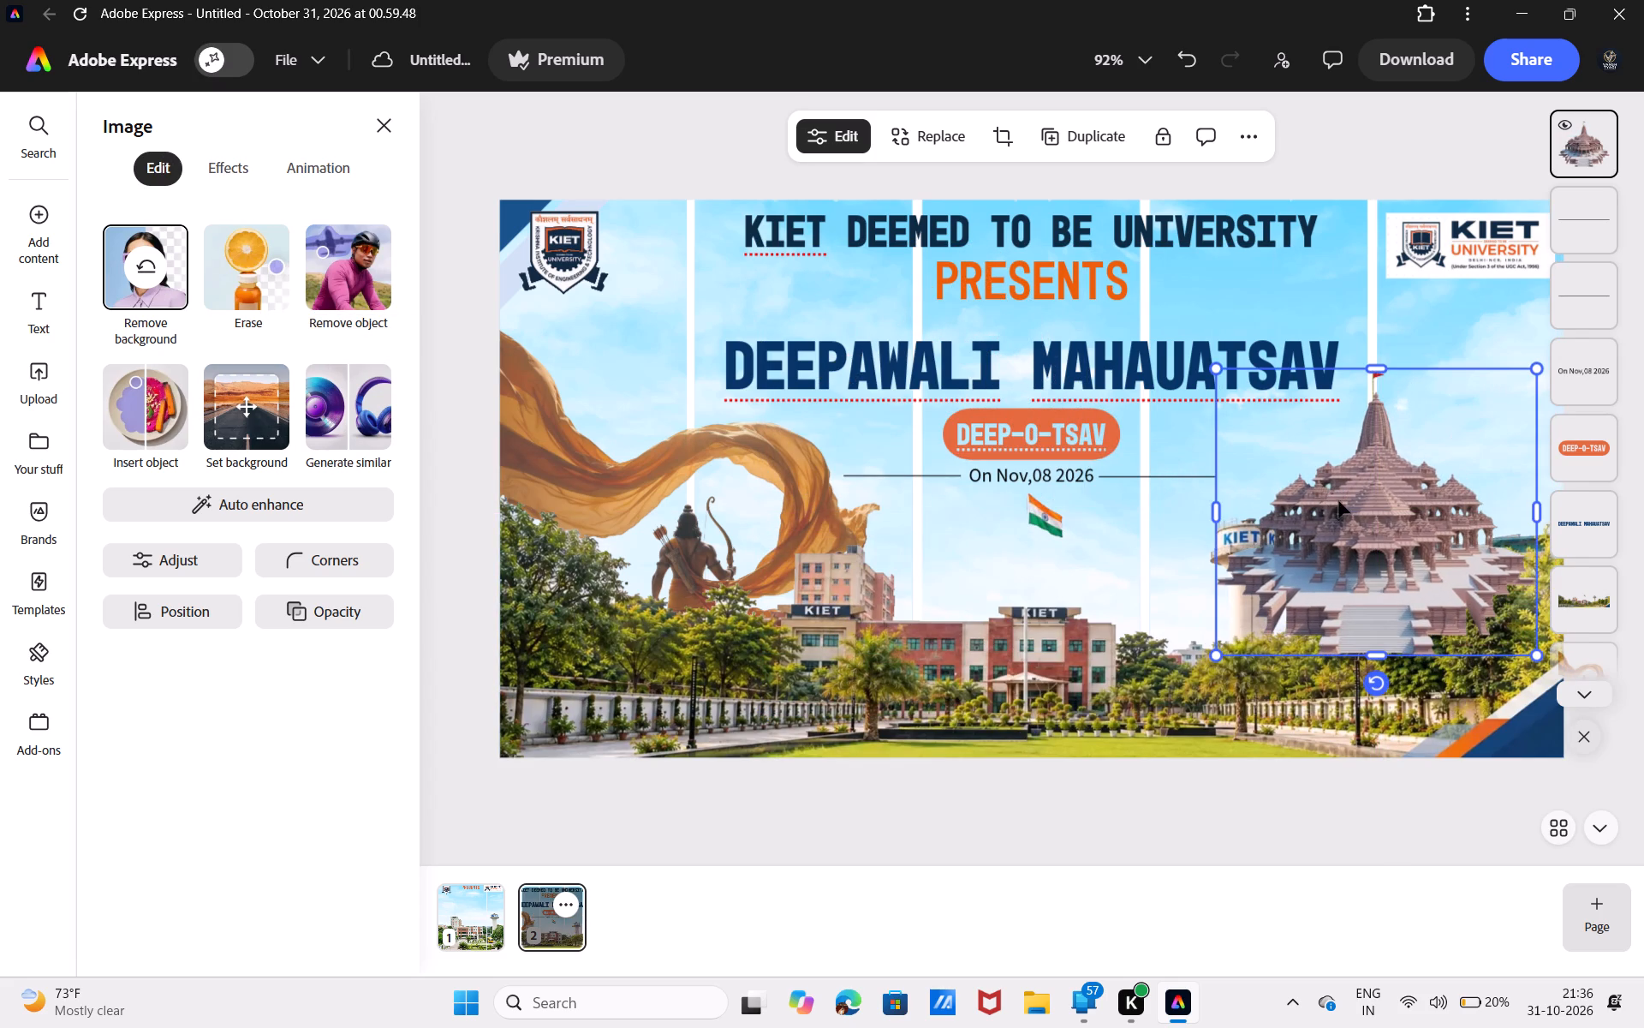
{"action": "left_click_drag", "start_coordinate": [1217, 367], "coordinate": [1184, 308]}
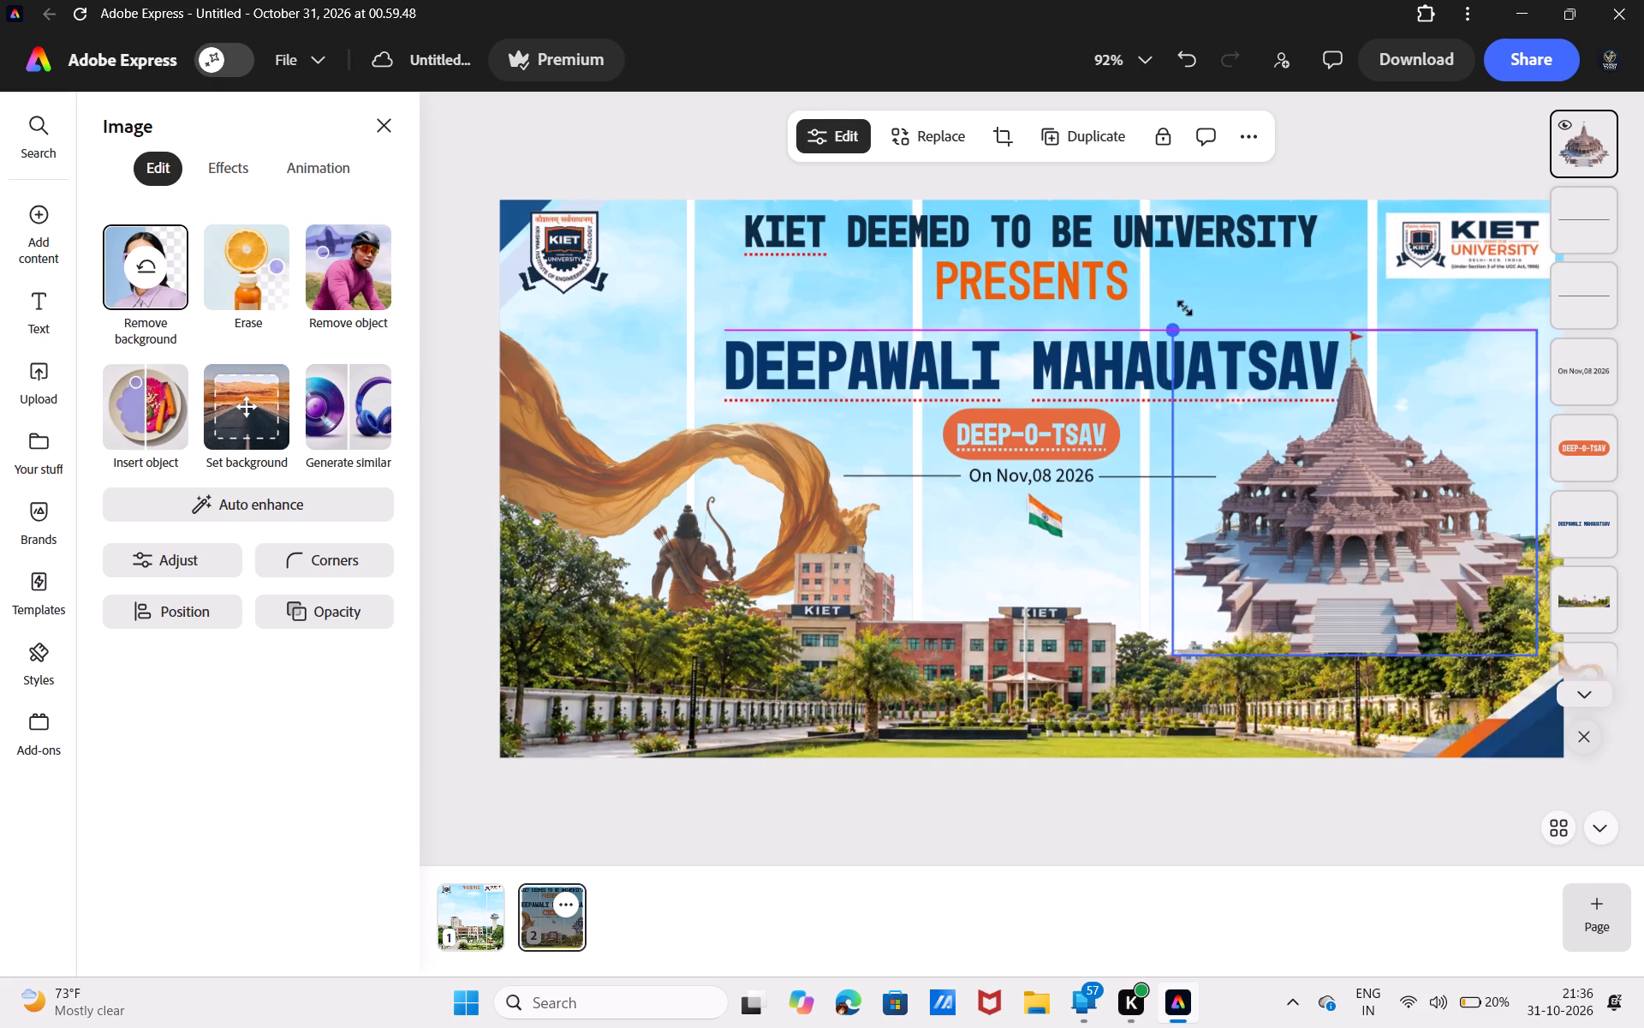
{"action": "left_click_drag", "start_coordinate": [1184, 308], "coordinate": [1173, 233]}
{"action": "left_click_drag", "start_coordinate": [1232, 352], "coordinate": [1341, 372]}
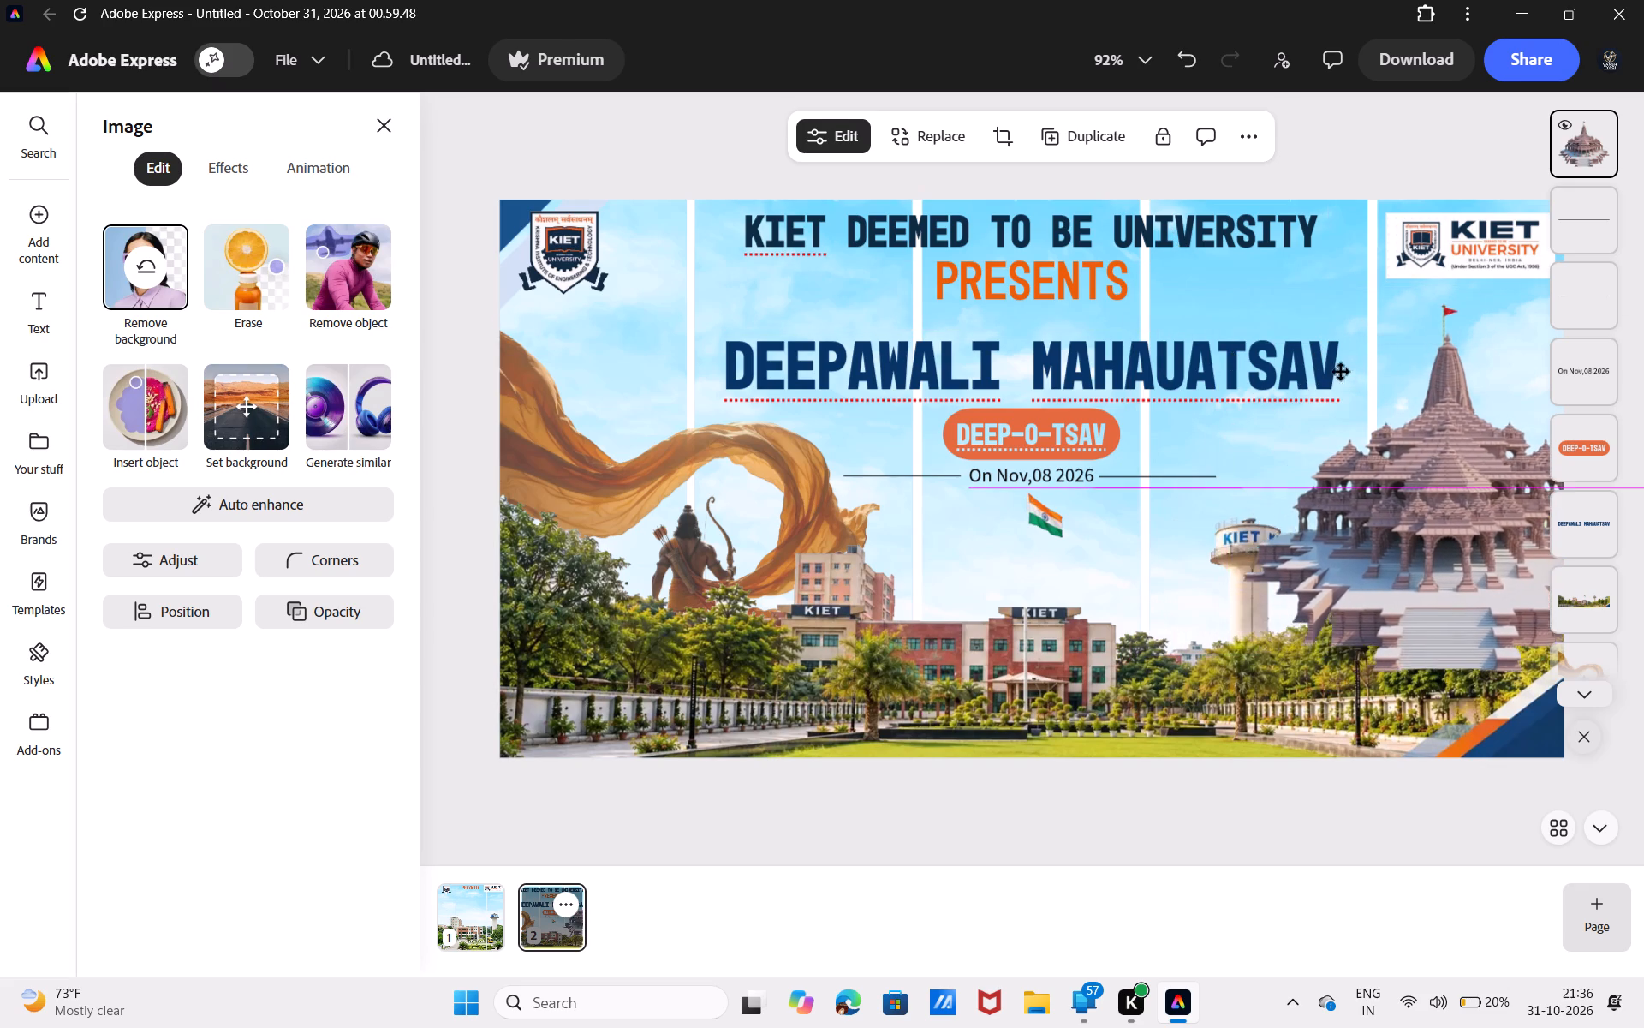
{"action": "left_click_drag", "start_coordinate": [1341, 372], "coordinate": [1277, 429]}
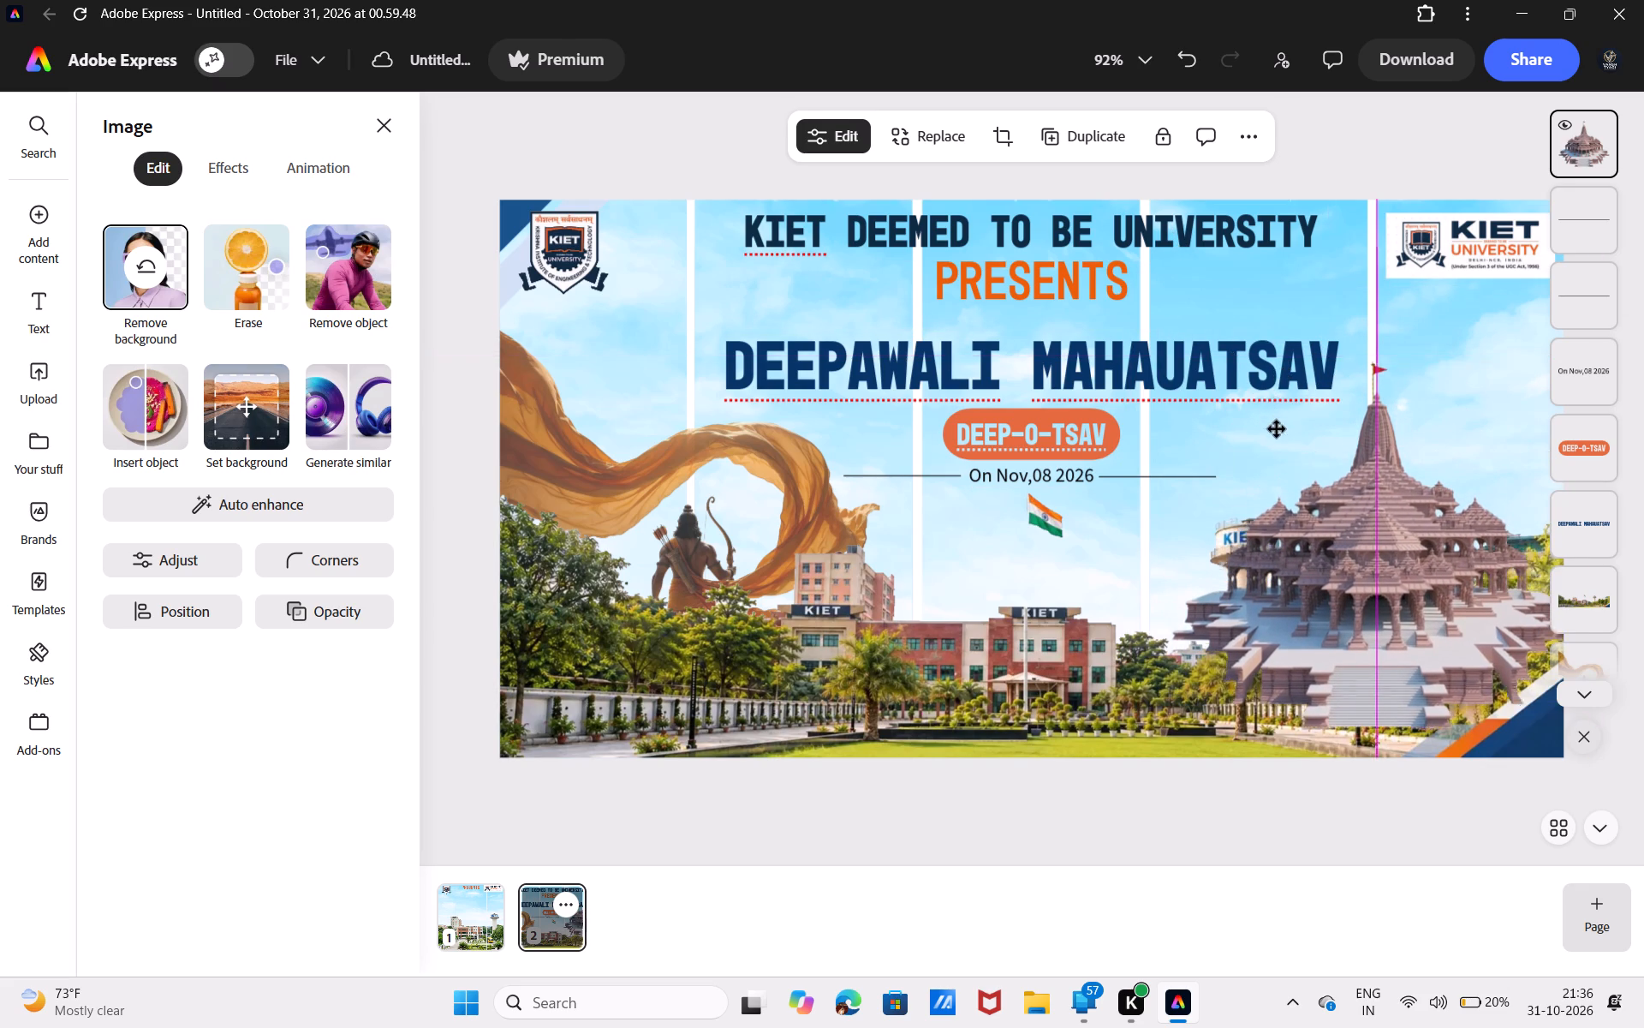
{"action": "left_click_drag", "start_coordinate": [1277, 429], "coordinate": [1288, 457]}
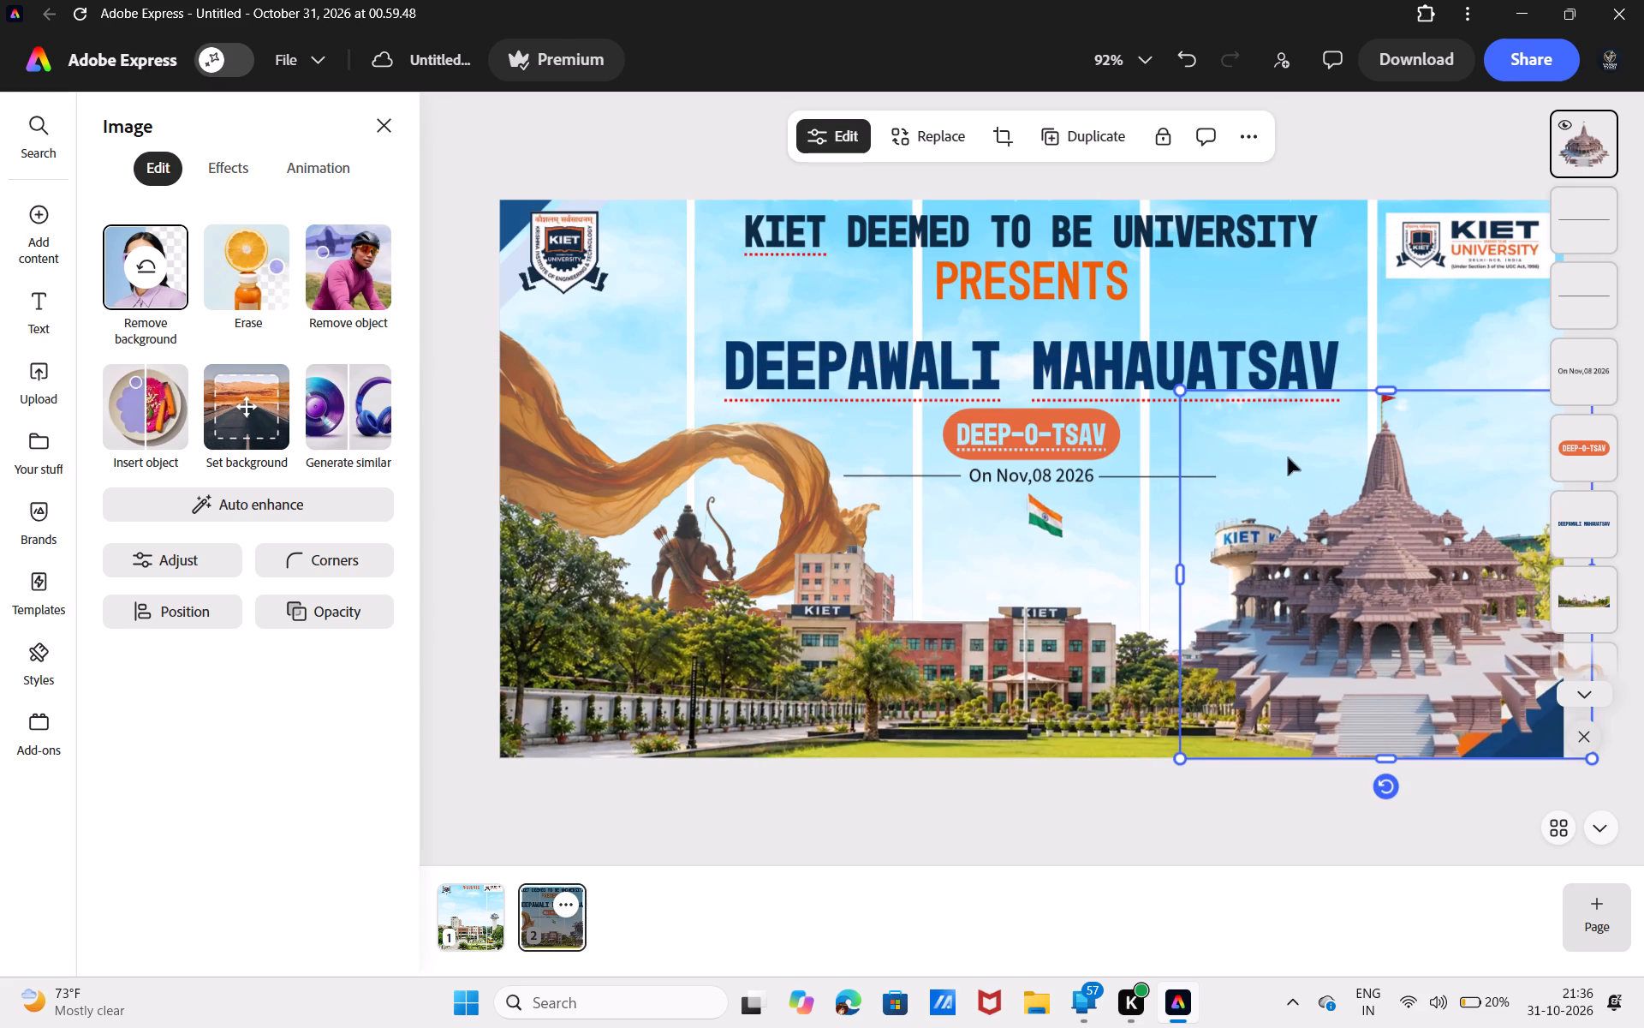
{"action": "left_click_drag", "start_coordinate": [1178, 390], "coordinate": [1159, 335]}
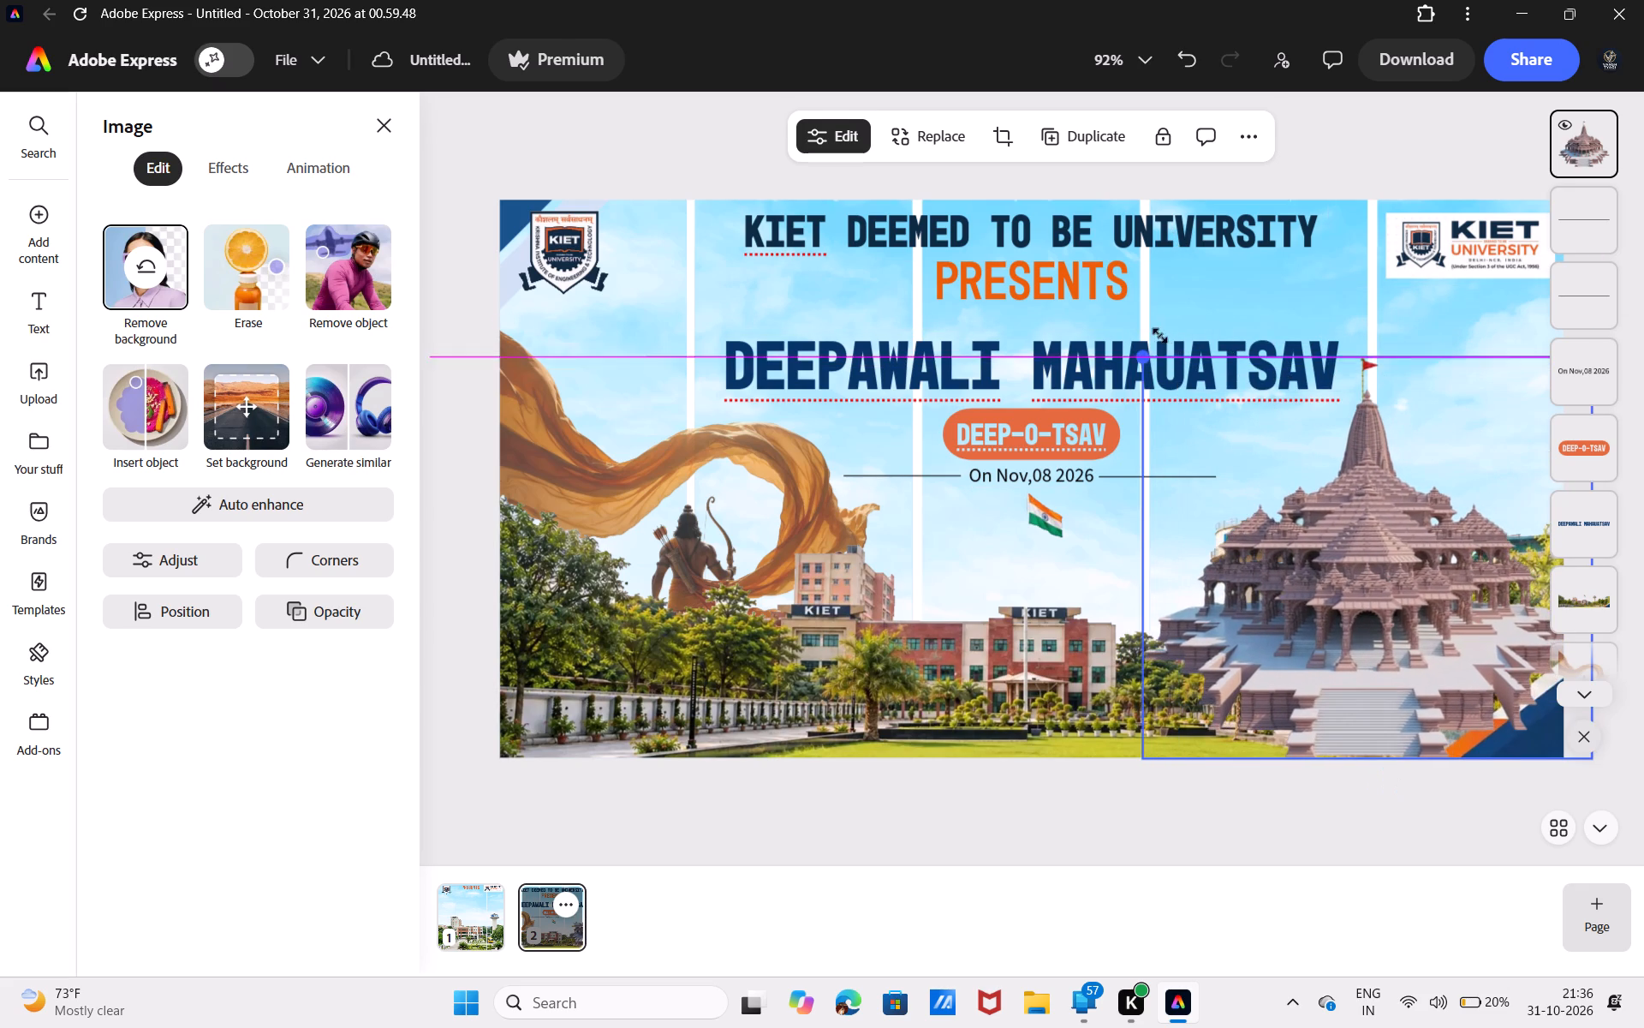
{"action": "left_click_drag", "start_coordinate": [1159, 335], "coordinate": [1159, 336]}
{"action": "left_click_drag", "start_coordinate": [1236, 432], "coordinate": [1249, 431]}
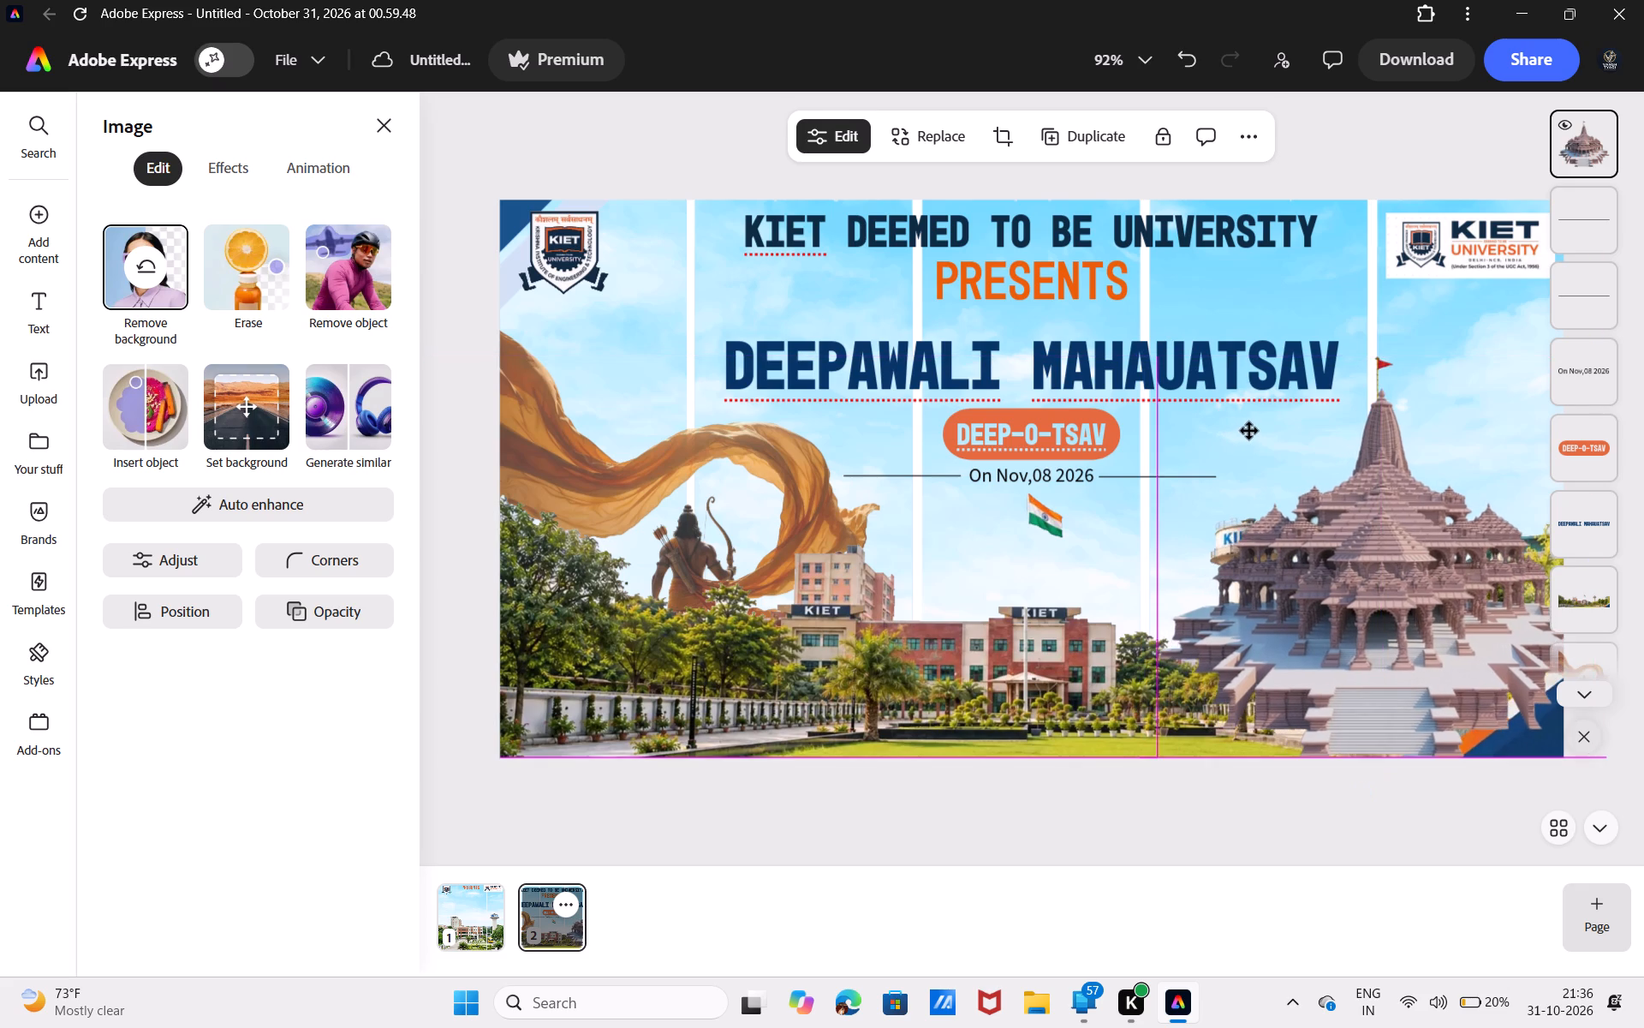
{"action": "left_click_drag", "start_coordinate": [1249, 431], "coordinate": [1247, 442]}
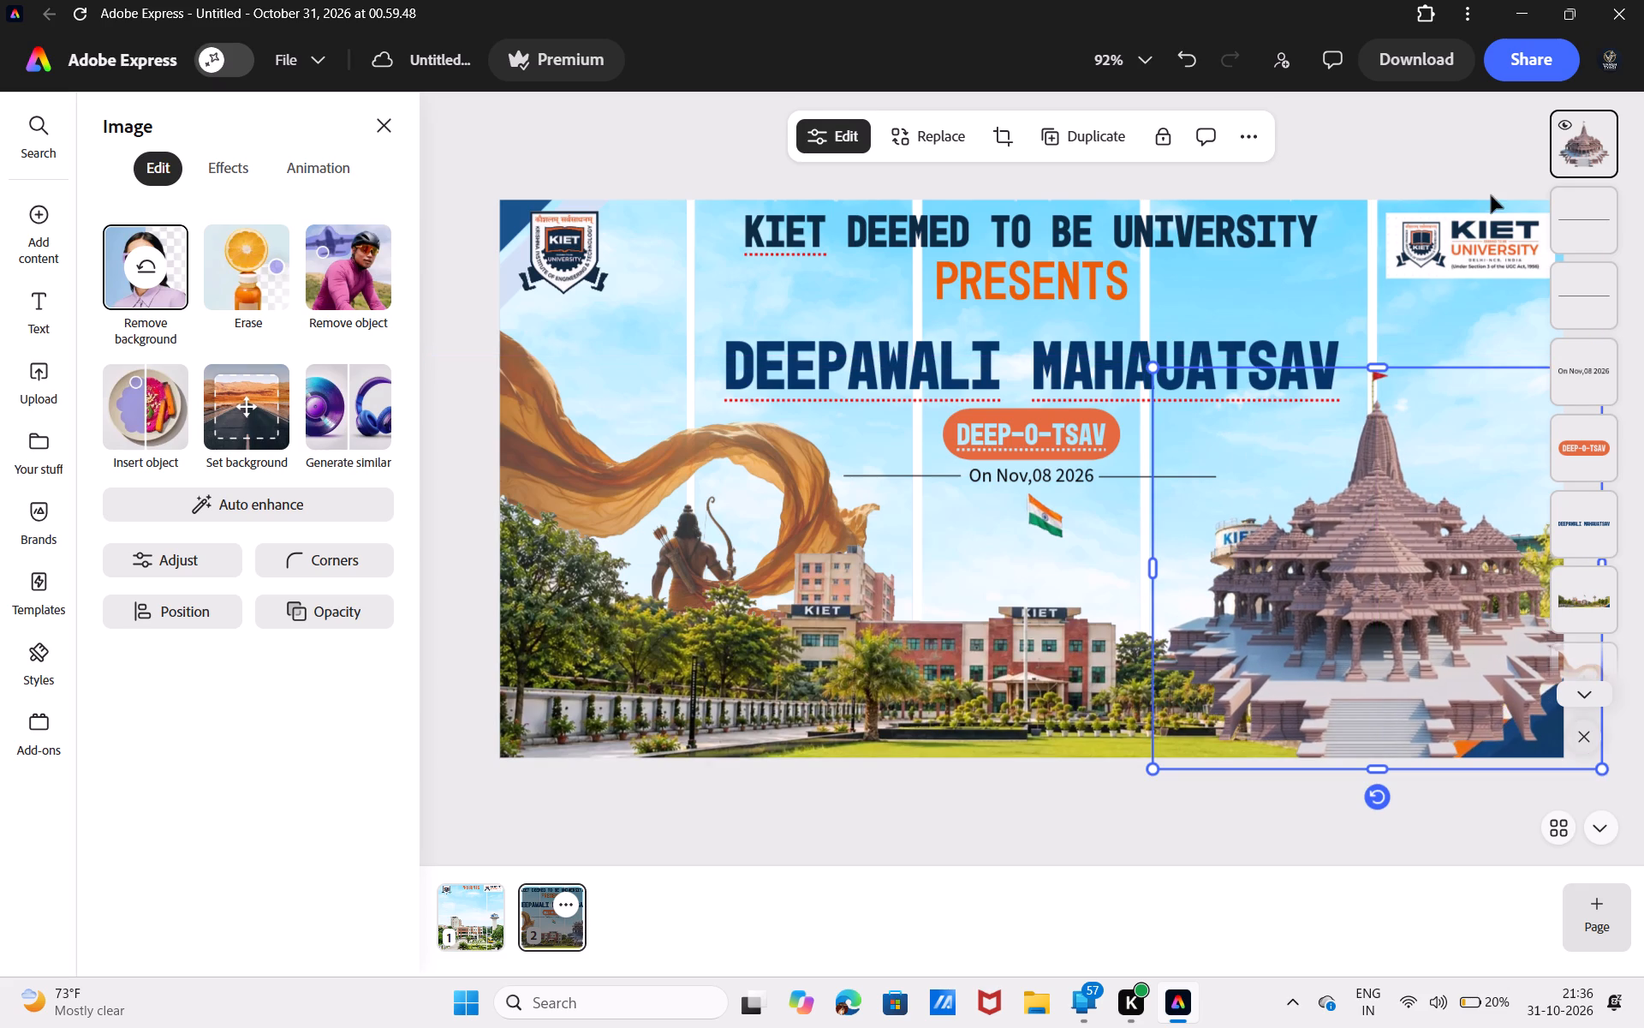
Move the temple layer directly beneath the campus picture layer so it stands behind the trees and water tower.
{"action": "left_click_drag", "start_coordinate": [1578, 145], "coordinate": [1511, 619]}
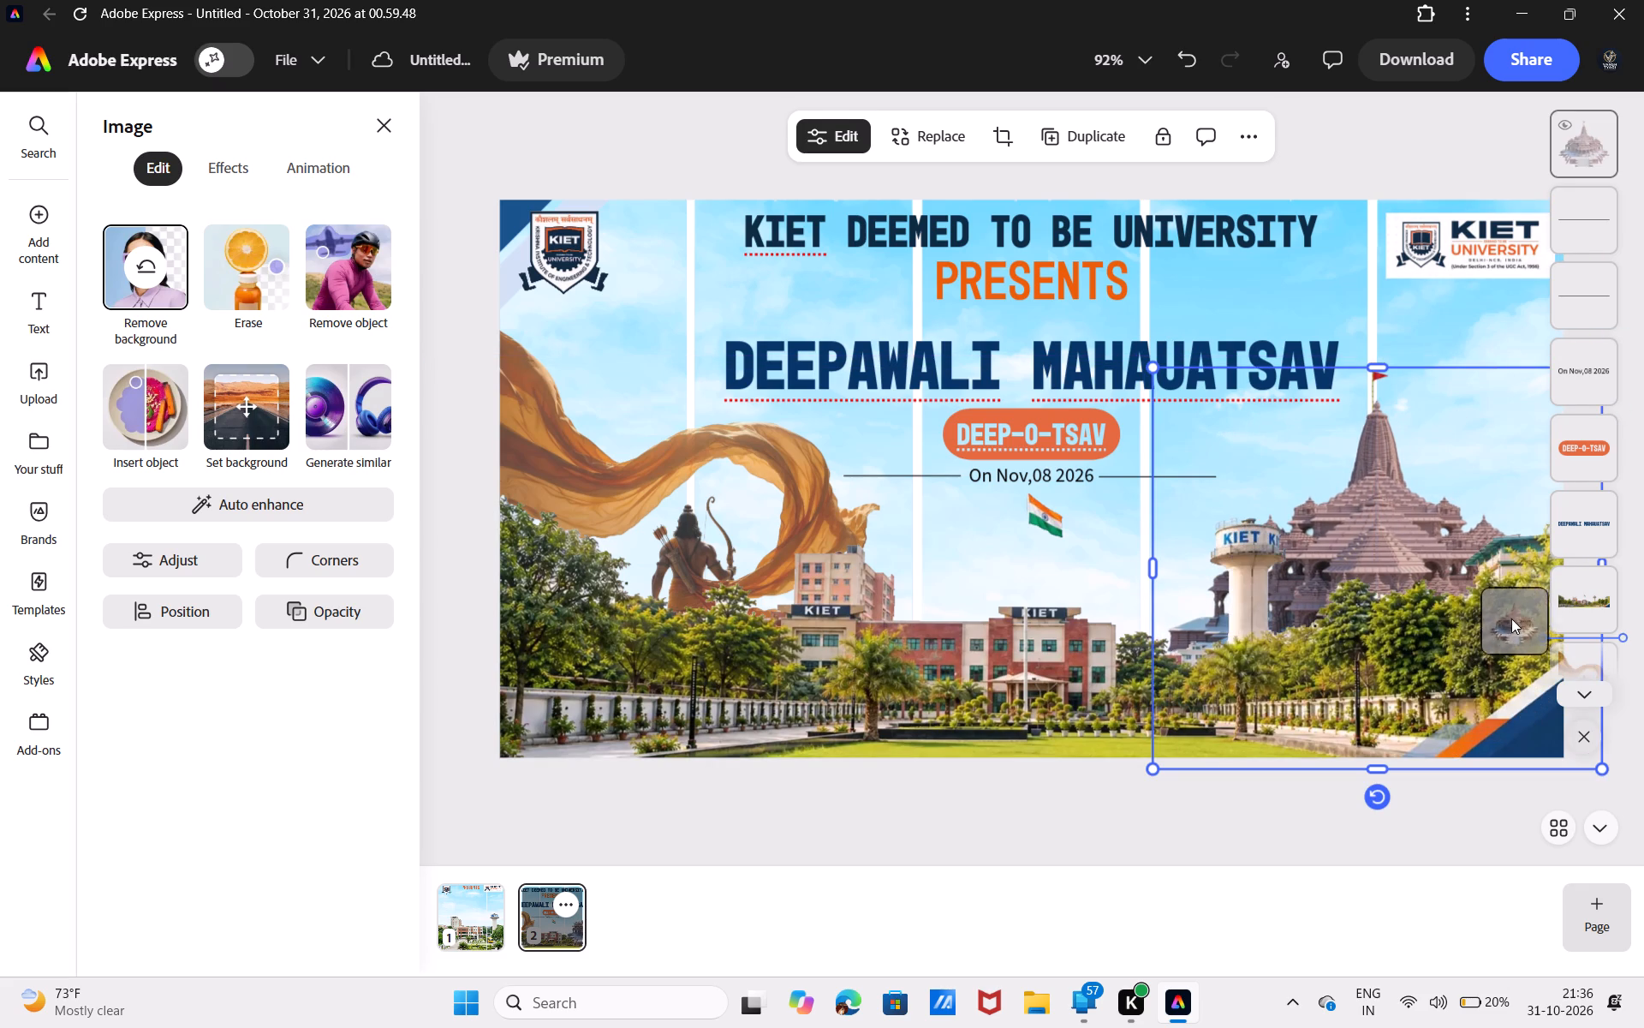
{"action": "left_click_drag", "start_coordinate": [1511, 619], "coordinate": [1512, 618]}
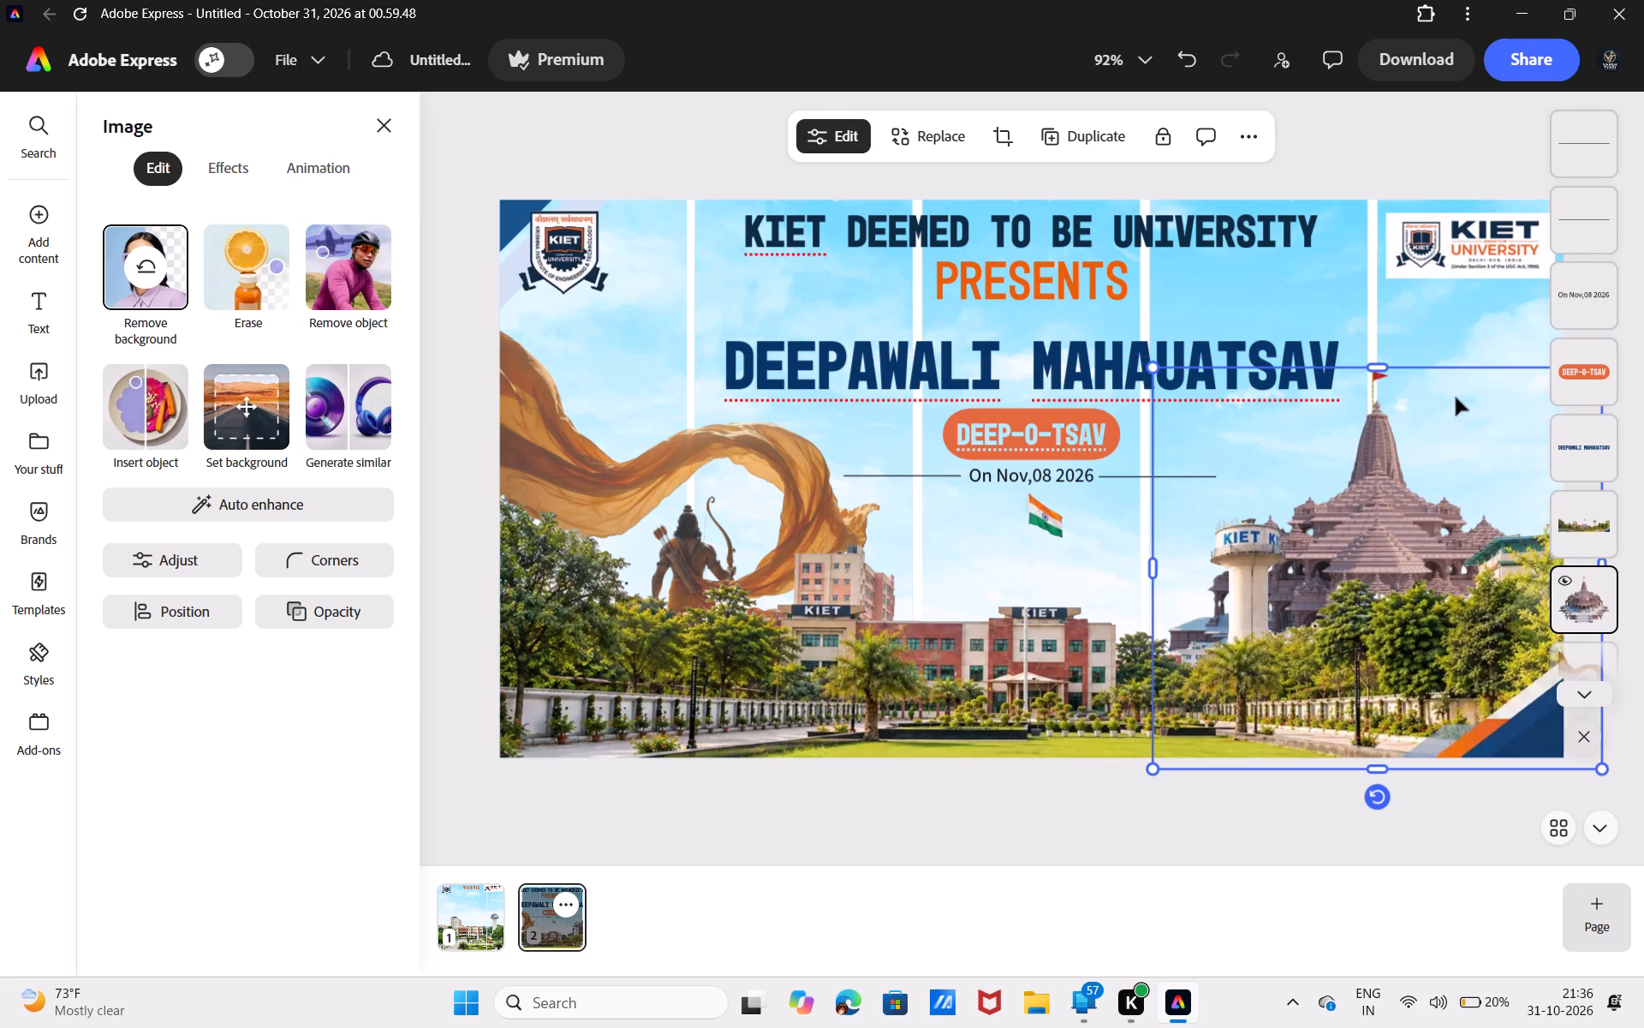
Enlarge the temple and reposition it behind the water tower, with its flag just below the KIET University logo.
{"action": "left_click_drag", "start_coordinate": [1150, 367], "coordinate": [1147, 362]}
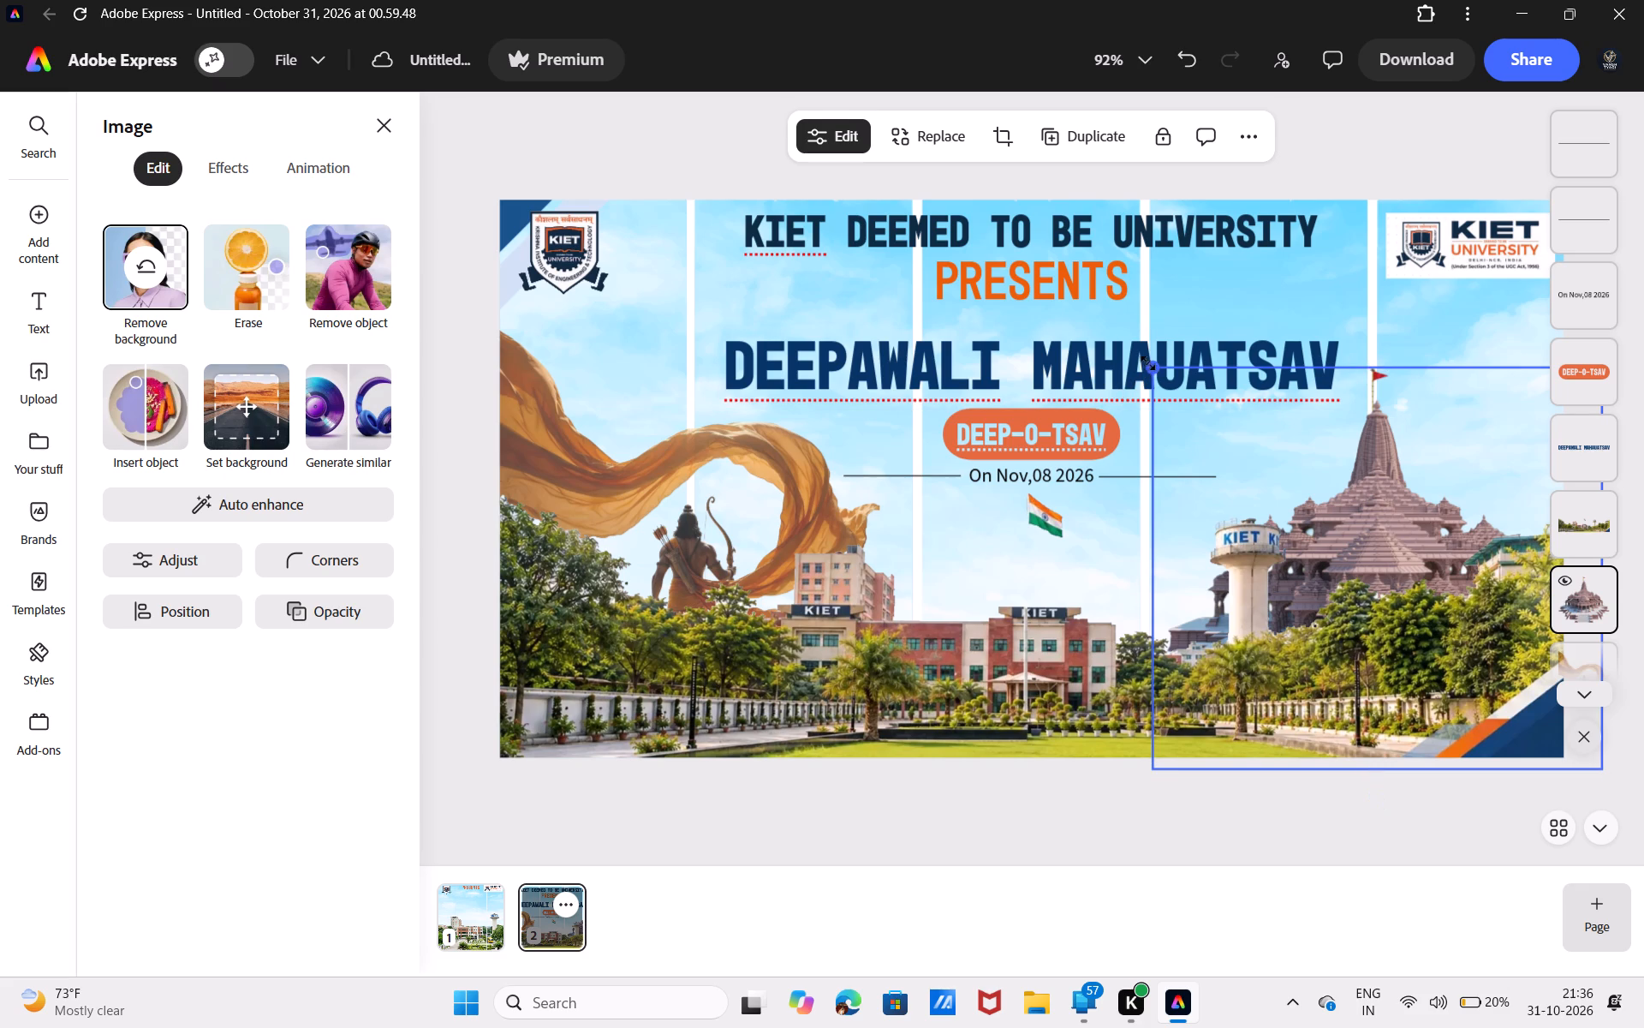
{"action": "left_click_drag", "start_coordinate": [1147, 362], "coordinate": [1051, 244]}
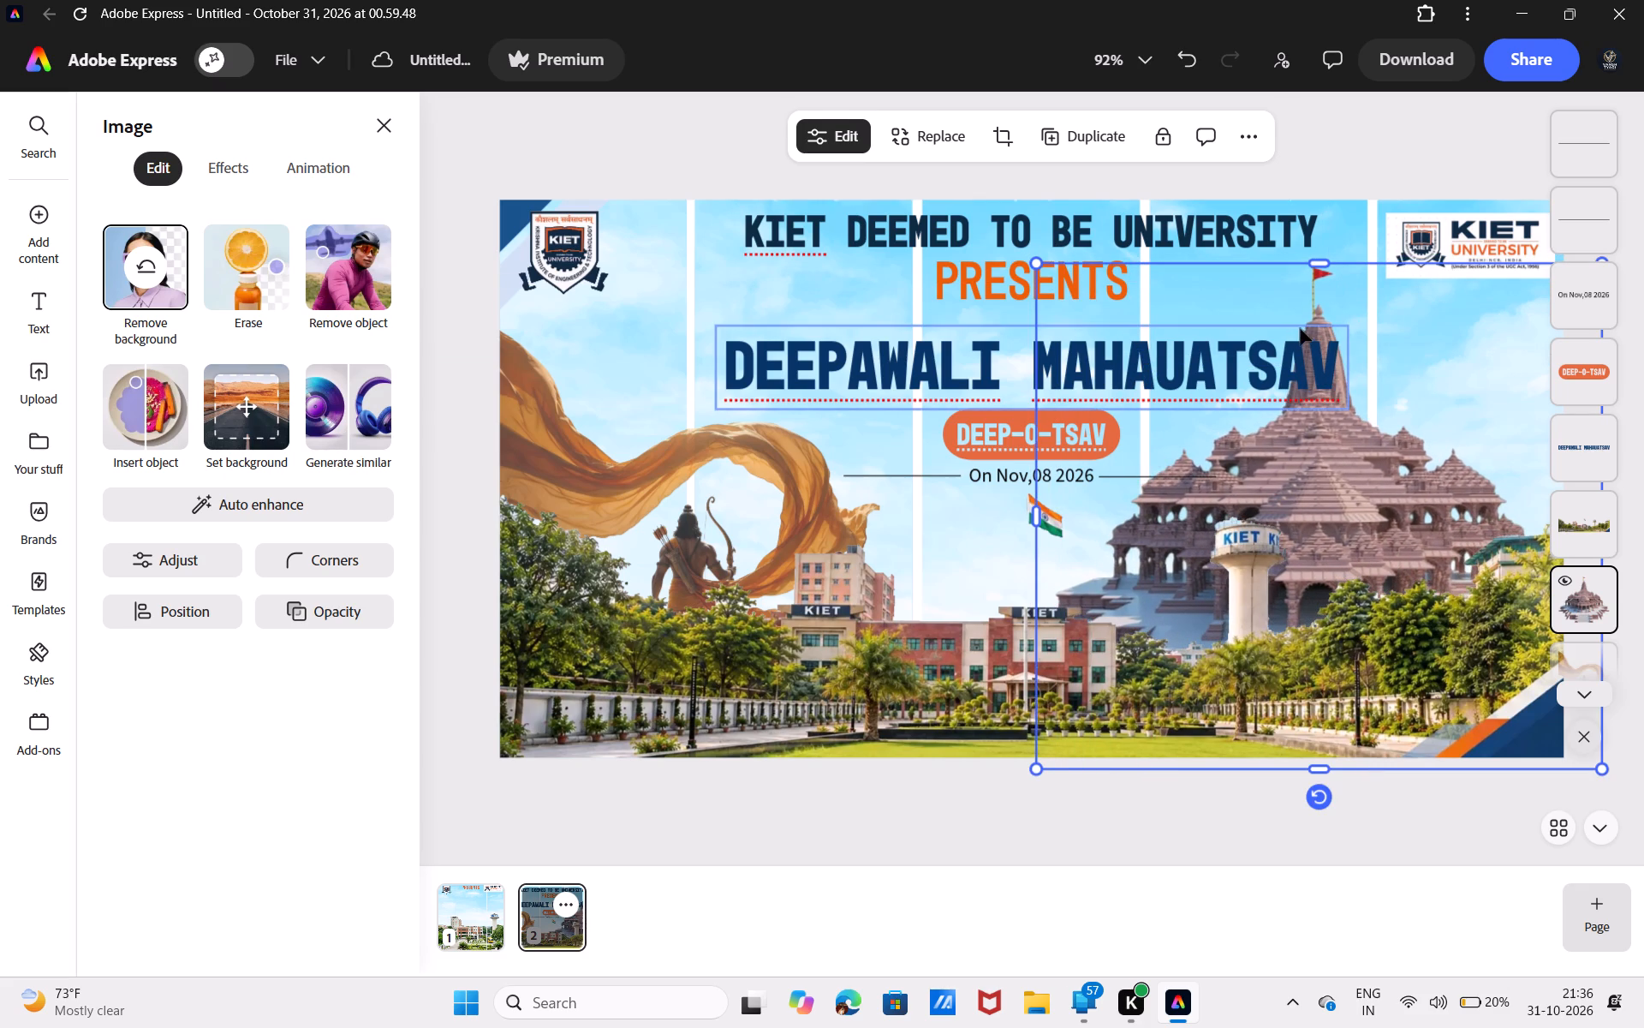
{"action": "left_click_drag", "start_coordinate": [1379, 306], "coordinate": [1440, 329]}
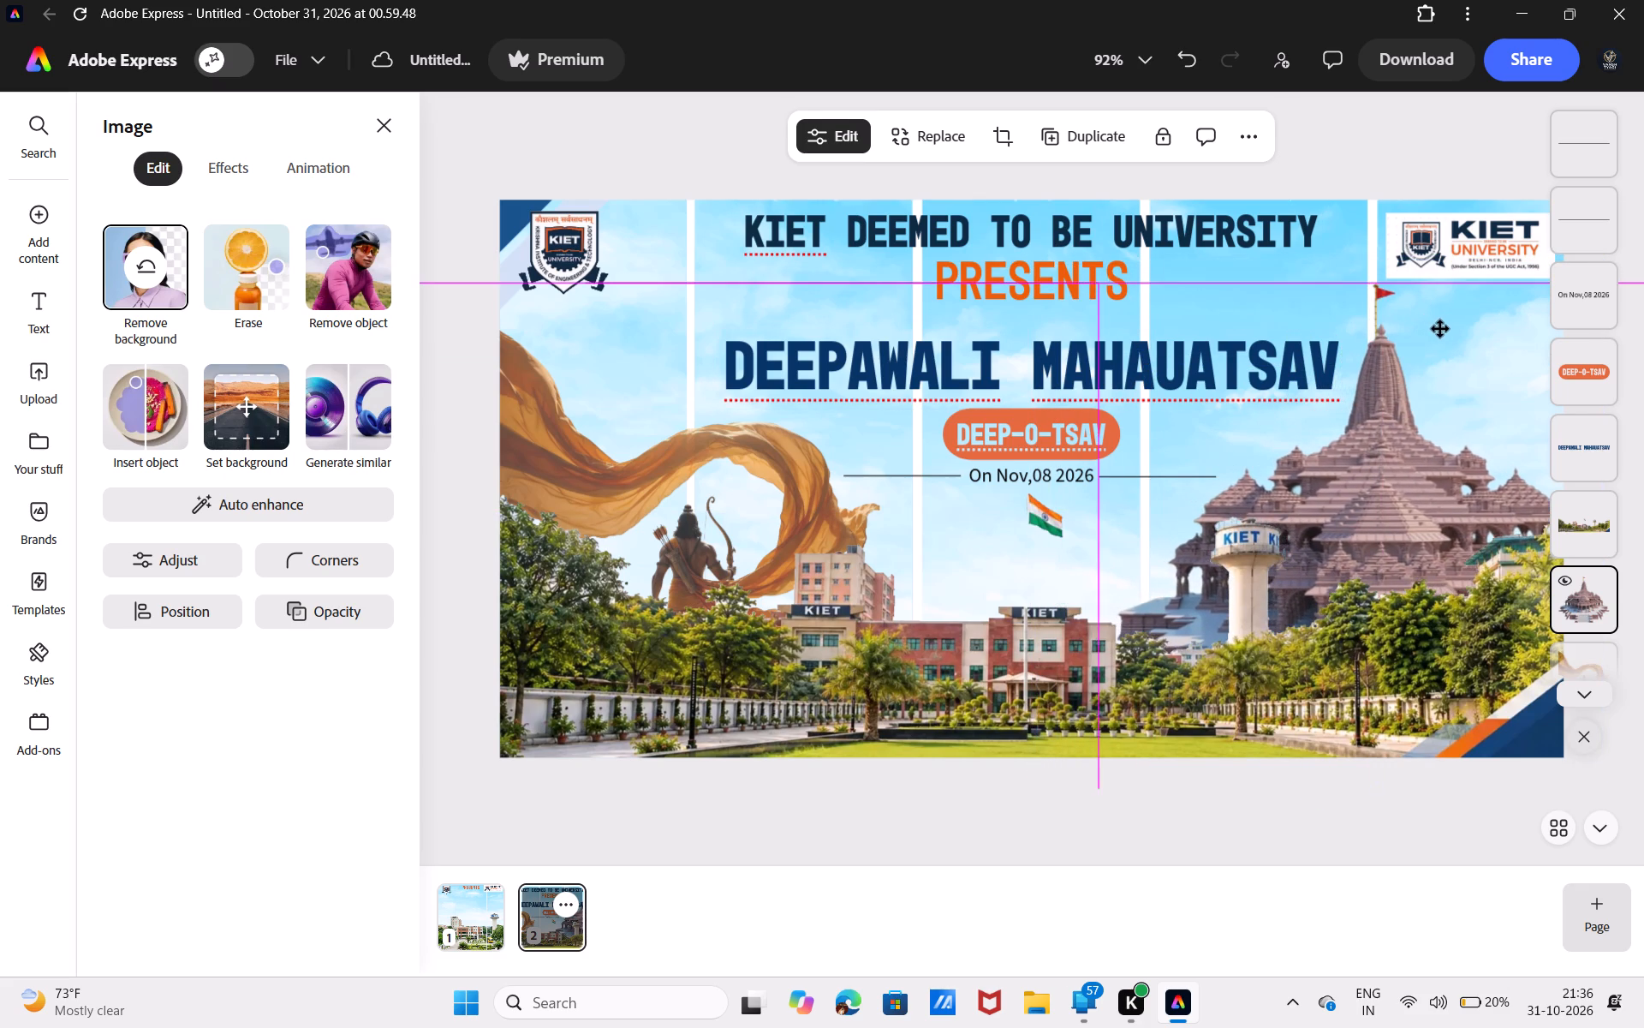
{"action": "left_click_drag", "start_coordinate": [1440, 329], "coordinate": [1438, 331]}
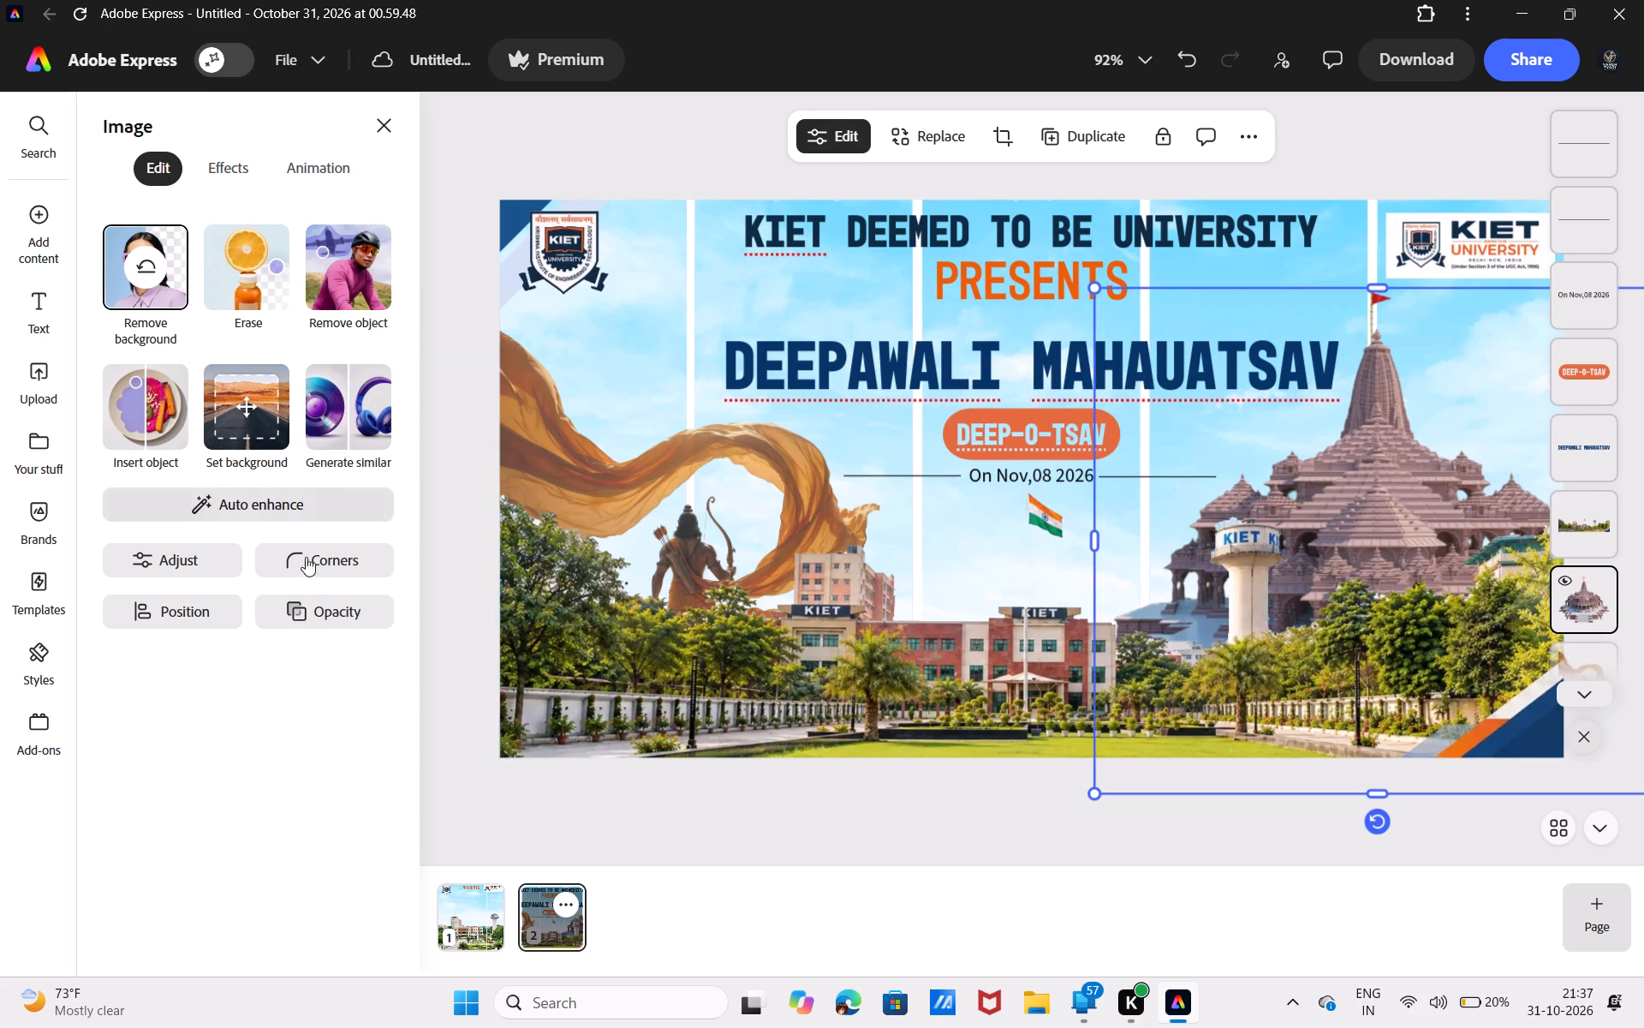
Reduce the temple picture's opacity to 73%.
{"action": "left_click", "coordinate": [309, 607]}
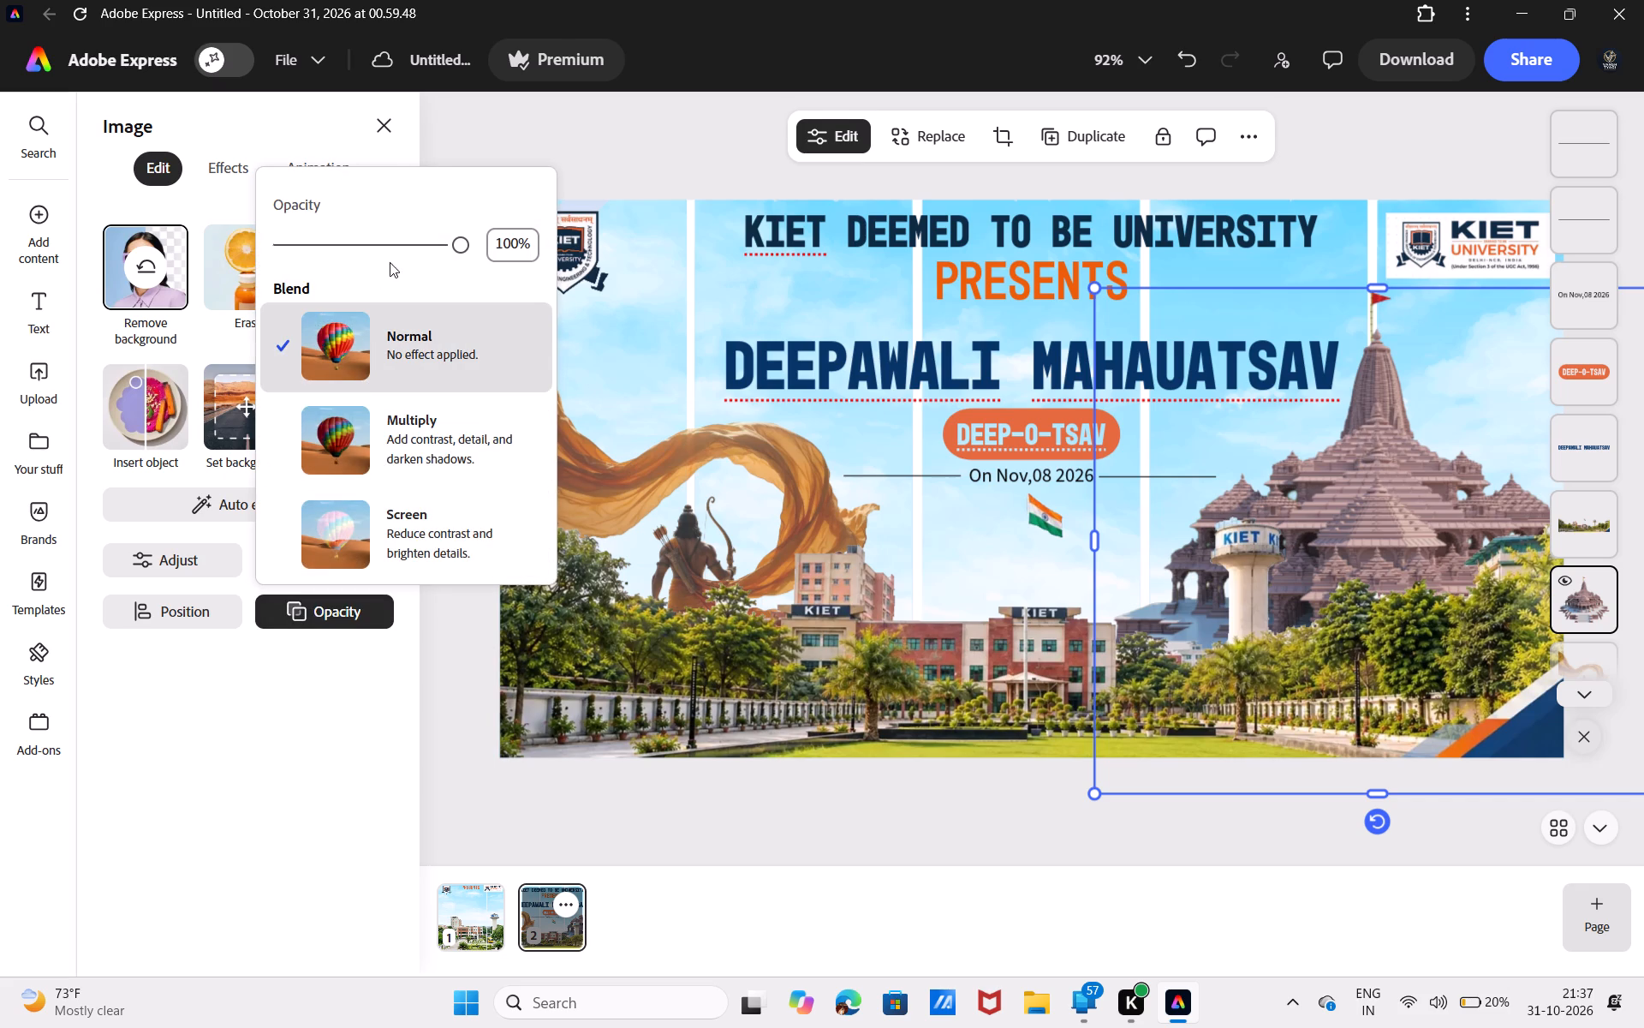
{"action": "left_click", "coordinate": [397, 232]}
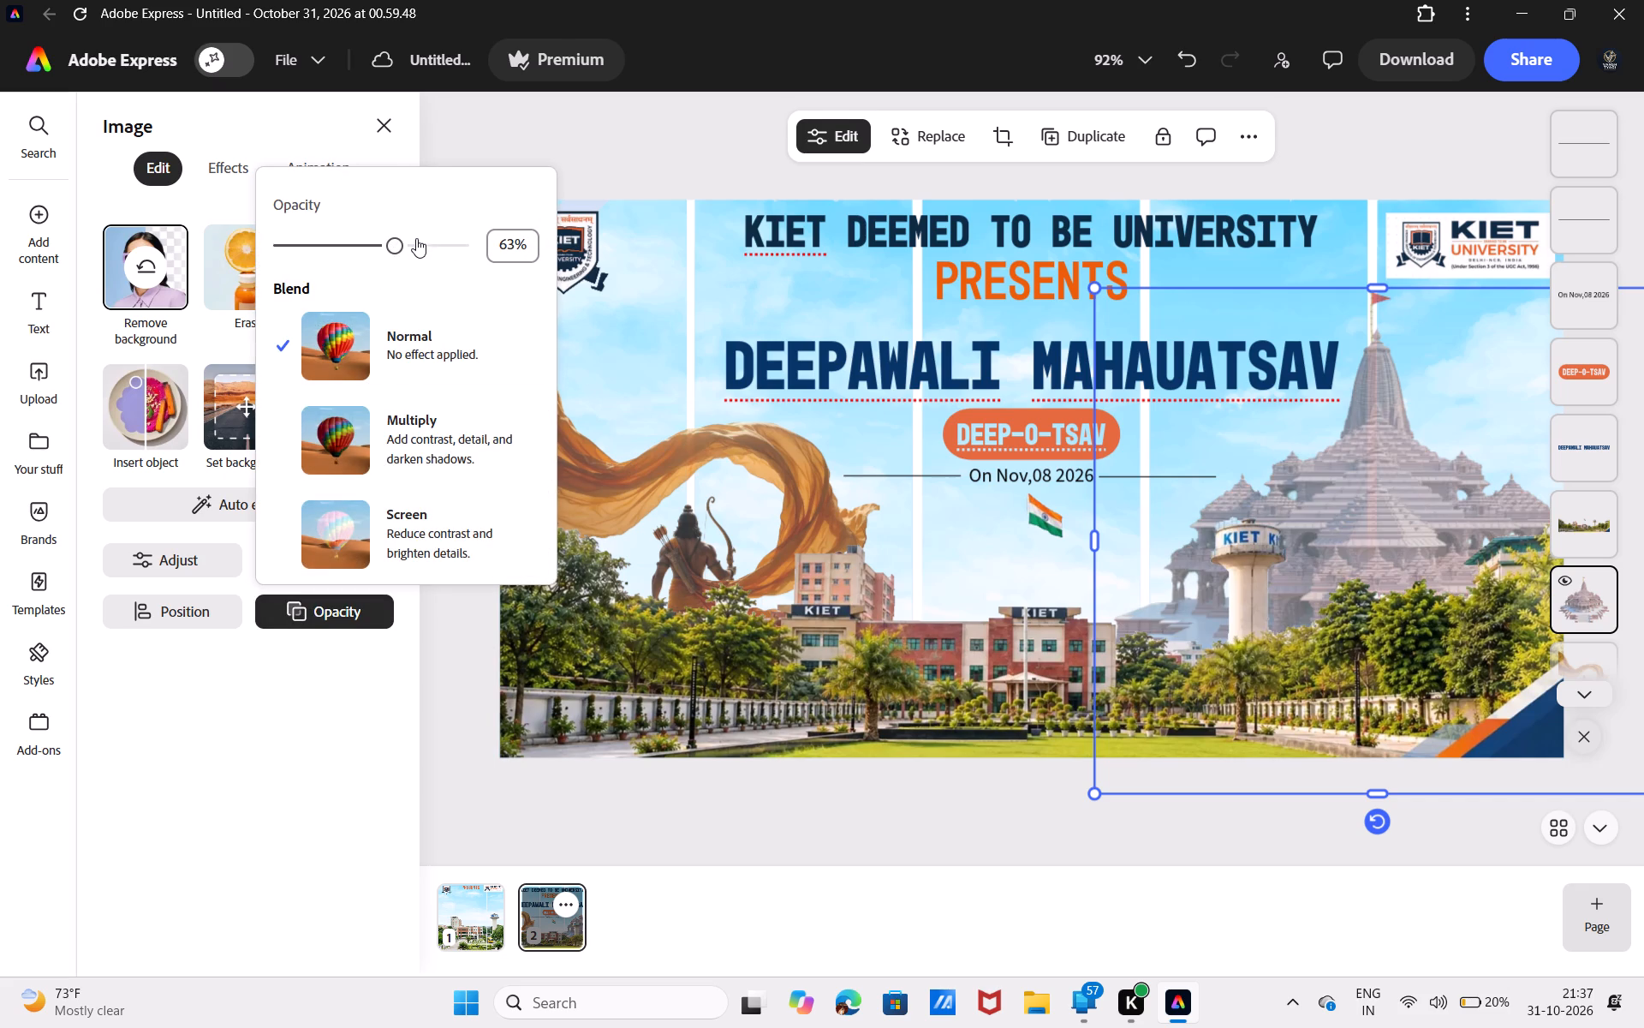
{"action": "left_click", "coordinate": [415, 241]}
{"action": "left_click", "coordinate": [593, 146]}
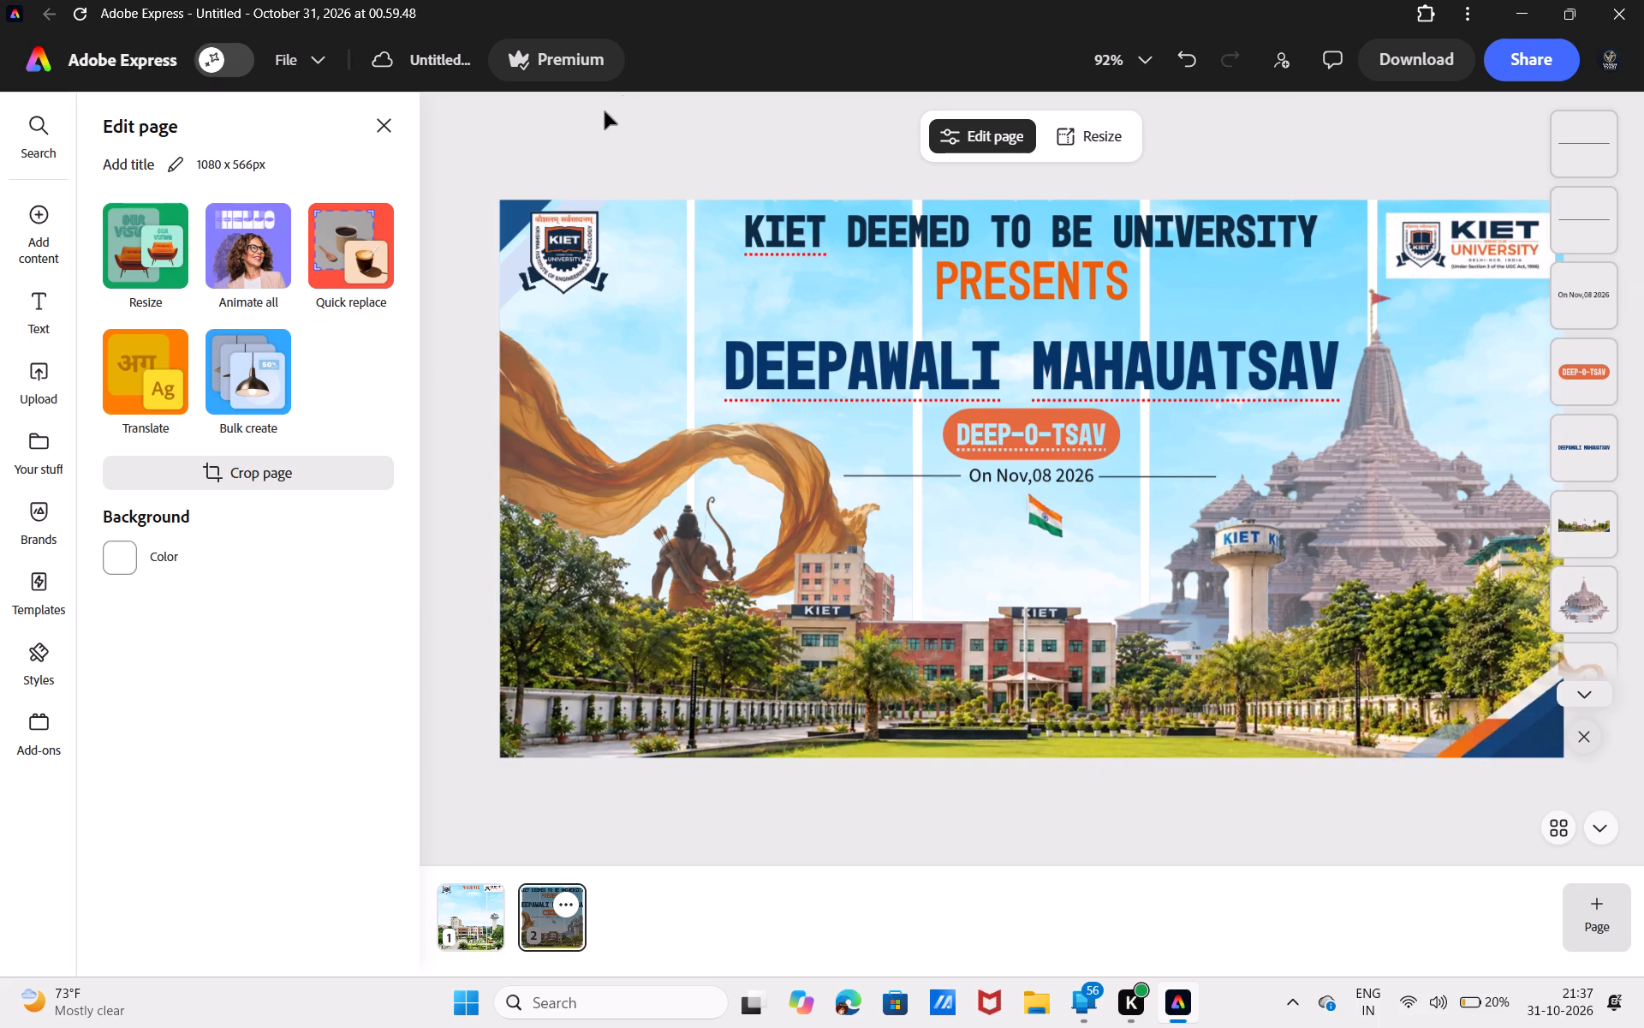
Check the opacity of the archer artwork and set the temple picture's opacity to 80% to match.
{"action": "left_click", "coordinate": [684, 423]}
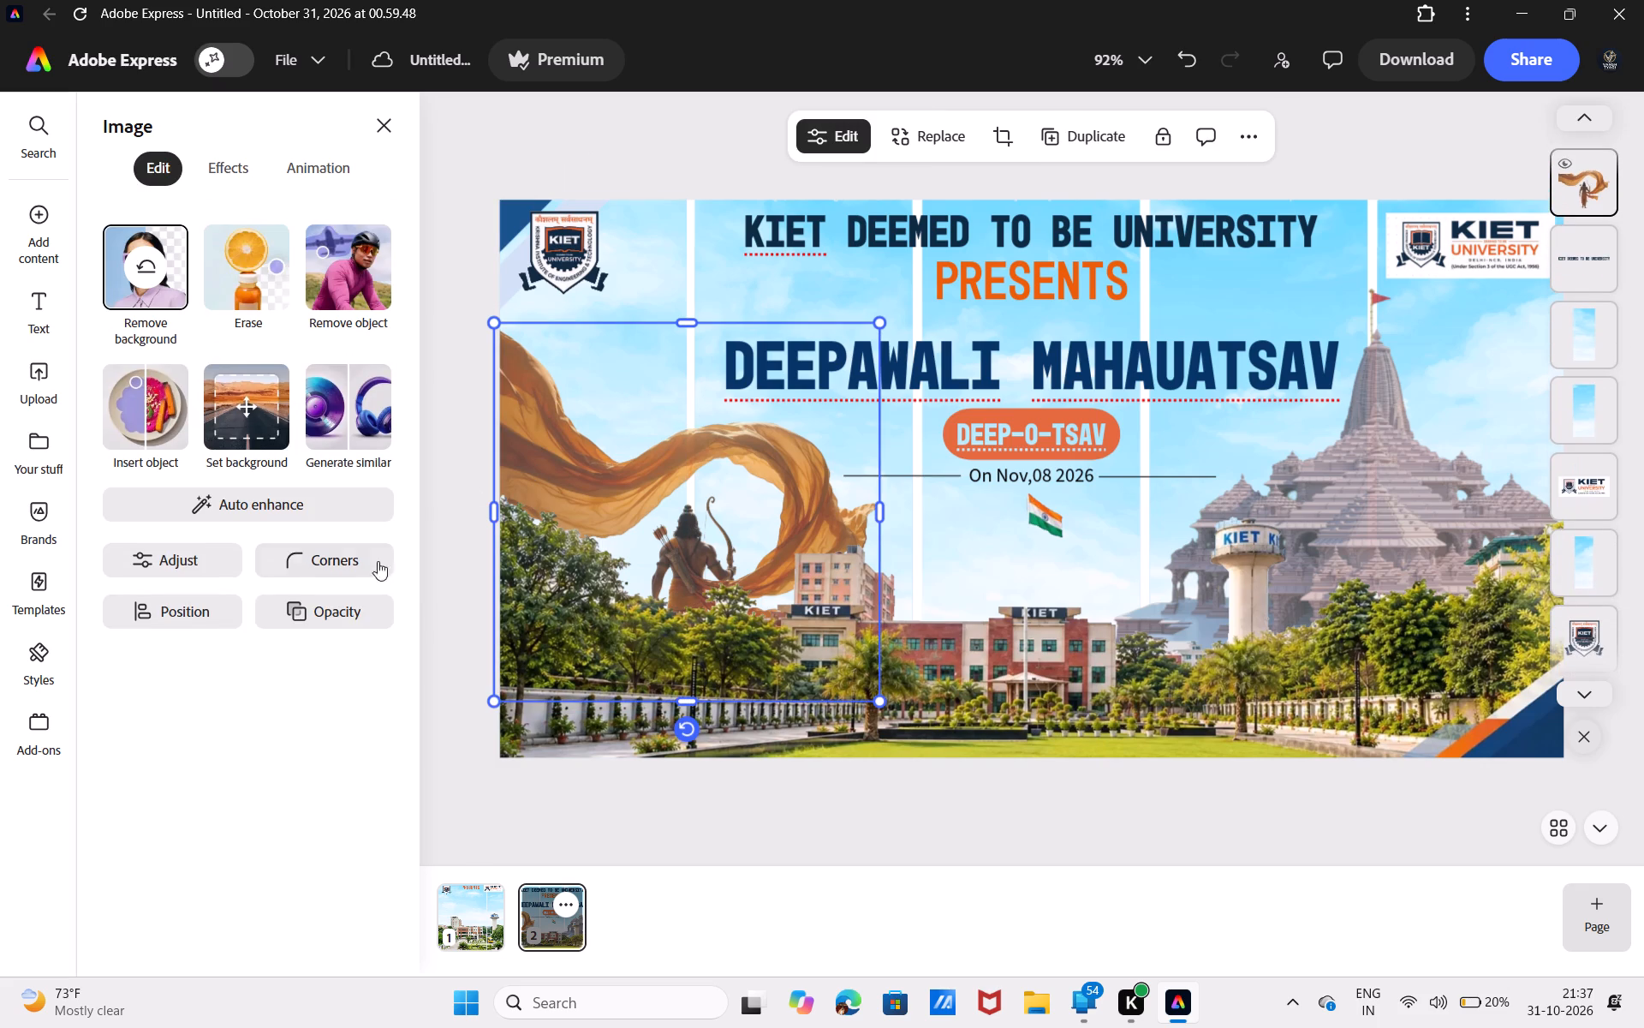
{"action": "left_click", "coordinate": [348, 604]}
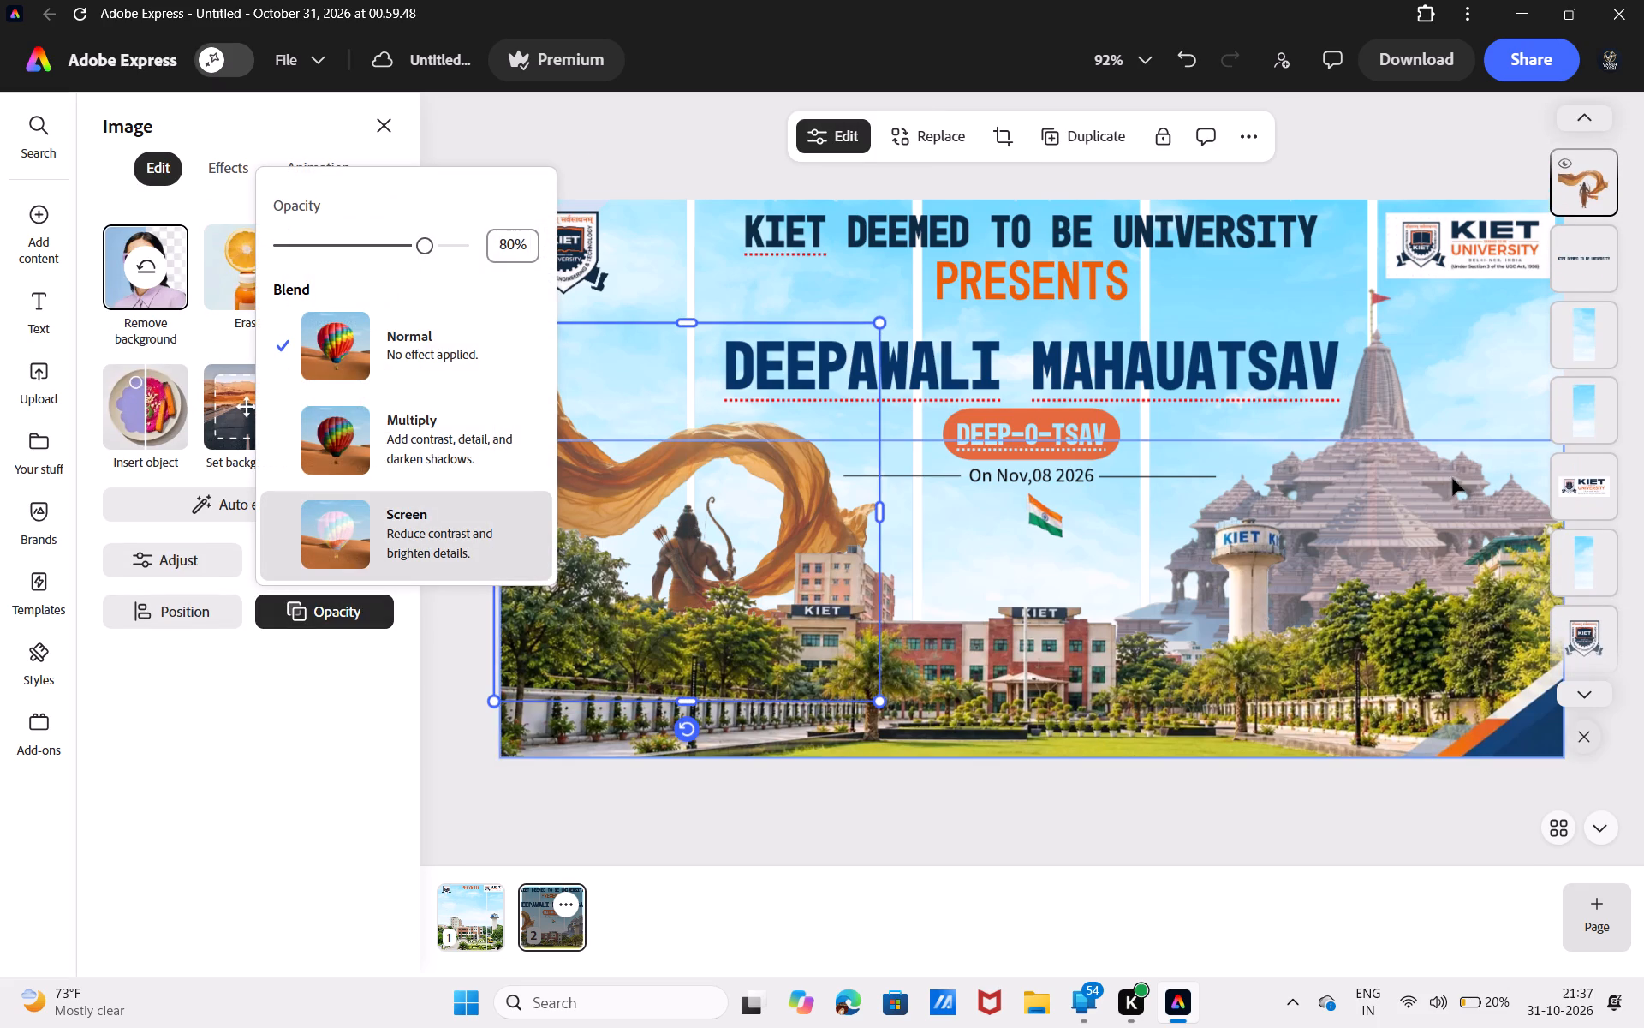
{"action": "left_click", "coordinate": [1435, 408]}
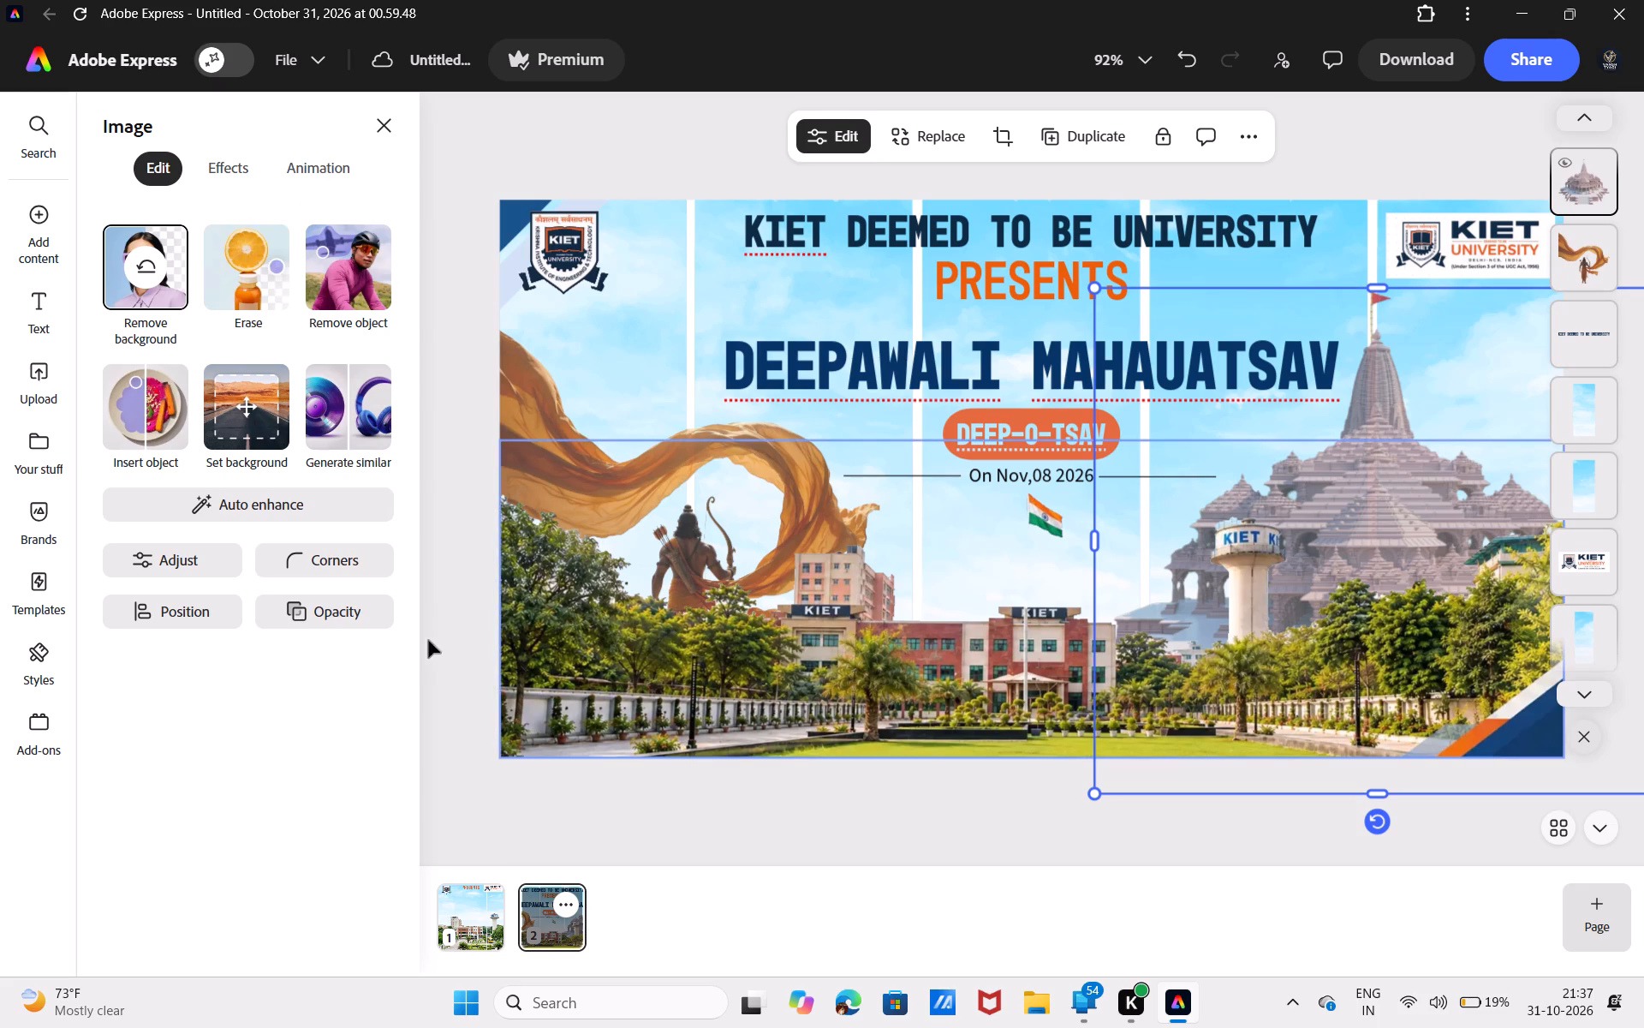
{"action": "left_click", "coordinate": [358, 611]}
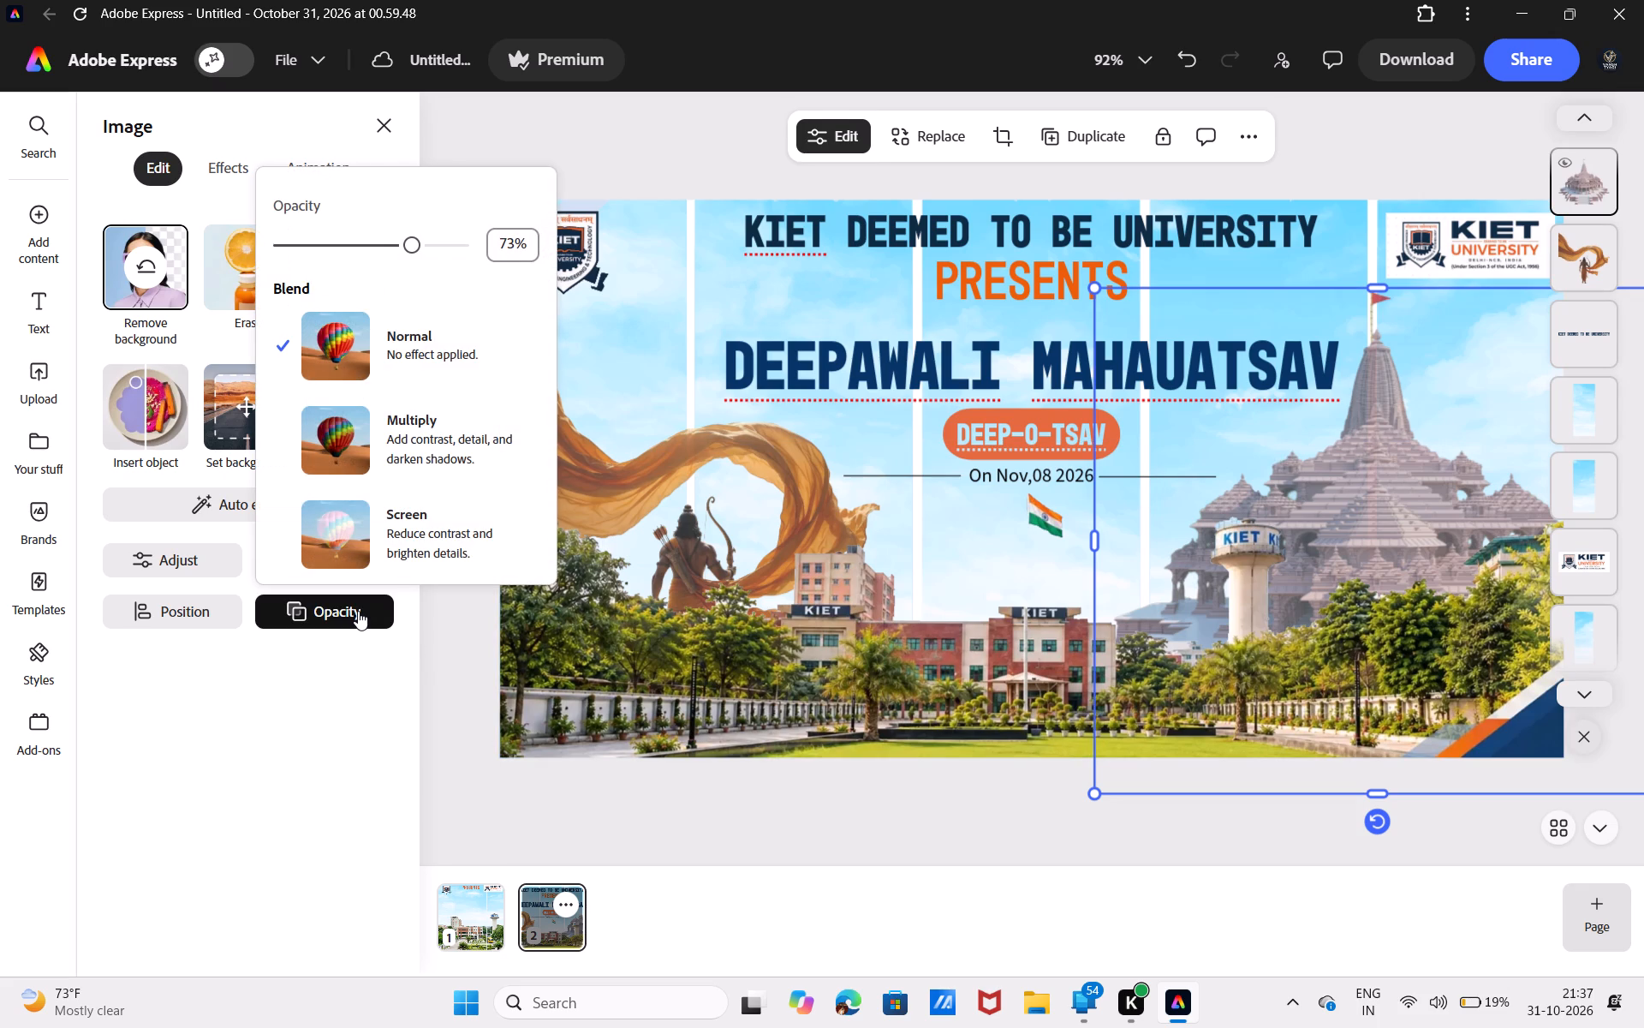
{"action": "left_click", "coordinate": [425, 245]}
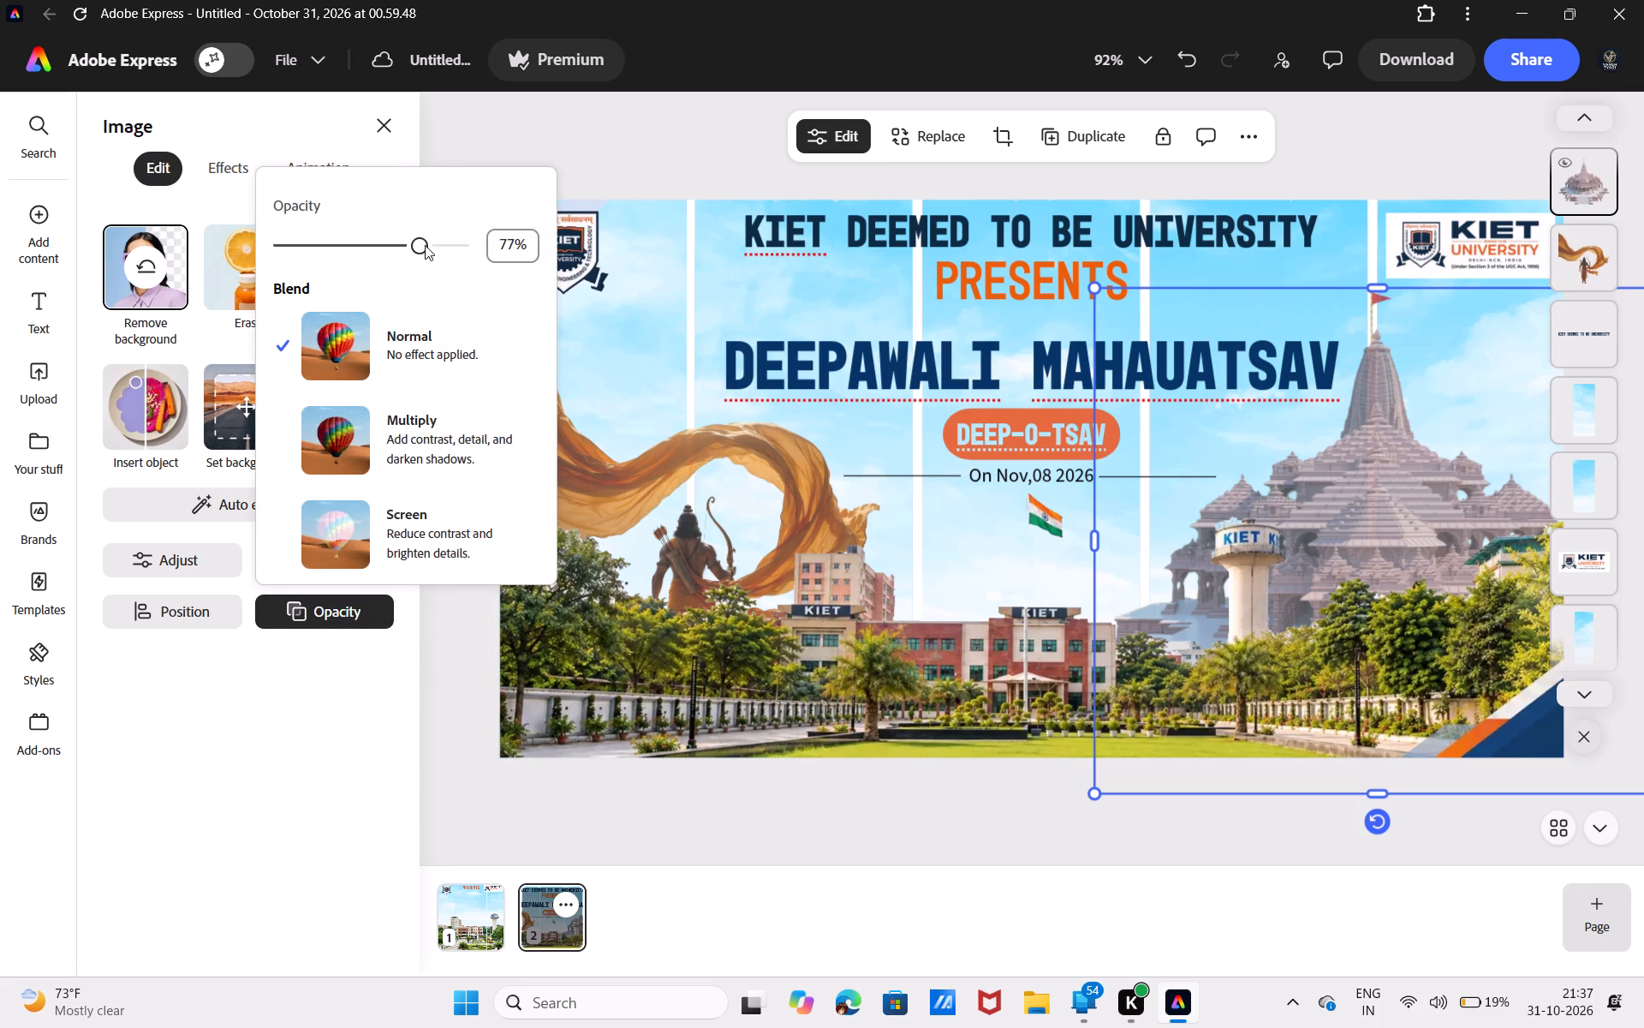
{"action": "left_click", "coordinate": [425, 245]}
{"action": "left_click", "coordinate": [605, 175]}
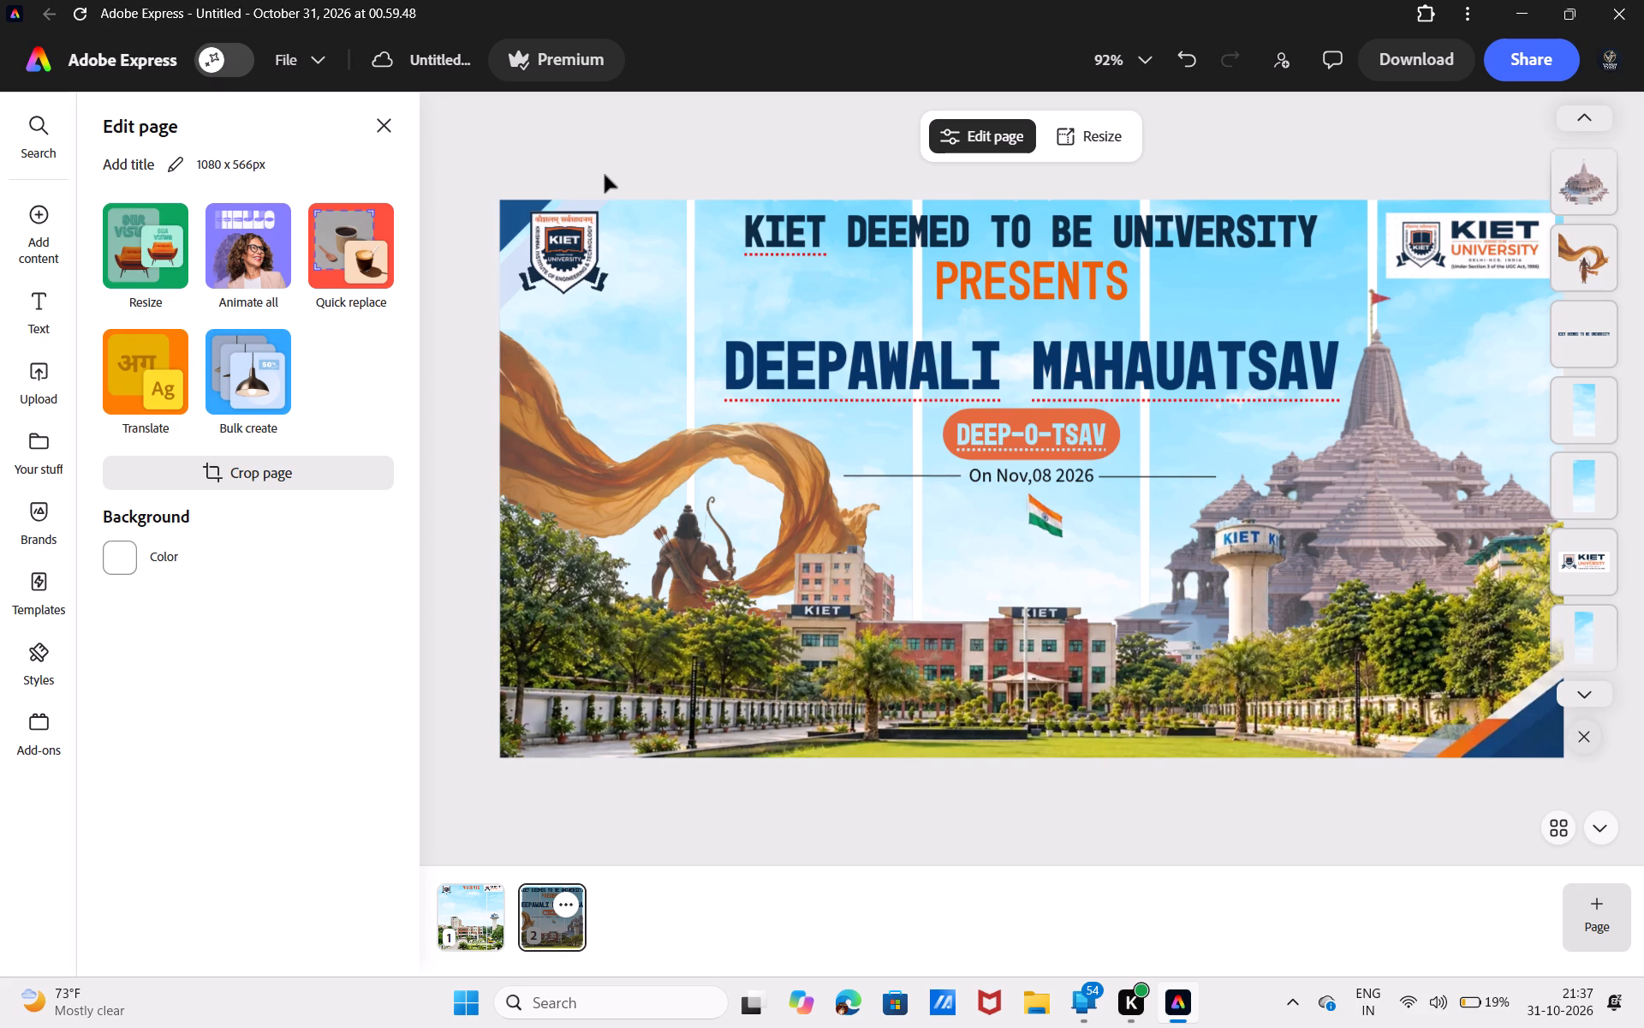
Erase the pale leftover patch above the water tower's roof in the campus picture with a size 8 circle brush.
{"action": "left_click", "coordinate": [1322, 631]}
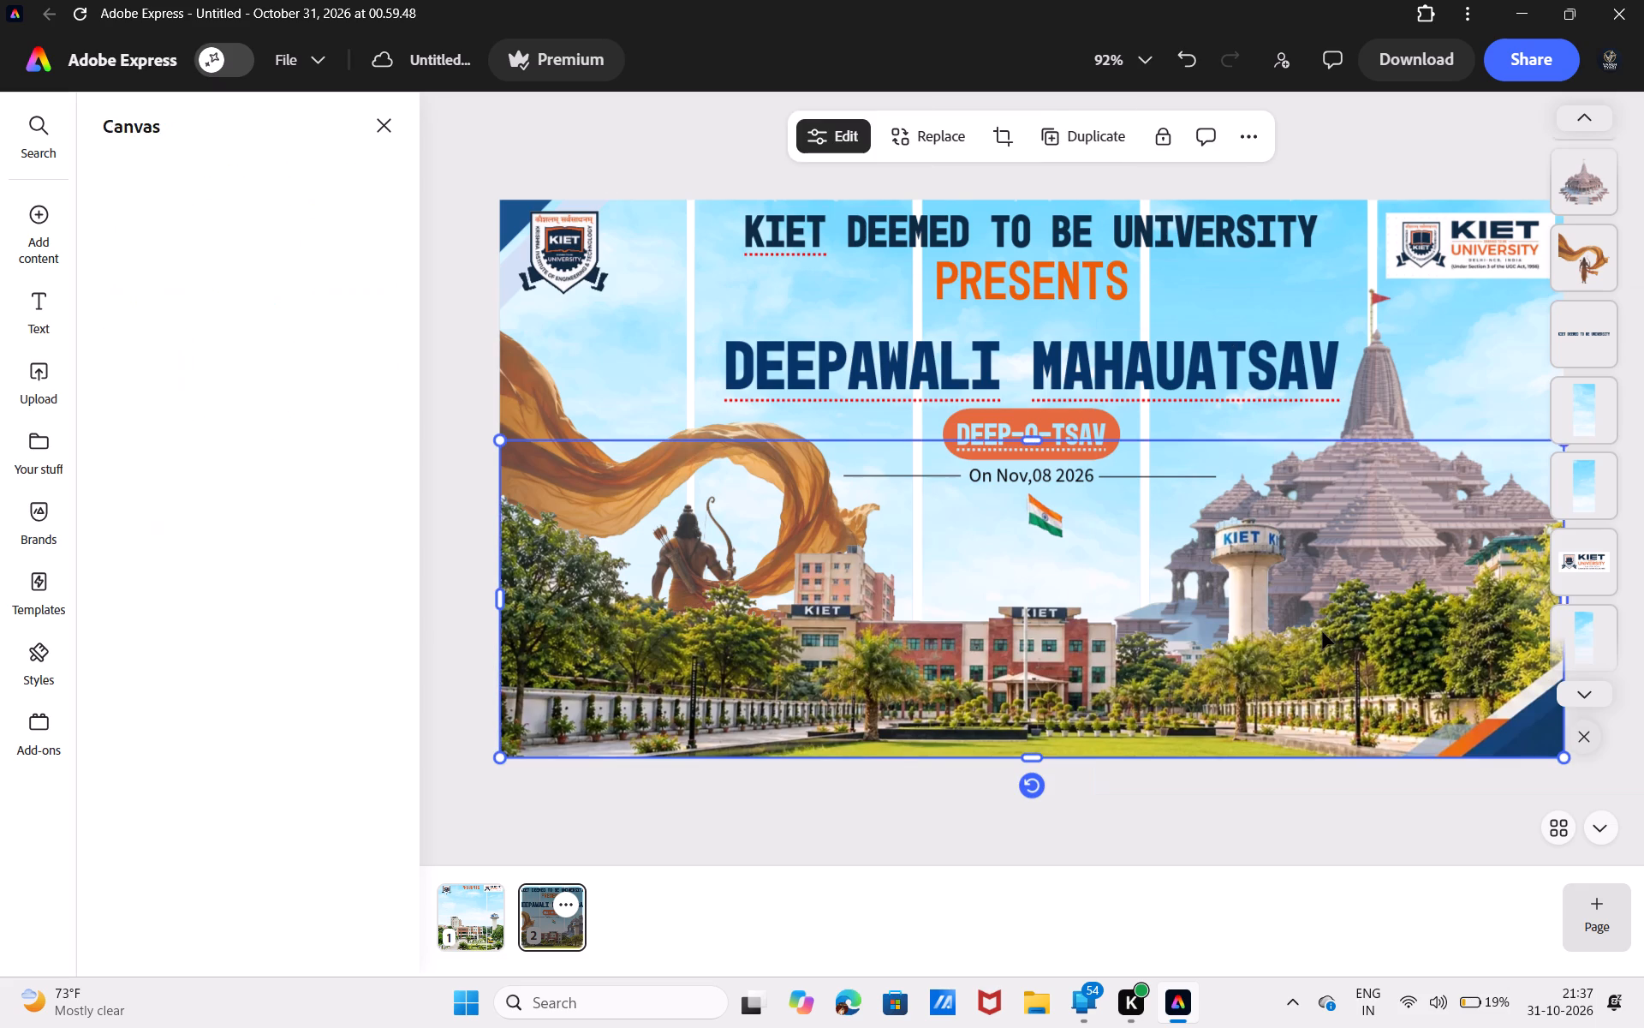
{"action": "left_click", "coordinate": [253, 281]}
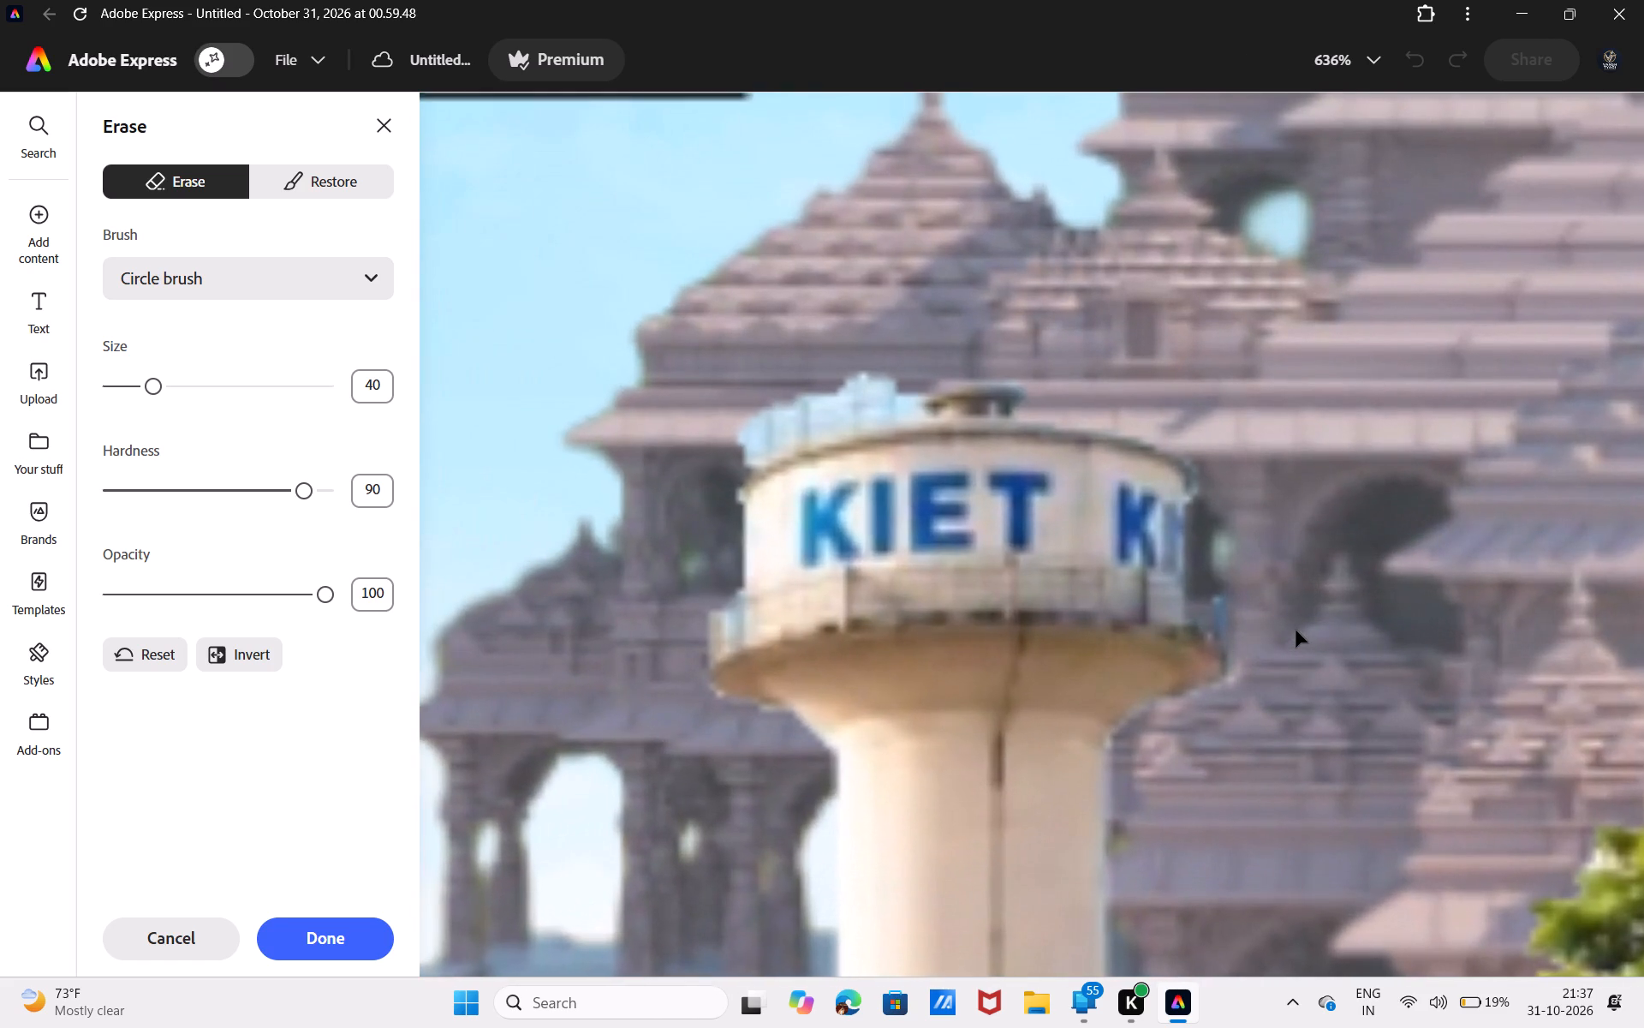
{"action": "scroll", "coordinate": [1296, 630], "scroll_direction": "right", "scroll_amount": 1}
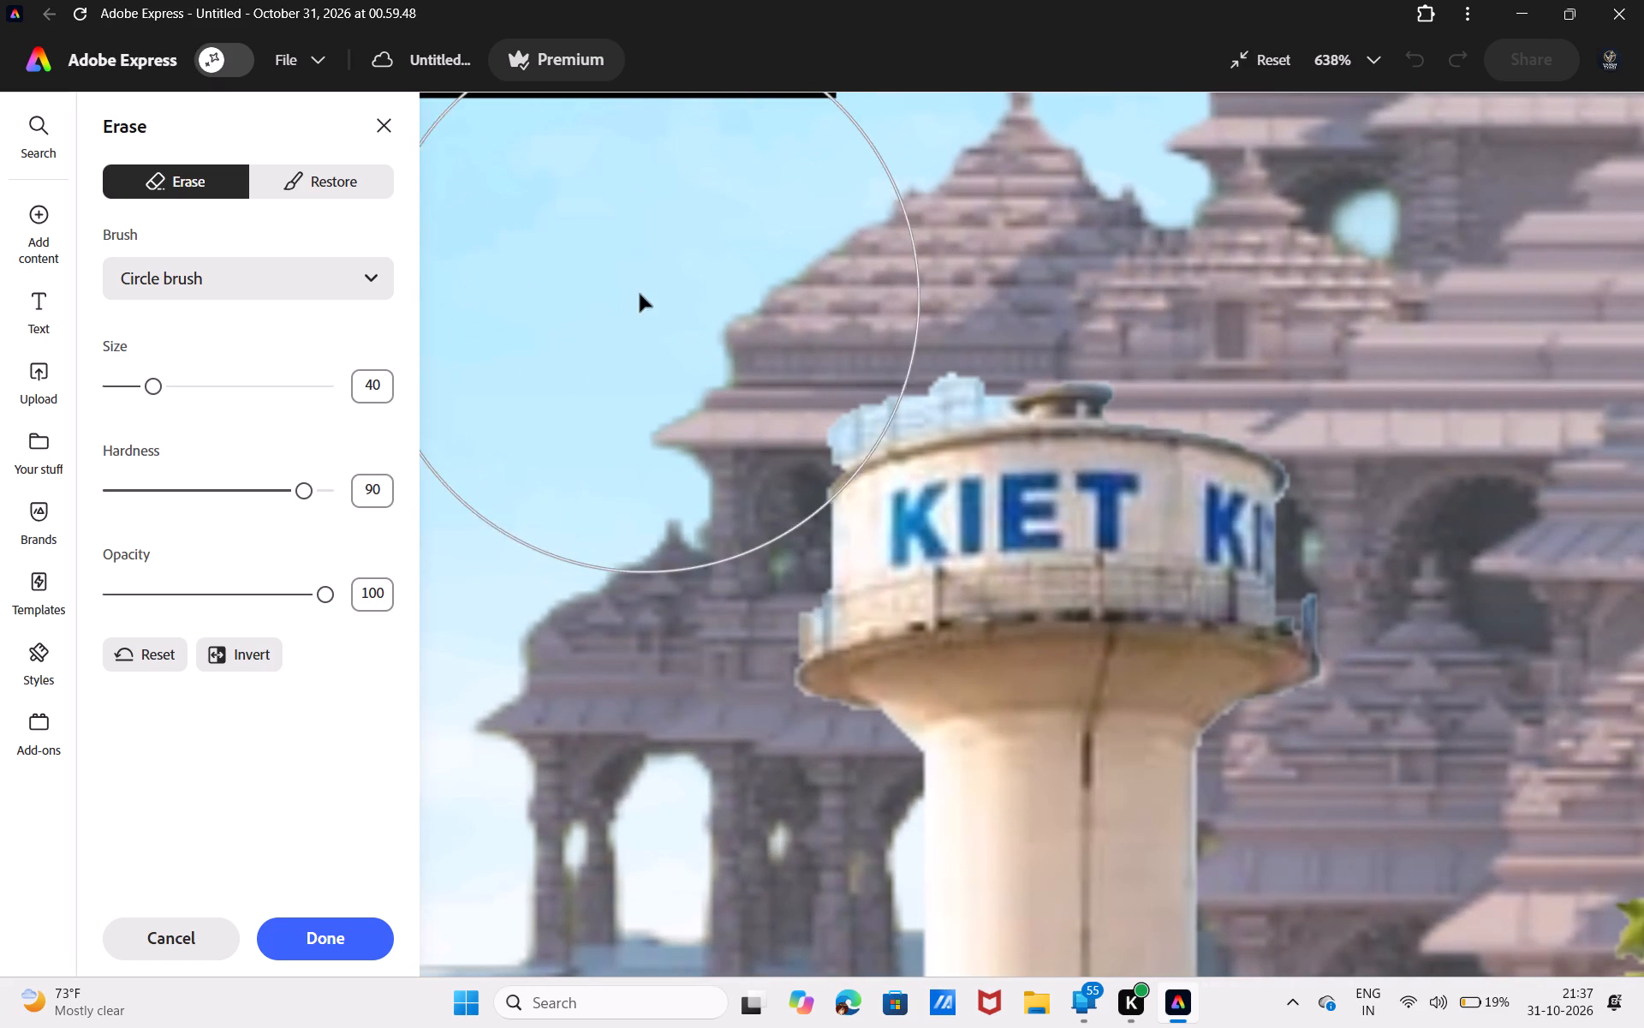
{"action": "left_click", "coordinate": [111, 386]}
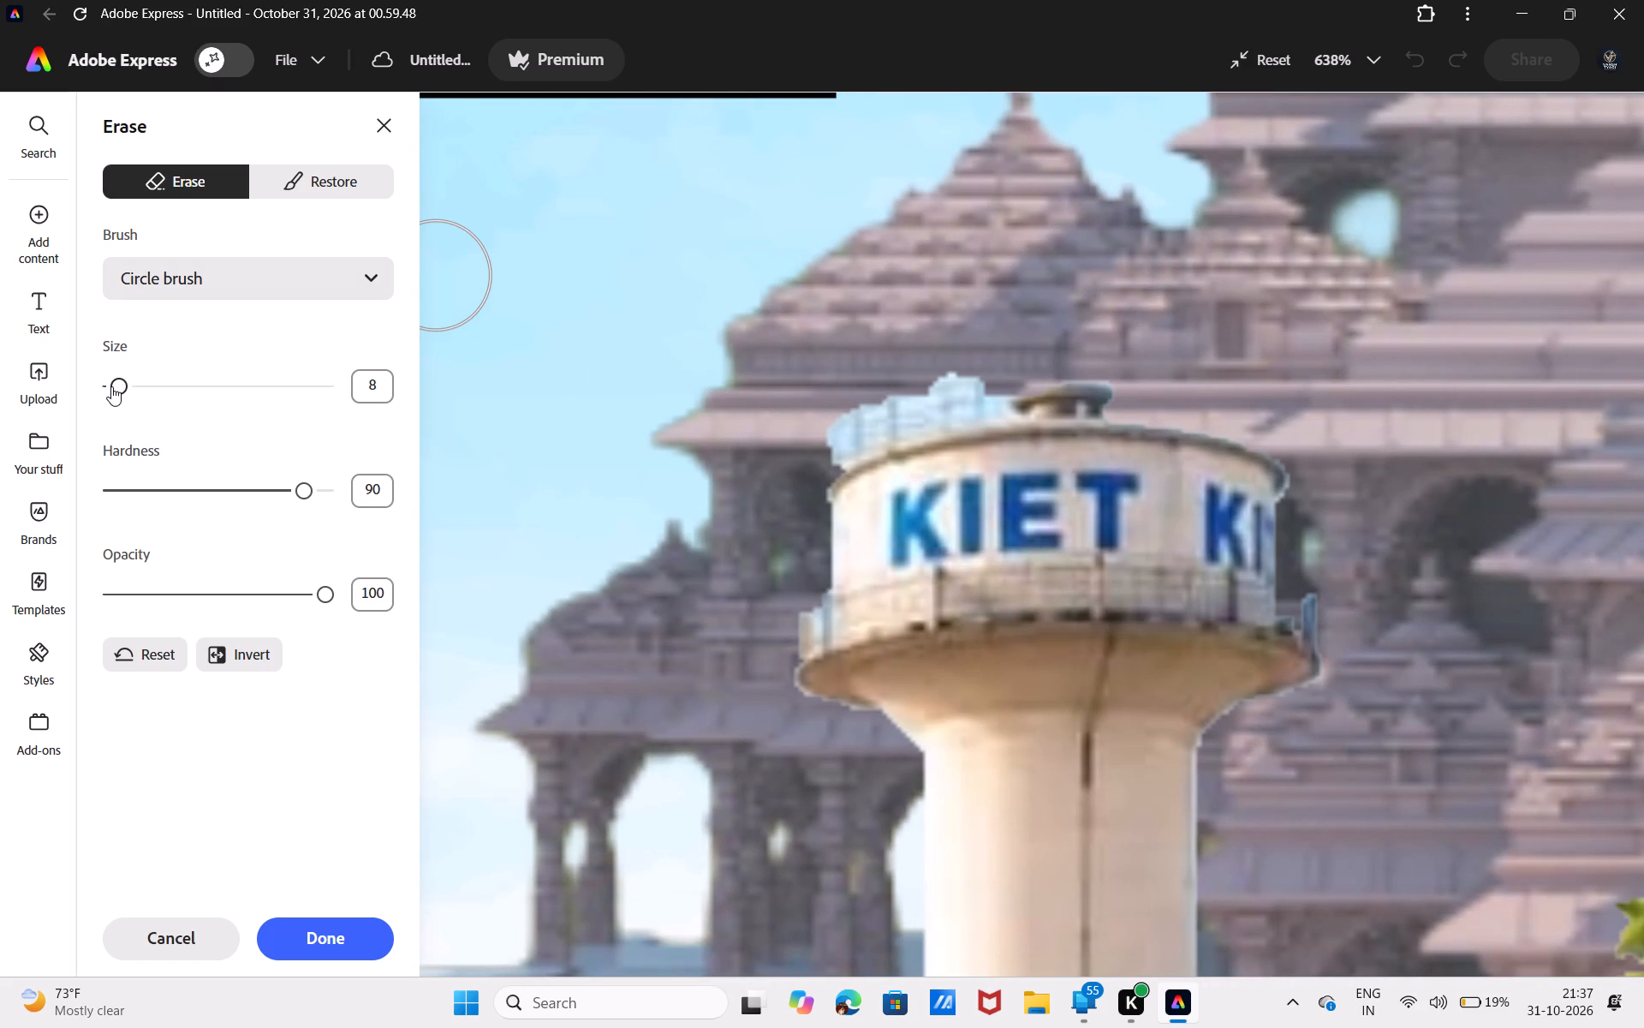
{"action": "left_click", "coordinate": [111, 386]}
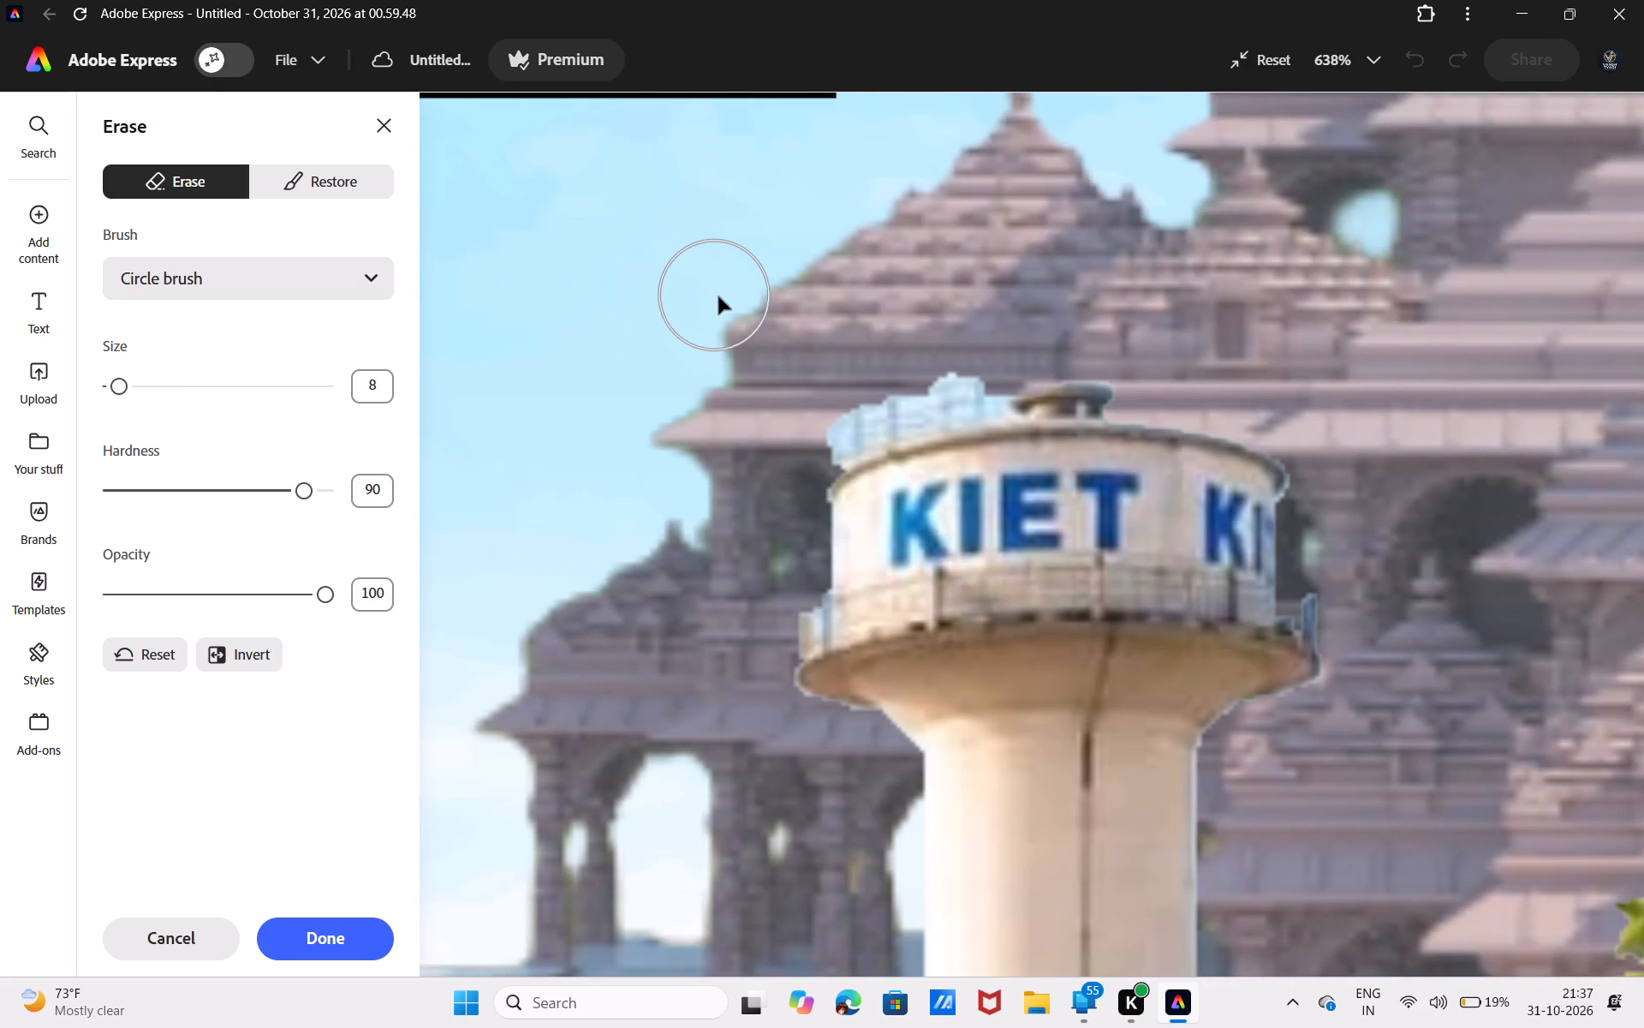
{"action": "left_click_drag", "start_coordinate": [719, 296], "coordinate": [799, 377]}
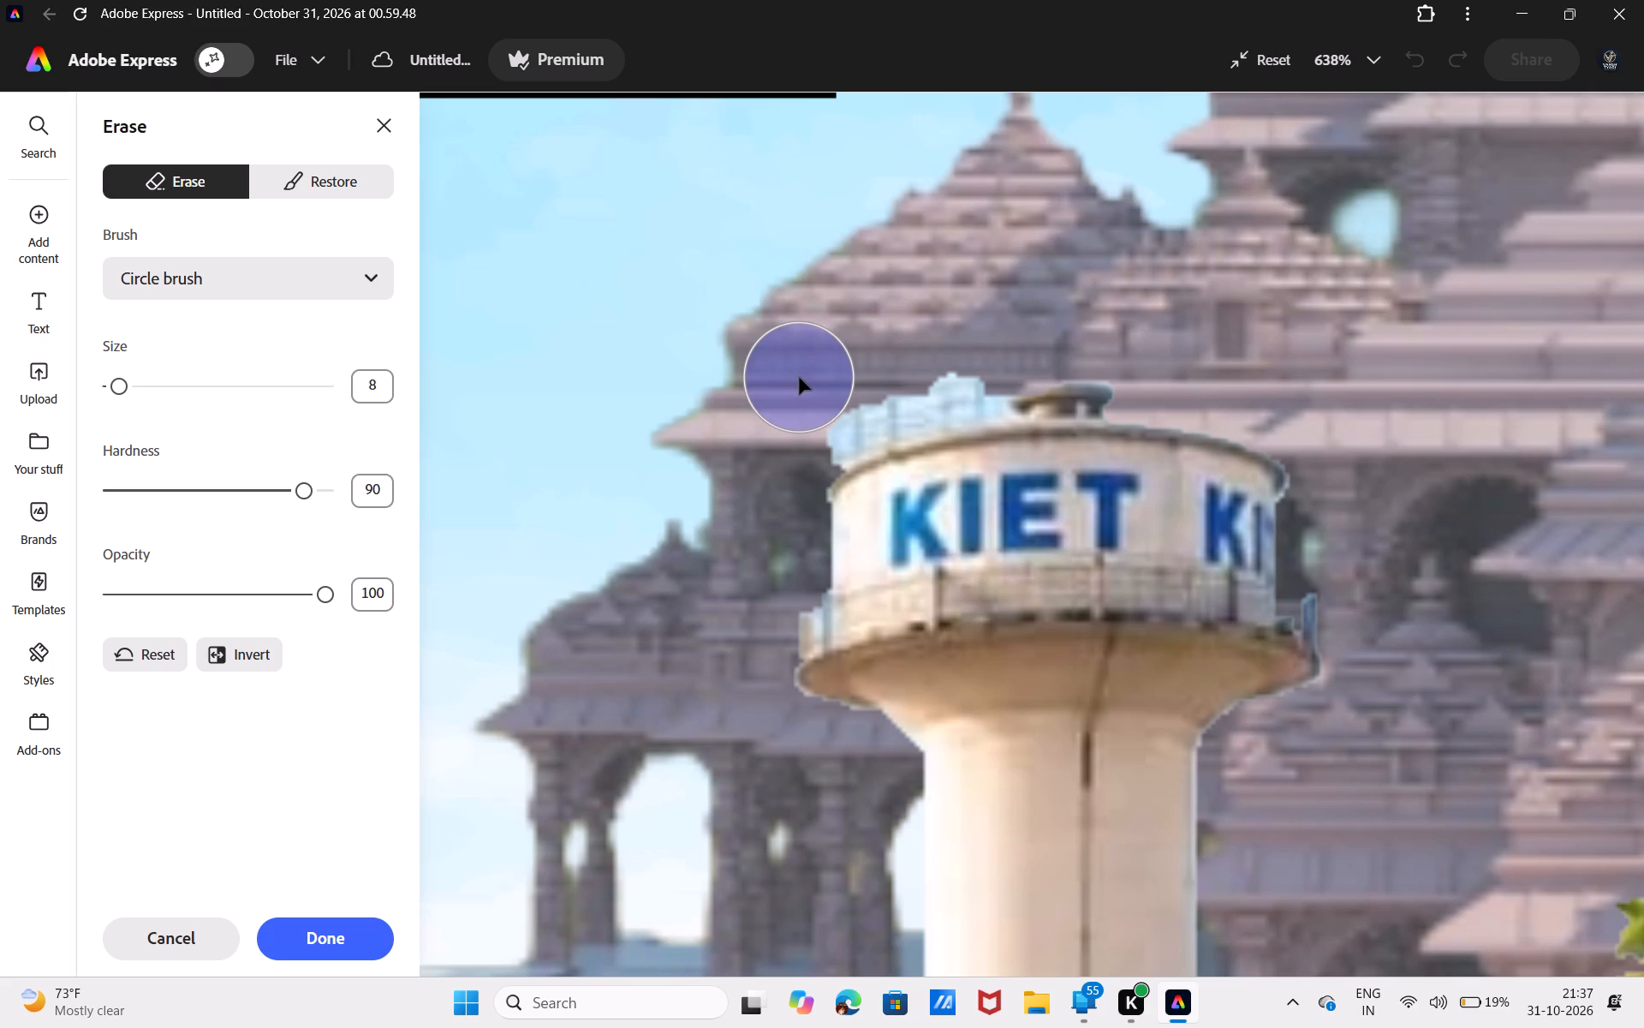
{"action": "left_click_drag", "start_coordinate": [799, 377], "coordinate": [834, 394]}
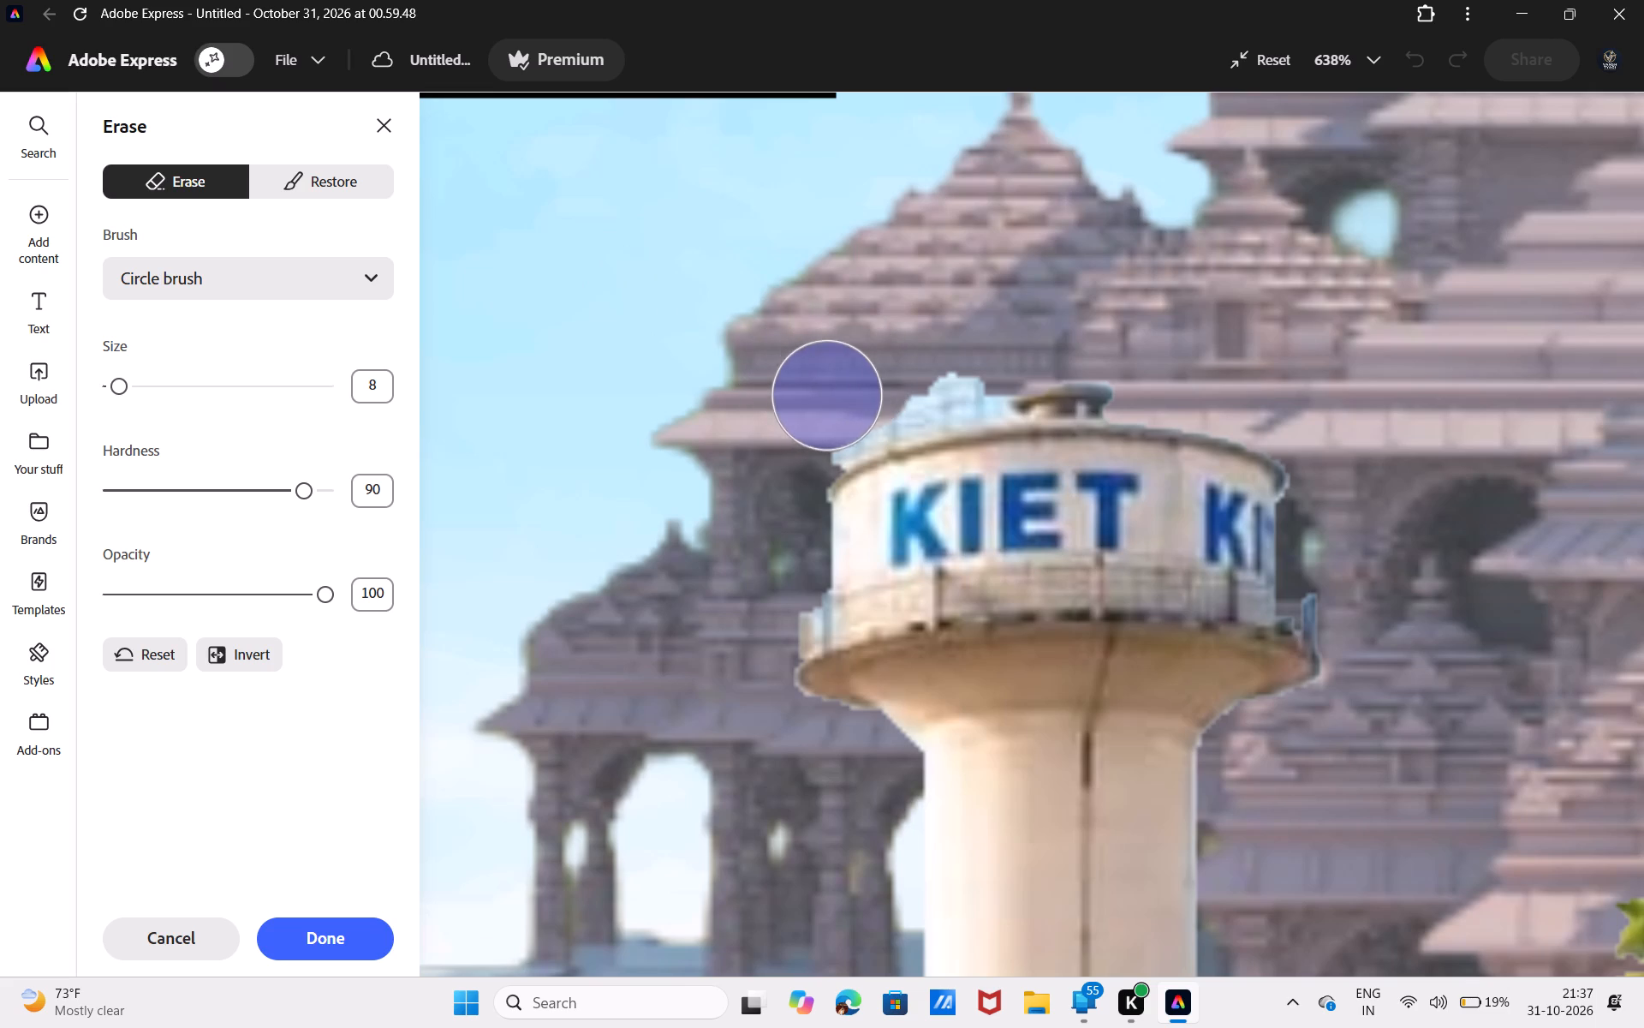
{"action": "left_click_drag", "start_coordinate": [834, 394], "coordinate": [894, 377]}
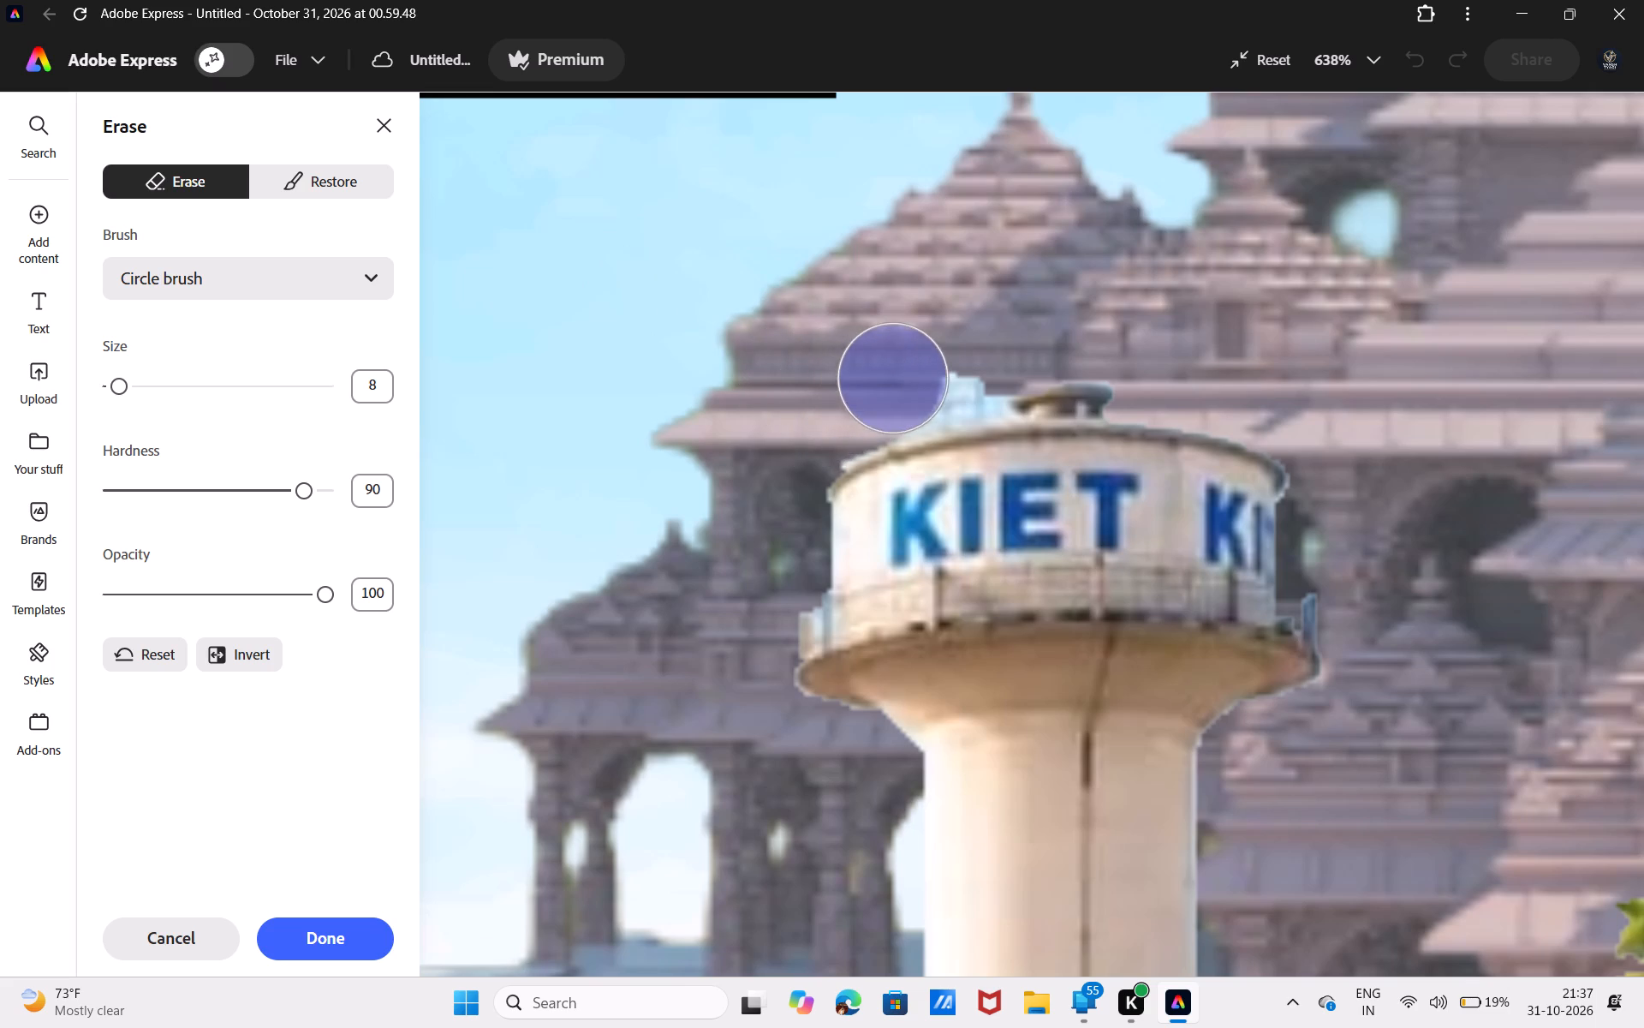
{"action": "left_click_drag", "start_coordinate": [894, 377], "coordinate": [915, 372]}
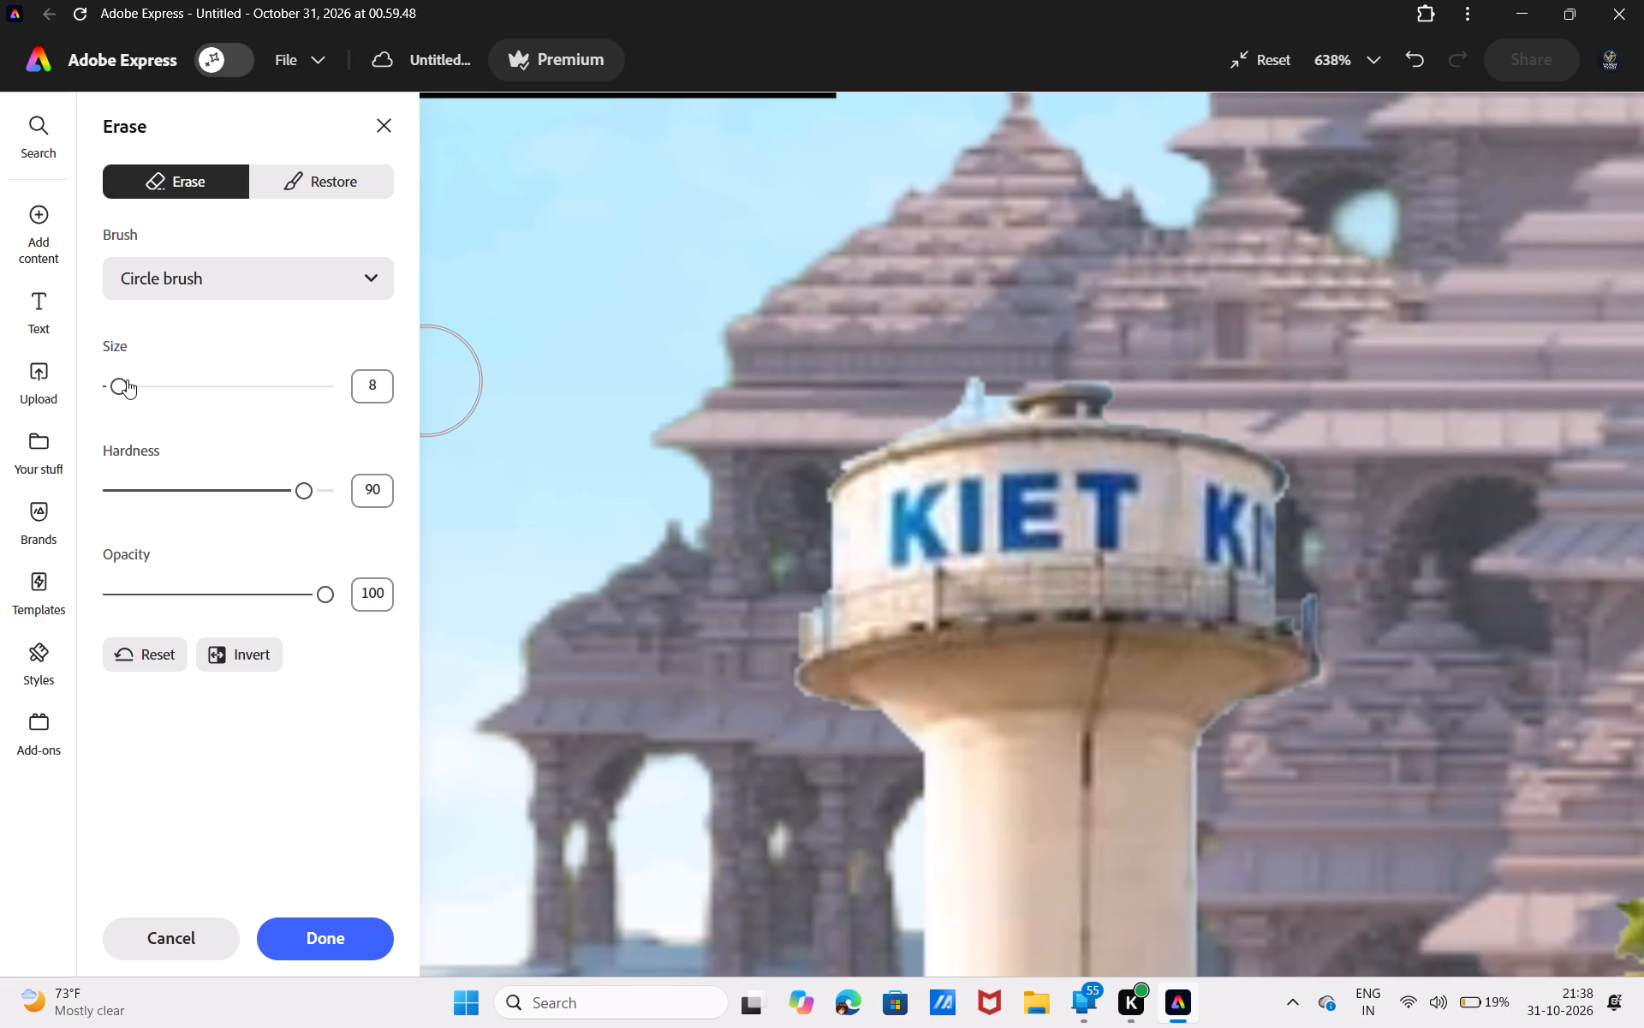
Erase the remaining pale fringe along the tower's roof and beside its balcony railing with a size 1 brush, and apply the erasing.
{"action": "left_click_drag", "start_coordinate": [127, 380], "coordinate": [98, 389]}
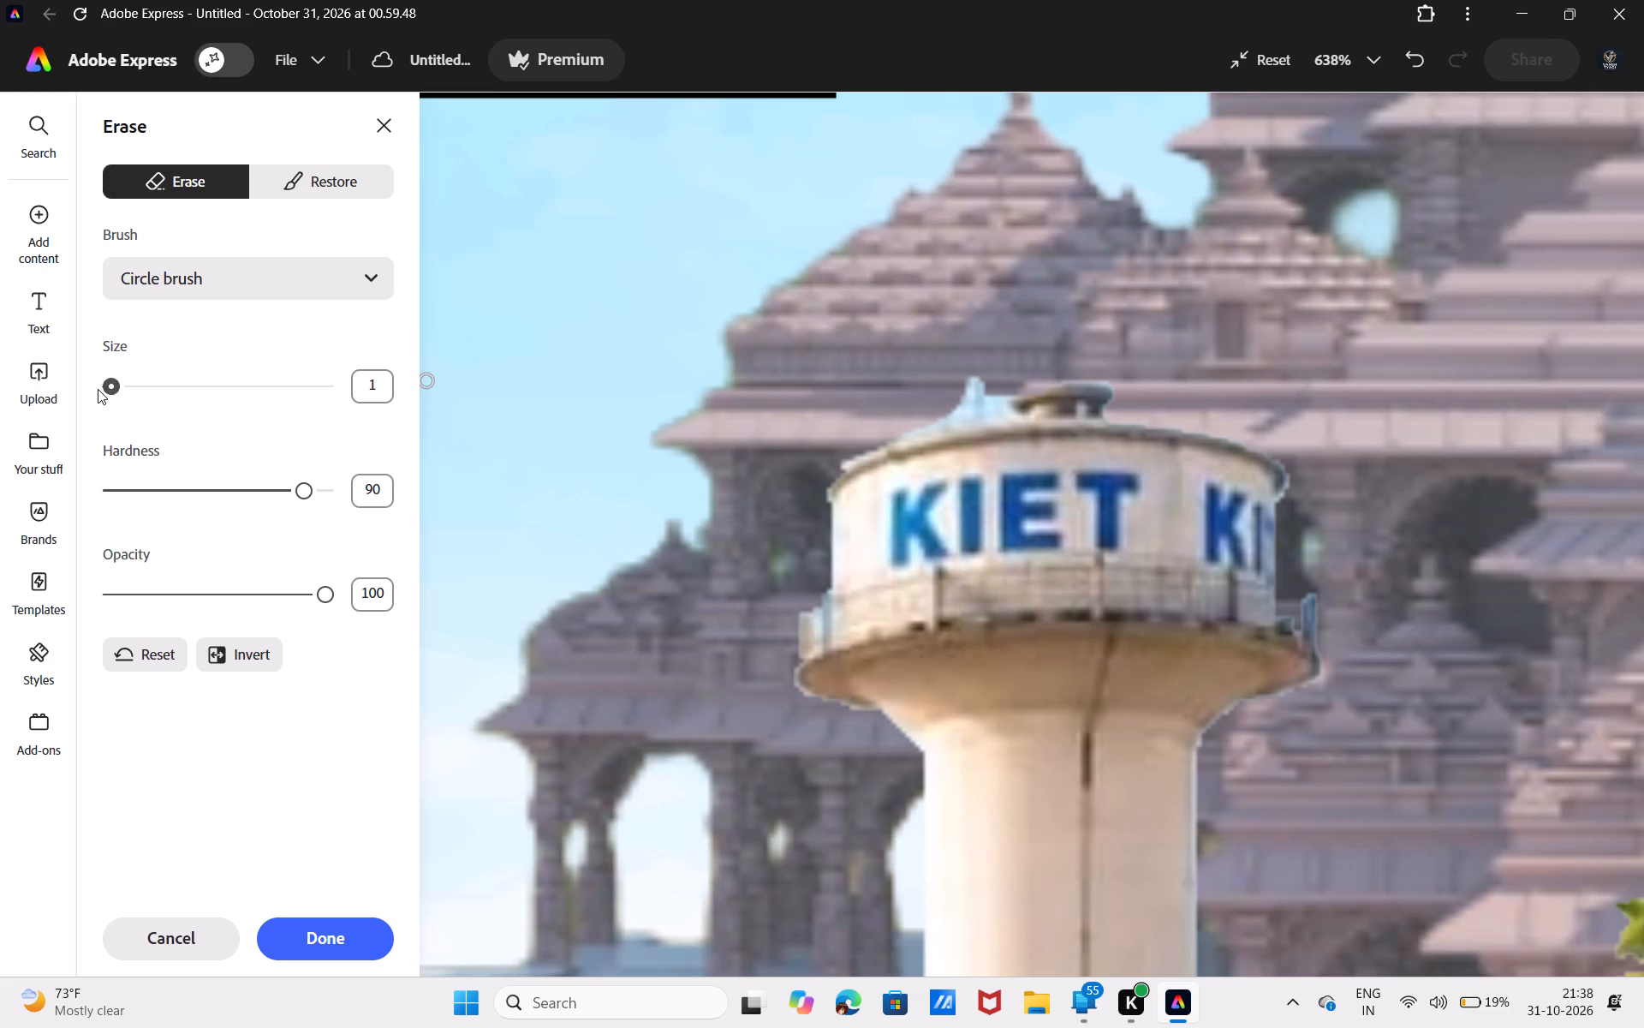
{"action": "left_click_drag", "start_coordinate": [914, 379], "coordinate": [973, 386]}
{"action": "left_click_drag", "start_coordinate": [973, 386], "coordinate": [992, 409]}
{"action": "left_click_drag", "start_coordinate": [992, 409], "coordinate": [877, 430]}
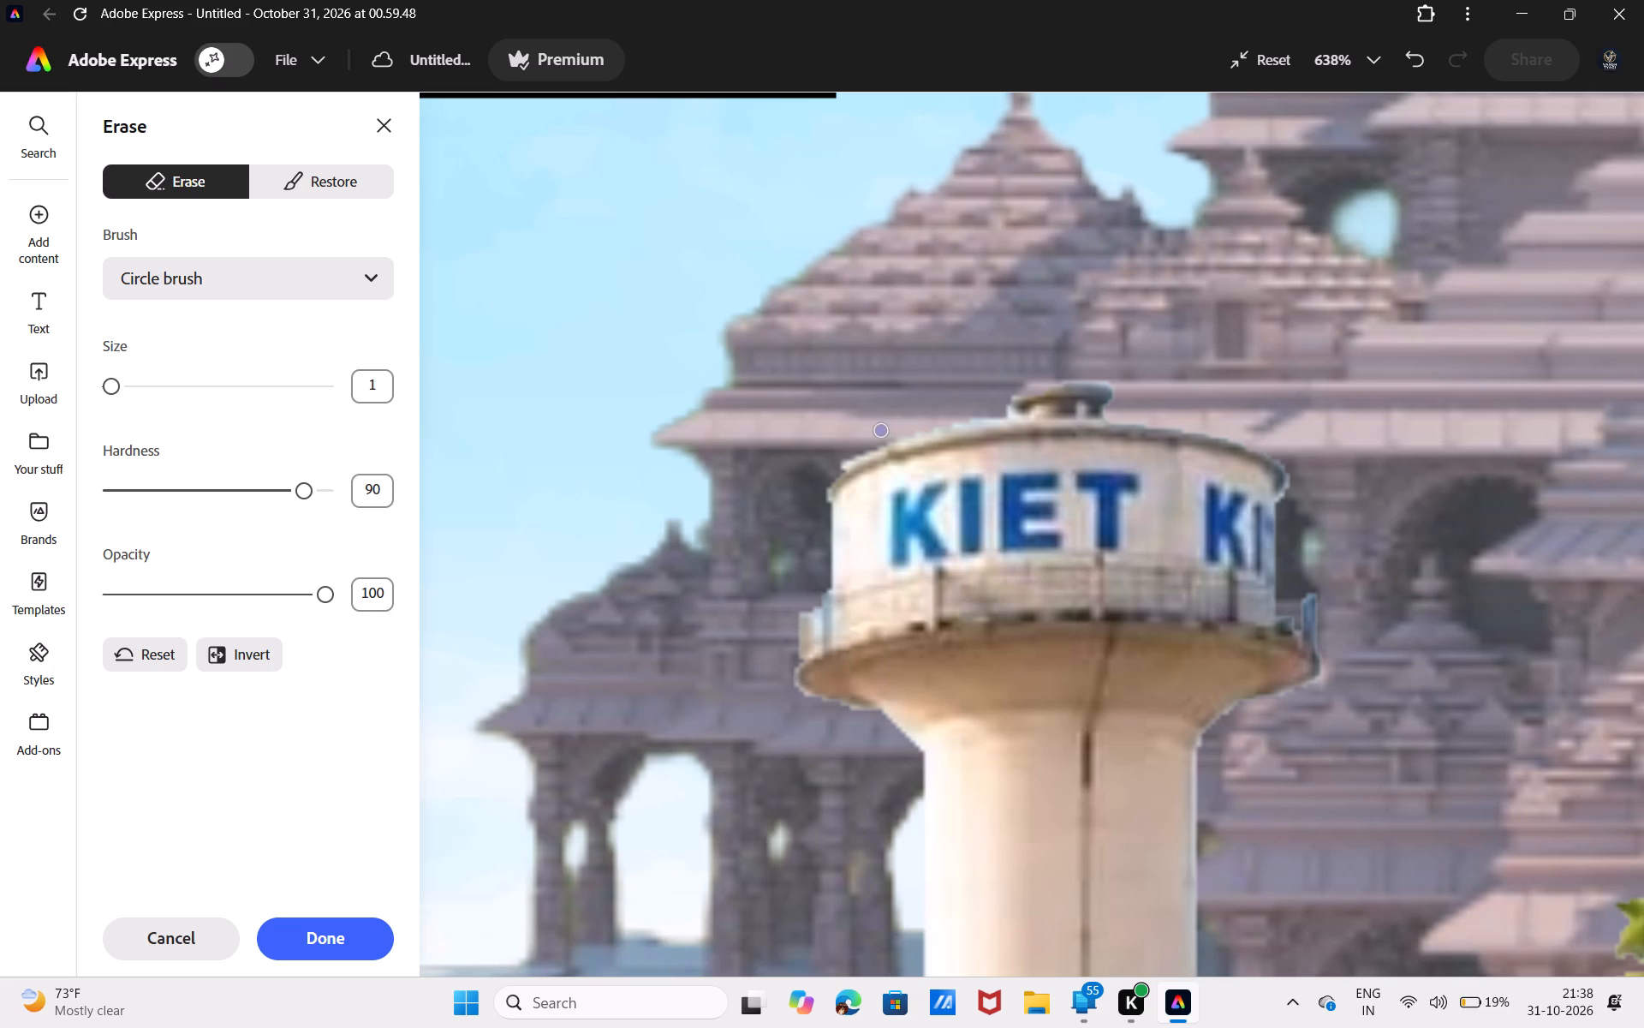
{"action": "left_click_drag", "start_coordinate": [877, 430], "coordinate": [878, 430]}
{"action": "left_click_drag", "start_coordinate": [812, 595], "coordinate": [814, 633]}
{"action": "left_click_drag", "start_coordinate": [814, 633], "coordinate": [814, 636]}
{"action": "left_click", "coordinate": [351, 935]}
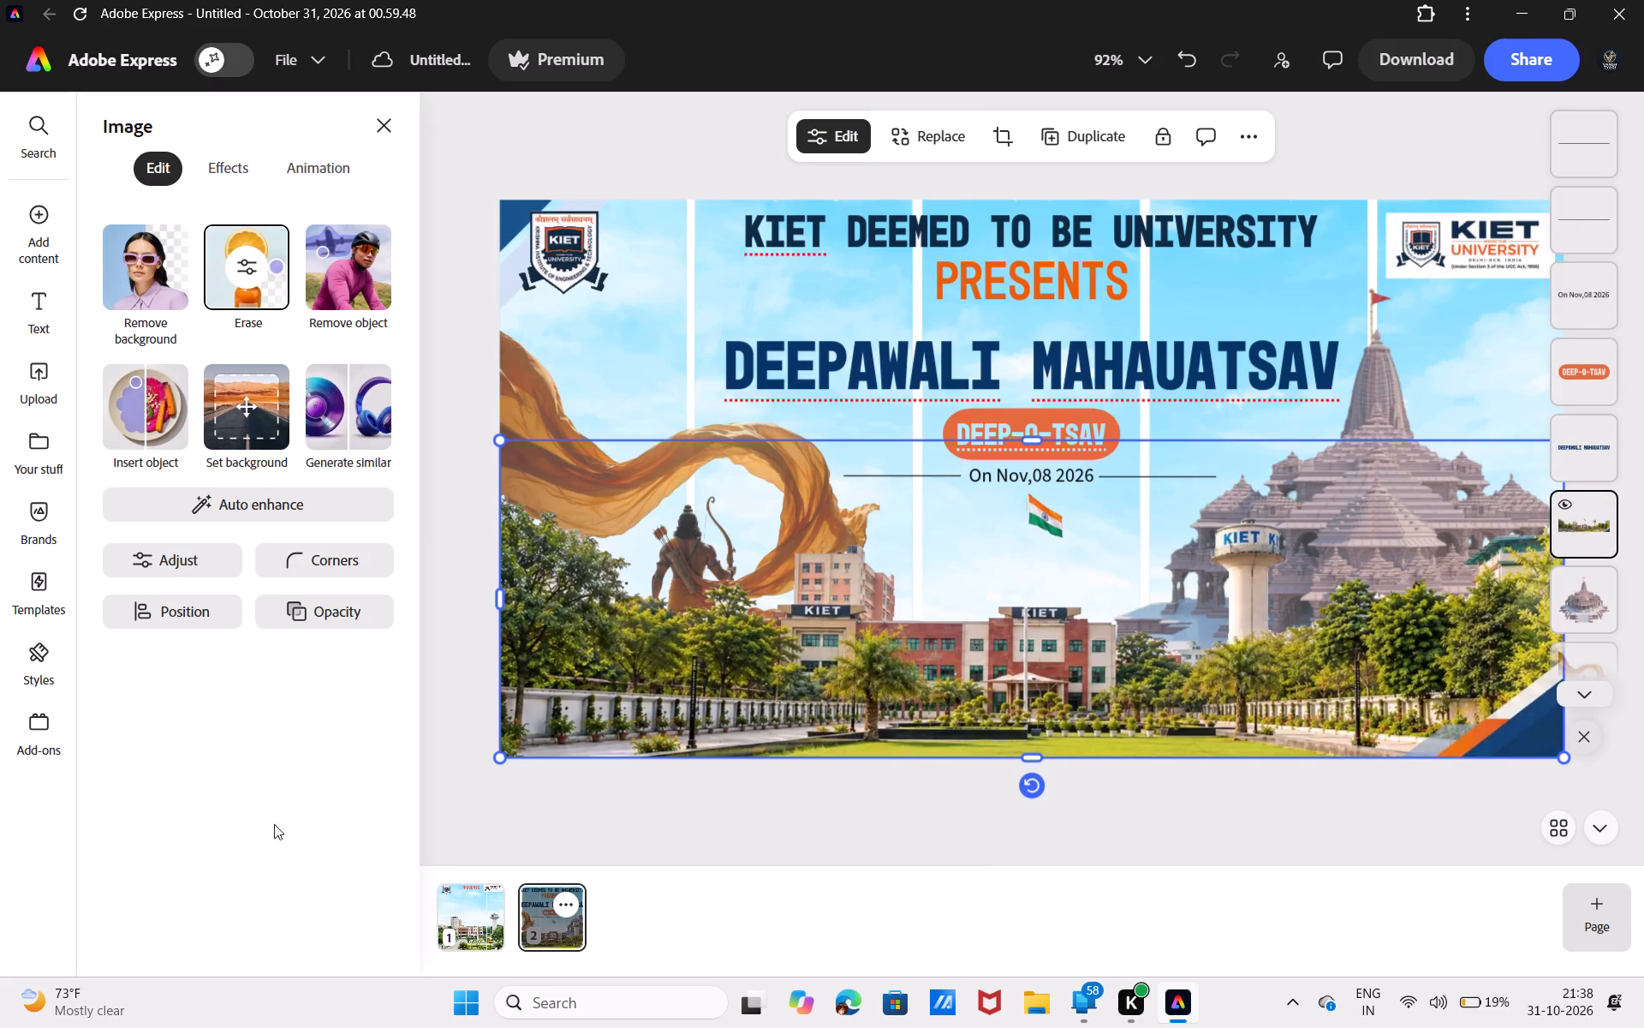
Shift the archer artwork slightly left, towards the banner's left edge.
{"action": "left_click", "coordinate": [633, 406]}
{"action": "left_click_drag", "start_coordinate": [633, 406], "coordinate": [611, 402]}
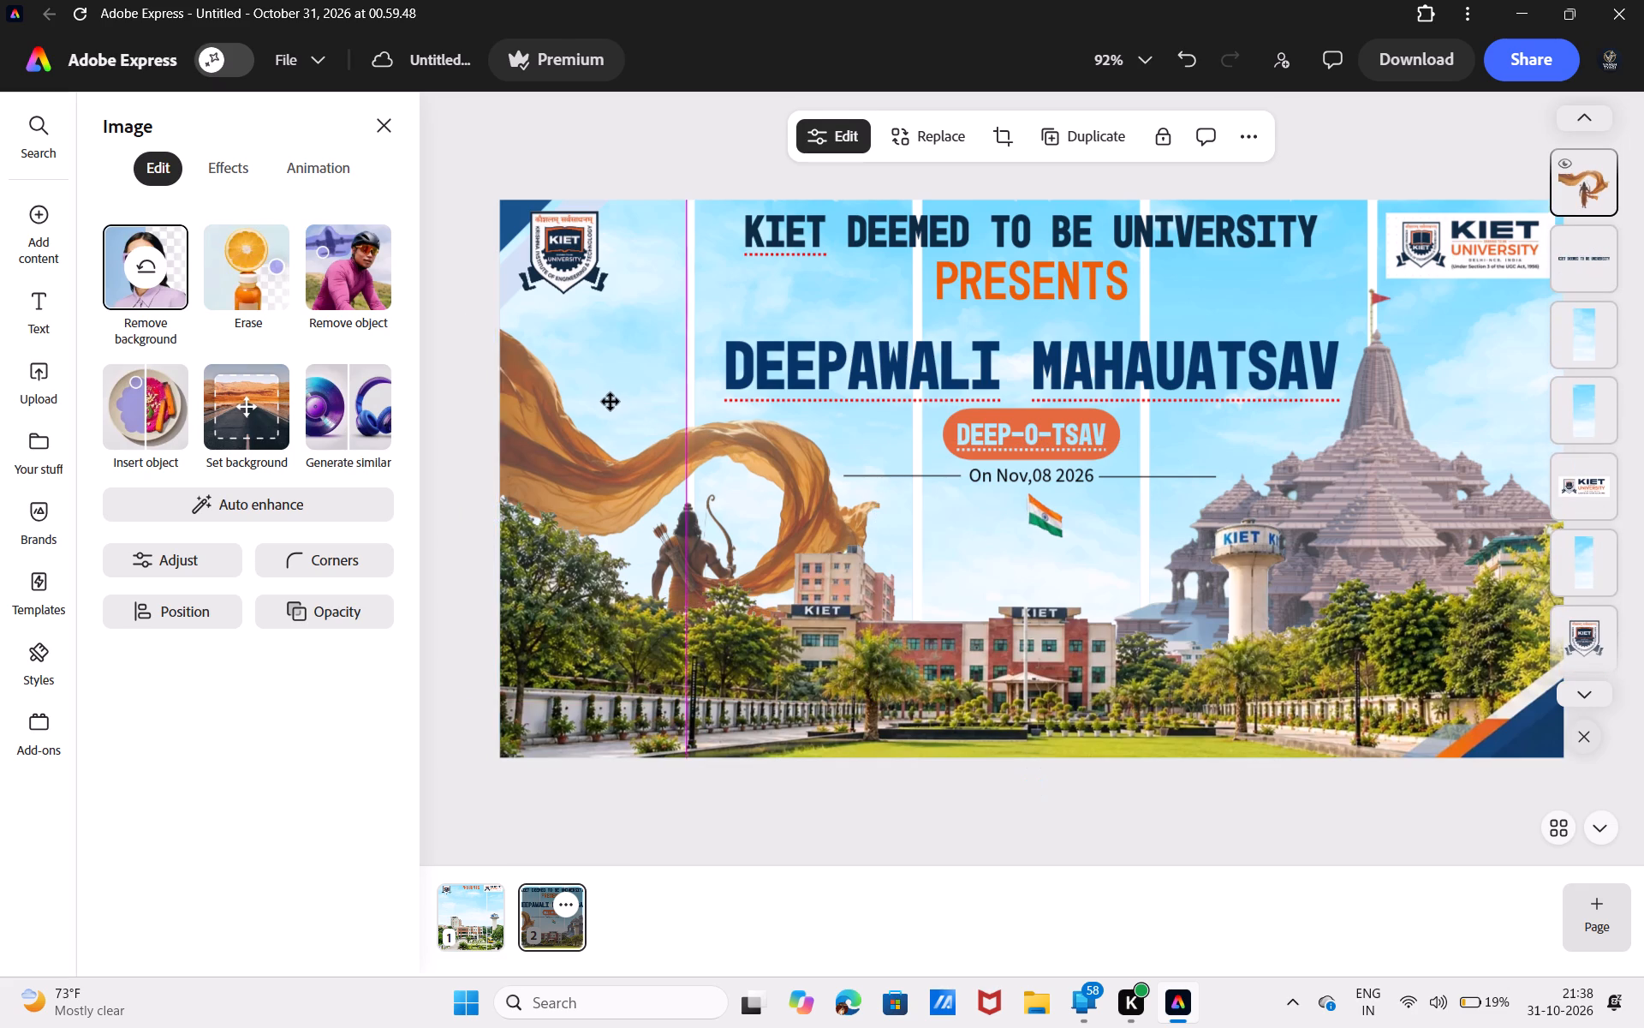
{"action": "left_click_drag", "start_coordinate": [611, 402], "coordinate": [611, 399]}
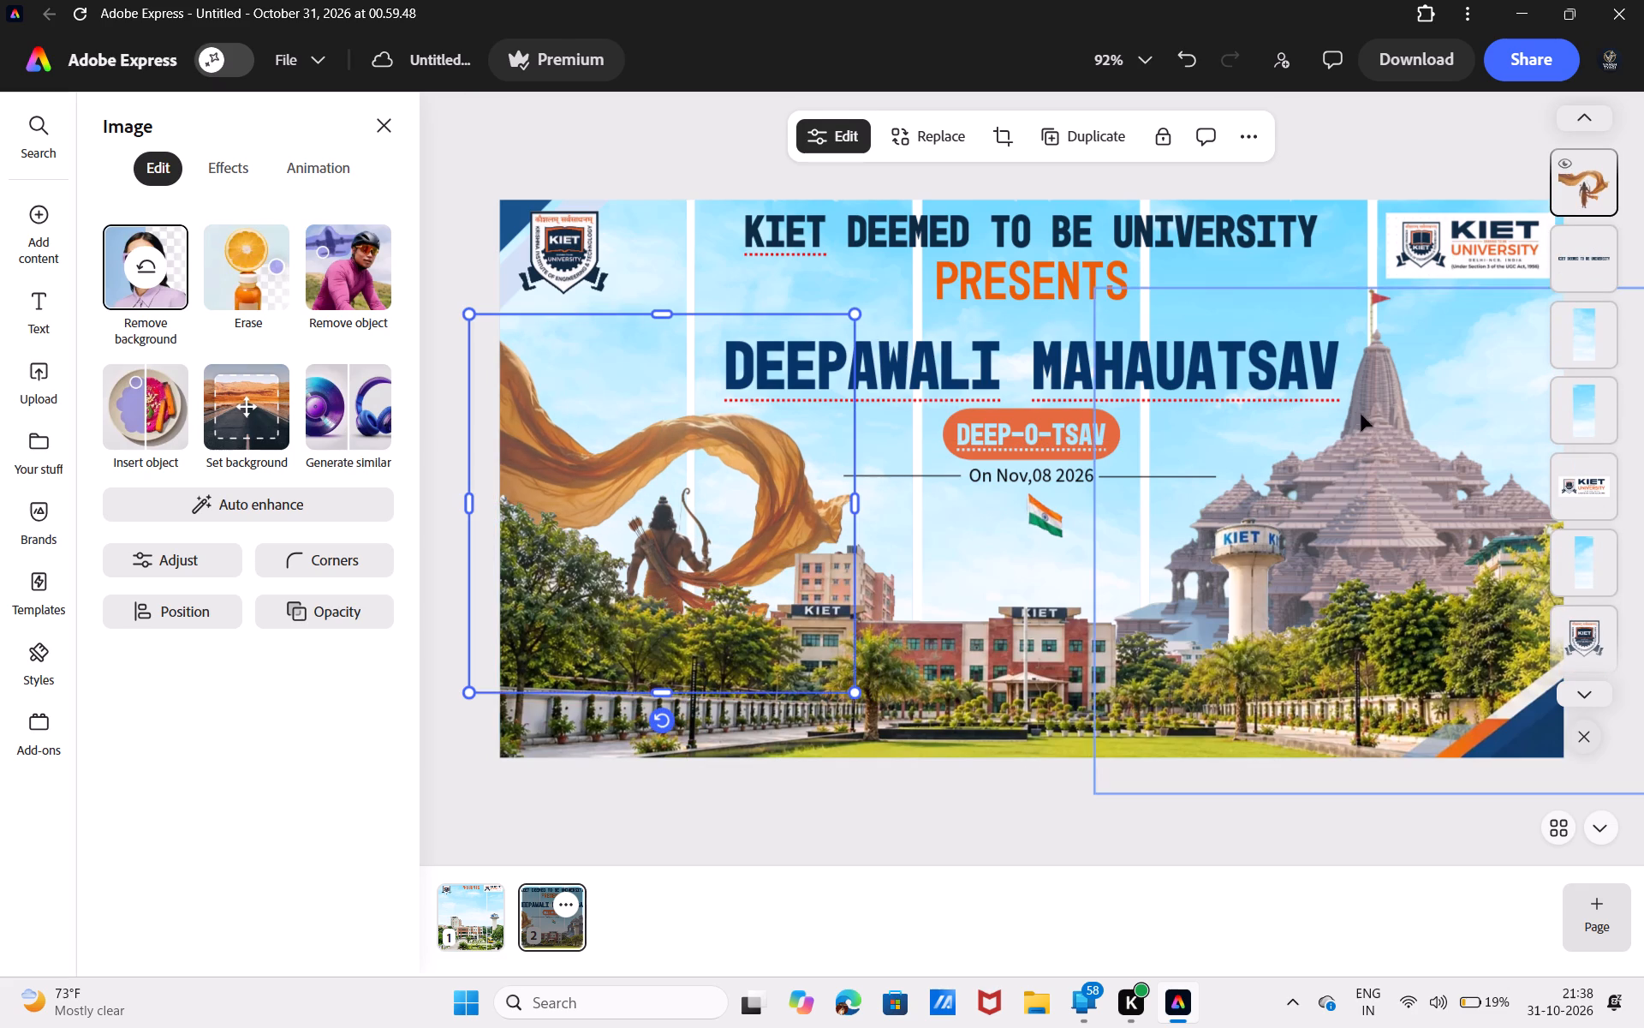
Move the temple picture right so its main spire stands farther from the water tower, with the flag below the KIET University logo.
{"action": "left_click", "coordinate": [1389, 420]}
{"action": "left_click_drag", "start_coordinate": [1389, 420], "coordinate": [1427, 422]}
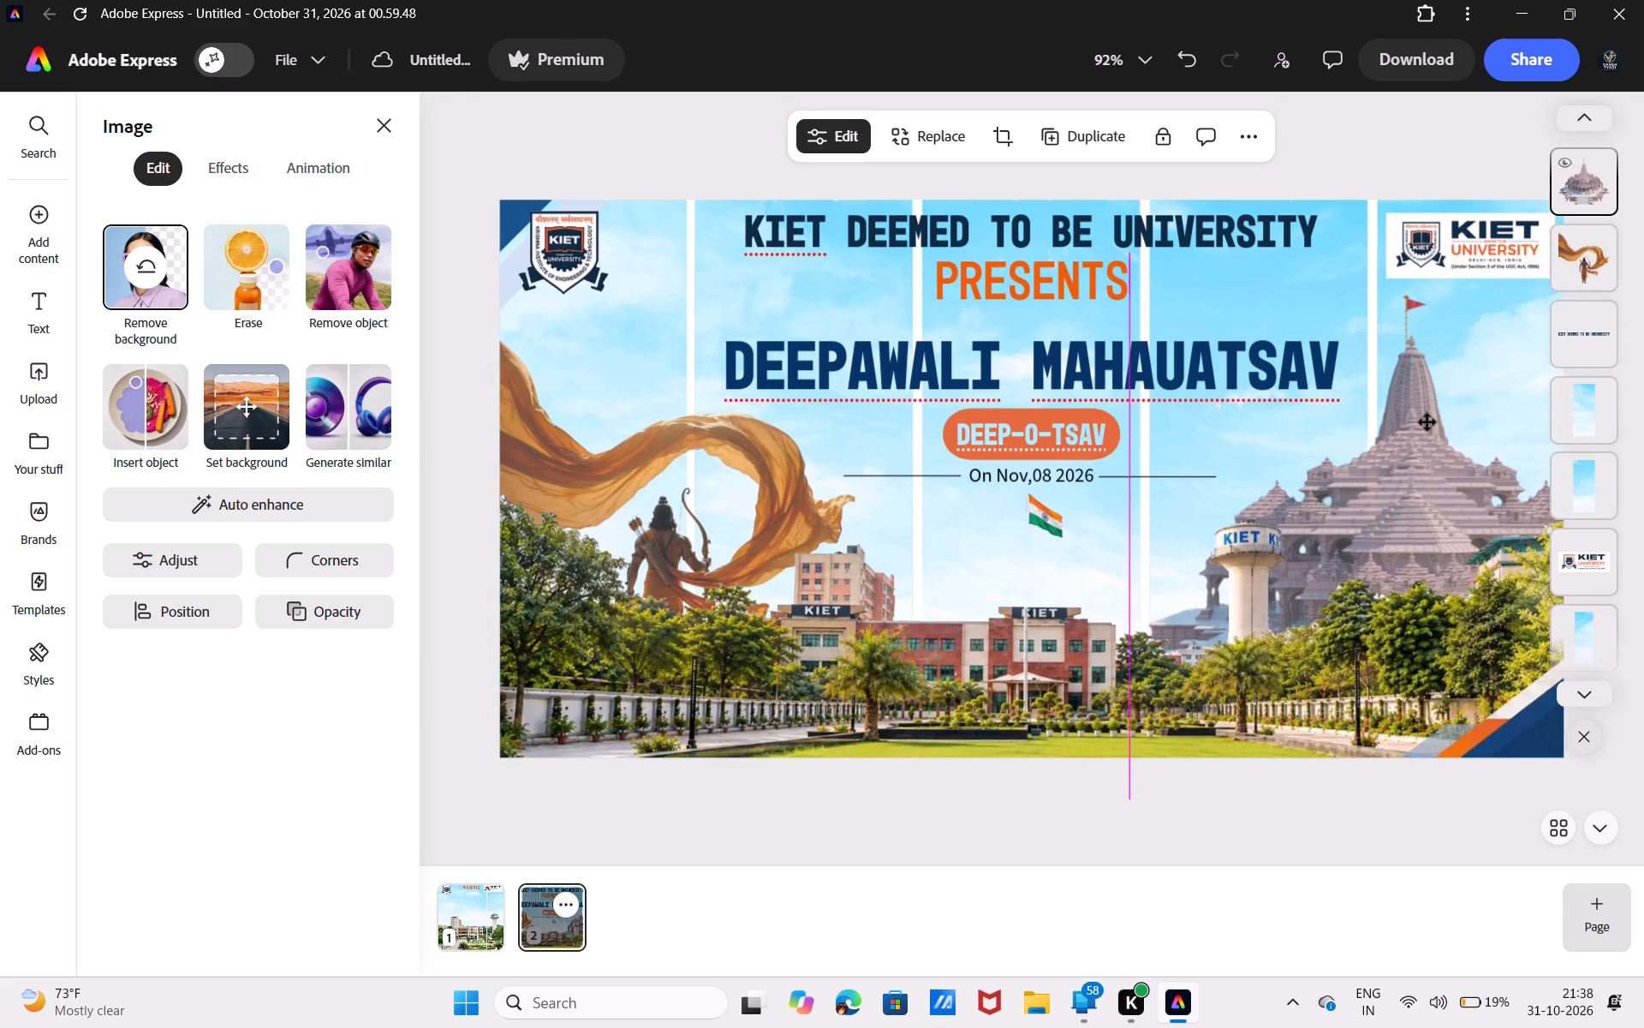
{"action": "left_click_drag", "start_coordinate": [1427, 422], "coordinate": [1442, 415]}
{"action": "left_click", "coordinate": [1069, 783]}
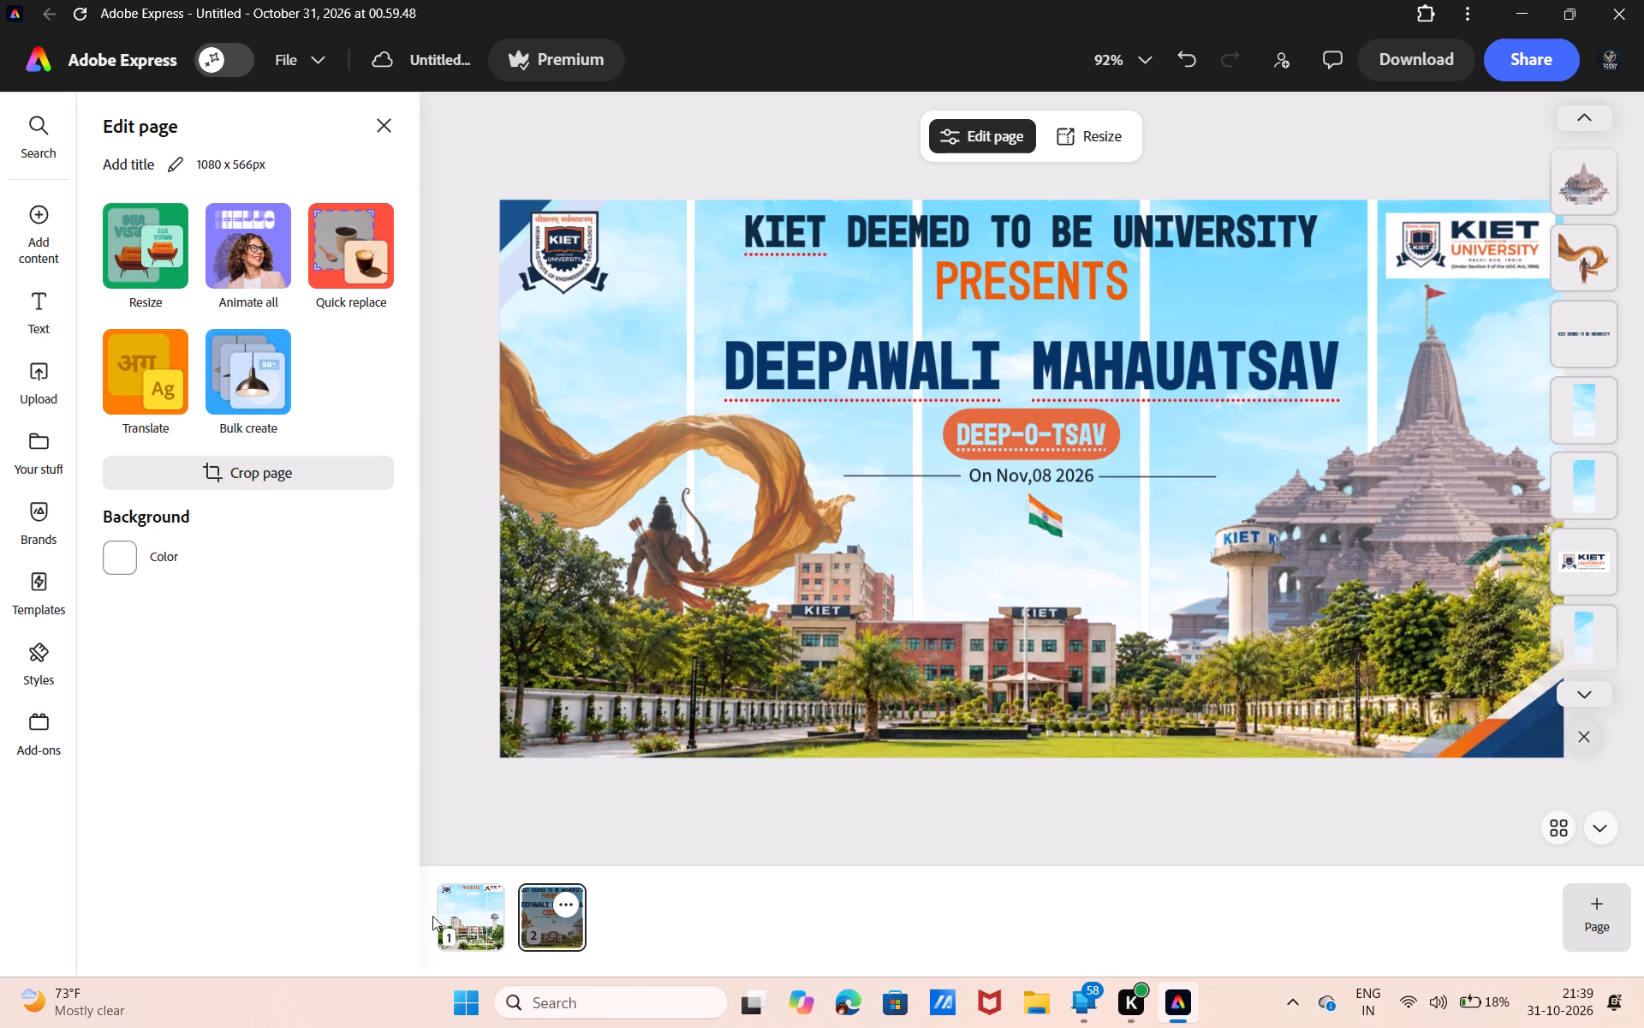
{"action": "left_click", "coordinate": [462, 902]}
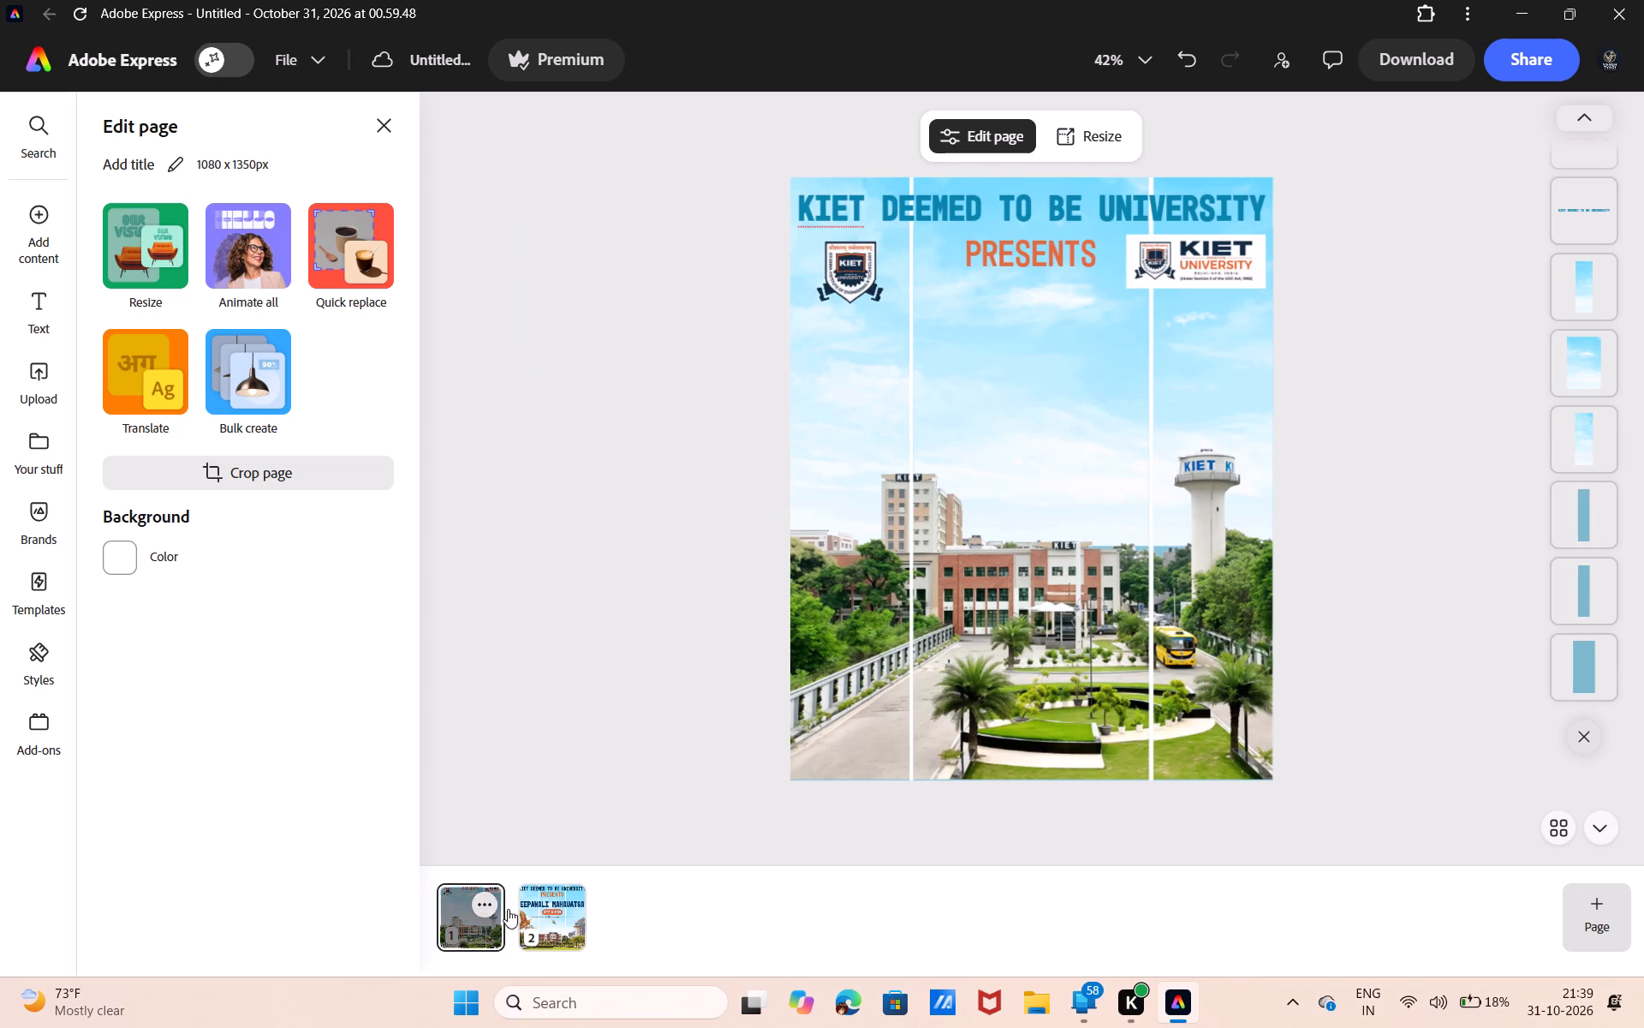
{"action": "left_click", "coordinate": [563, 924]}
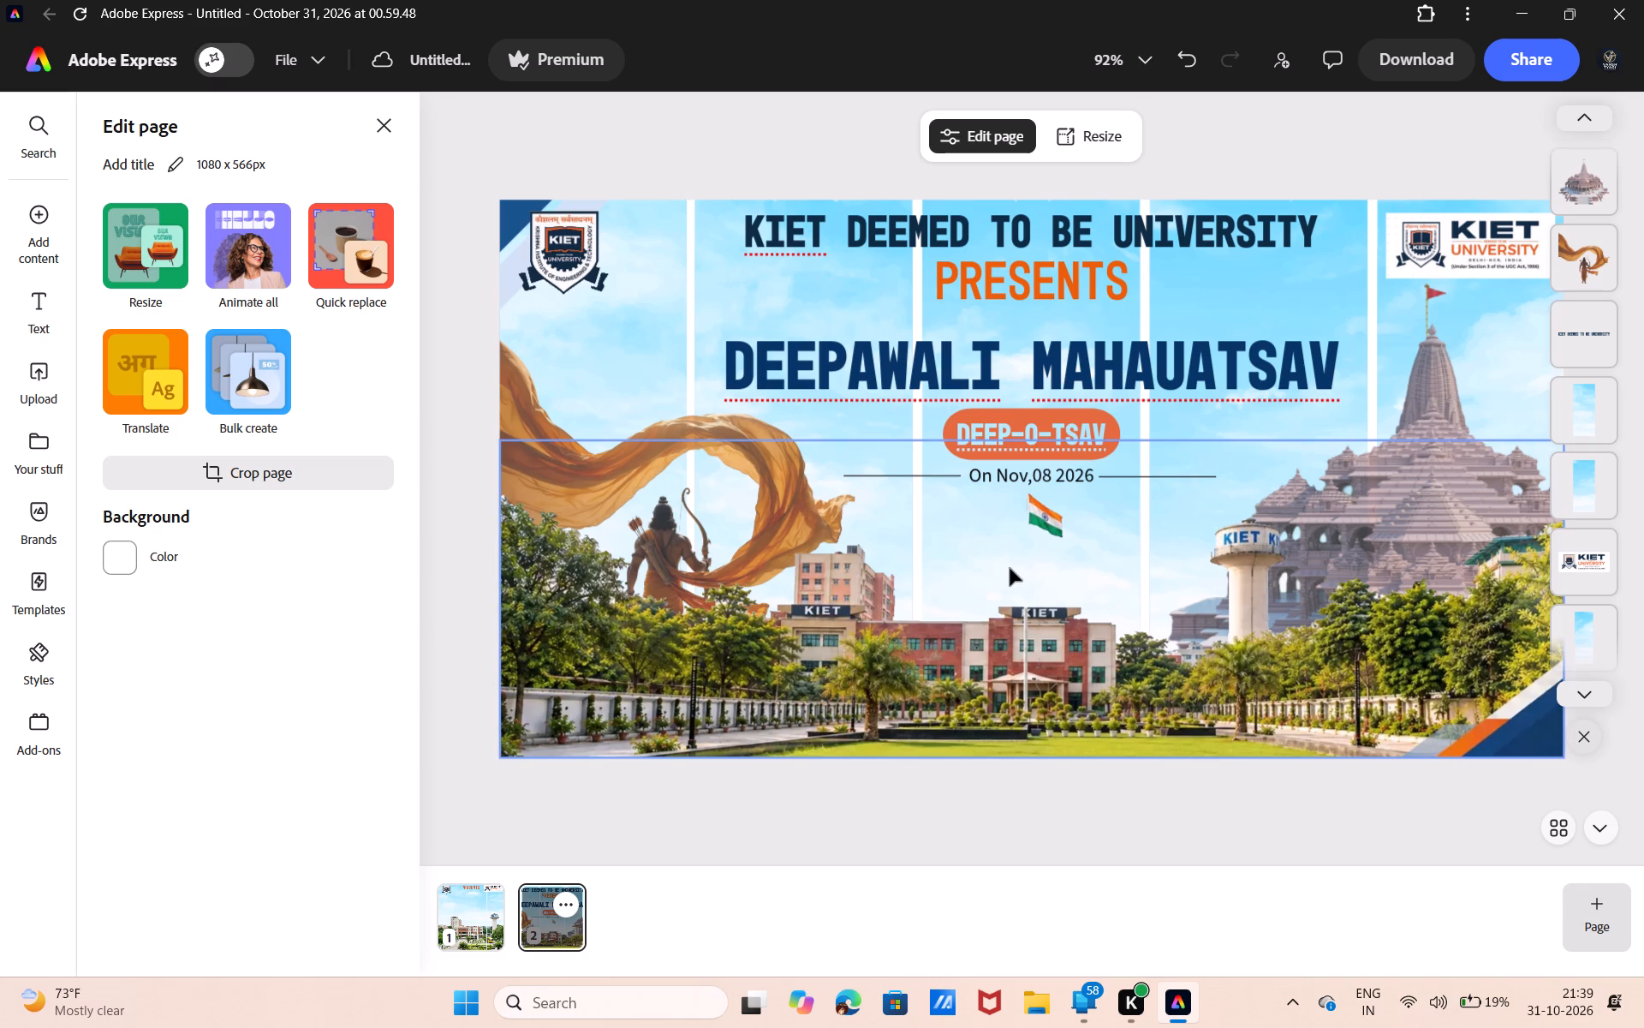
Search the design assets for WHITE, add the square white gradient asset to the banner, and select it.
{"action": "left_click", "coordinate": [1097, 703]}
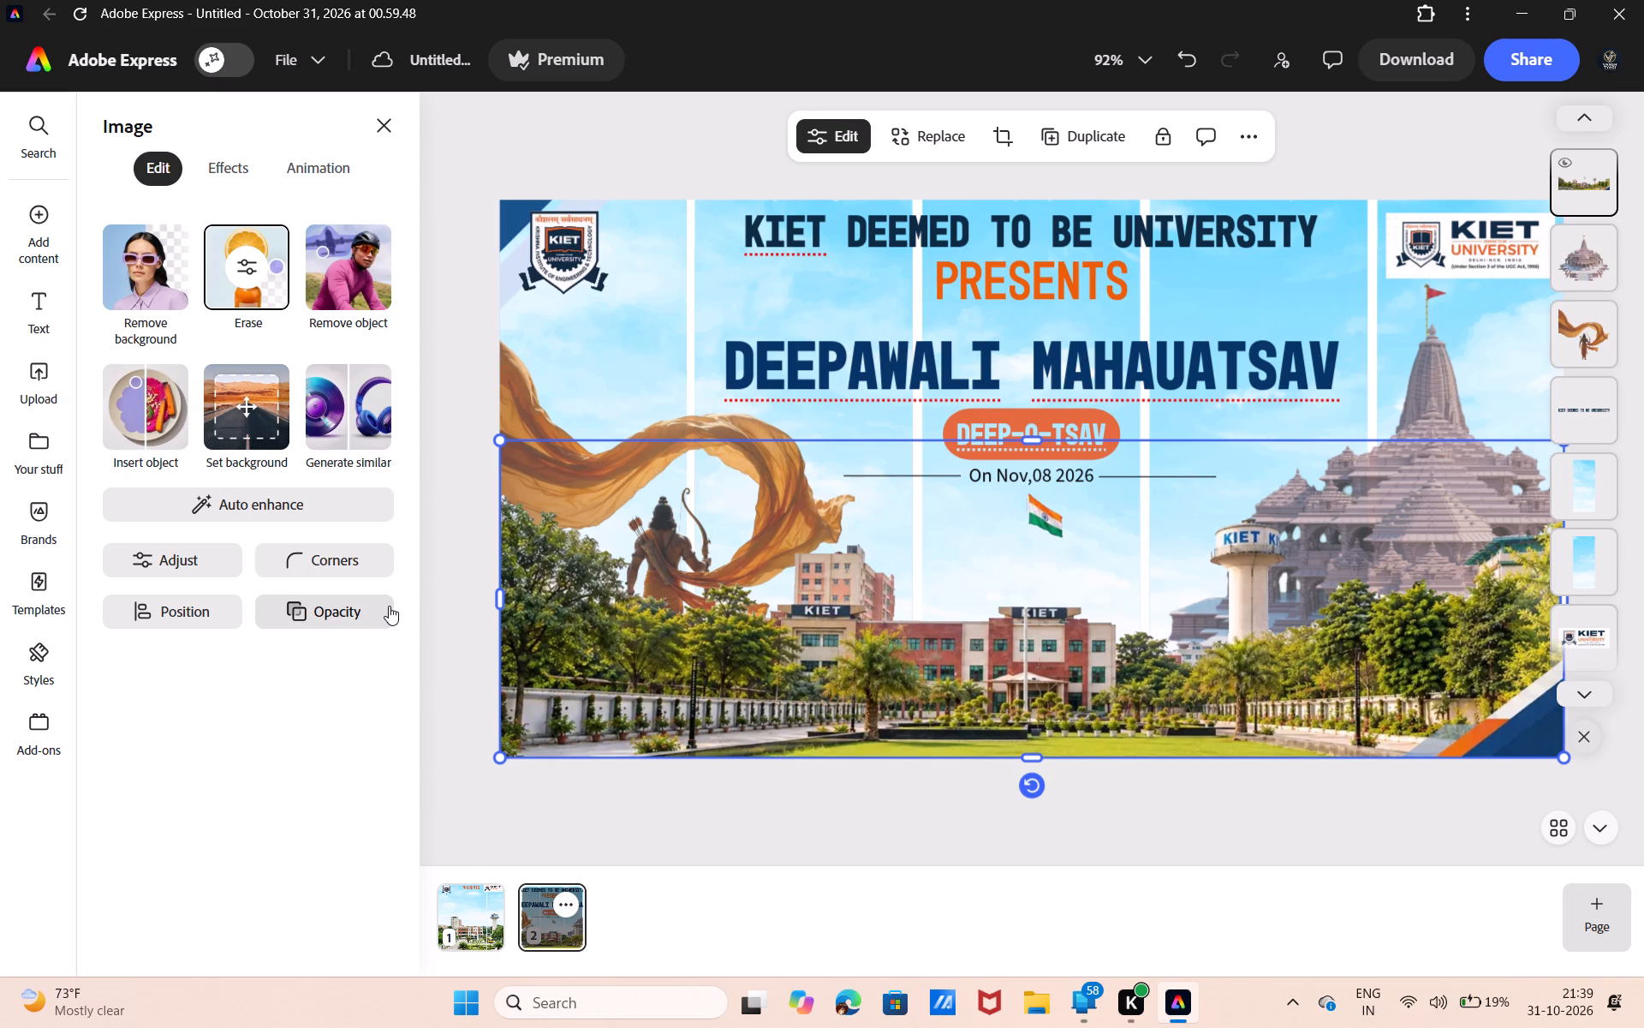
{"action": "left_click", "coordinate": [51, 223]}
{"action": "left_click", "coordinate": [200, 313]}
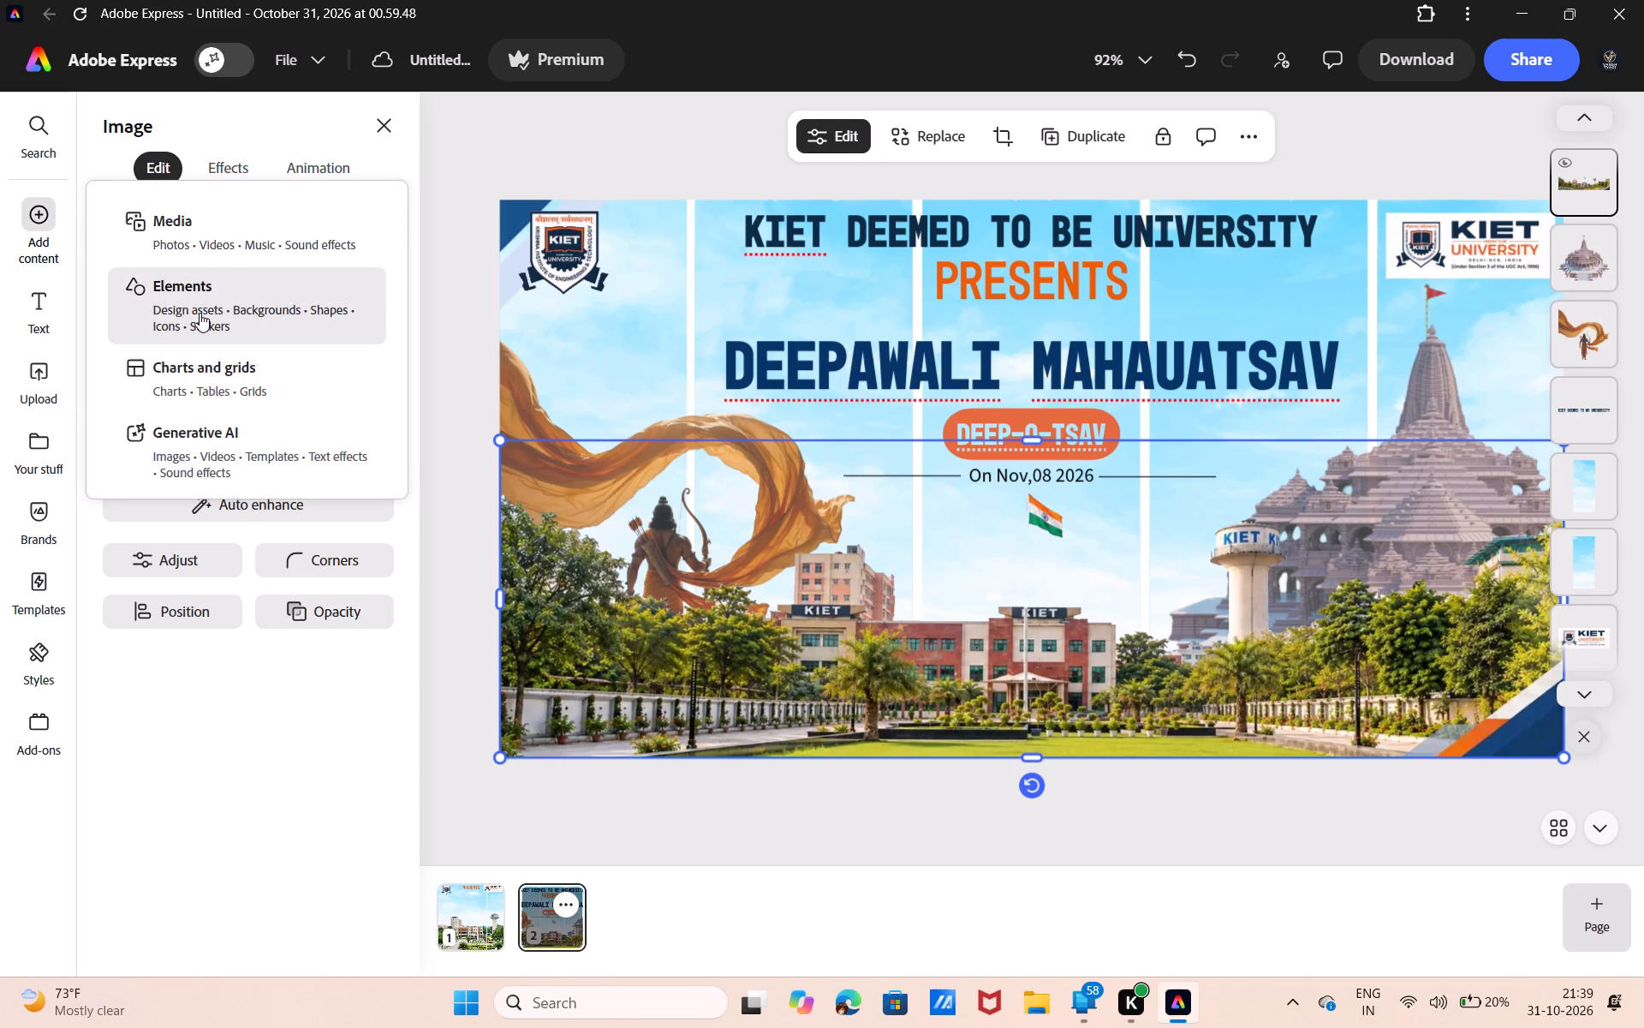
{"action": "left_click", "coordinate": [211, 228]}
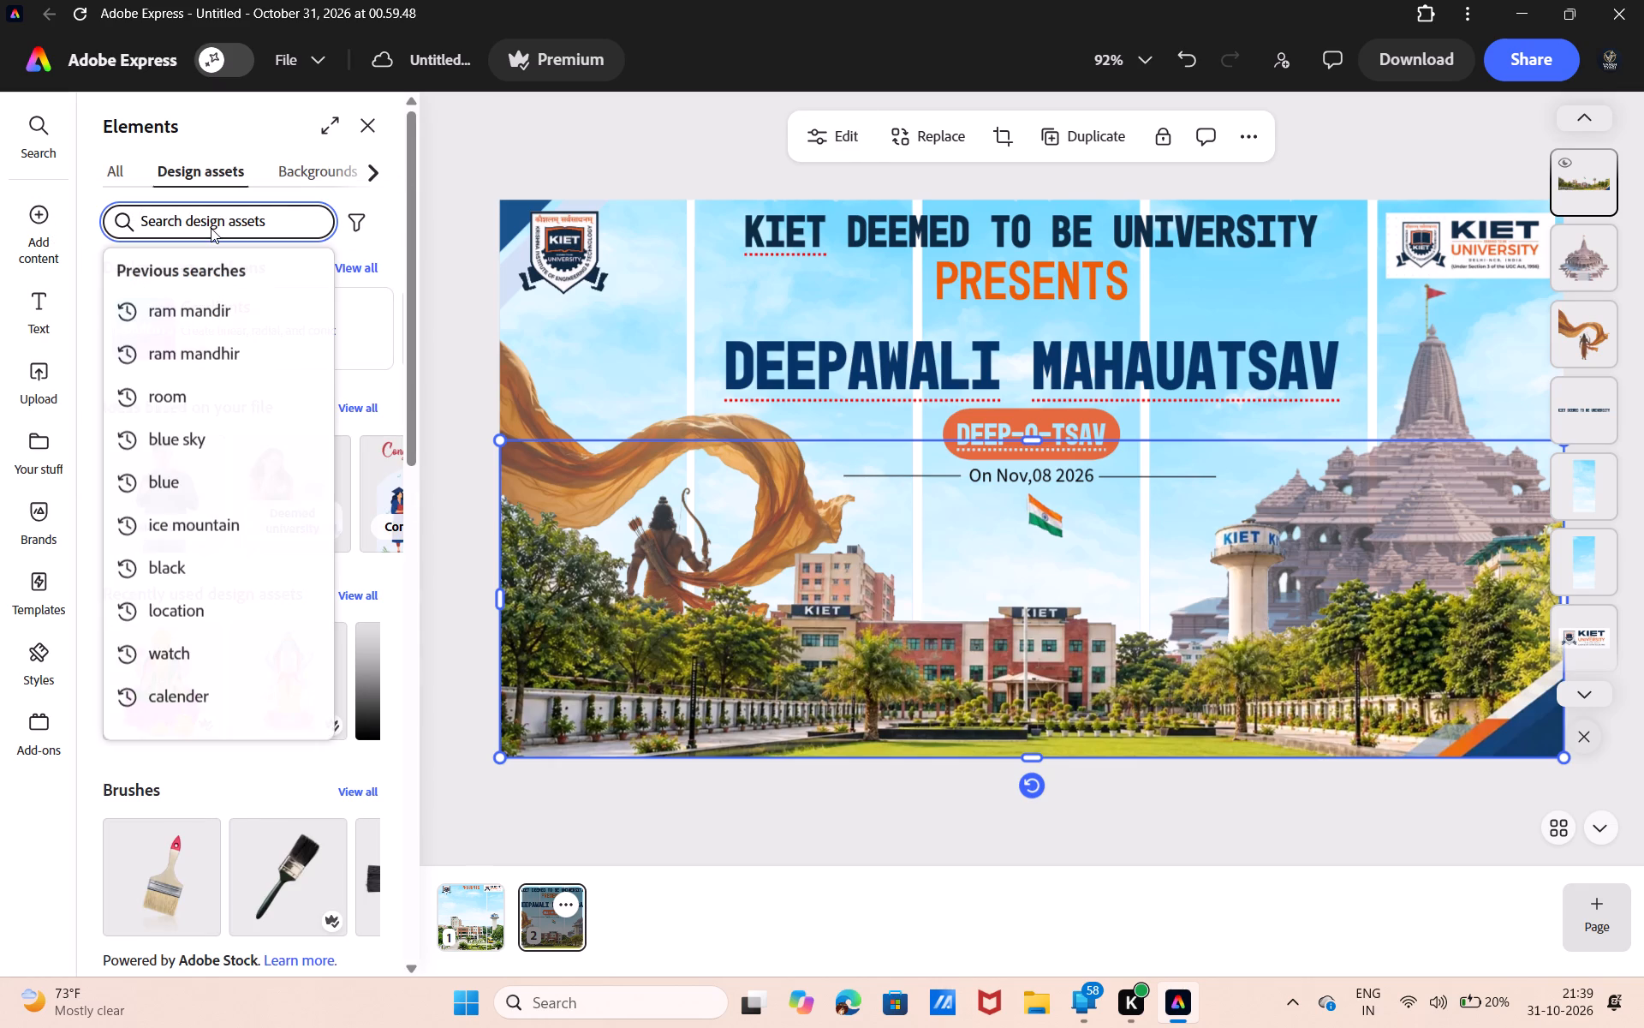
{"action": "type", "text": "WHITE"}
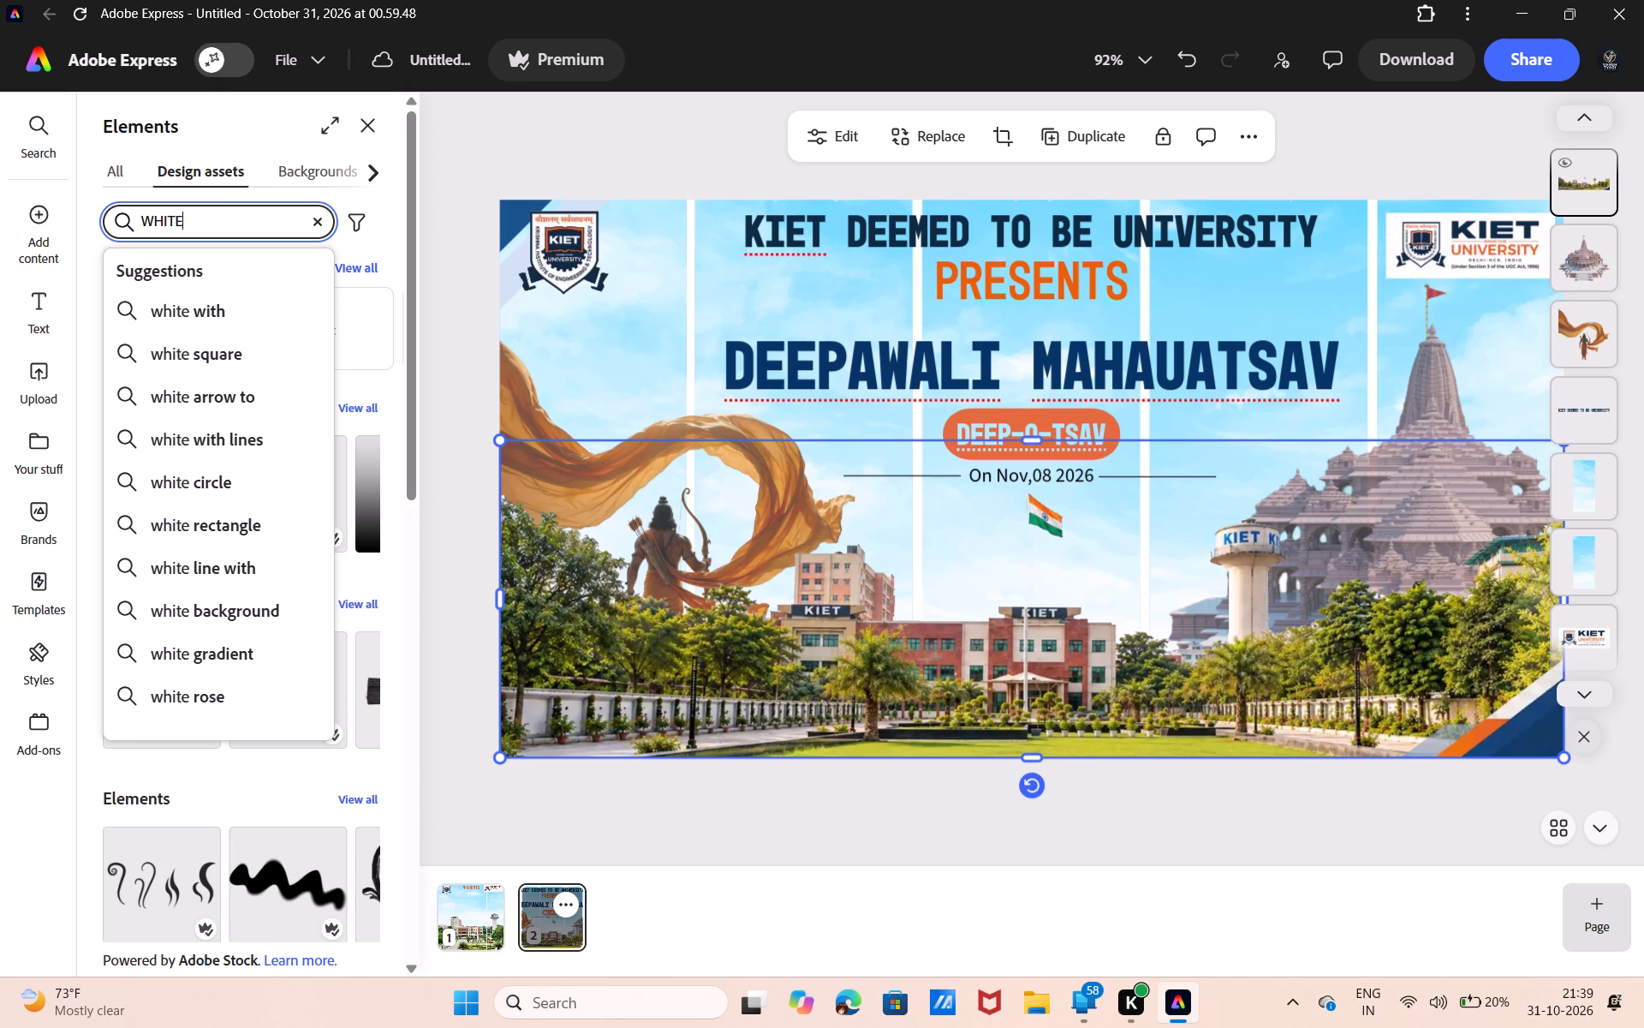
{"action": "key", "text": "Return"}
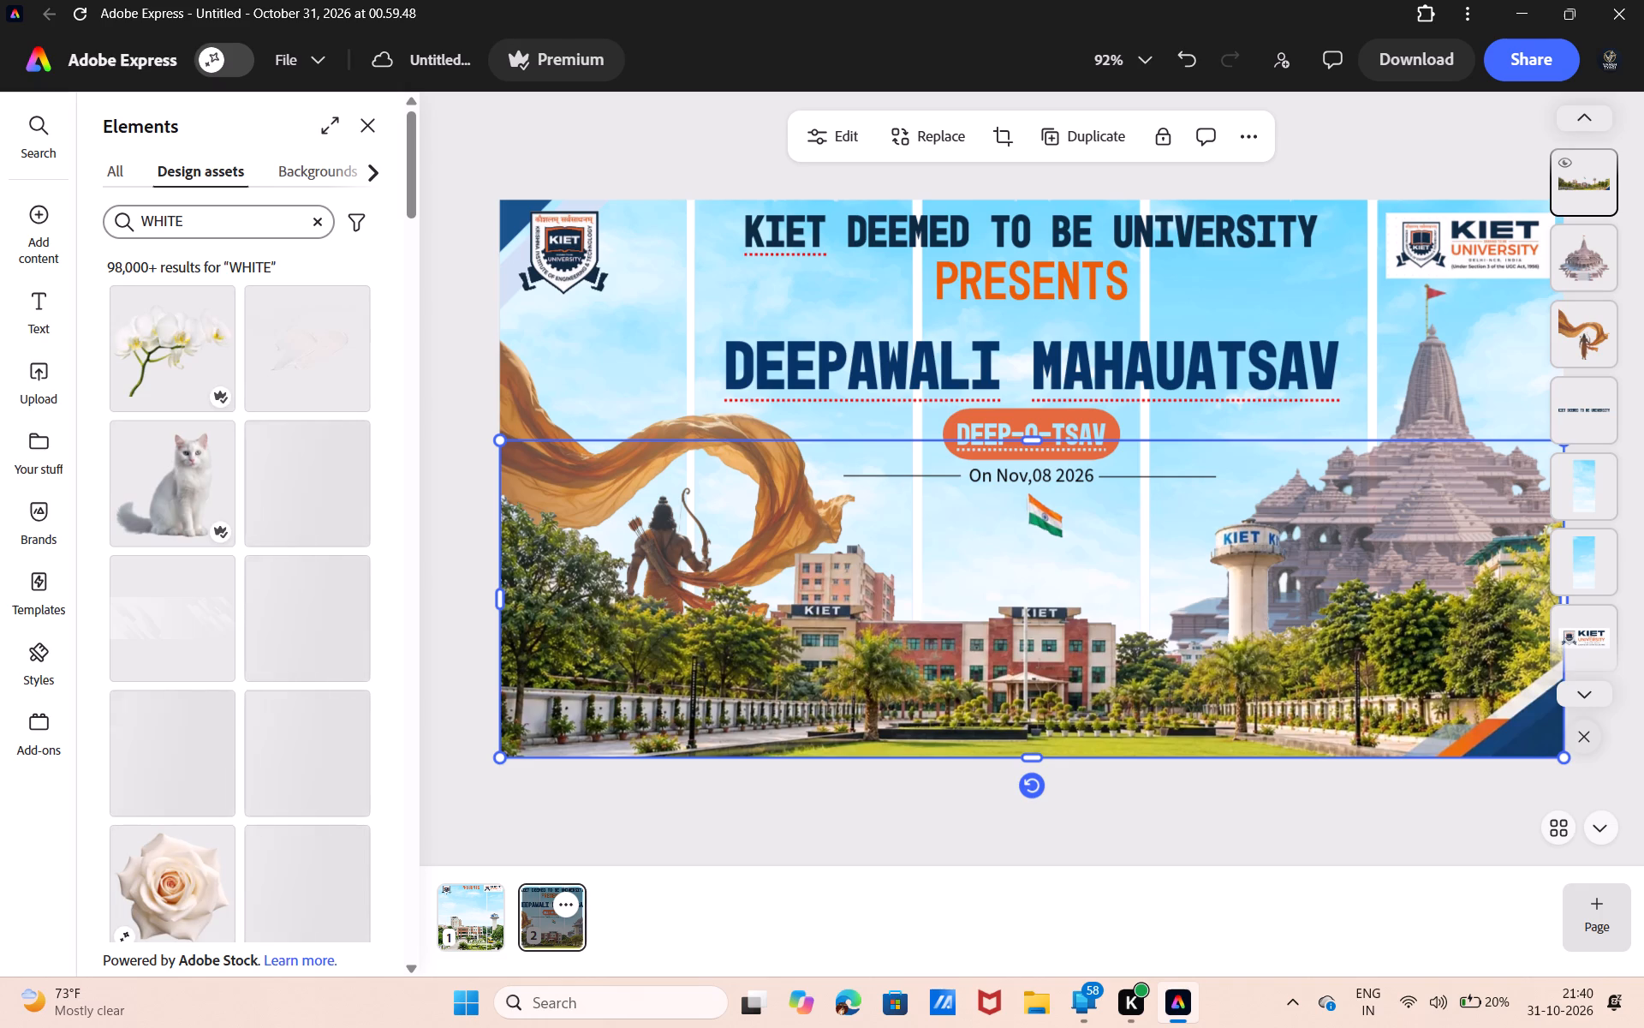
{"action": "scroll", "coordinate": [239, 599], "scroll_direction": "down", "scroll_amount": 2}
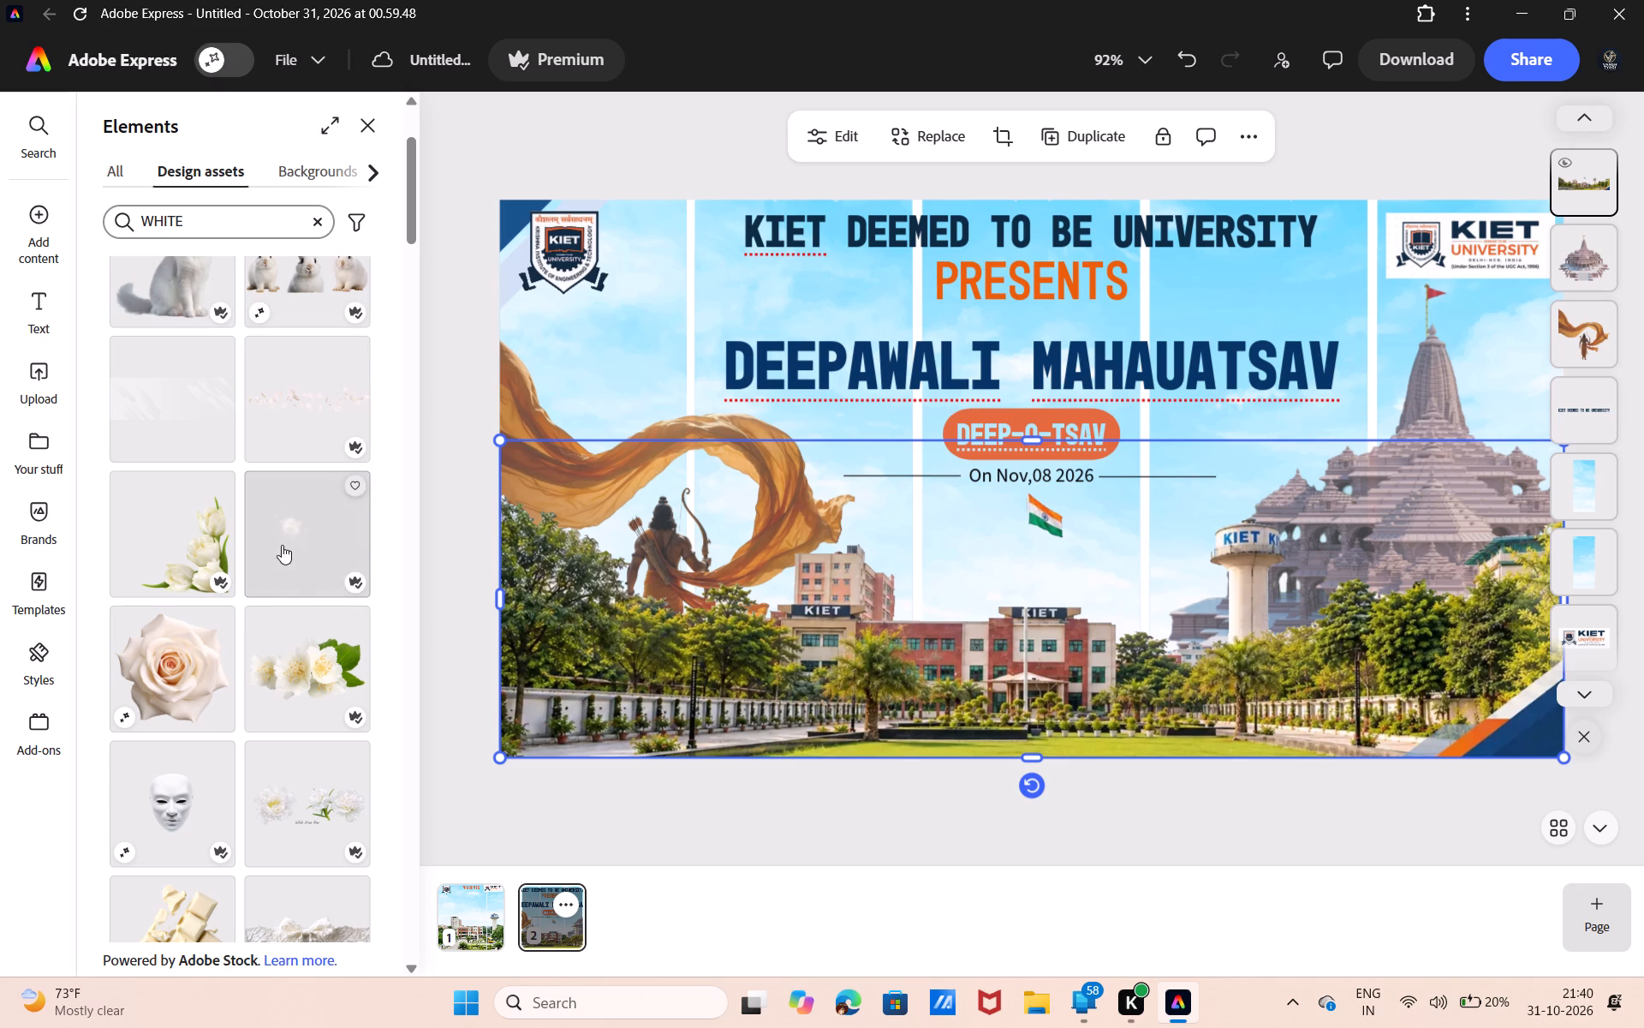
{"action": "scroll", "coordinate": [231, 661], "scroll_direction": "down", "scroll_amount": 3}
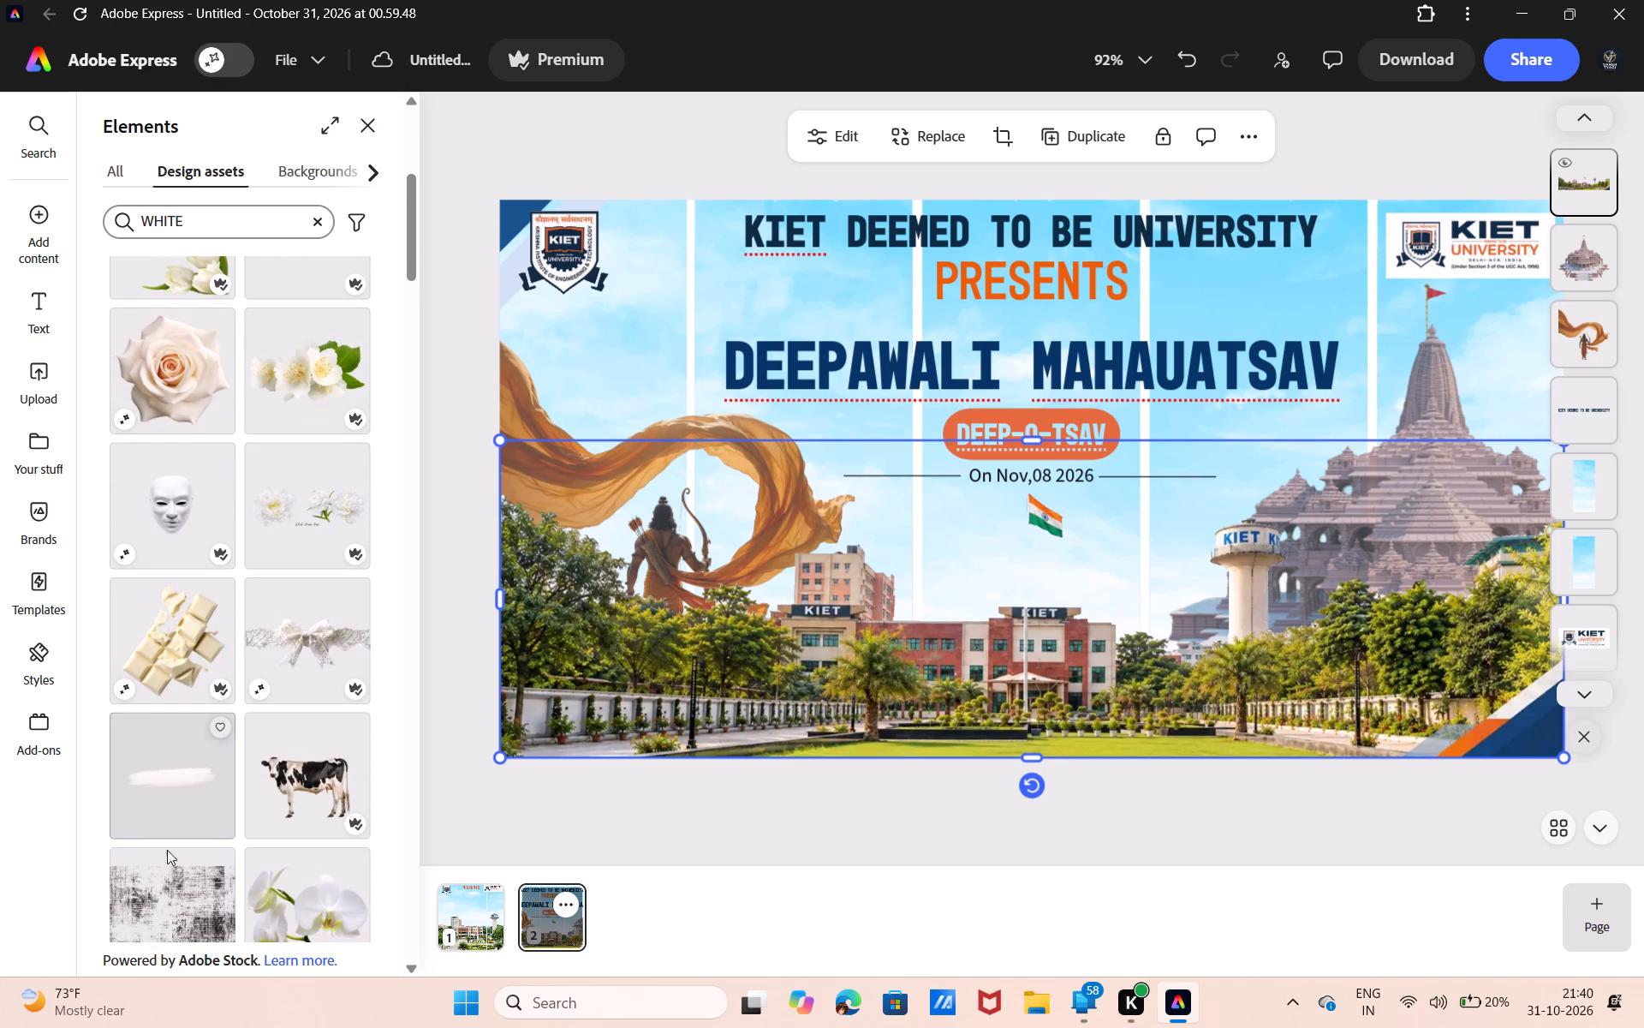
{"action": "scroll", "coordinate": [161, 888], "scroll_direction": "down", "scroll_amount": 6}
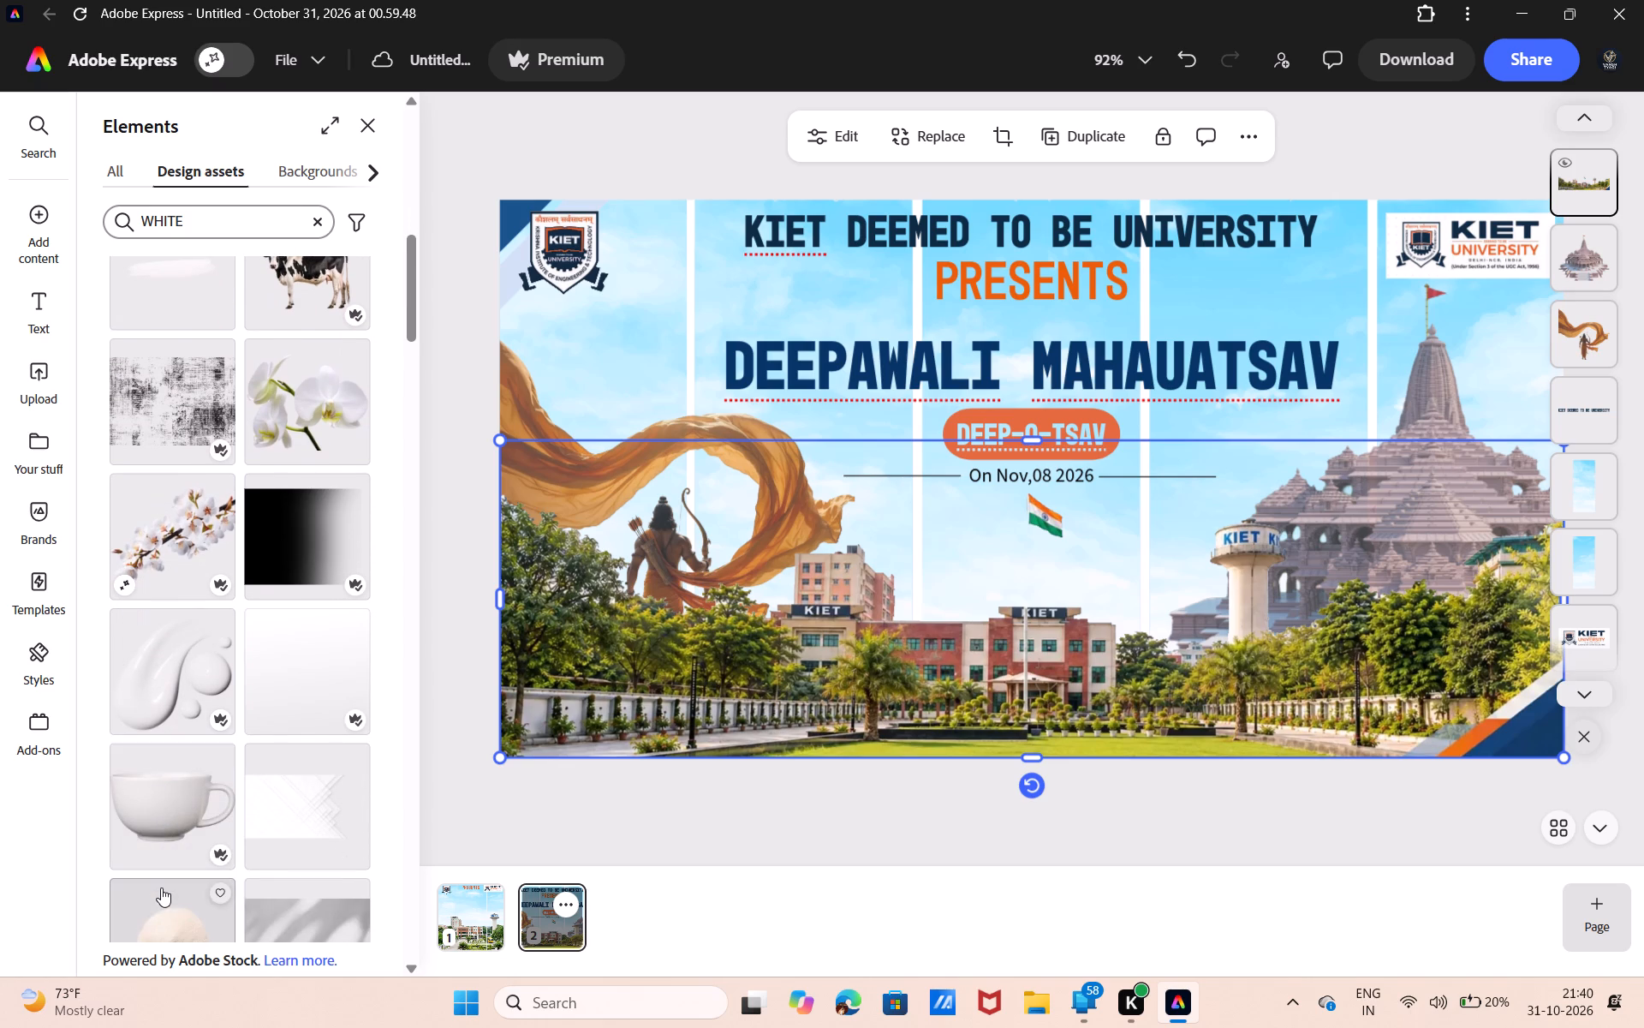
{"action": "left_click", "coordinate": [279, 678]}
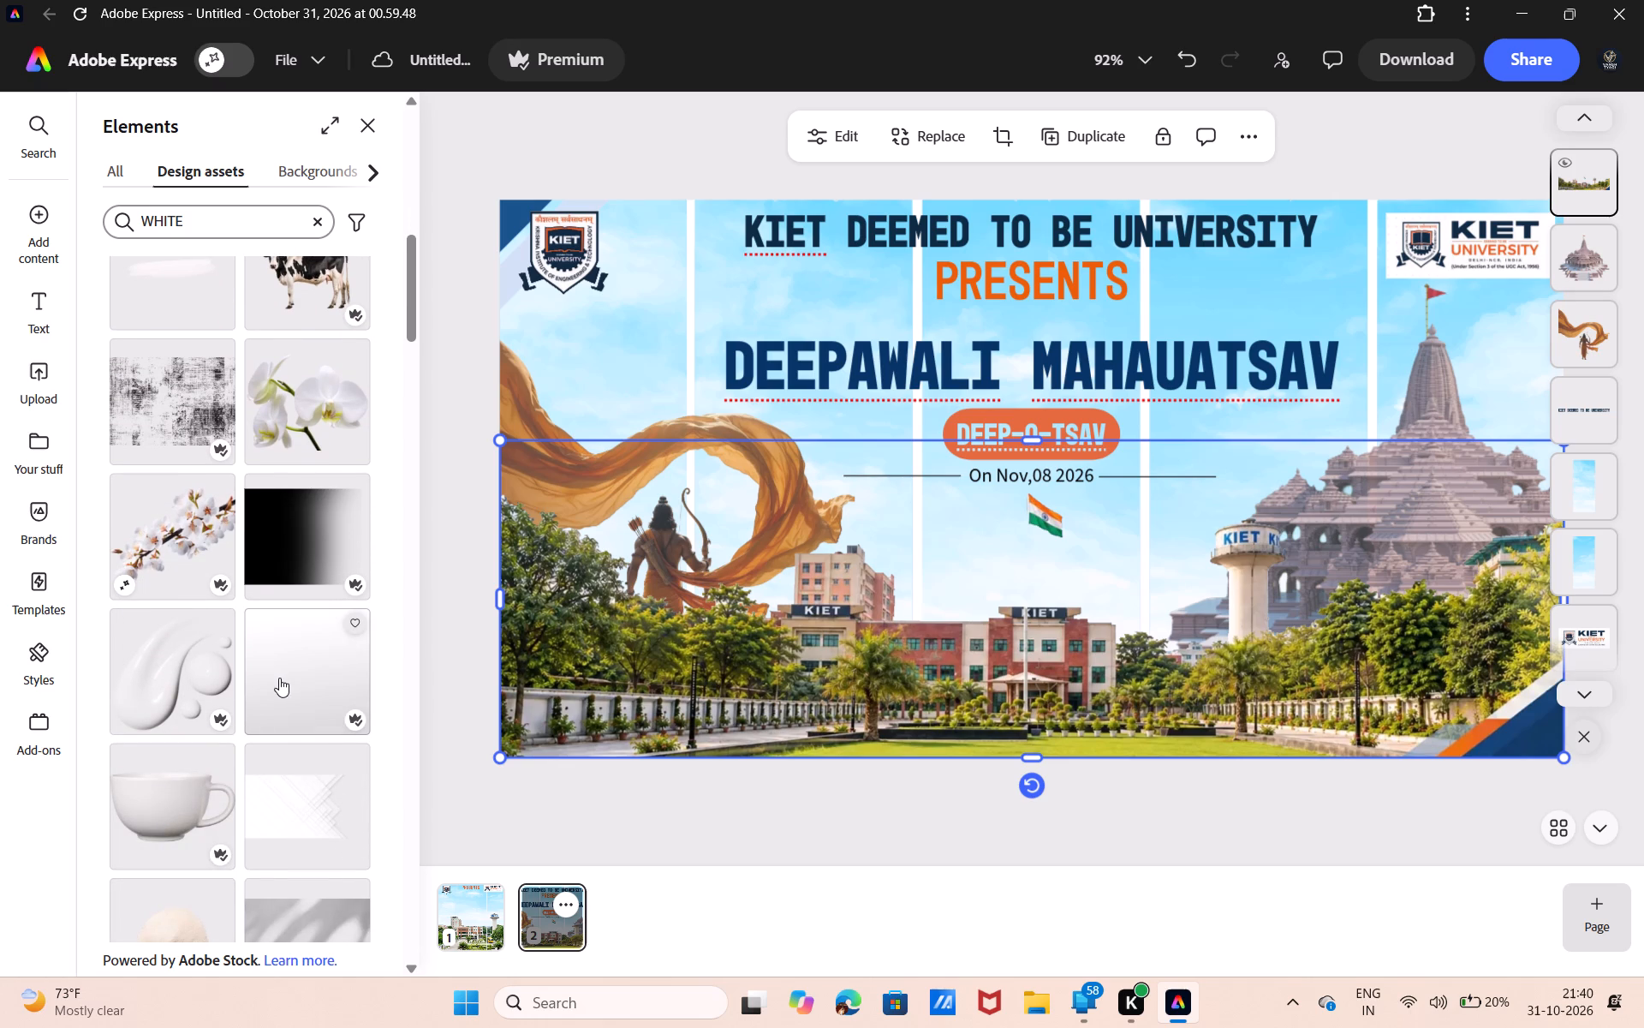
{"action": "scroll", "coordinate": [279, 678], "scroll_direction": "down", "scroll_amount": 1}
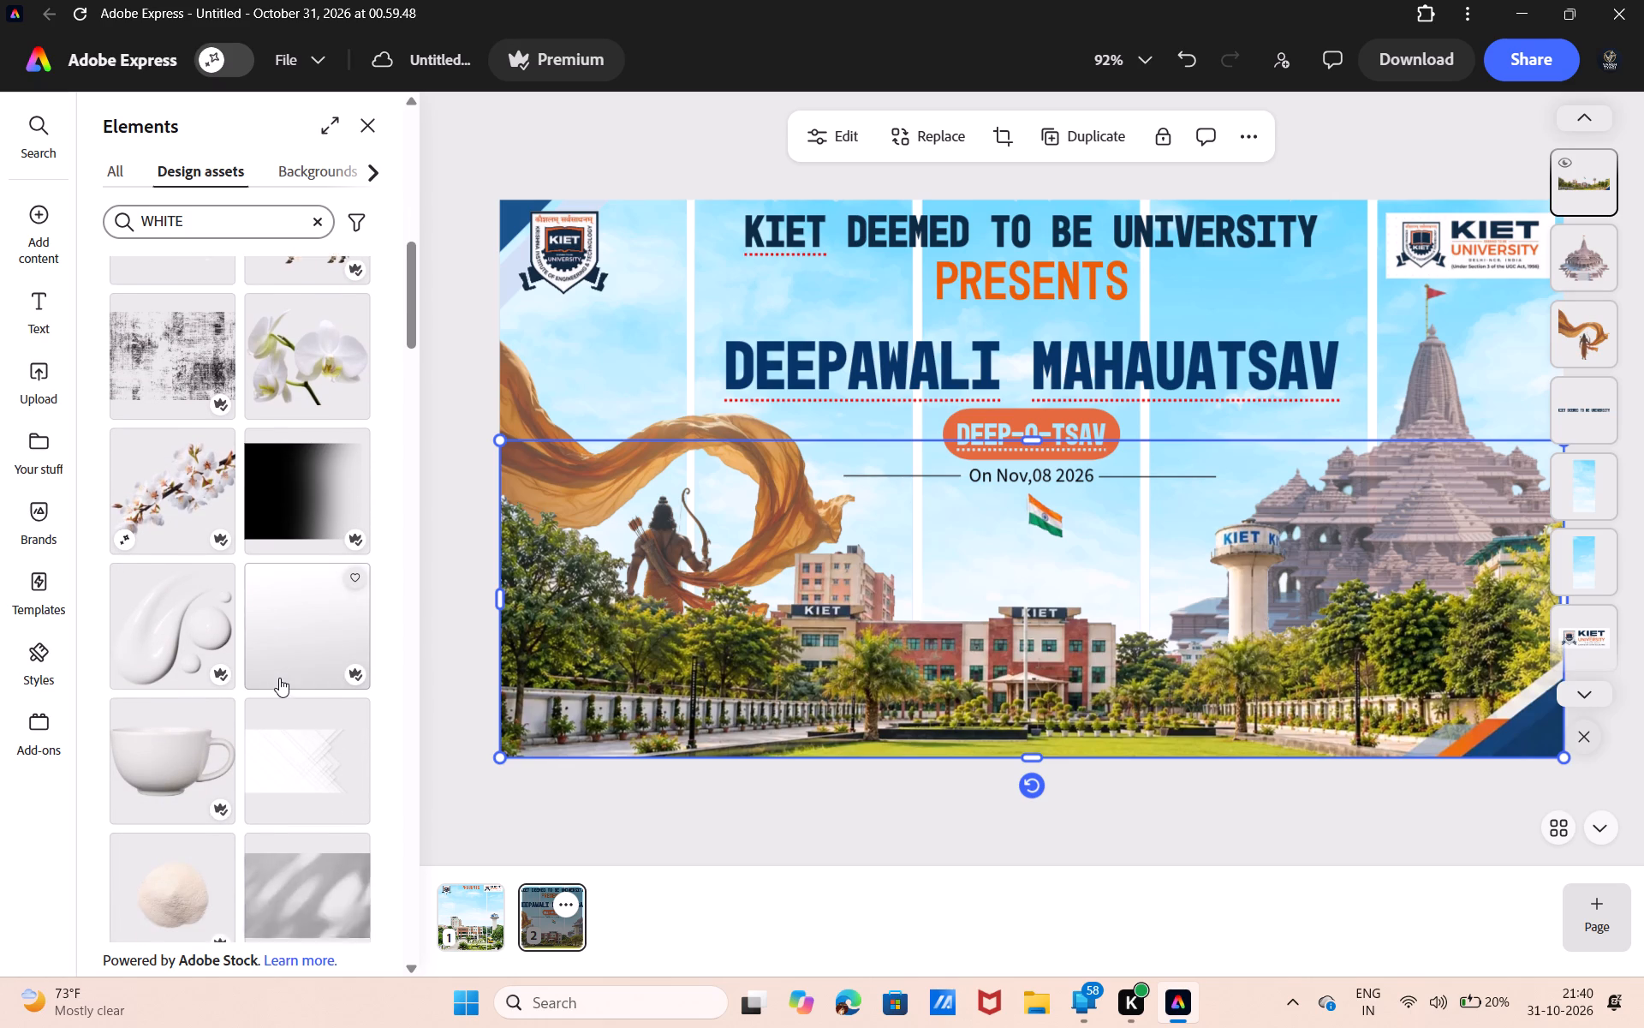
{"action": "scroll", "coordinate": [279, 678], "scroll_direction": "down", "scroll_amount": 1}
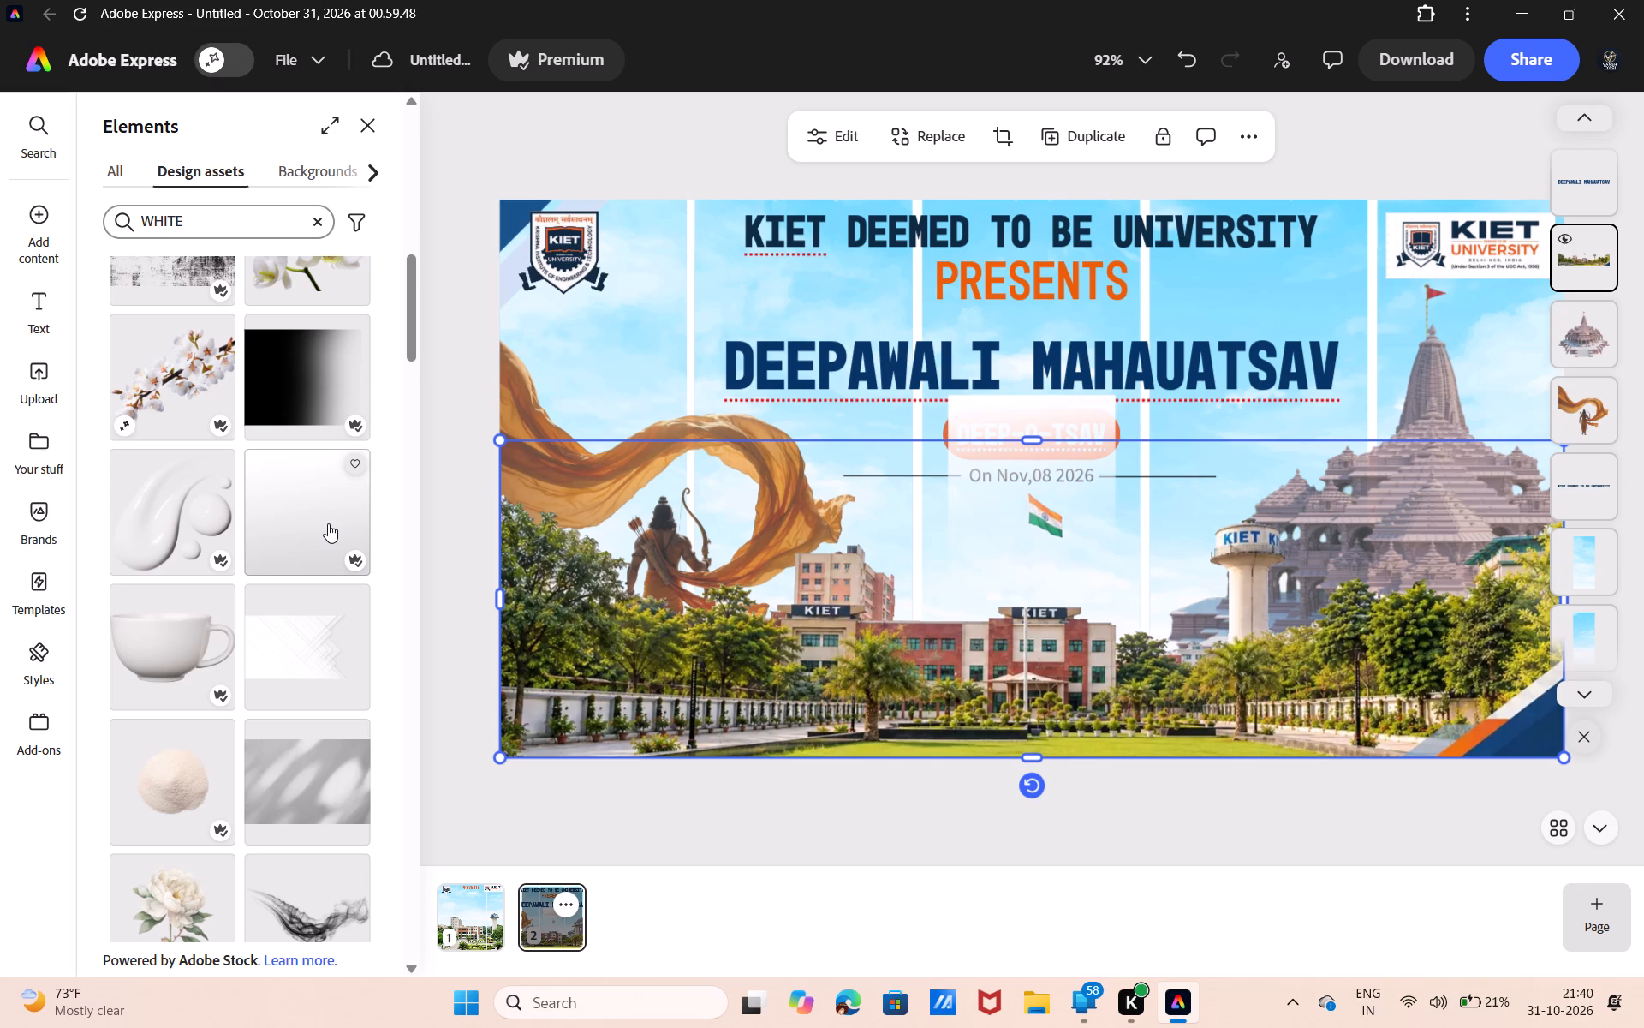
{"action": "left_click", "coordinate": [984, 421]}
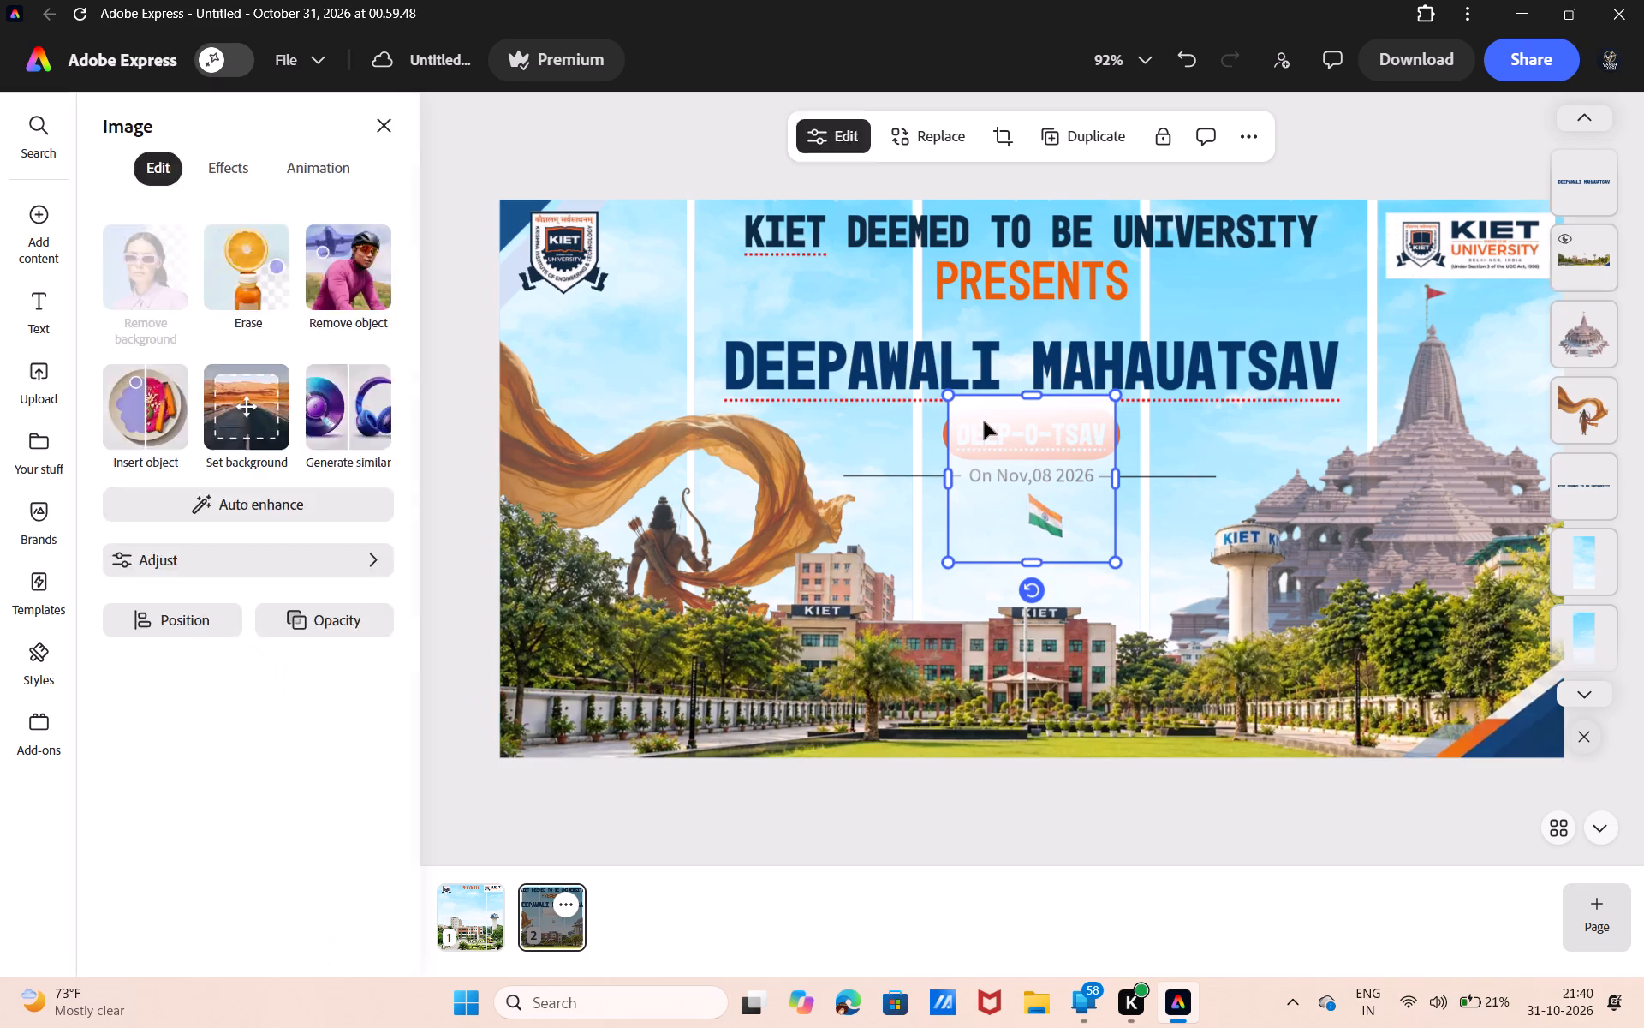
Rotate the white gradient 180 degrees so its solid white end faces down, and enlarge it to span the banner's full width.
{"action": "left_click_drag", "start_coordinate": [1035, 587], "coordinate": [1032, 297]}
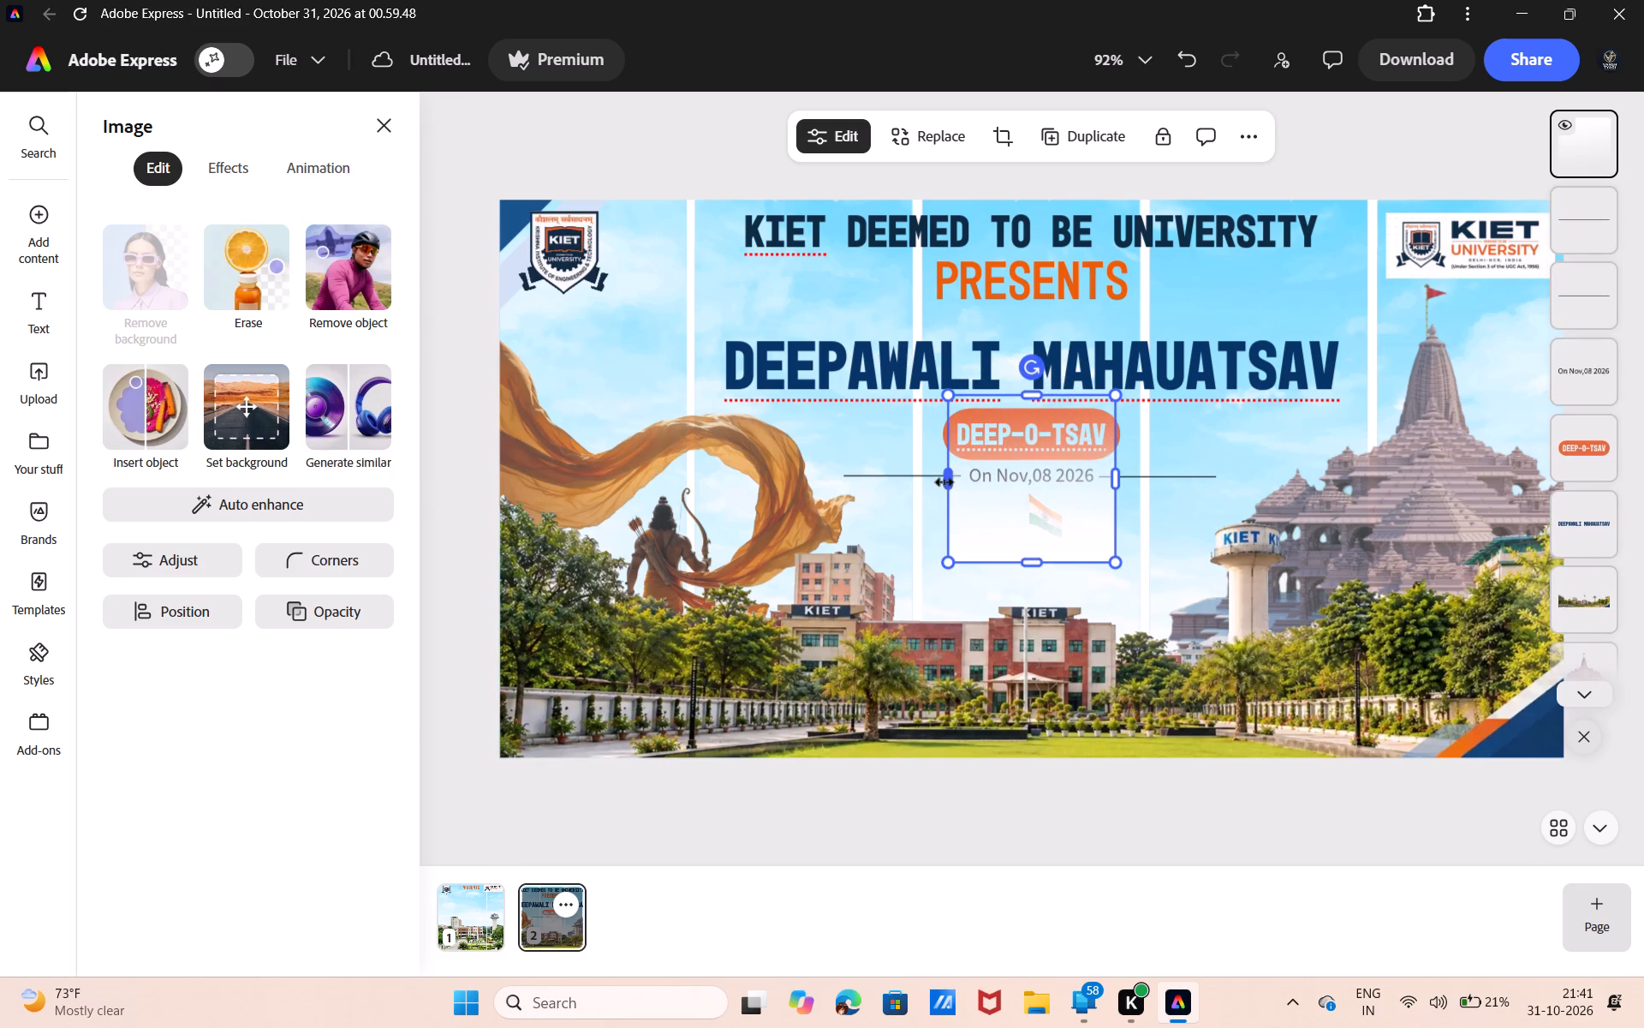
{"action": "left_click_drag", "start_coordinate": [944, 563], "coordinate": [587, 606]}
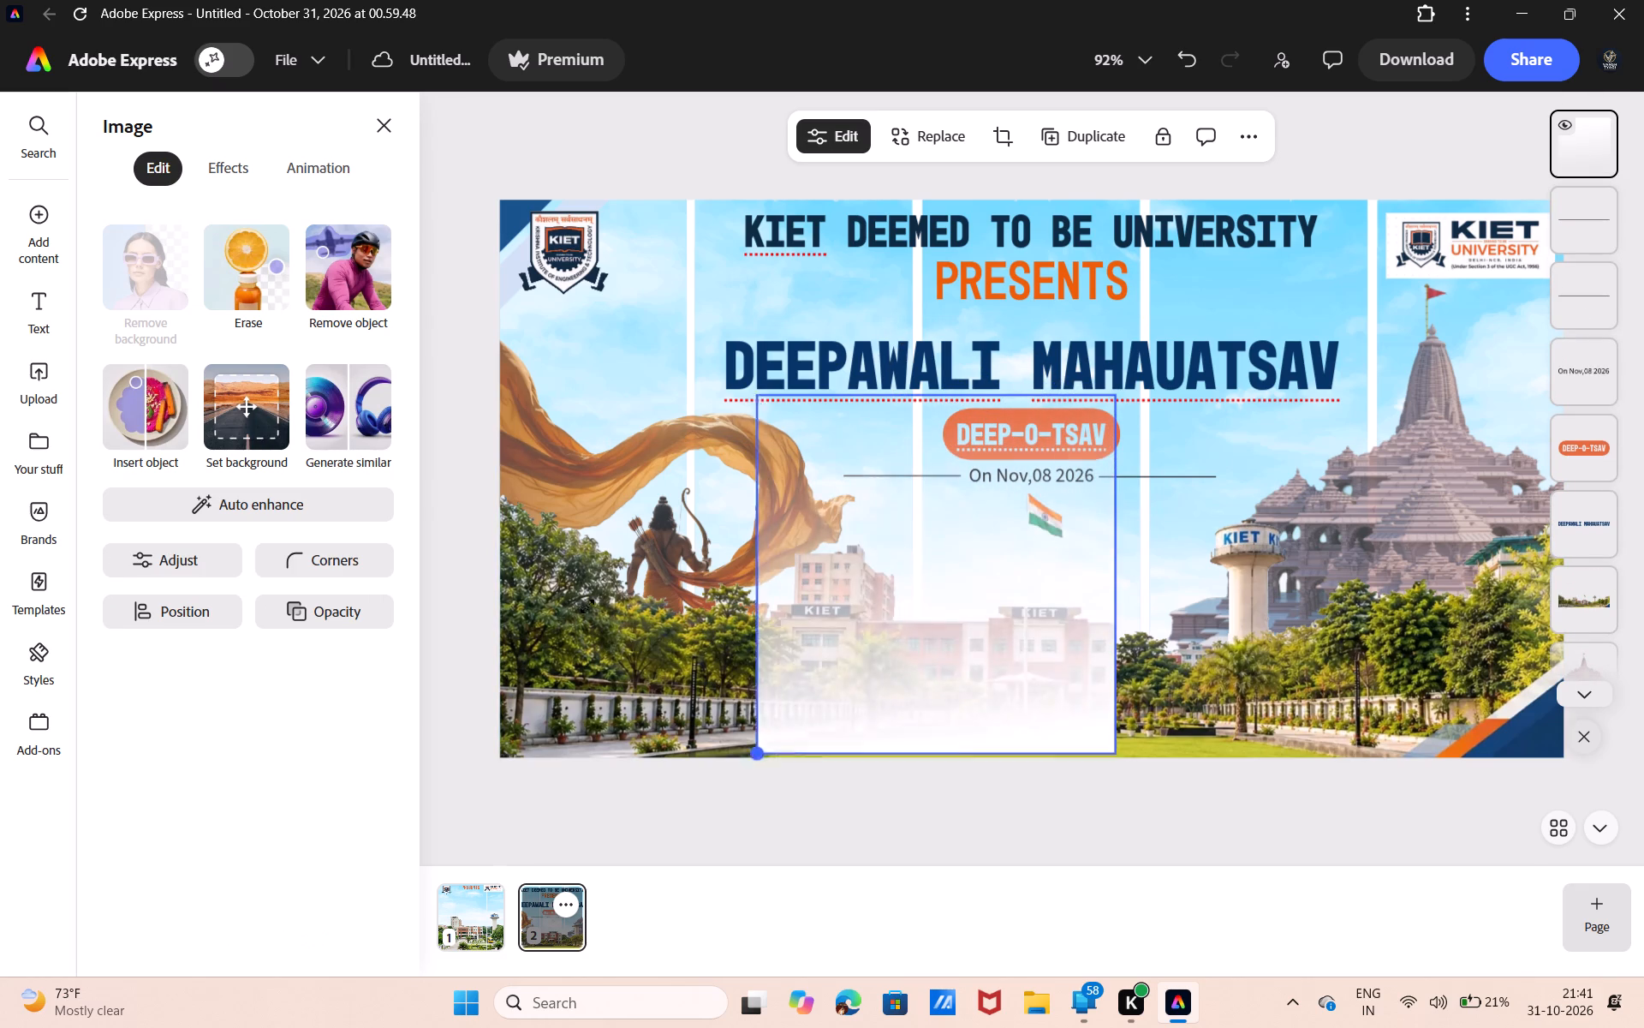
{"action": "left_click_drag", "start_coordinate": [587, 606], "coordinate": [930, 533]}
{"action": "left_click_drag", "start_coordinate": [930, 533], "coordinate": [804, 464]}
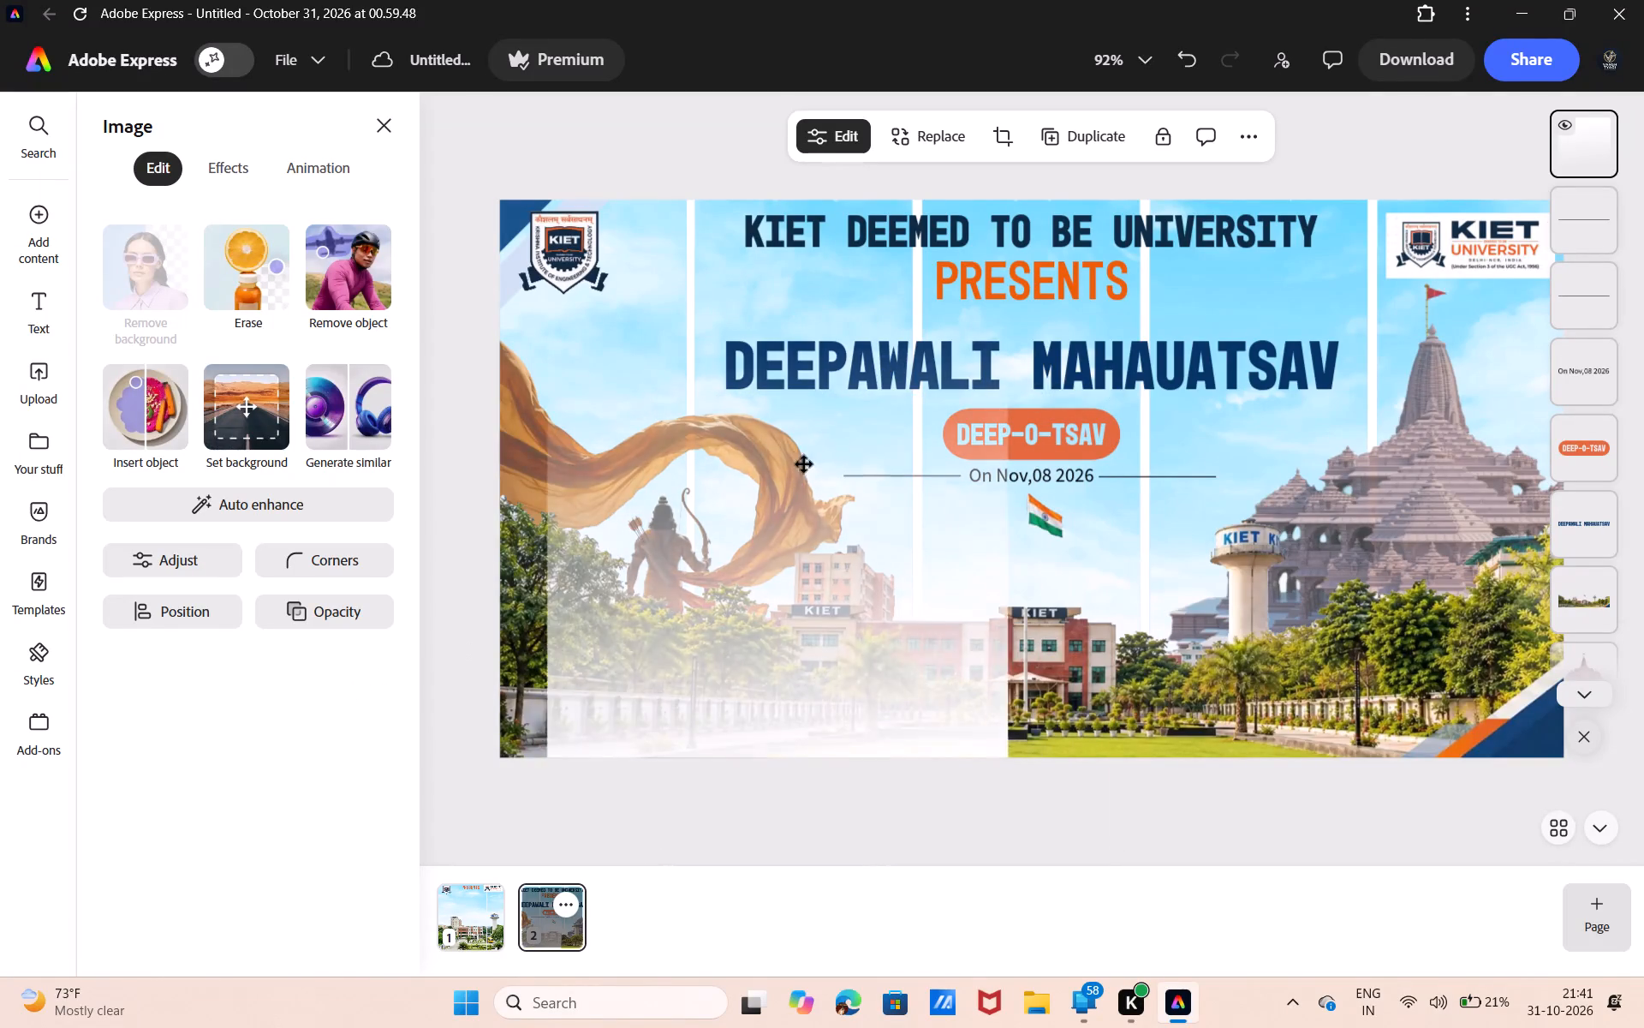
{"action": "left_click_drag", "start_coordinate": [804, 464], "coordinate": [755, 338]}
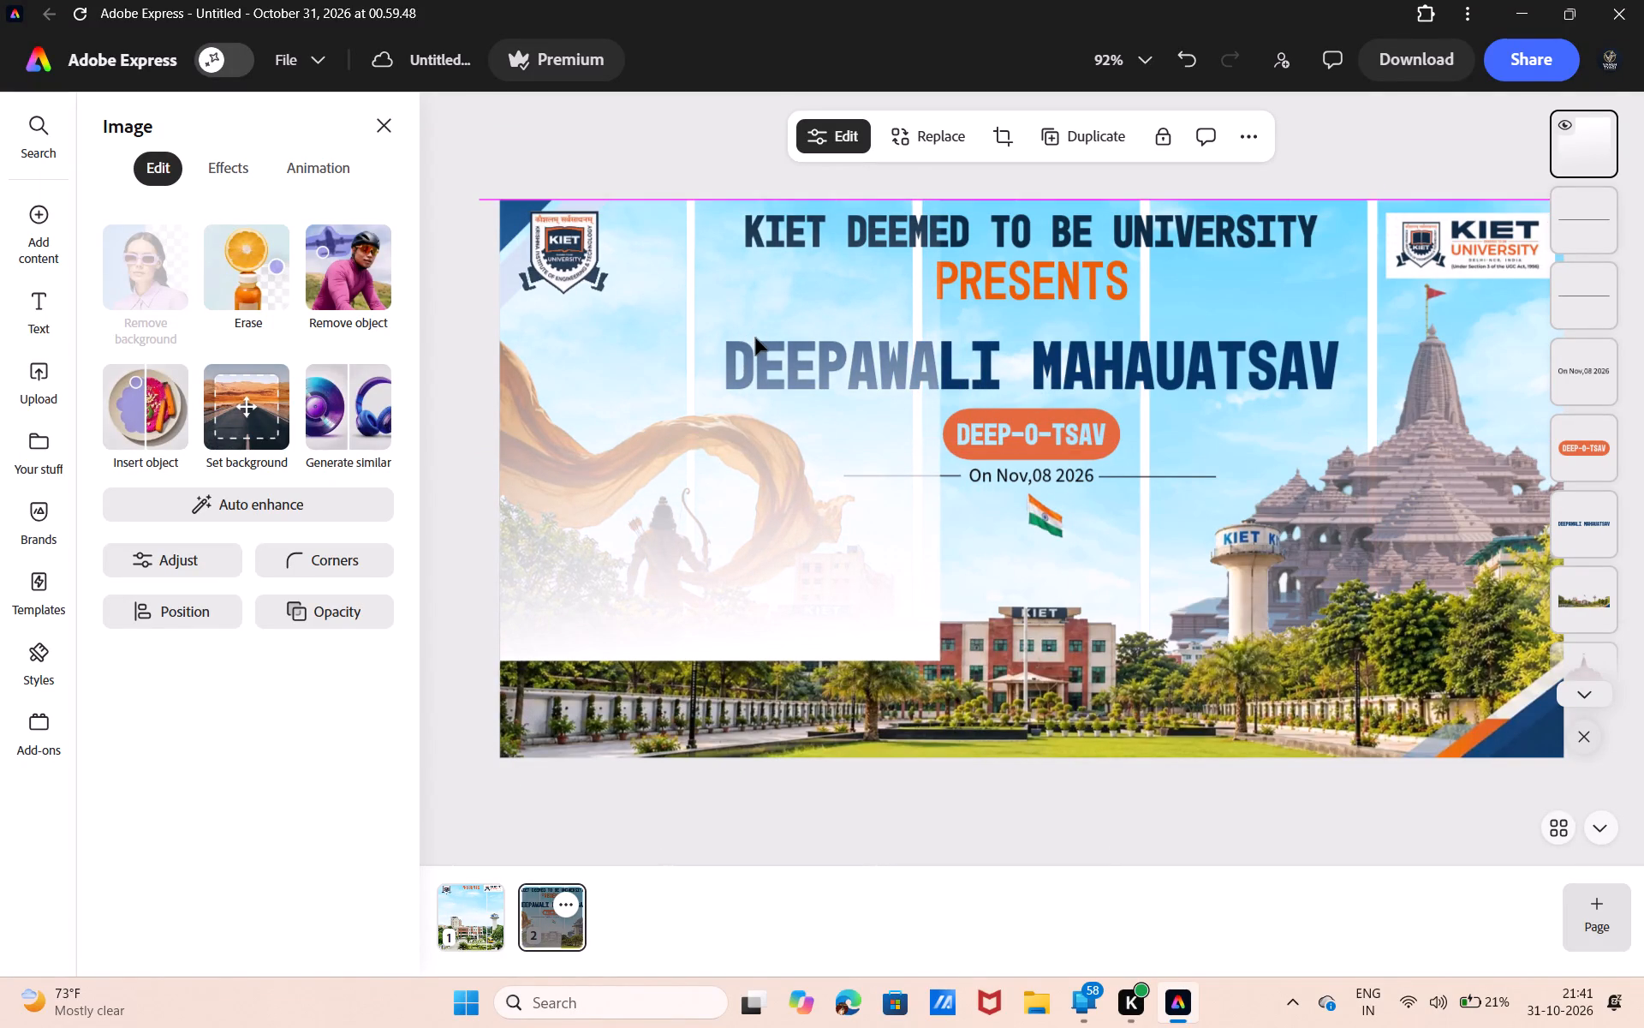
{"action": "left_click_drag", "start_coordinate": [944, 660], "coordinate": [1089, 636]}
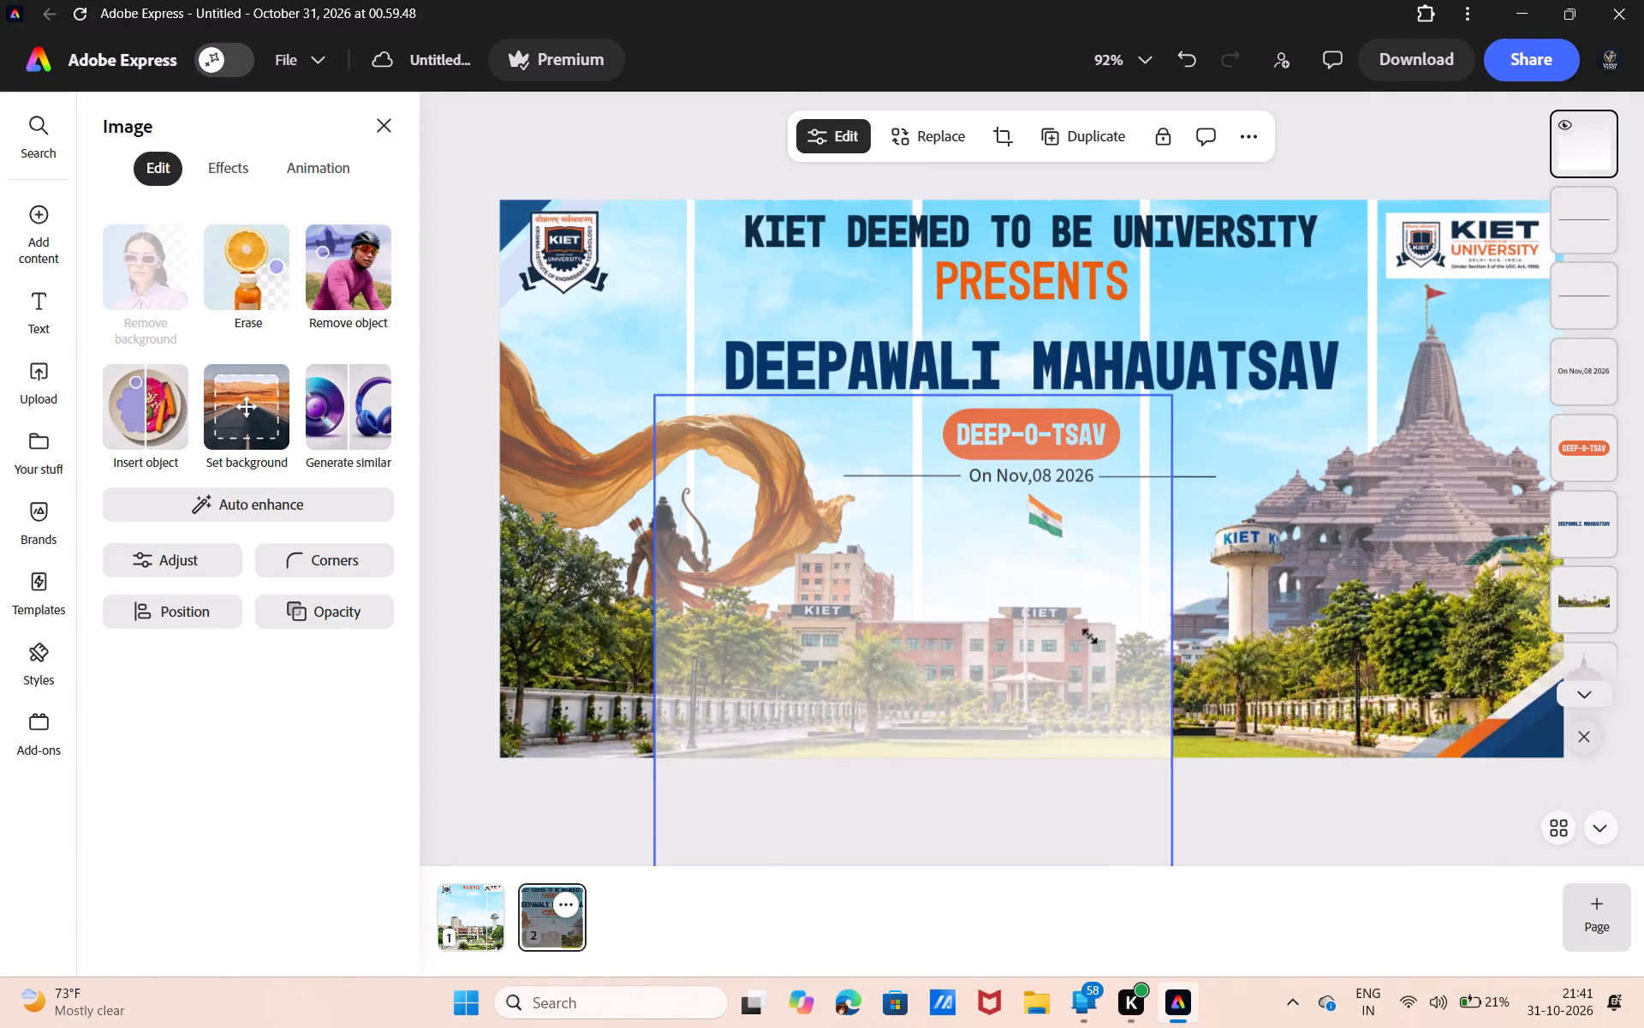
{"action": "left_click_drag", "start_coordinate": [1089, 636], "coordinate": [1643, 657]}
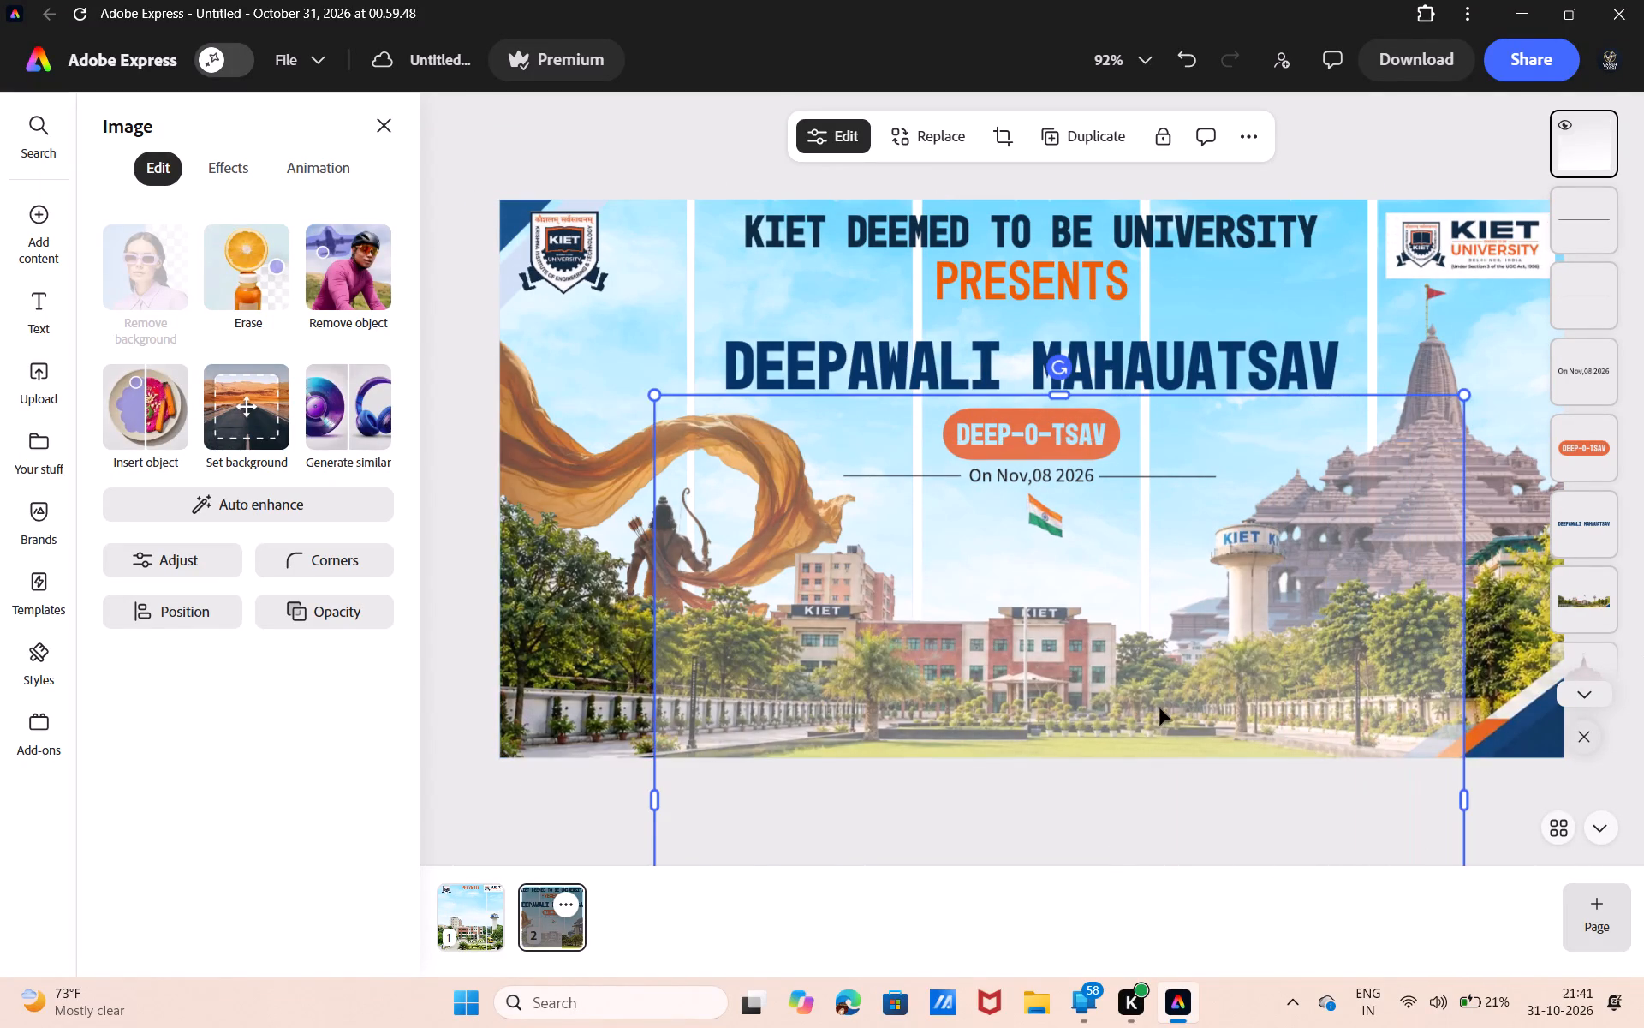
{"action": "left_click_drag", "start_coordinate": [1159, 708], "coordinate": [924, 208]}
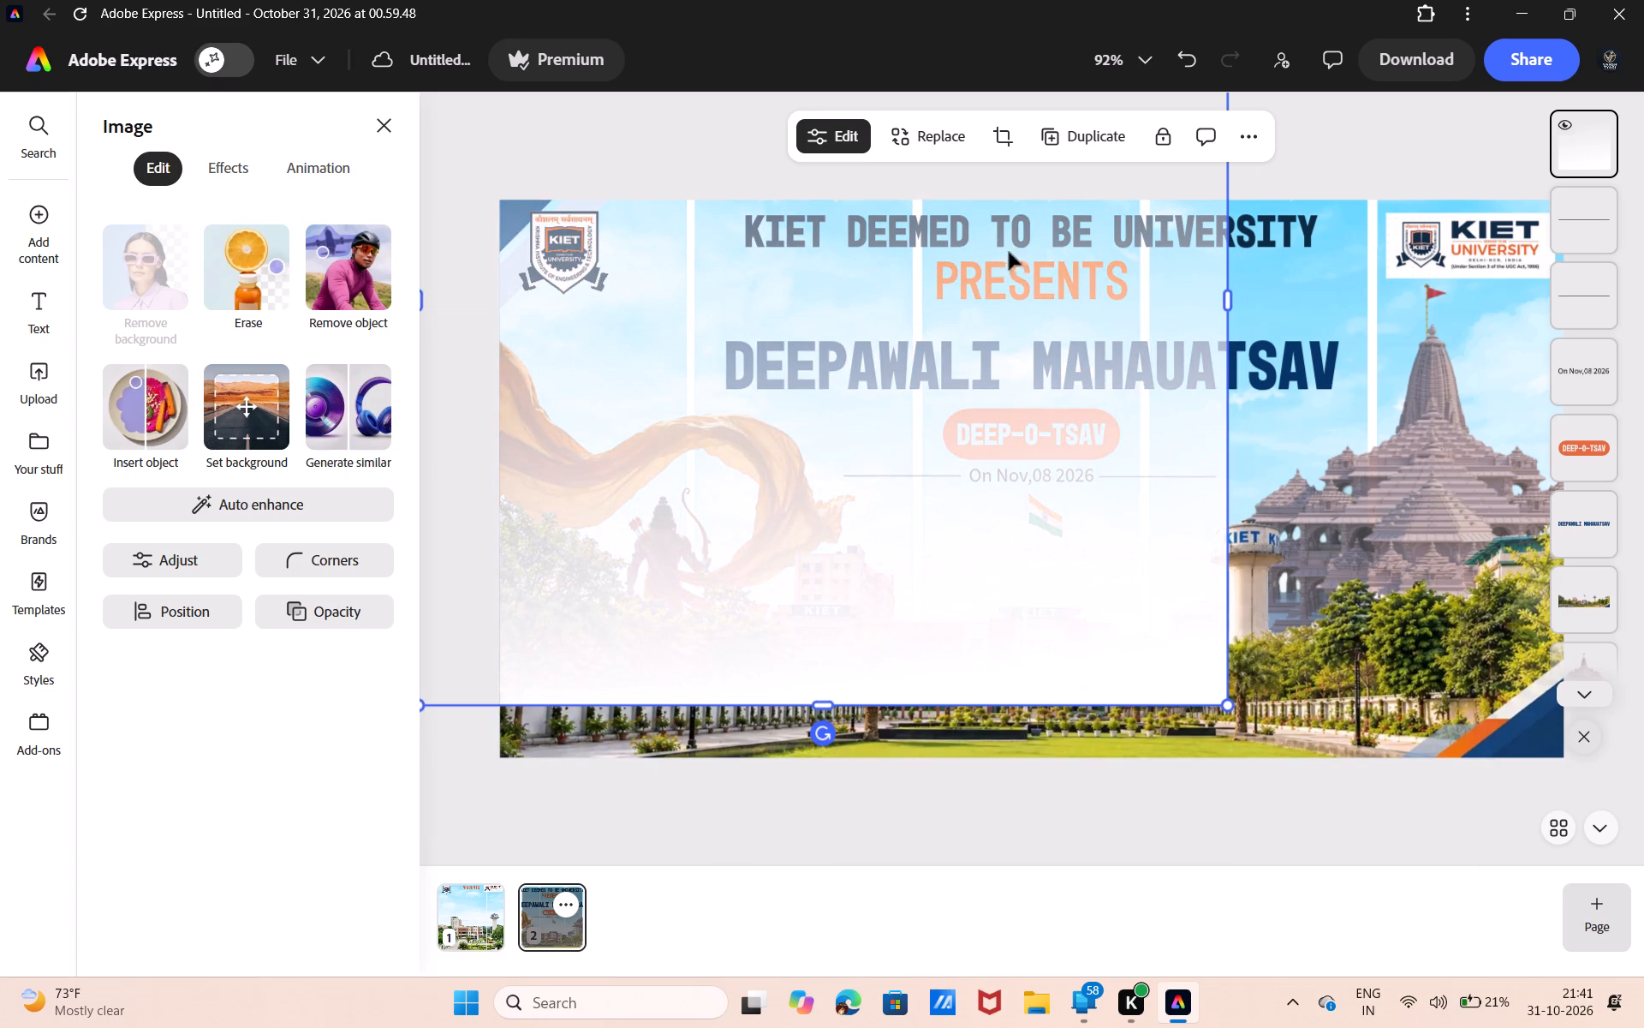
{"action": "left_click_drag", "start_coordinate": [1226, 297], "coordinate": [1533, 284]}
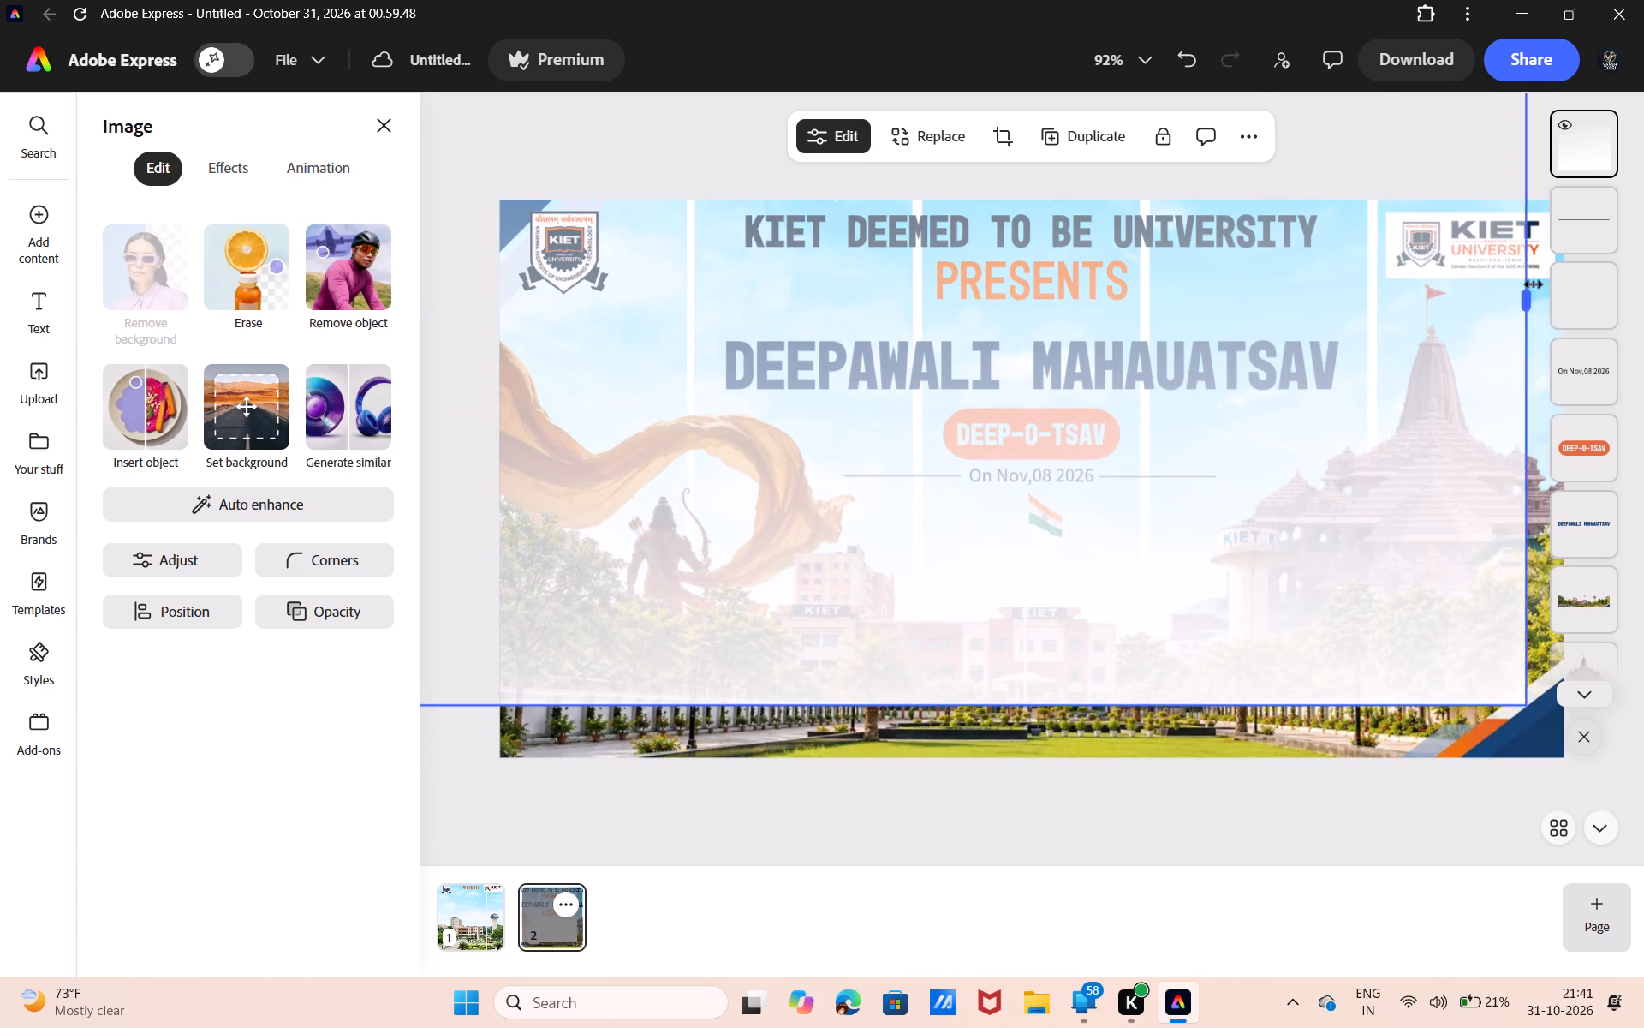
{"action": "left_click_drag", "start_coordinate": [1533, 284], "coordinate": [1566, 278]}
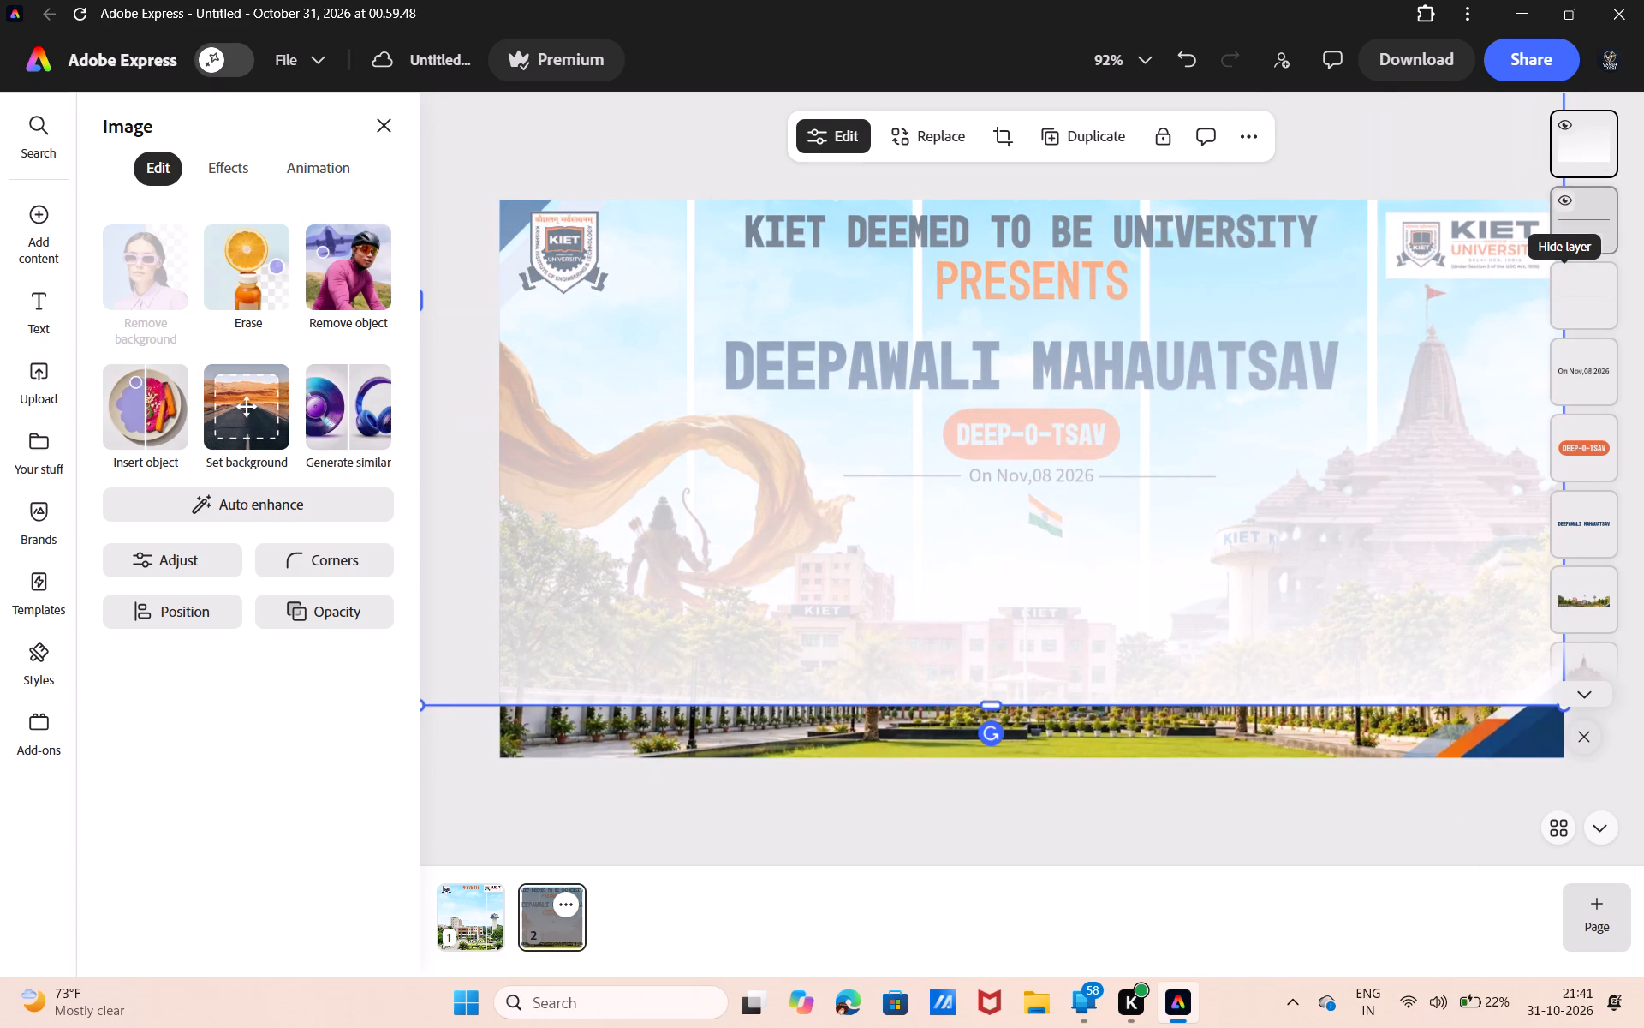
Reorder the gradient layer so it sits directly behind the campus picture and in front of the temple and archer.
{"action": "left_click_drag", "start_coordinate": [1582, 165], "coordinate": [1566, 743]}
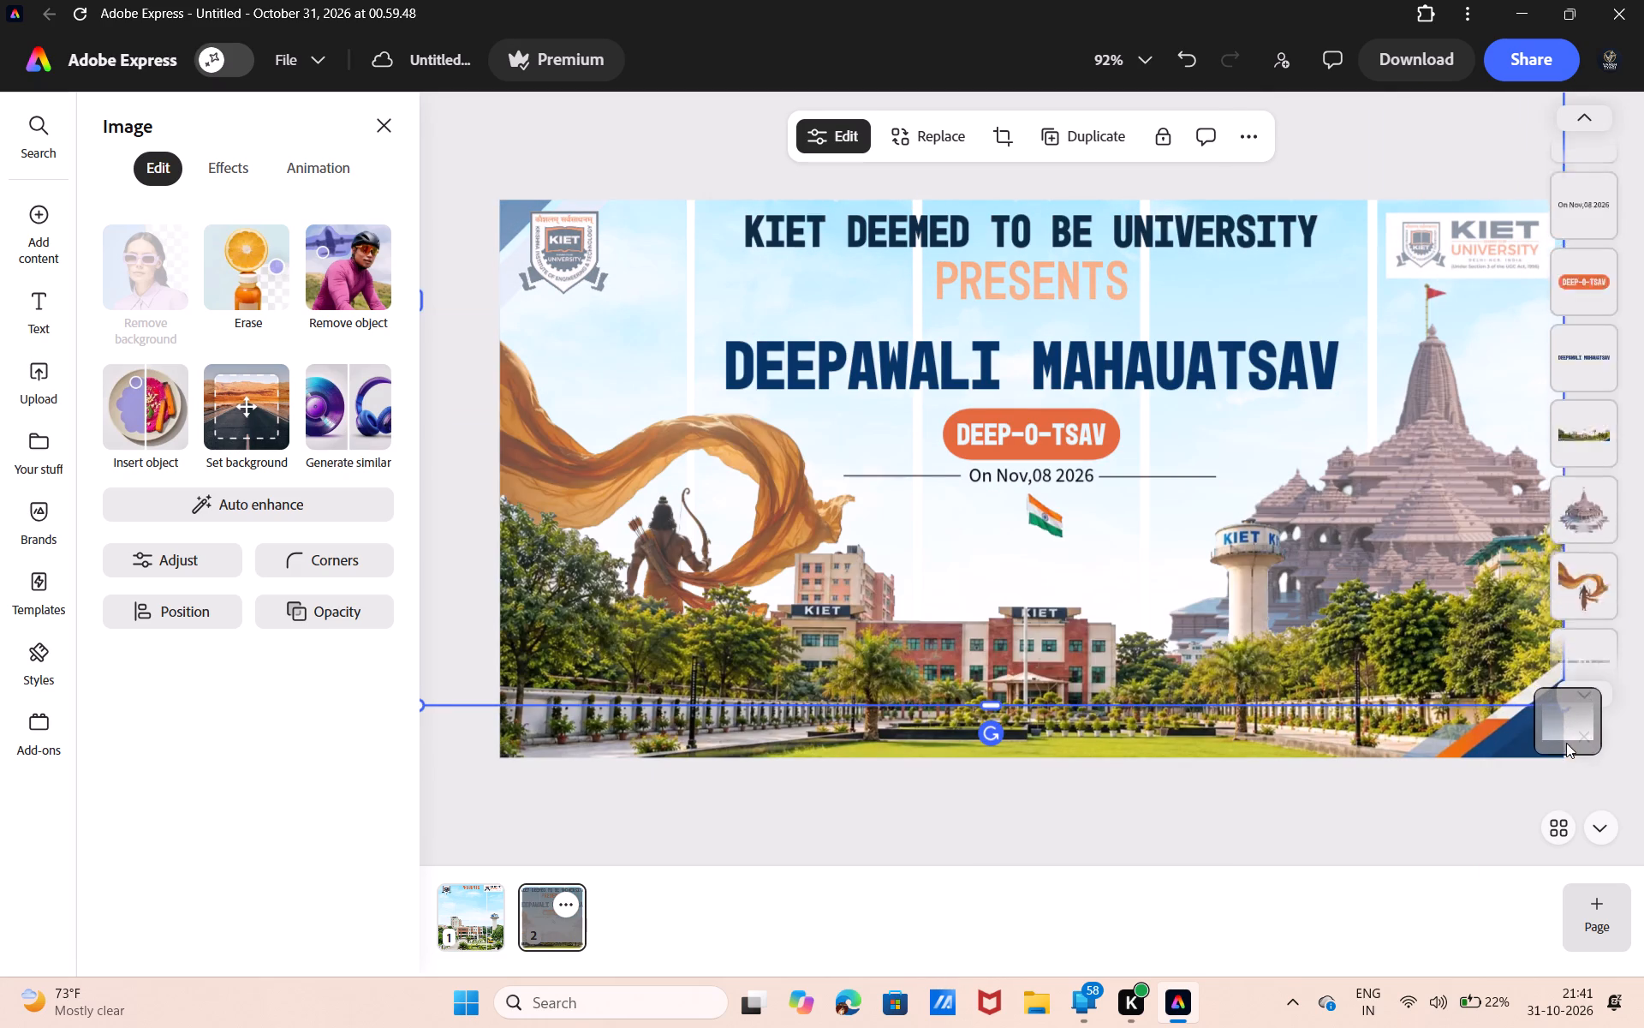
{"action": "left_click_drag", "start_coordinate": [1566, 743], "coordinate": [1562, 362]}
{"action": "scroll", "coordinate": [1562, 362], "scroll_direction": "up", "scroll_amount": 1}
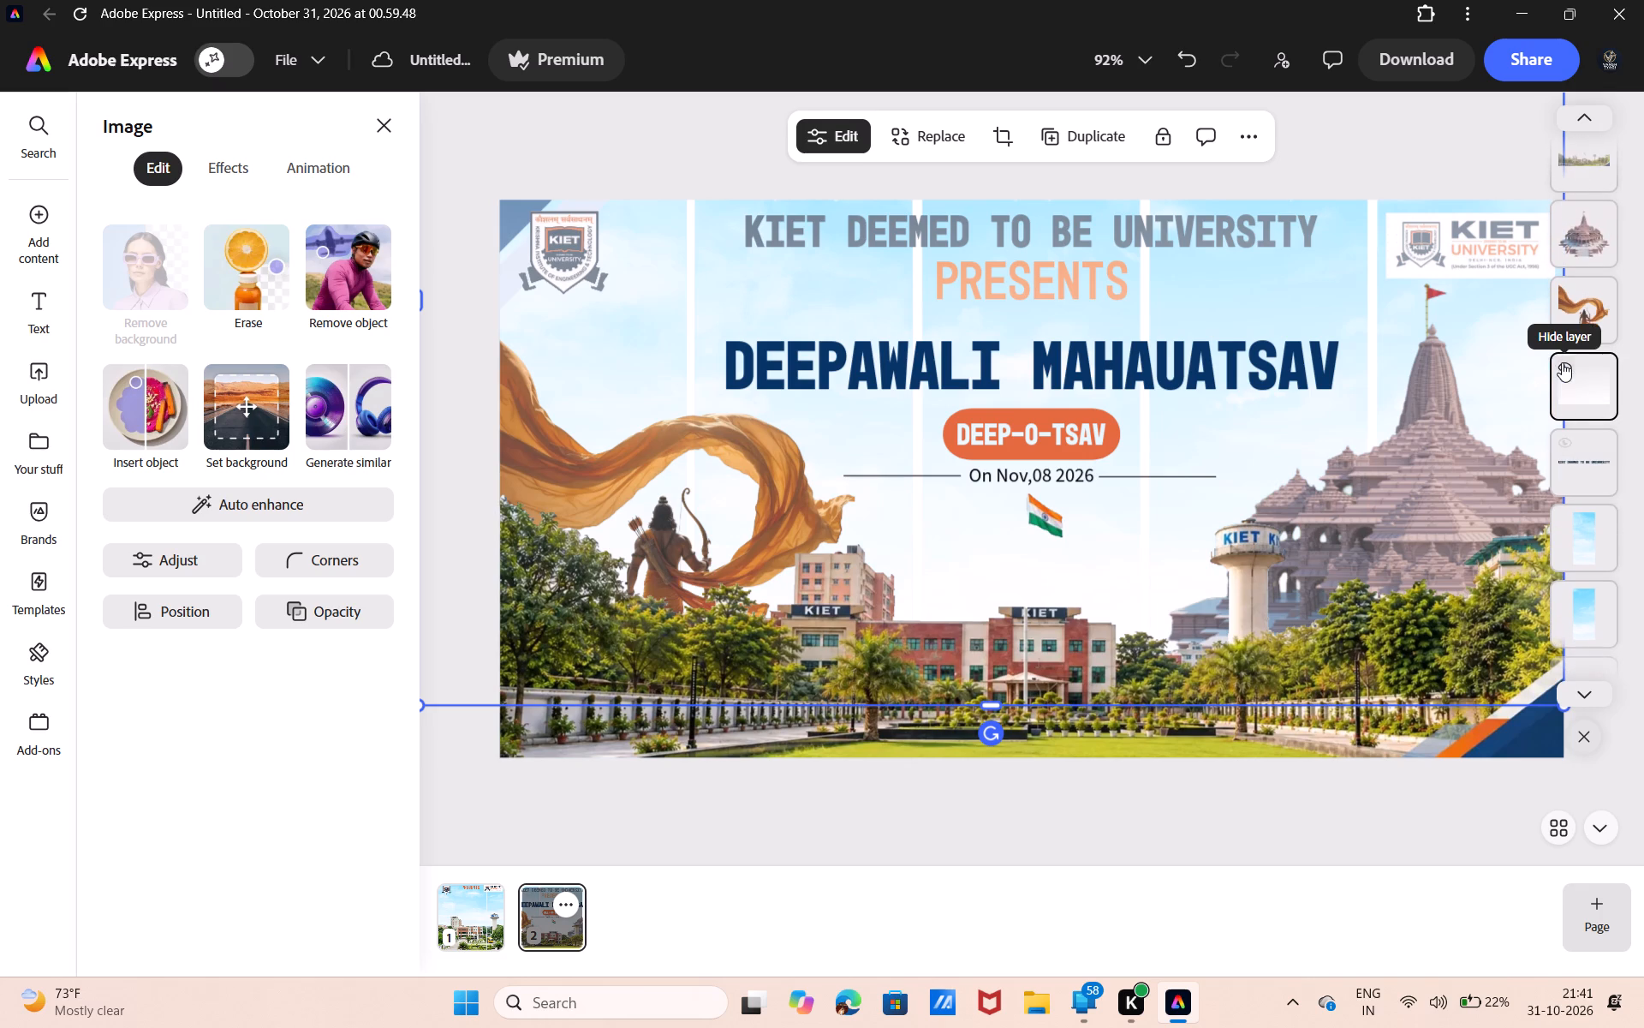
{"action": "left_click_drag", "start_coordinate": [1583, 391], "coordinate": [1565, 378]}
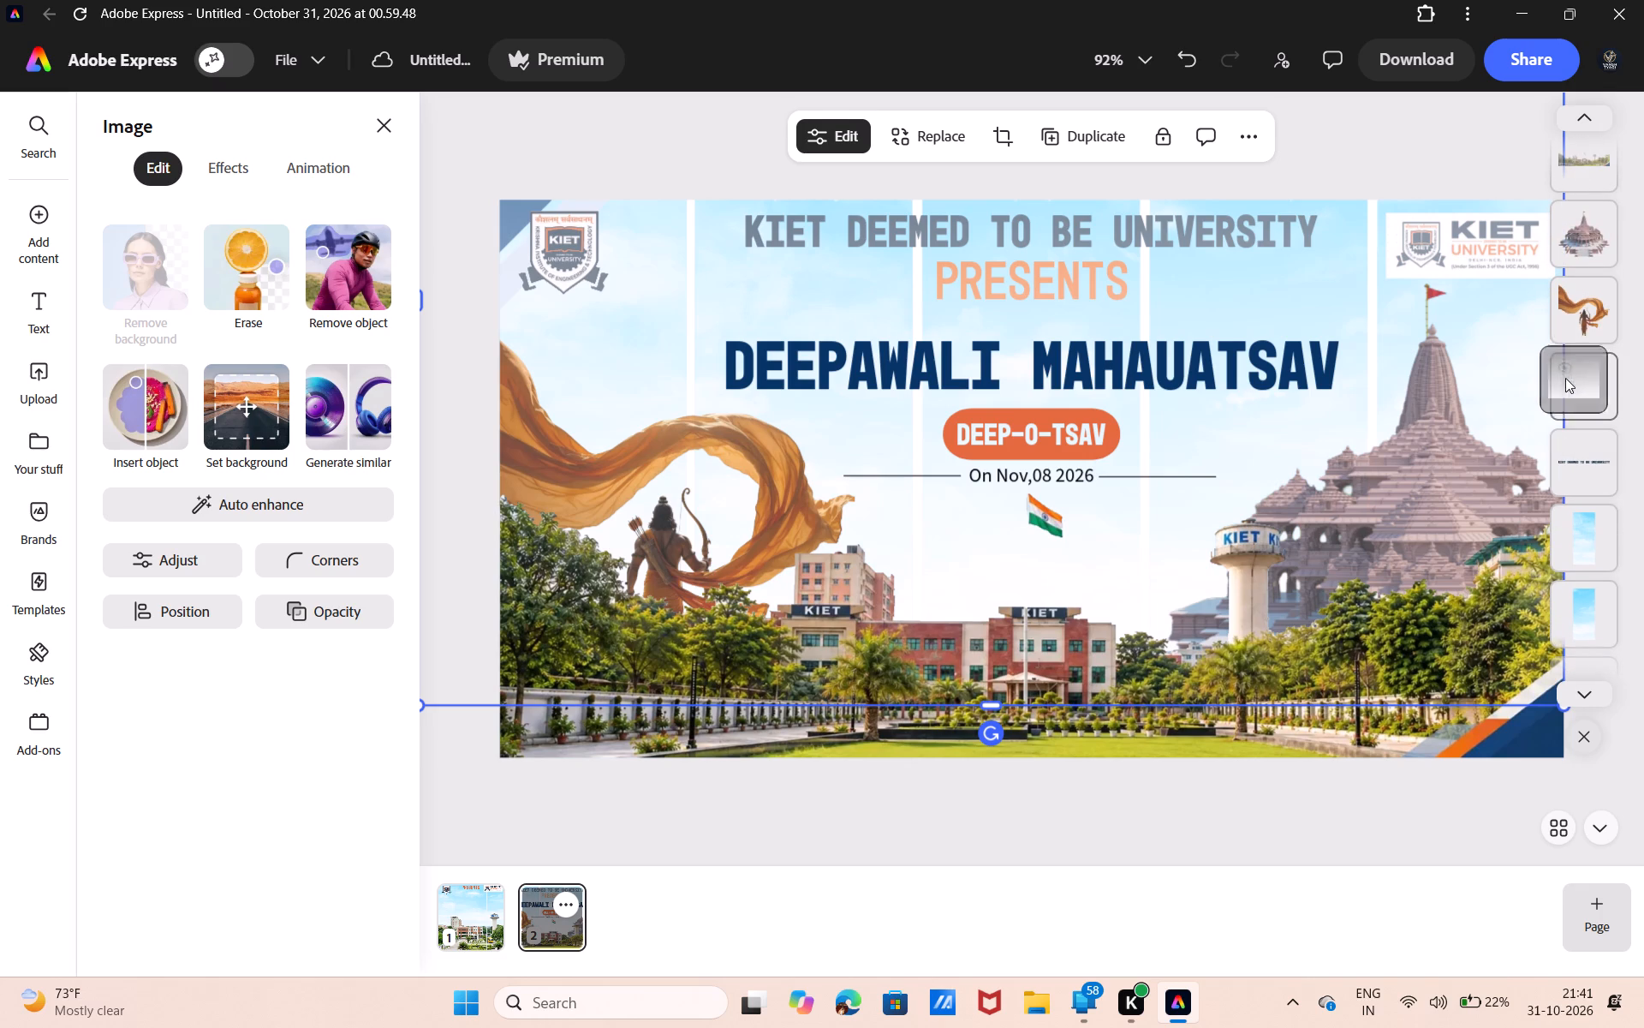
{"action": "left_click_drag", "start_coordinate": [1565, 378], "coordinate": [1567, 215]}
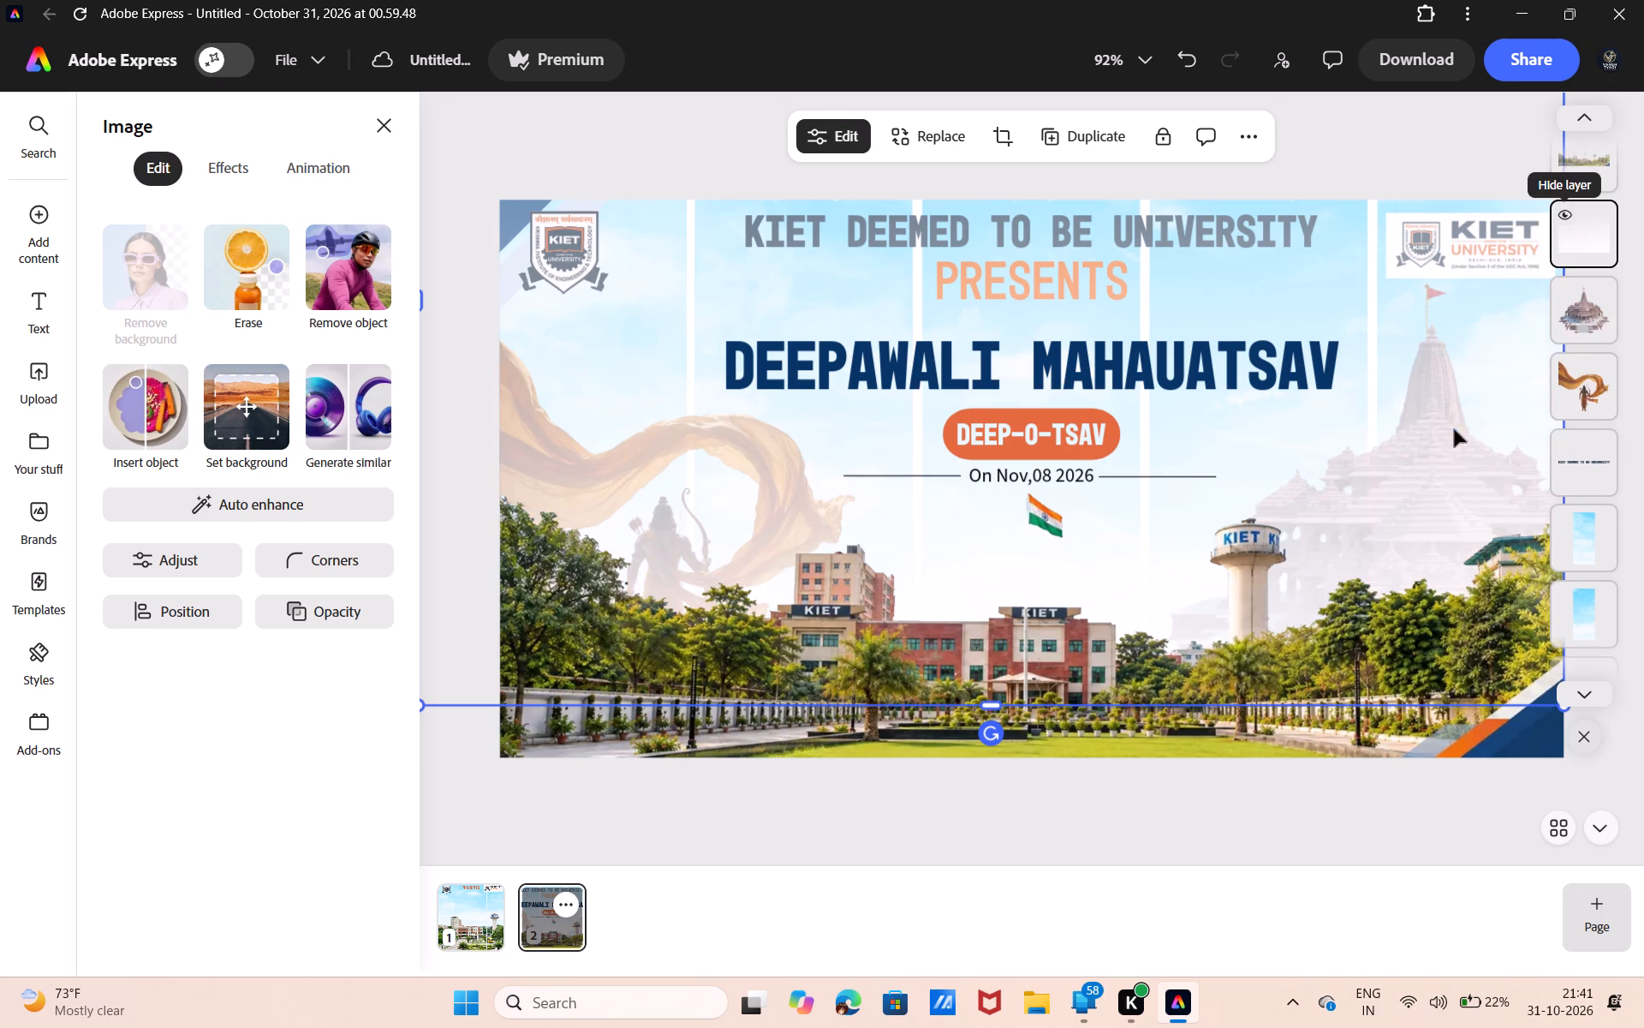
Move the gradient down until its top edge crosses the DEEPAWALI MAHAUATSAV title.
{"action": "left_click_drag", "start_coordinate": [1446, 440], "coordinate": [1463, 648]}
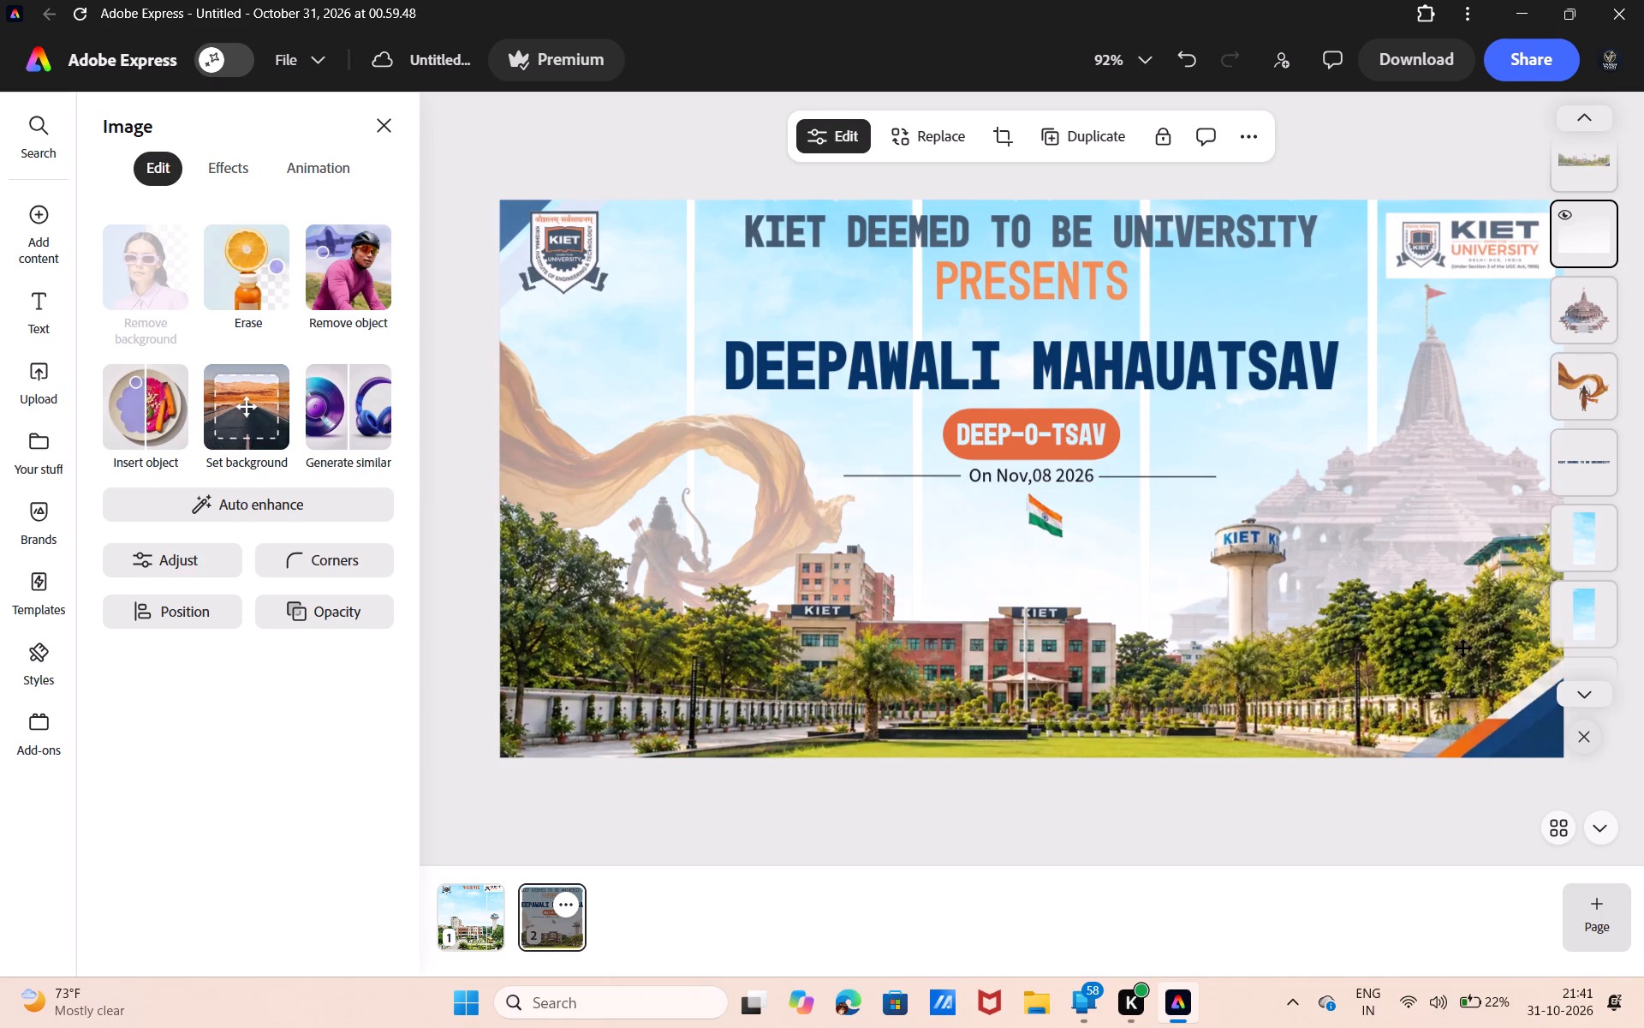
{"action": "left_click_drag", "start_coordinate": [1463, 648], "coordinate": [1473, 920]}
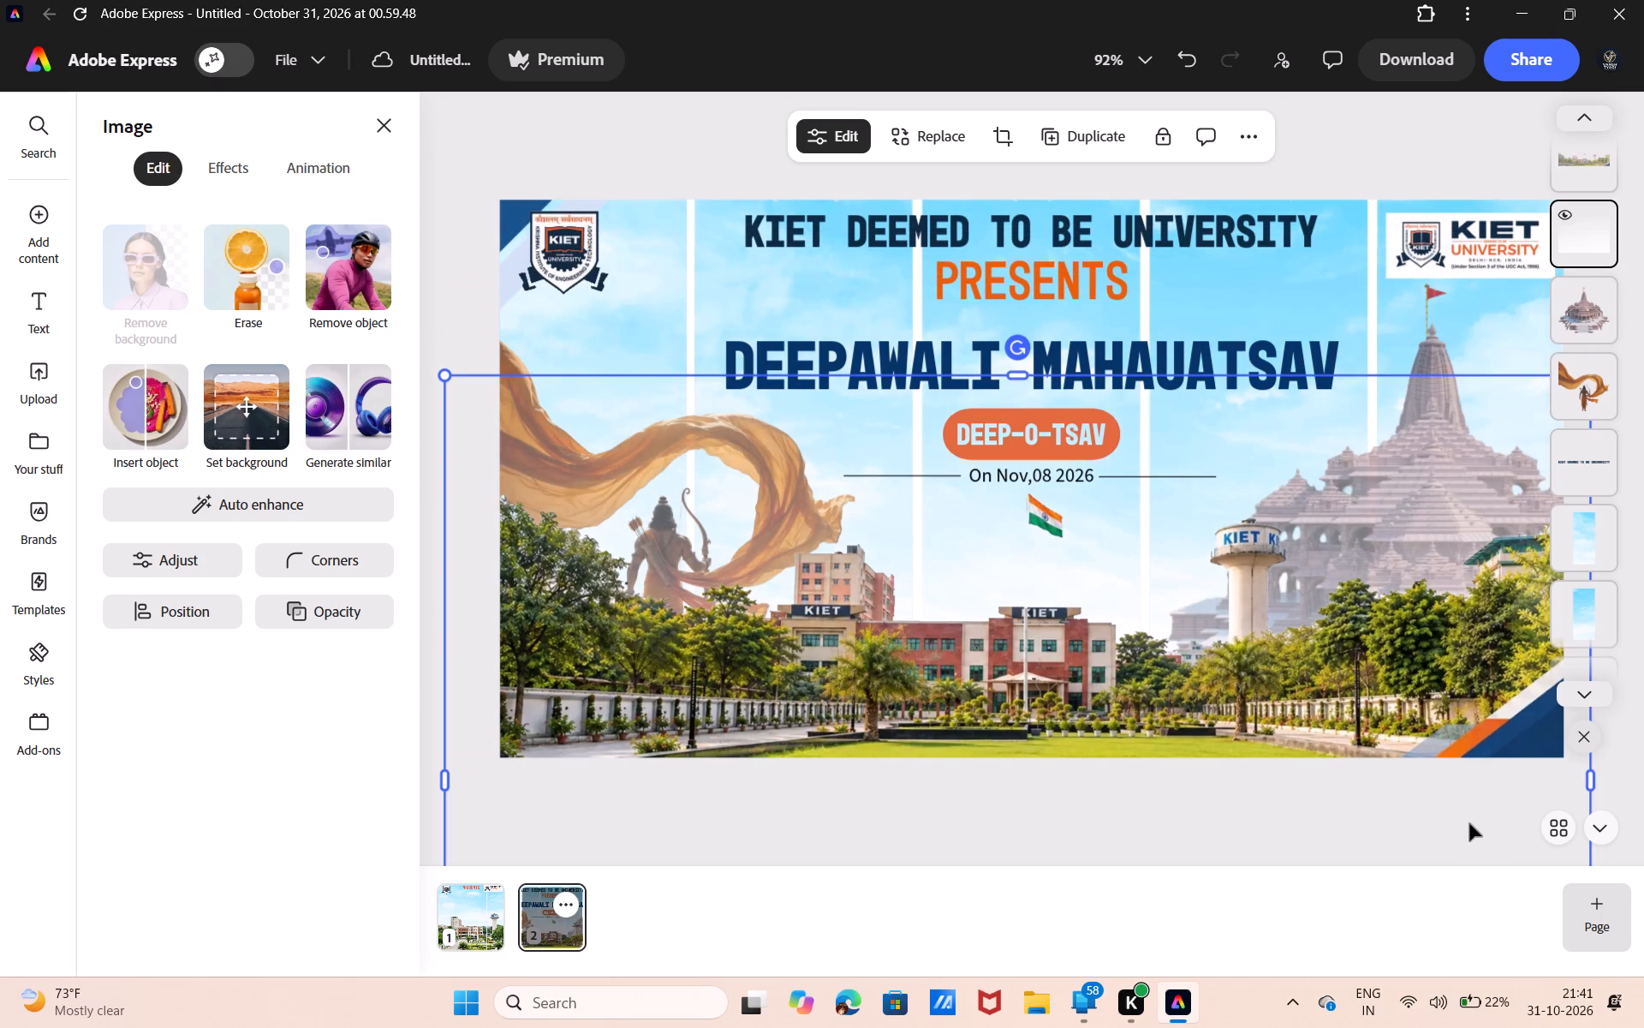
{"action": "left_click_drag", "start_coordinate": [1469, 823], "coordinate": [1464, 804]}
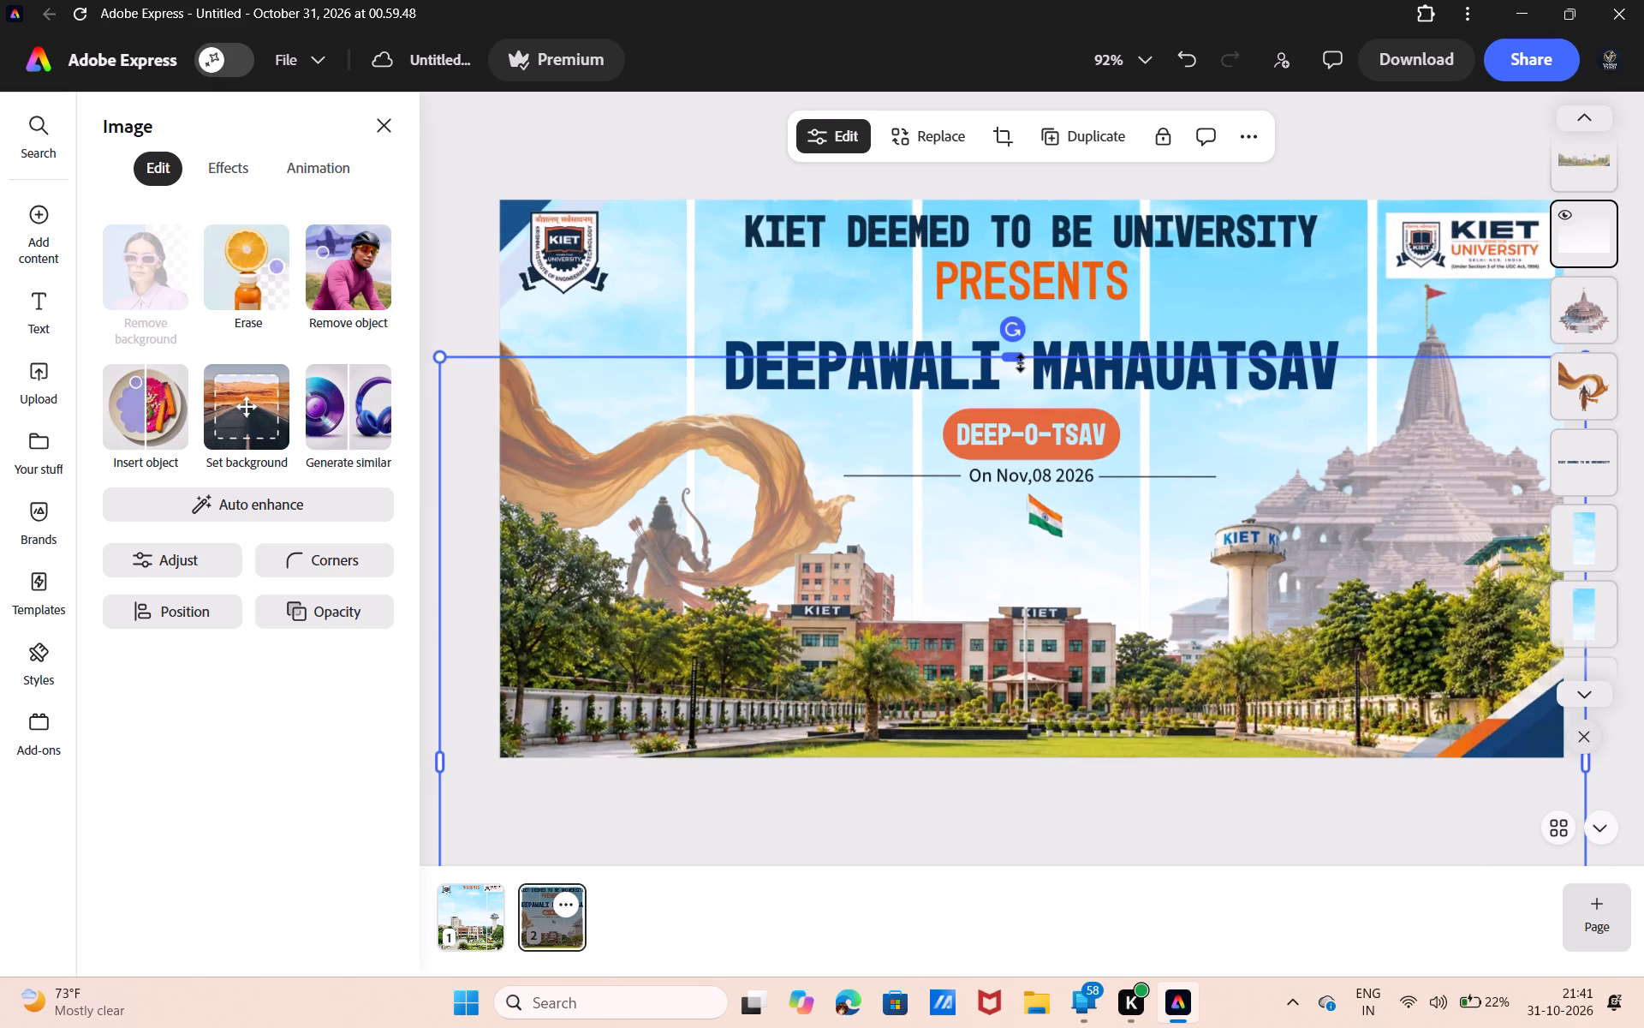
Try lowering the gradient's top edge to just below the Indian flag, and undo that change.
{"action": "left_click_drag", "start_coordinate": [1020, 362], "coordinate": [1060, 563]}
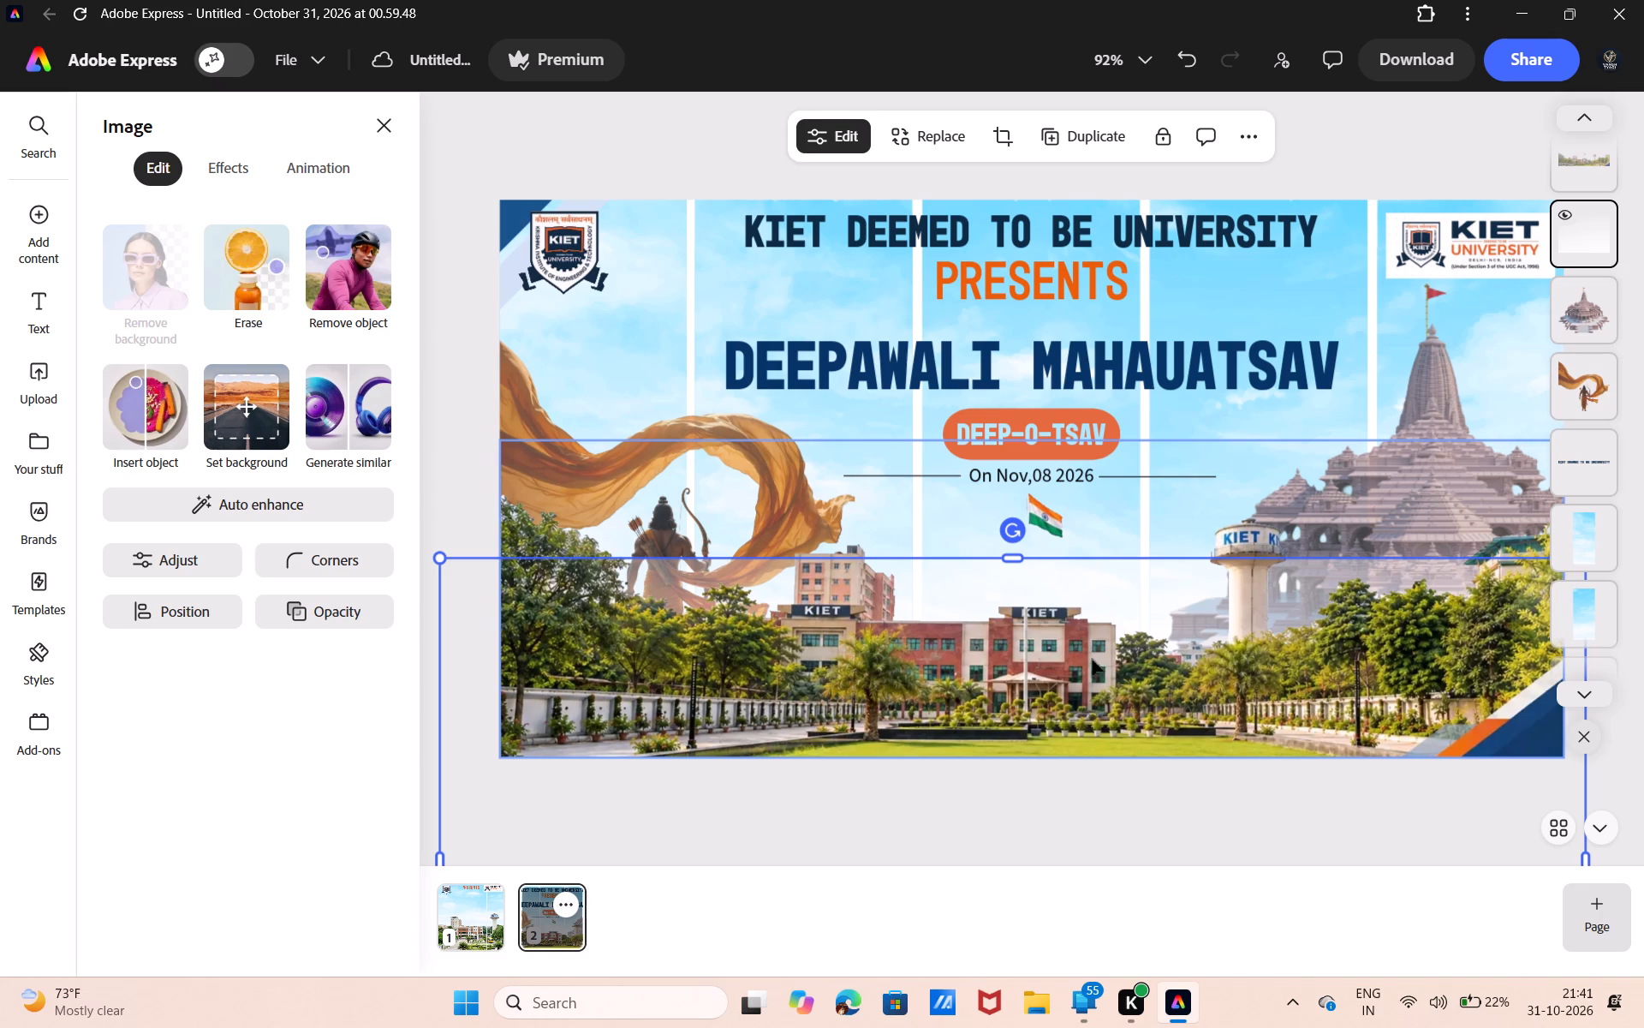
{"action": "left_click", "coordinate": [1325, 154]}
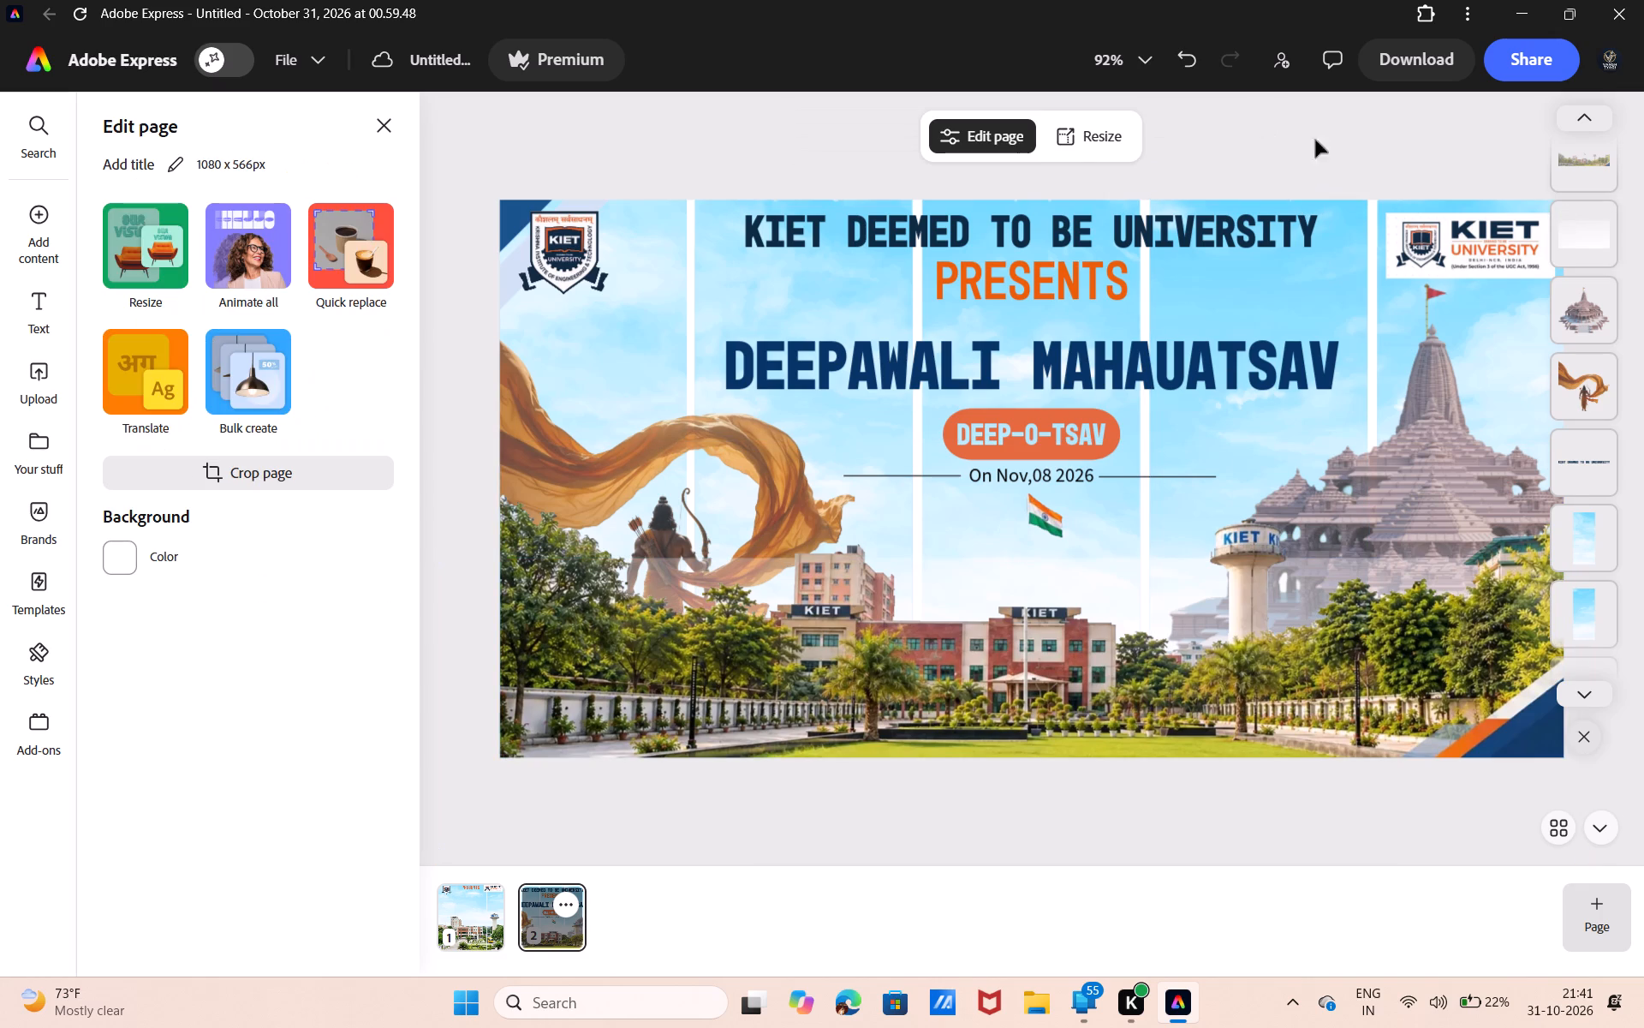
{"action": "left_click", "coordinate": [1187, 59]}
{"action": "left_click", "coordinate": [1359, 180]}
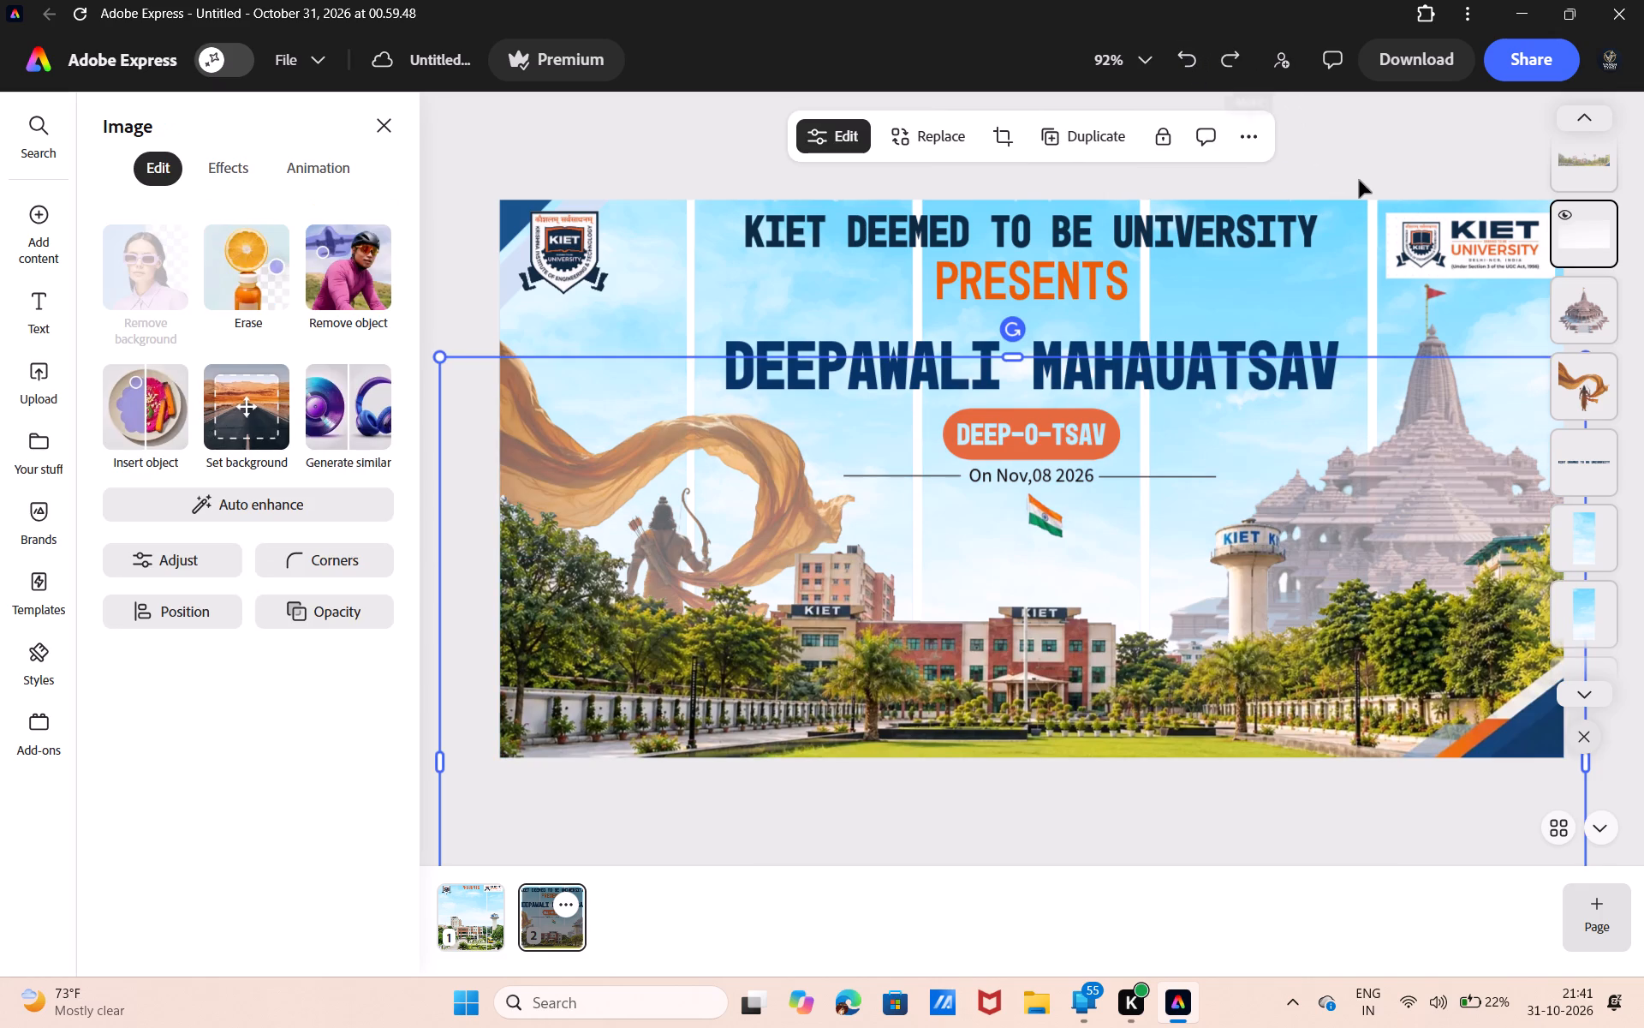
Erase along the gradient's upper edge with a circle brush at size 90 and hardness 1, and apply the erasing.
{"action": "left_click", "coordinate": [1535, 380]}
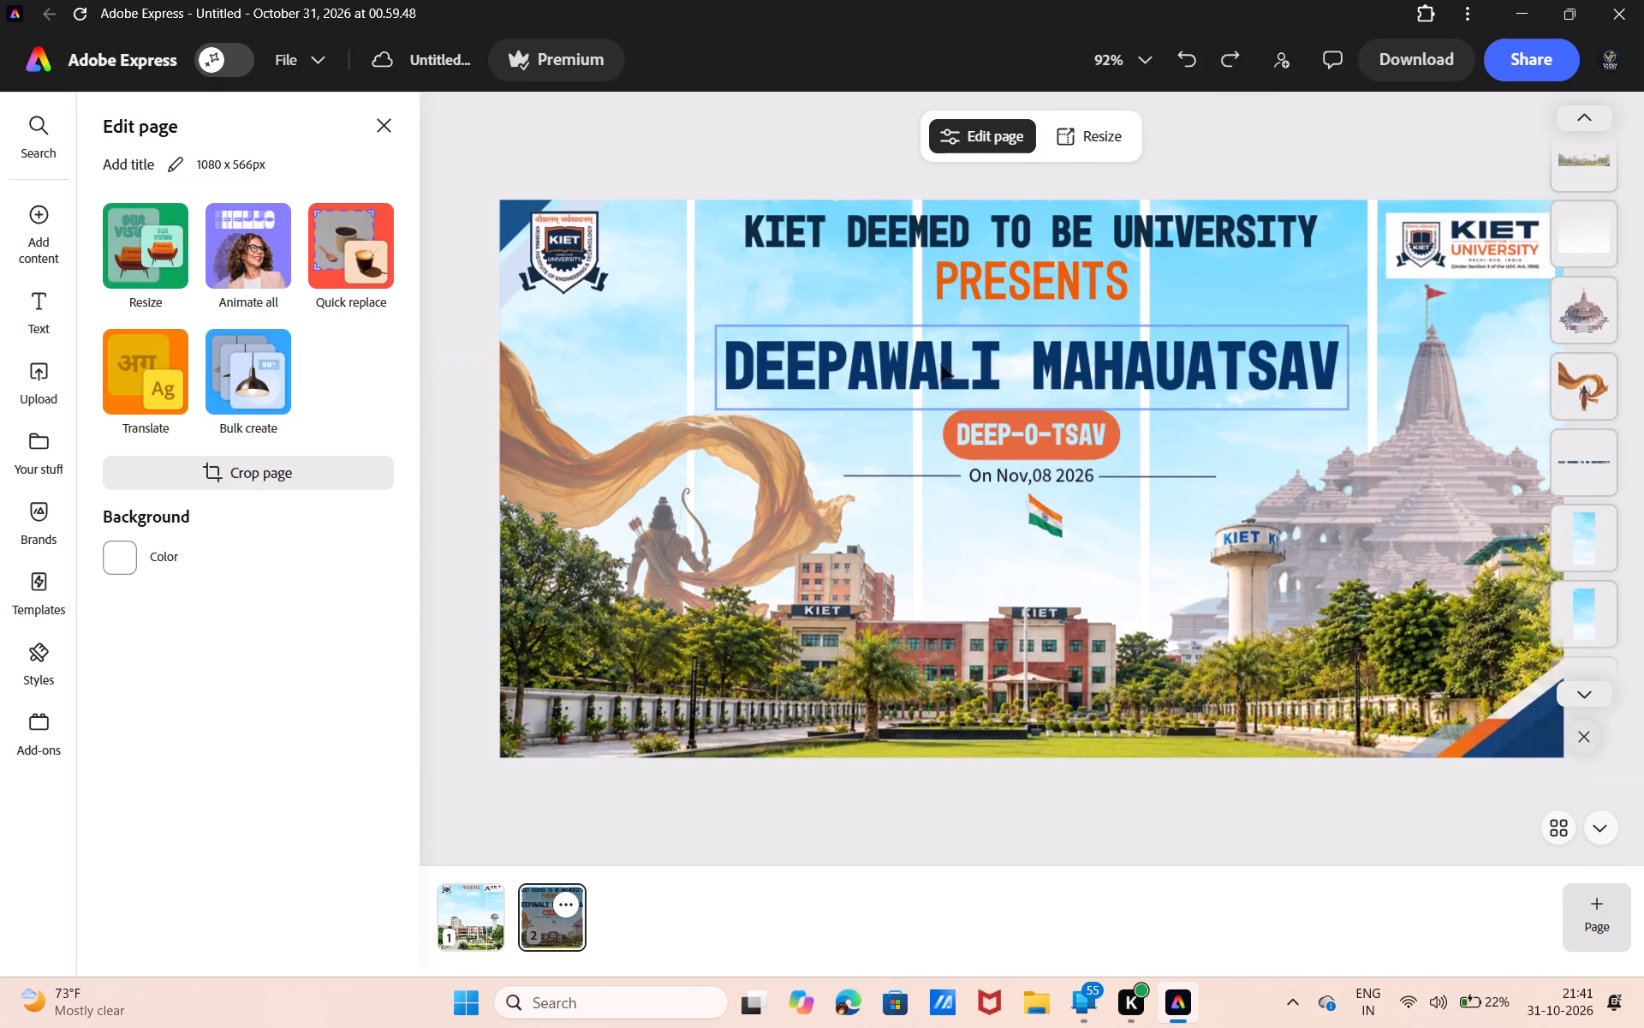
{"action": "left_click", "coordinate": [1486, 356]}
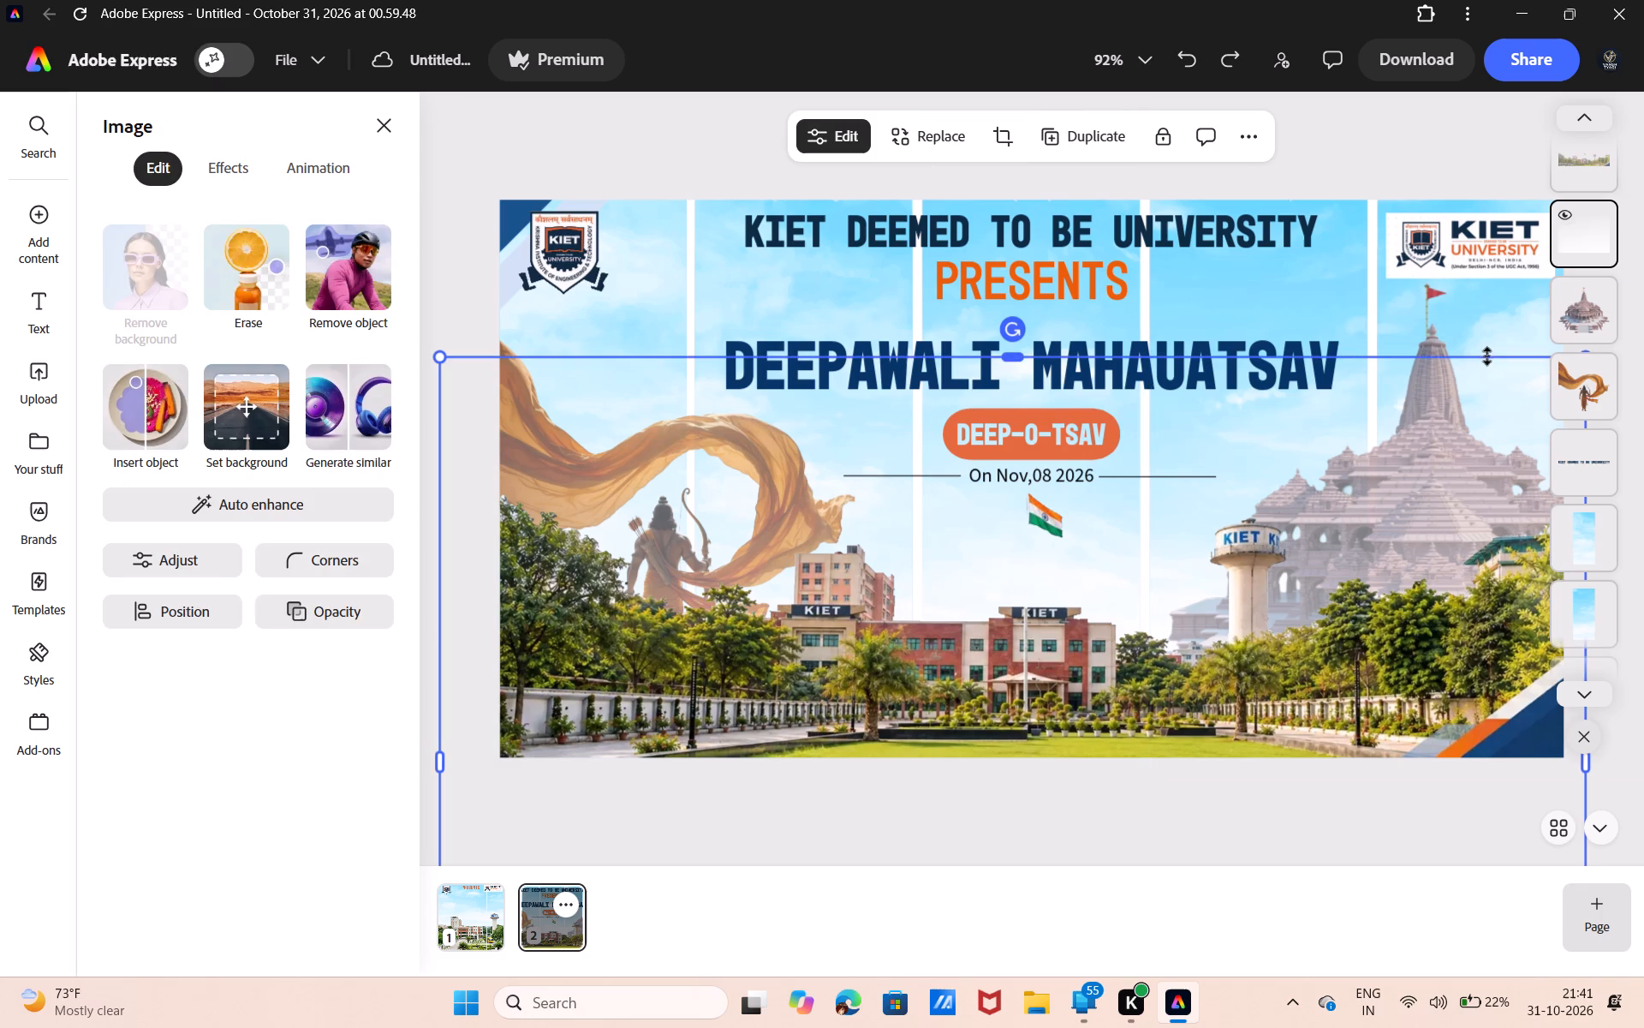
{"action": "left_click", "coordinate": [265, 267]}
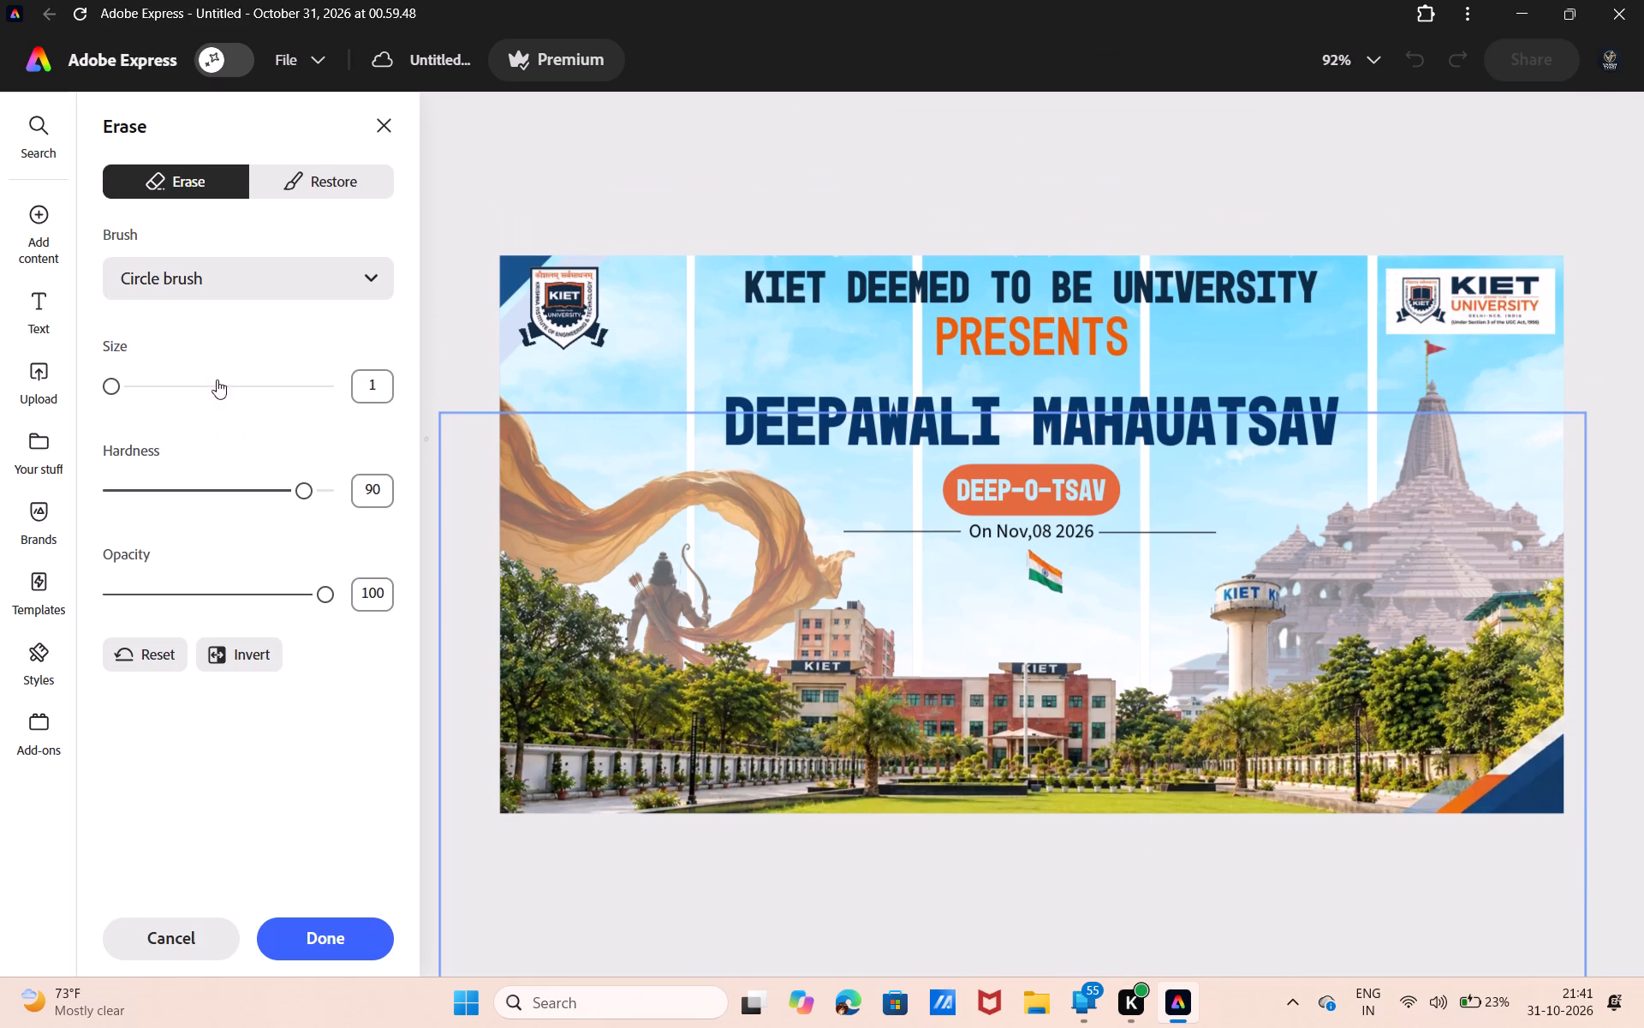
{"action": "left_click", "coordinate": [206, 381]}
{"action": "left_click_drag", "start_coordinate": [274, 488], "coordinate": [0, 618]}
{"action": "left_click_drag", "start_coordinate": [521, 337], "coordinate": [998, 383]}
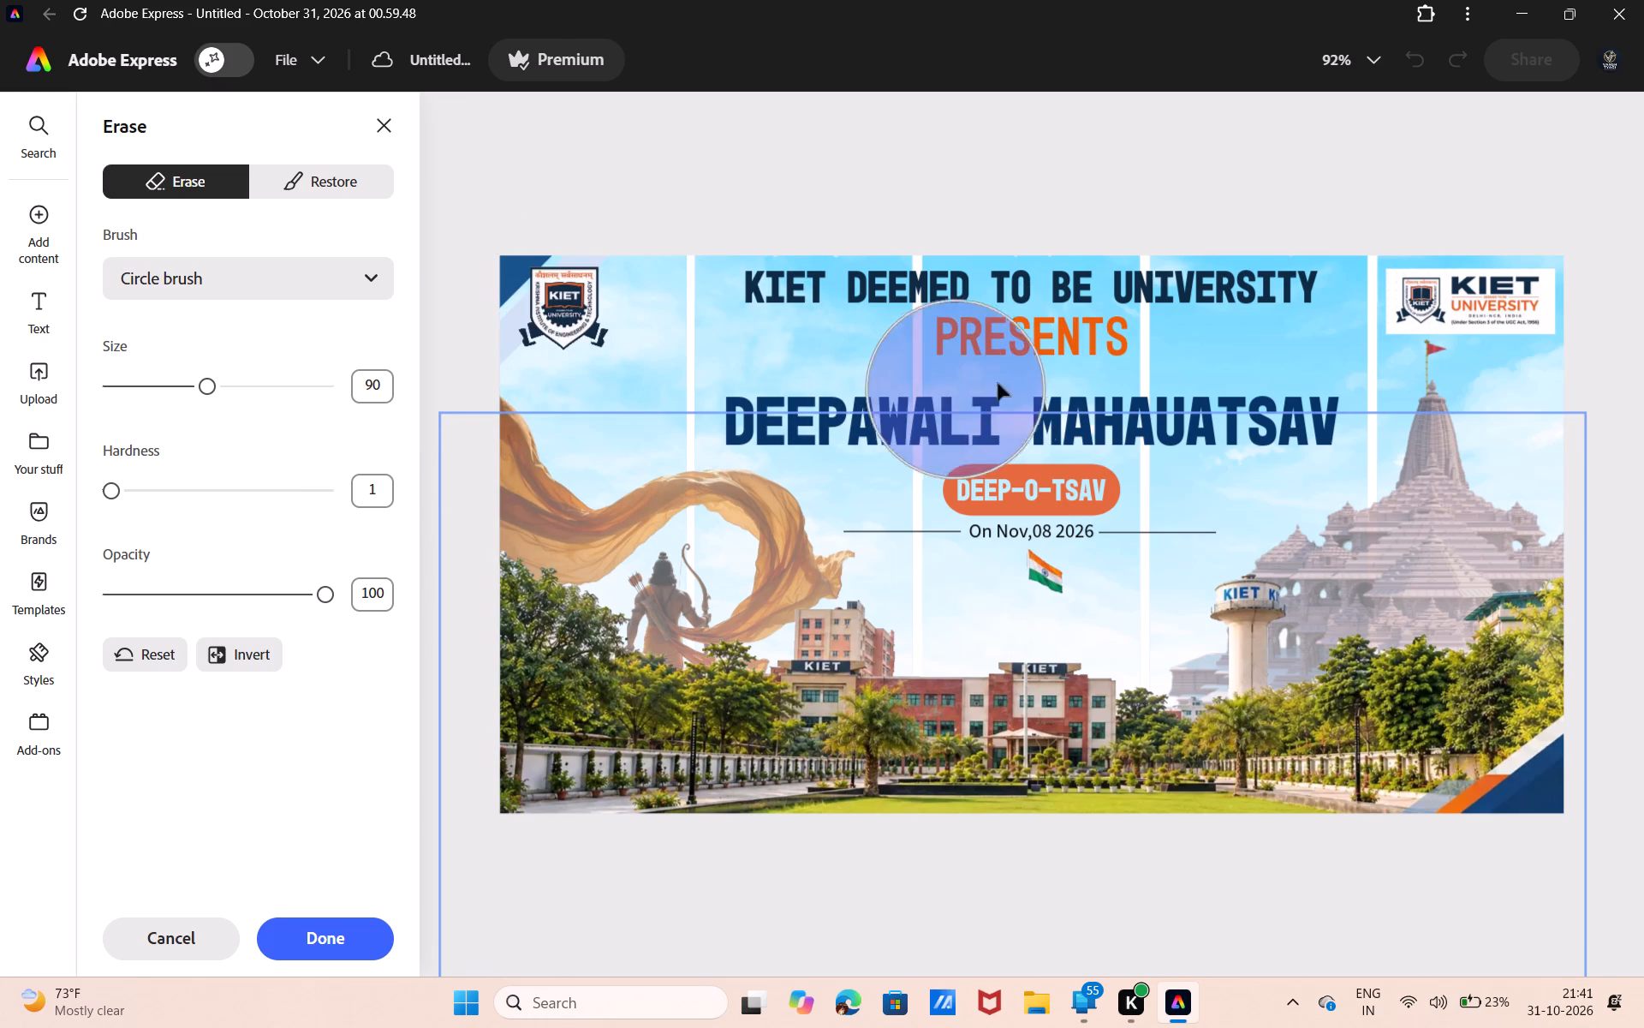
{"action": "left_click_drag", "start_coordinate": [998, 383], "coordinate": [1574, 368]}
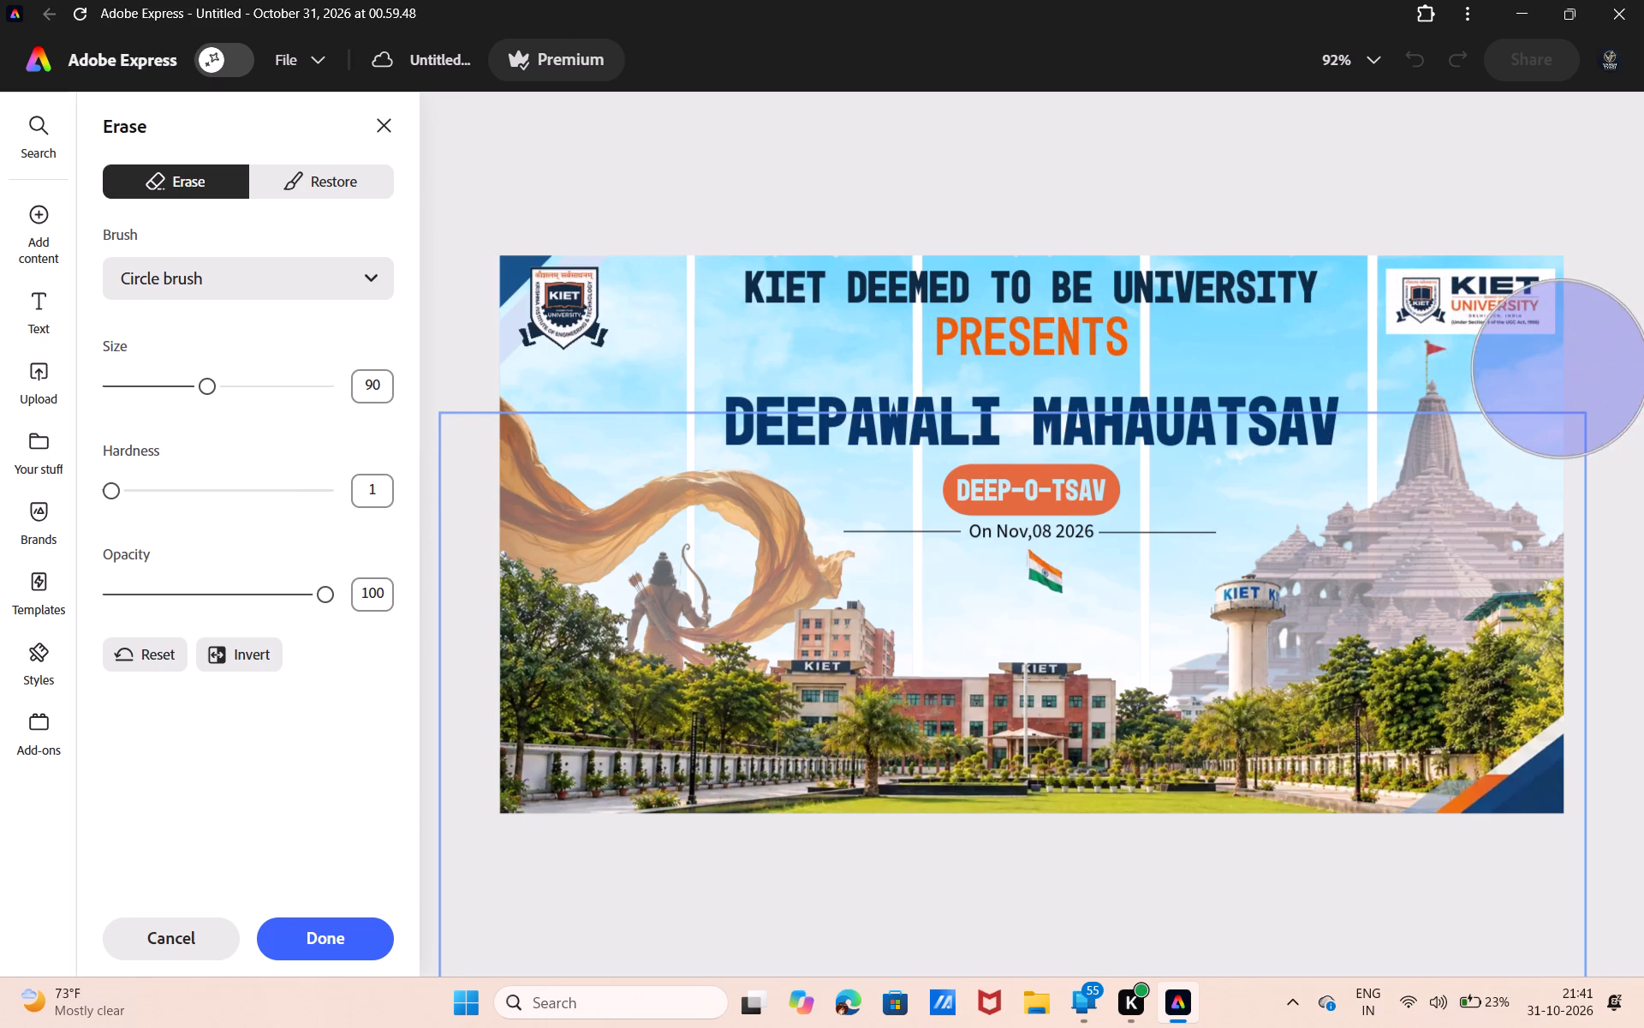
{"action": "left_click_drag", "start_coordinate": [1574, 368], "coordinate": [1623, 368]}
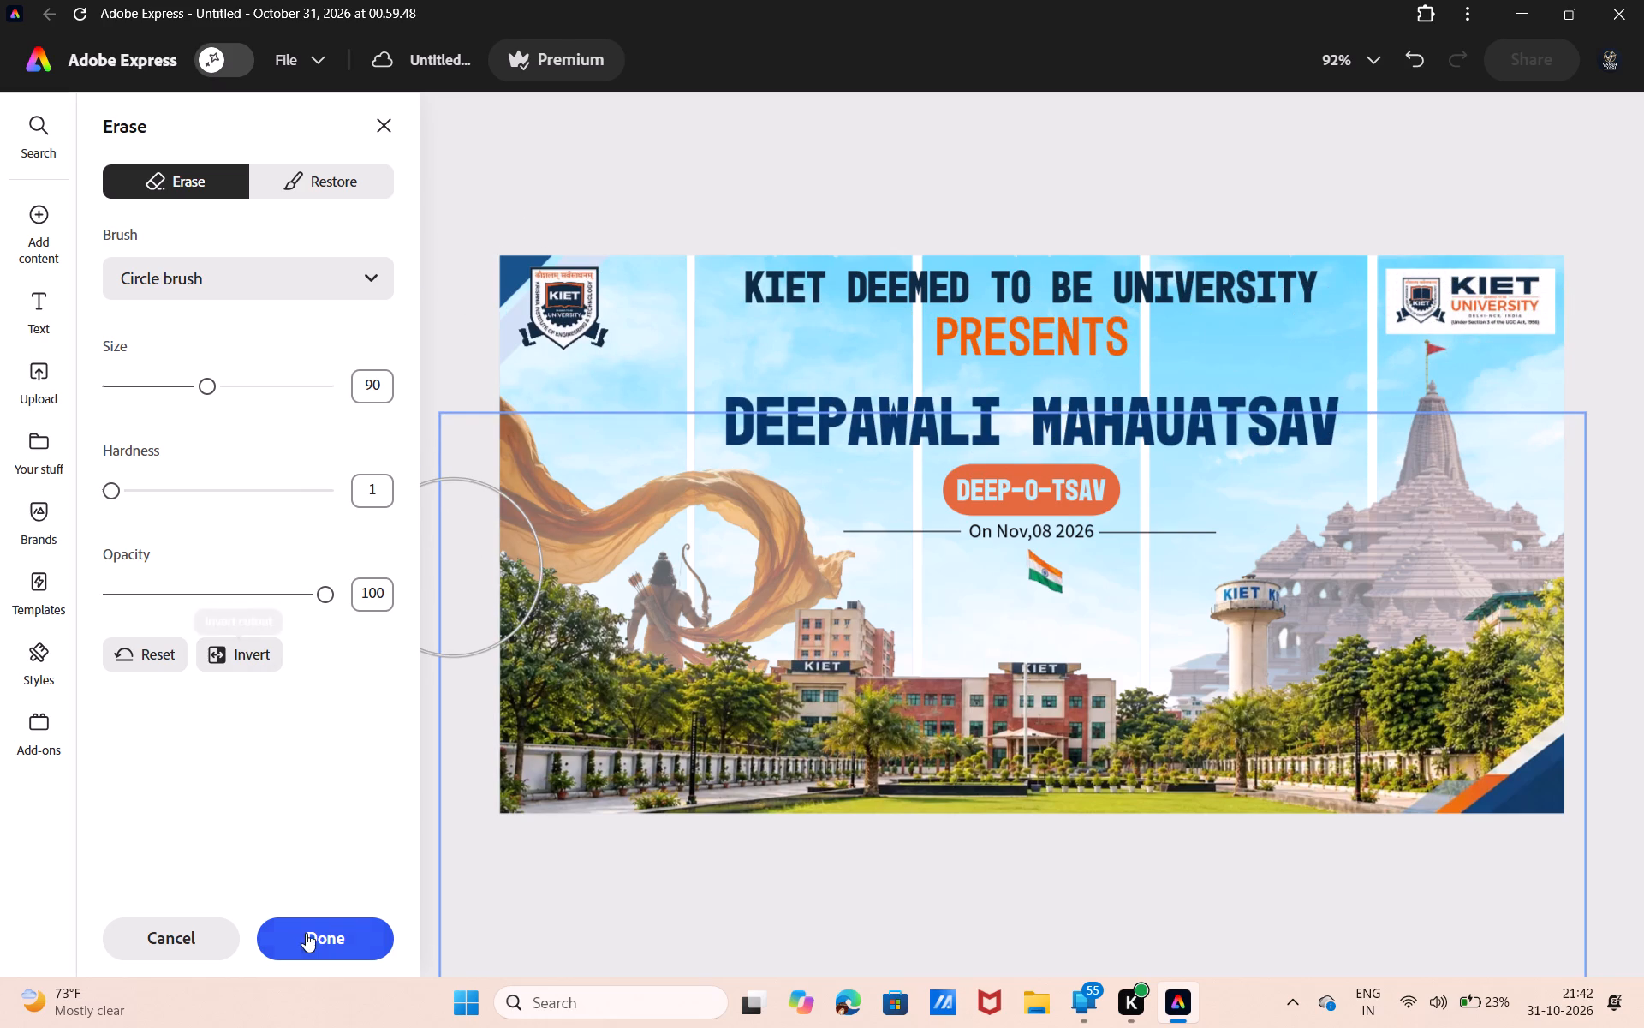
{"action": "left_click", "coordinate": [309, 933]}
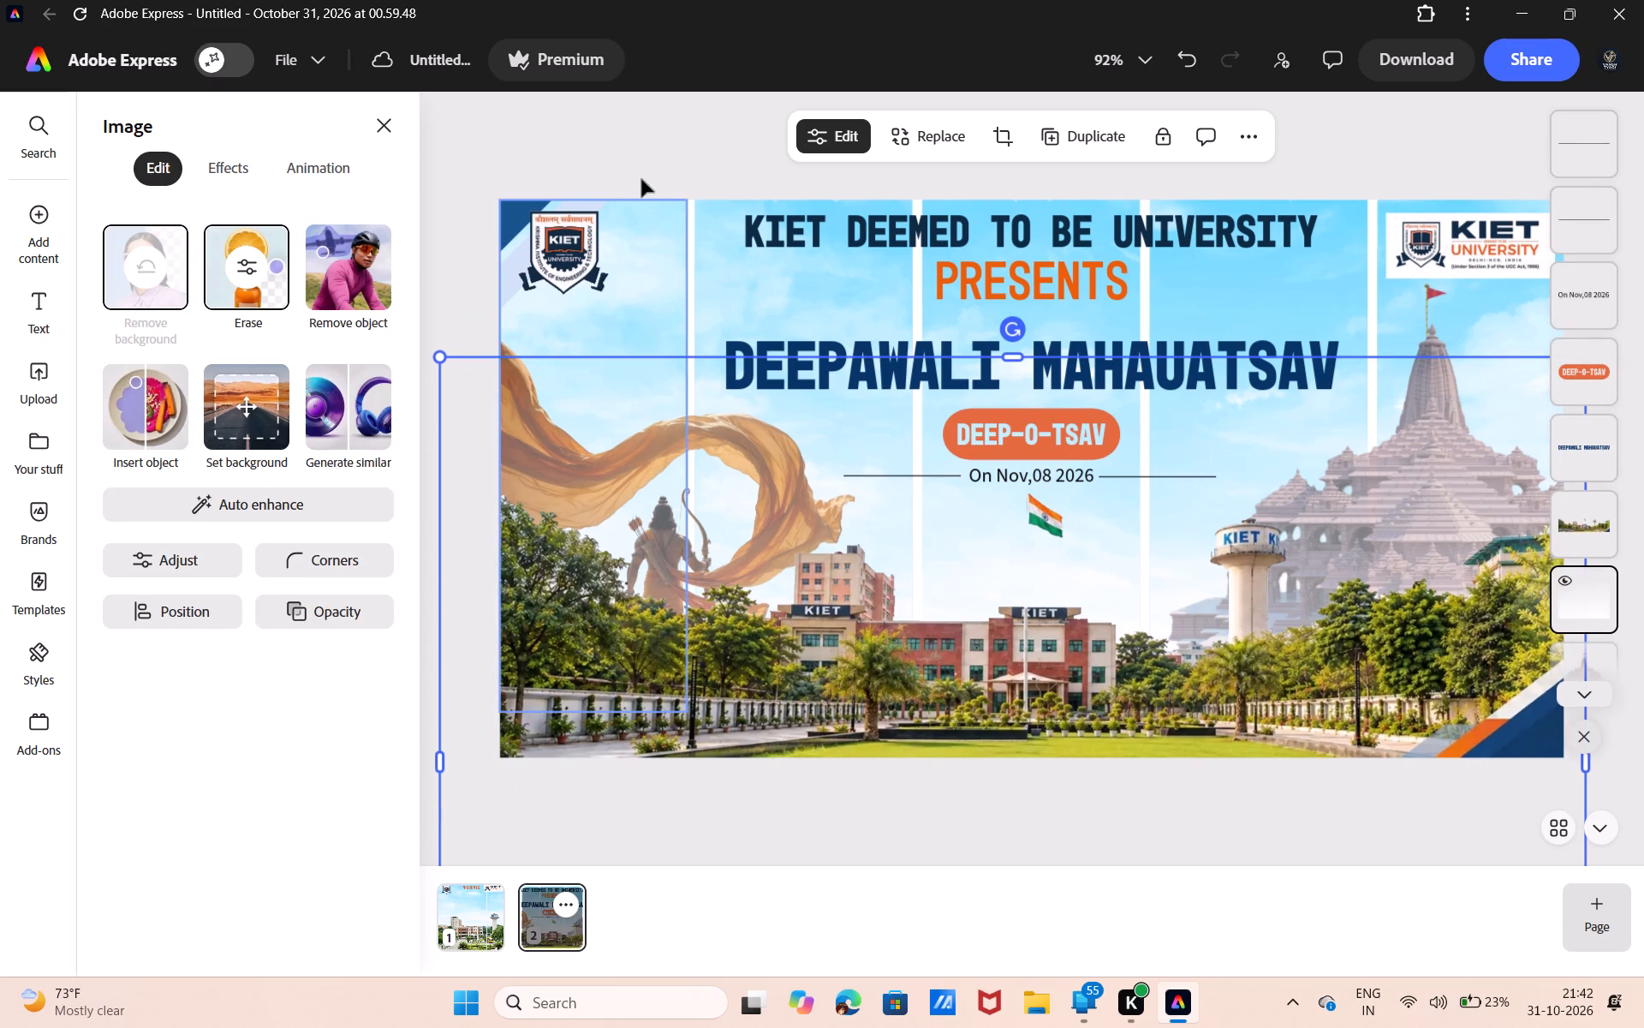
{"action": "left_click", "coordinate": [641, 179]}
Select the gradient layer and move it up until its top edge lies level with the word PRESENTS.
{"action": "double_click", "coordinate": [1230, 477]}
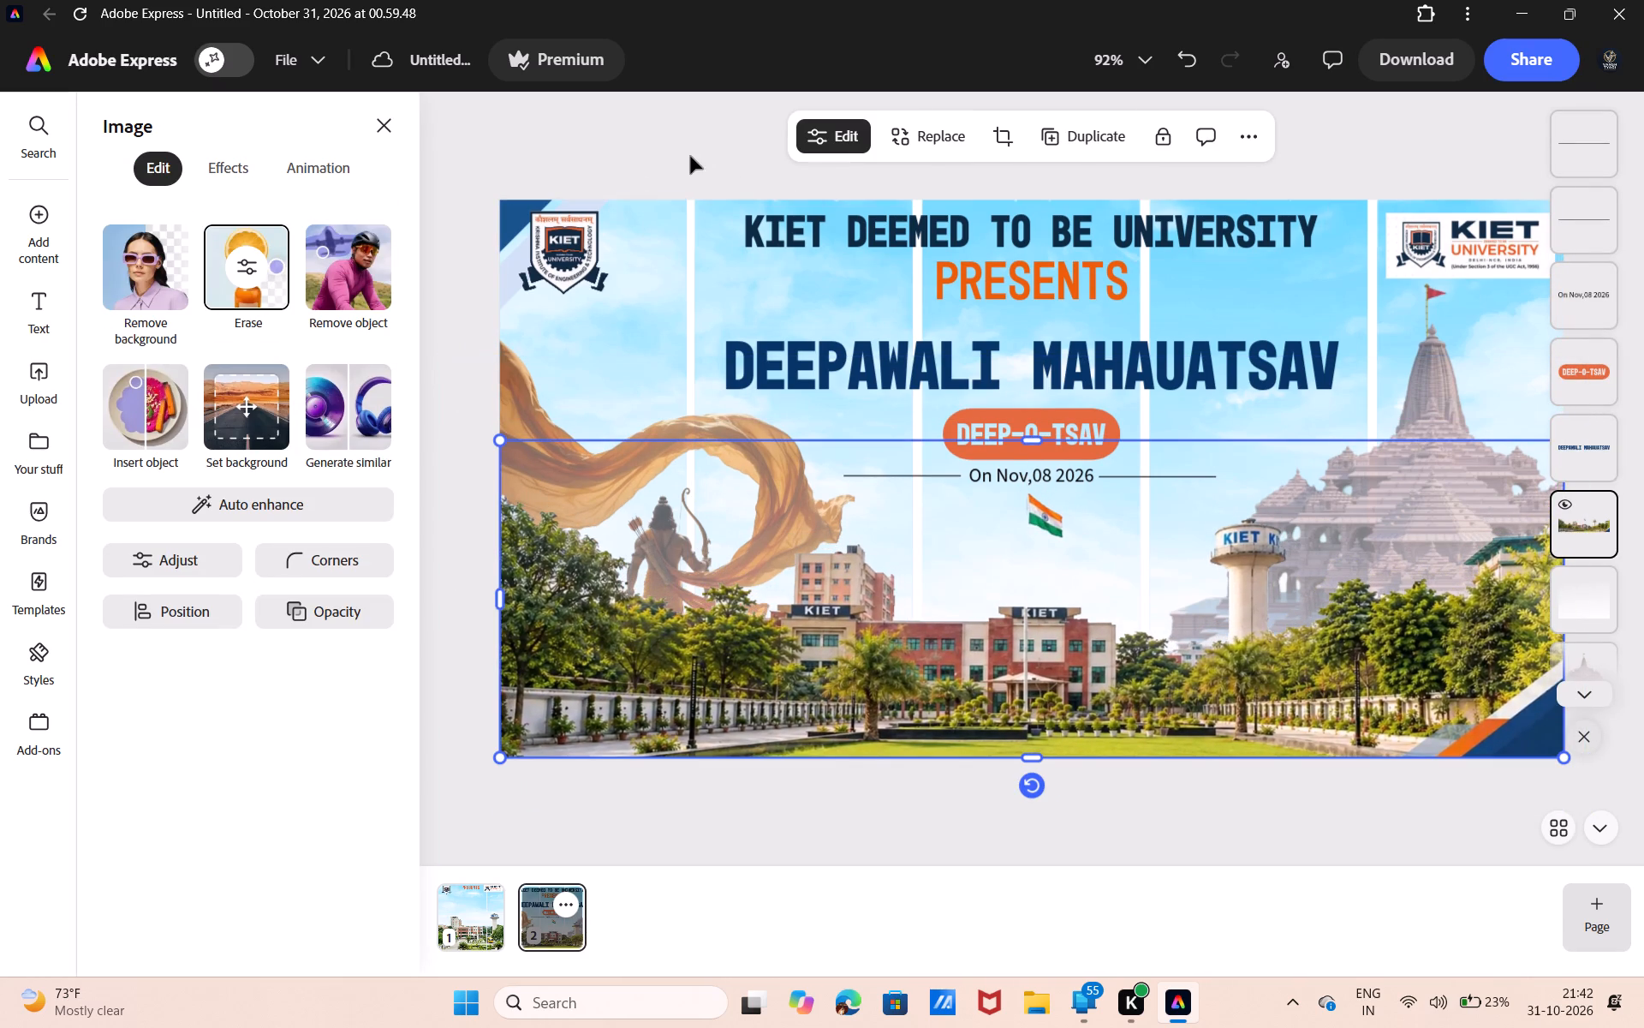
{"action": "left_click", "coordinate": [1578, 604]}
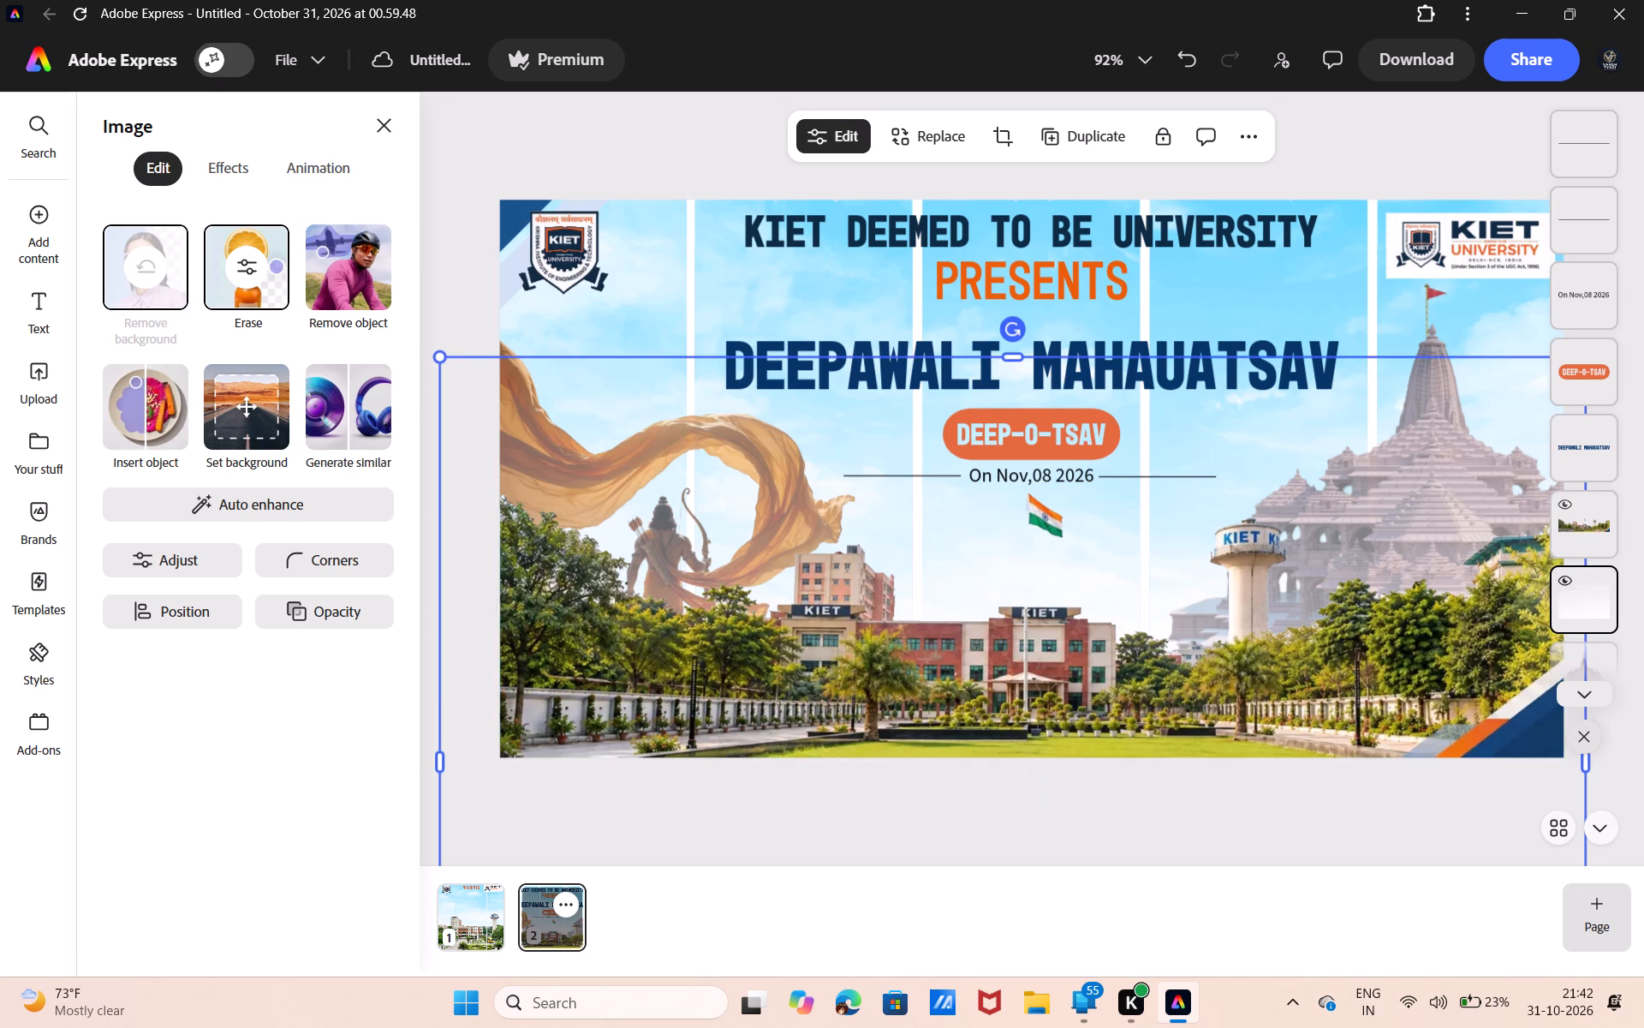
{"action": "left_click_drag", "start_coordinate": [1313, 409], "coordinate": [1311, 386]}
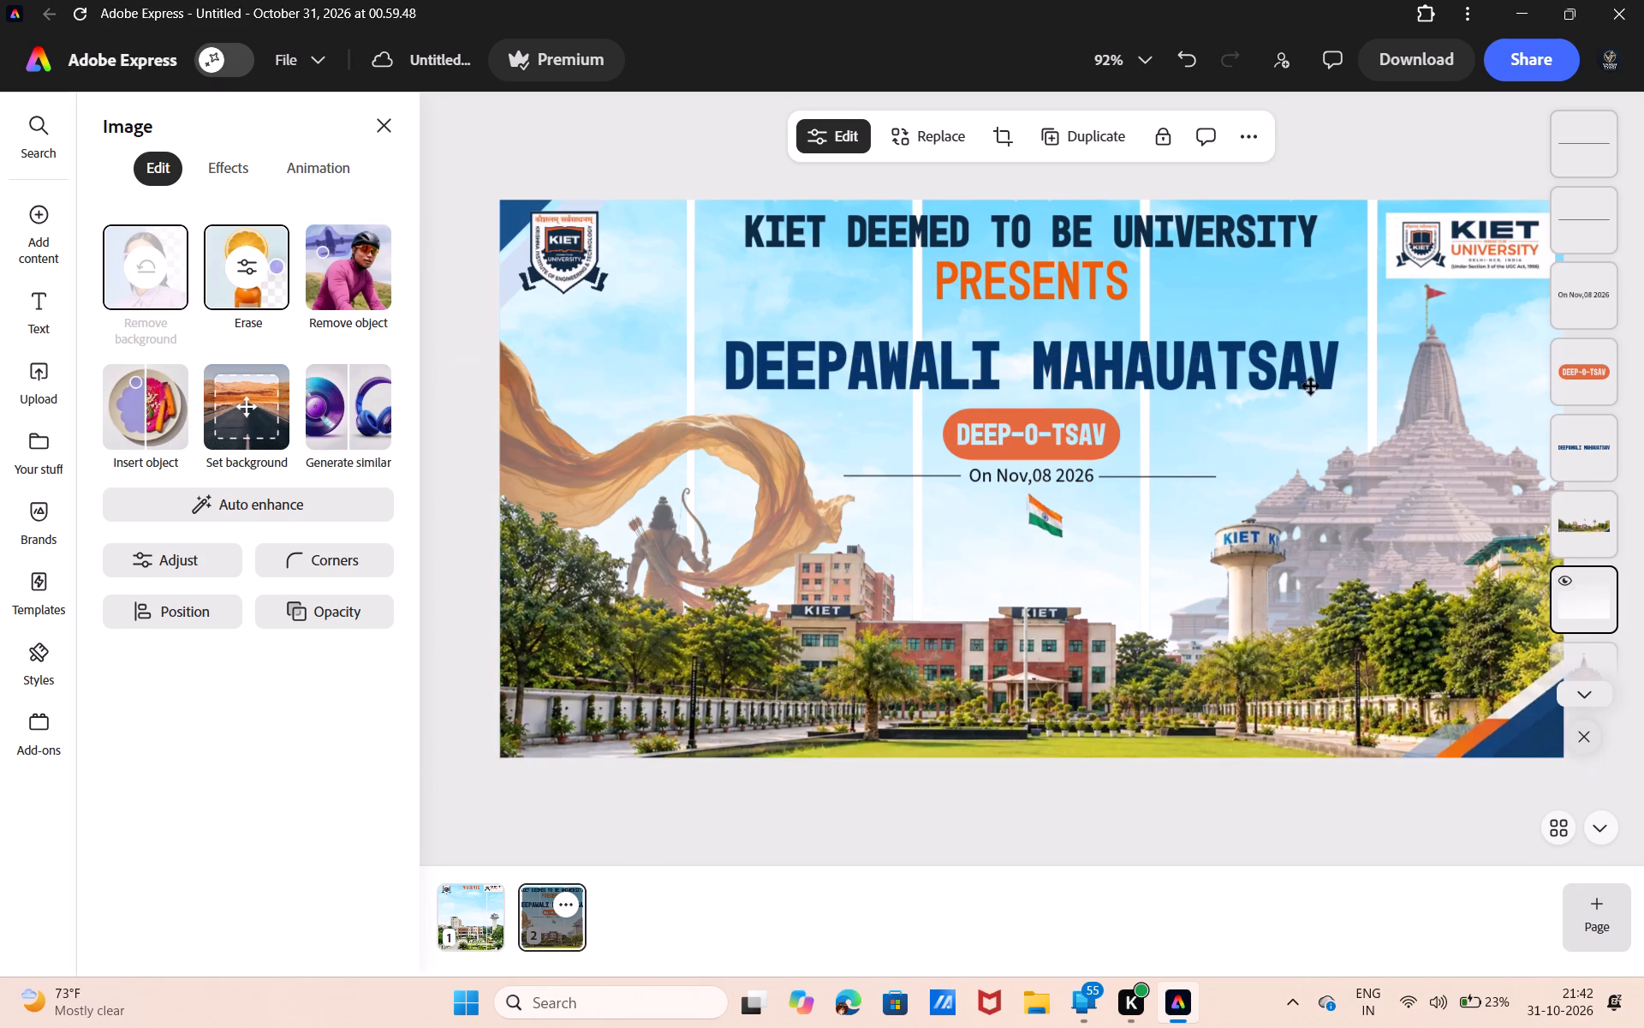
{"action": "left_click_drag", "start_coordinate": [1311, 386], "coordinate": [1325, 469]}
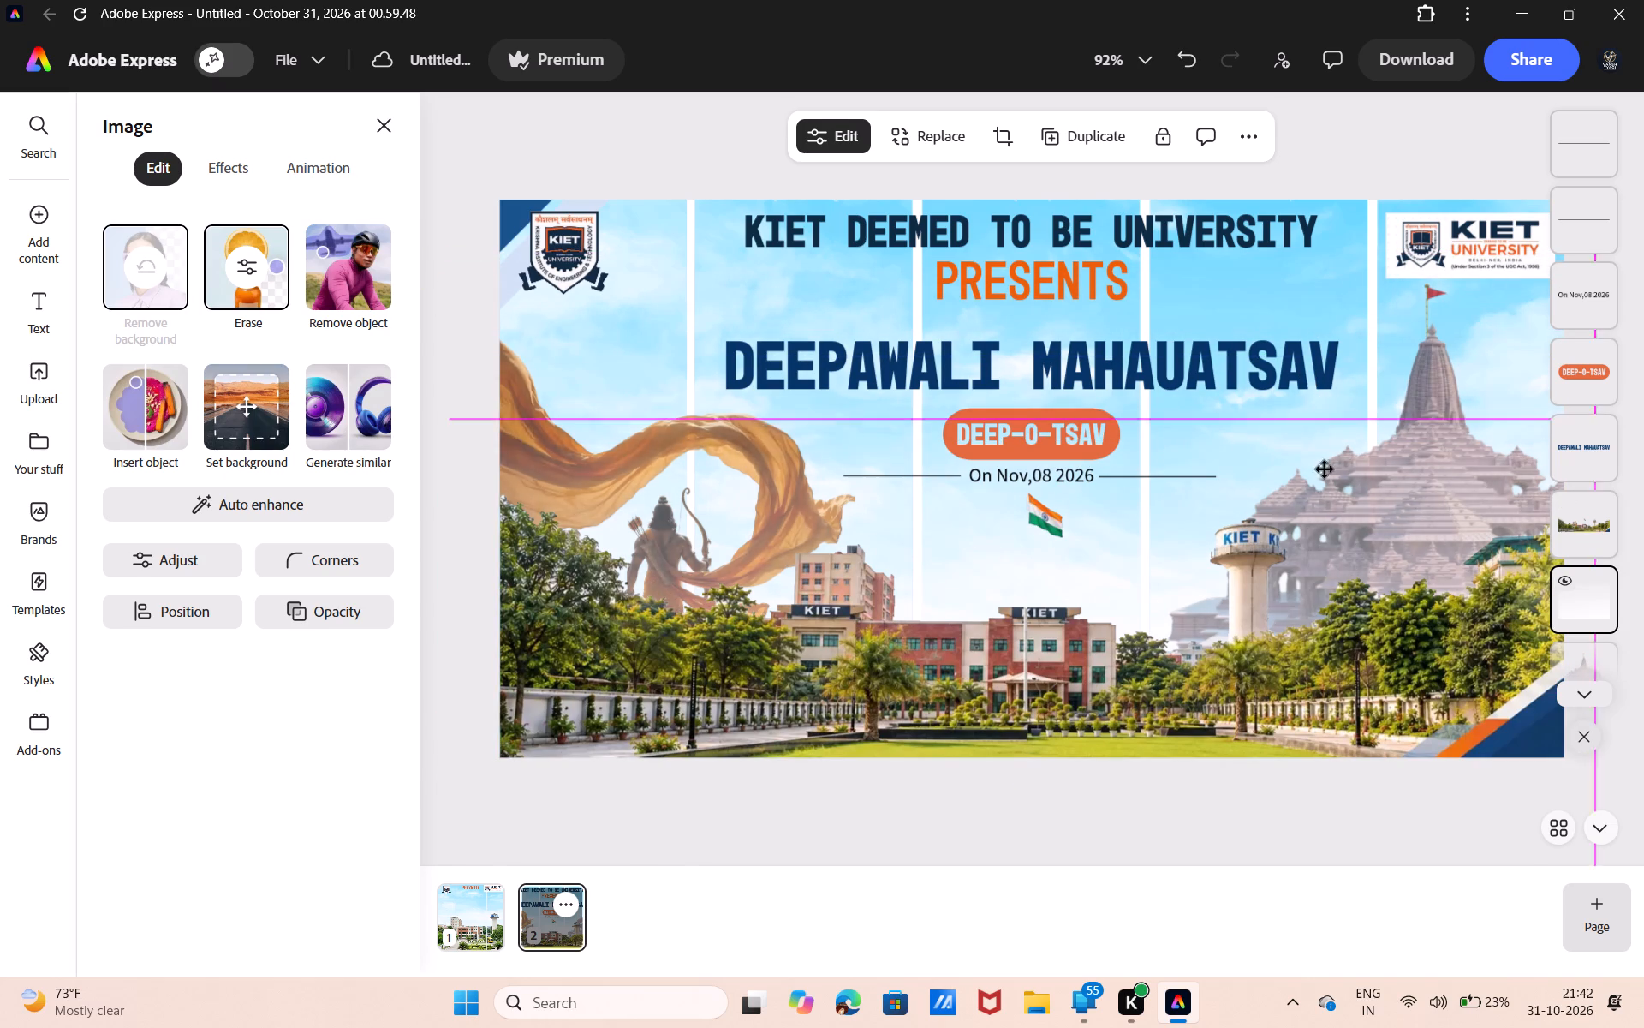
{"action": "left_click_drag", "start_coordinate": [1325, 469], "coordinate": [1318, 336]}
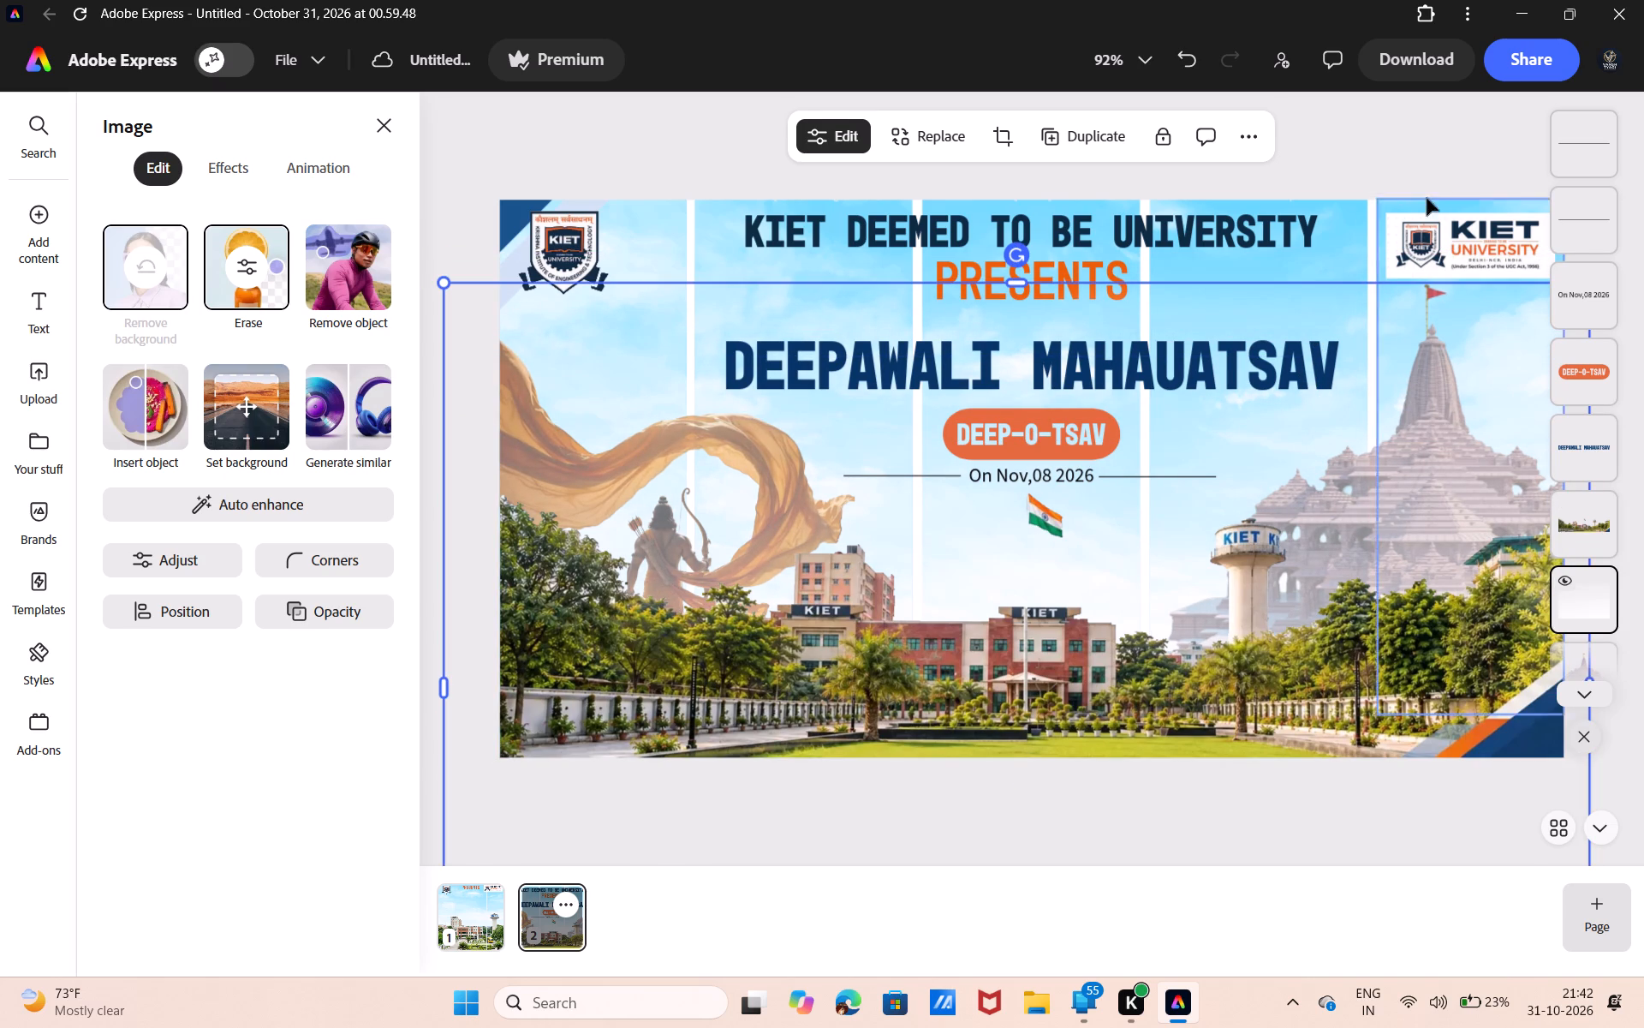
{"action": "left_click", "coordinate": [1421, 148]}
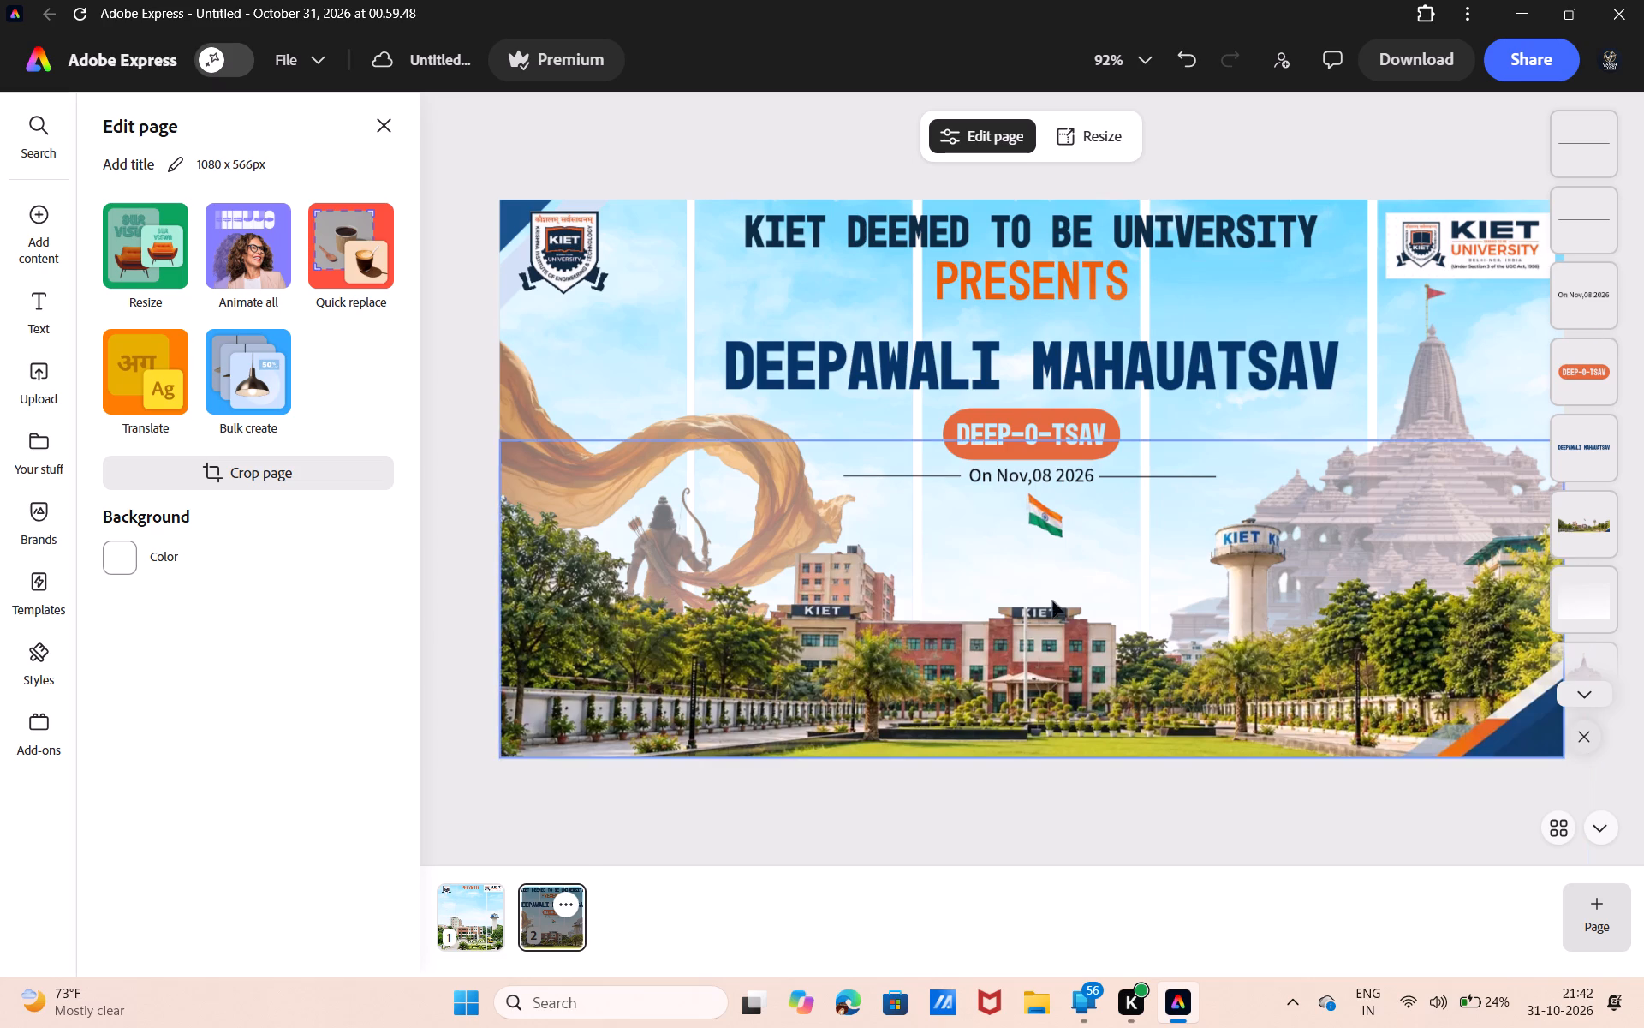
Apply a Glow shadow to the campus photo and customise the shadow colour to white #FFFFFF.
{"action": "left_click", "coordinate": [1029, 631]}
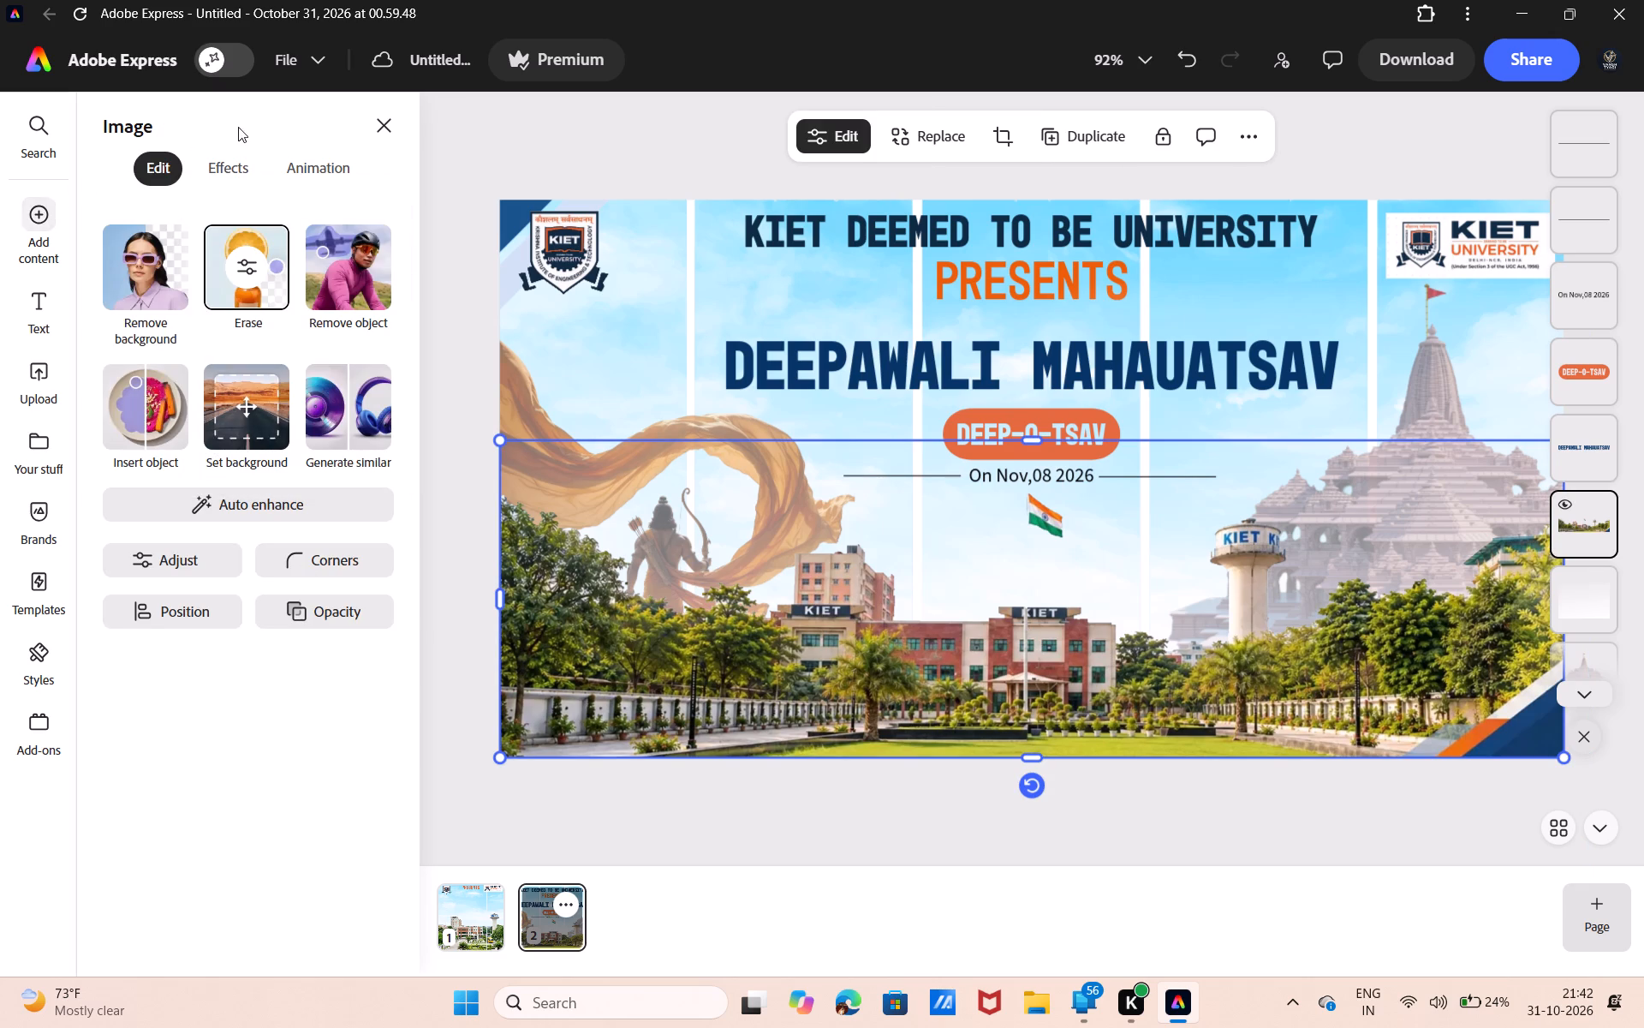
{"action": "left_click", "coordinate": [220, 160]}
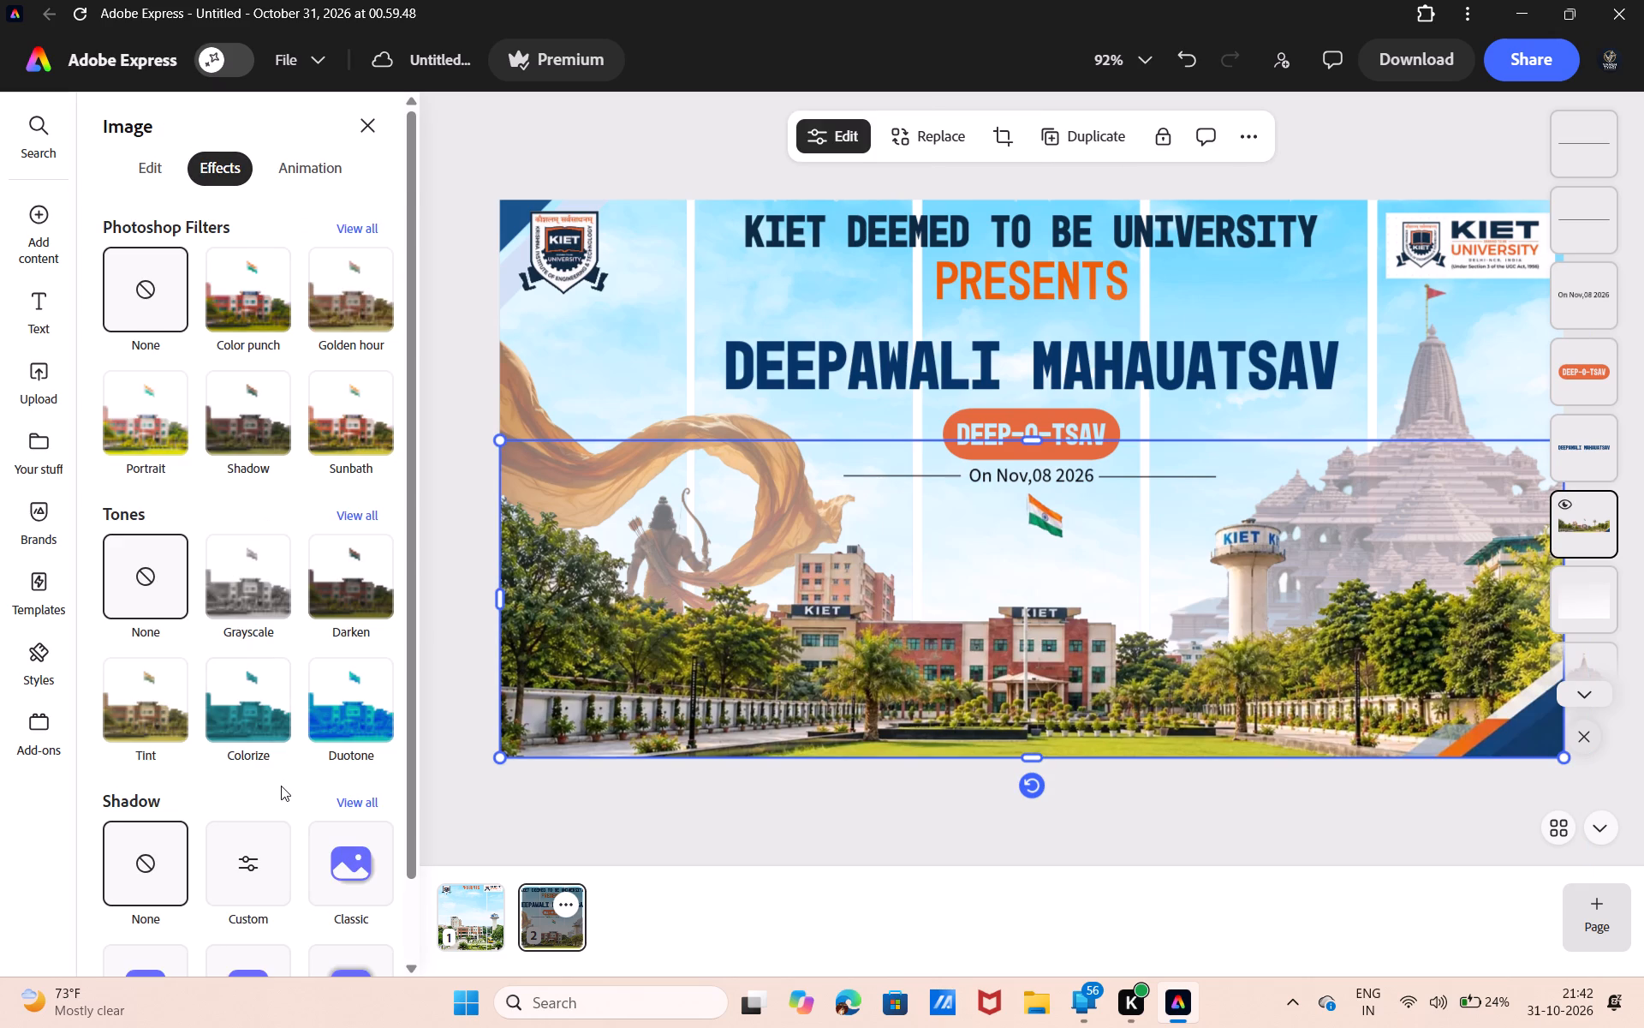
{"action": "scroll", "coordinate": [281, 786], "scroll_direction": "down", "scroll_amount": 7}
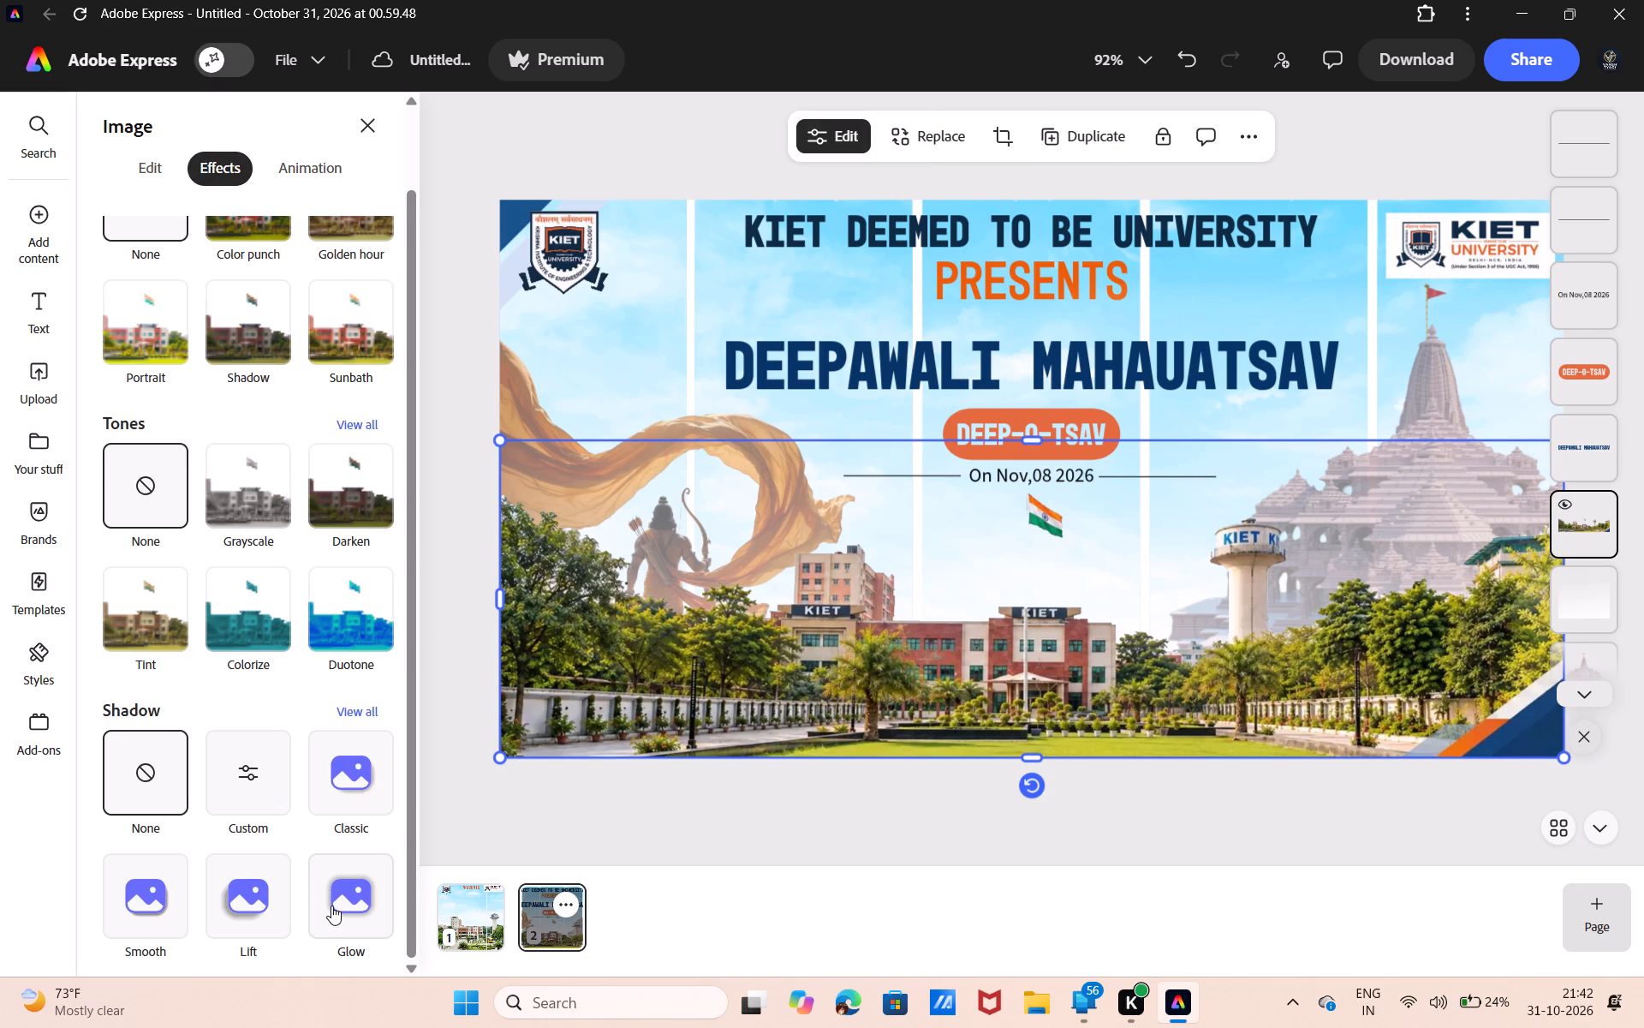
{"action": "left_click", "coordinate": [331, 905]}
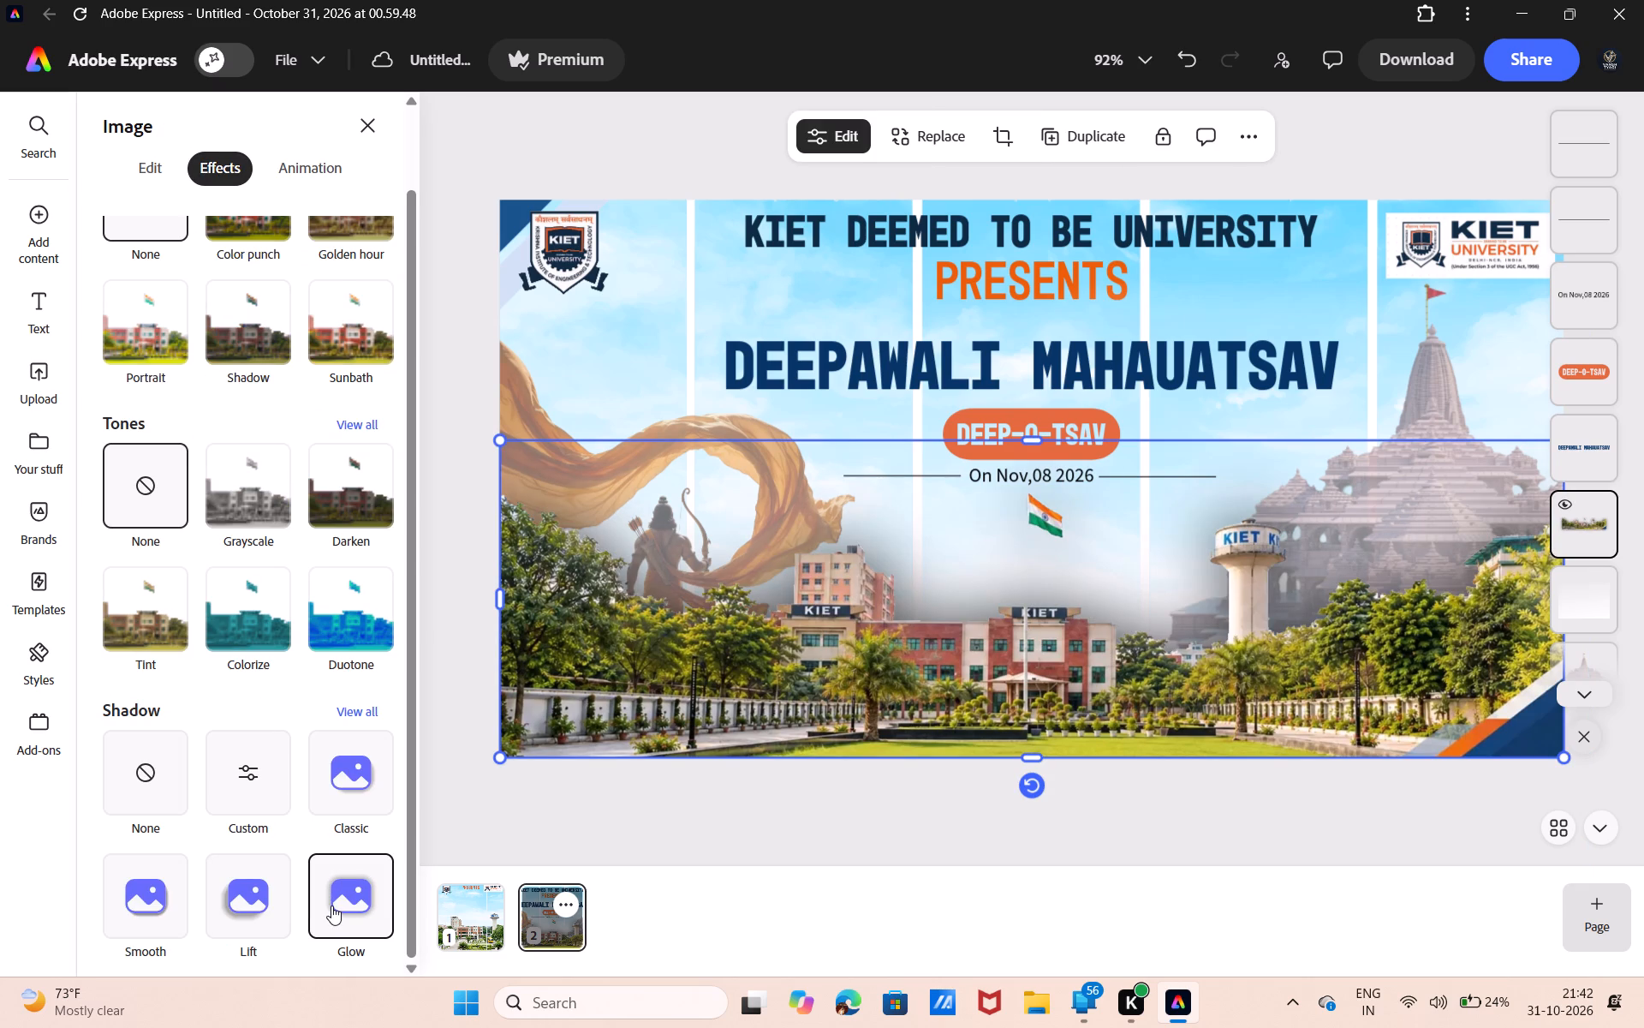
{"action": "left_click", "coordinate": [263, 785]}
{"action": "left_click", "coordinate": [365, 691]}
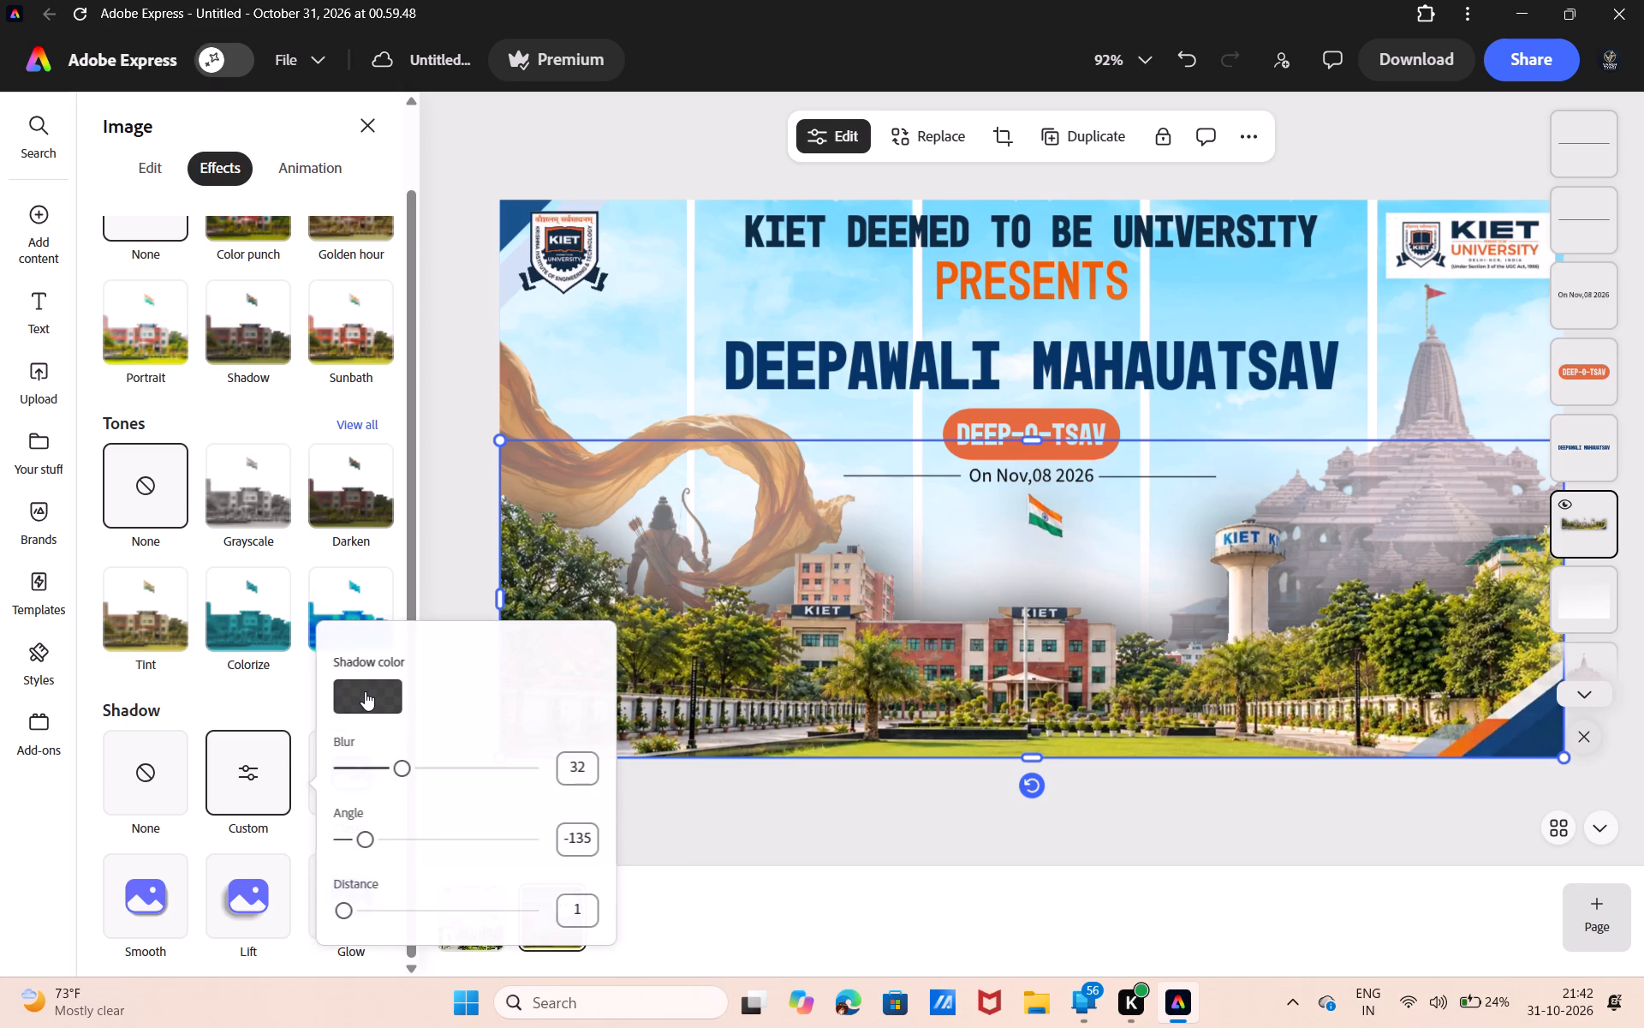
{"action": "left_click", "coordinate": [366, 701]}
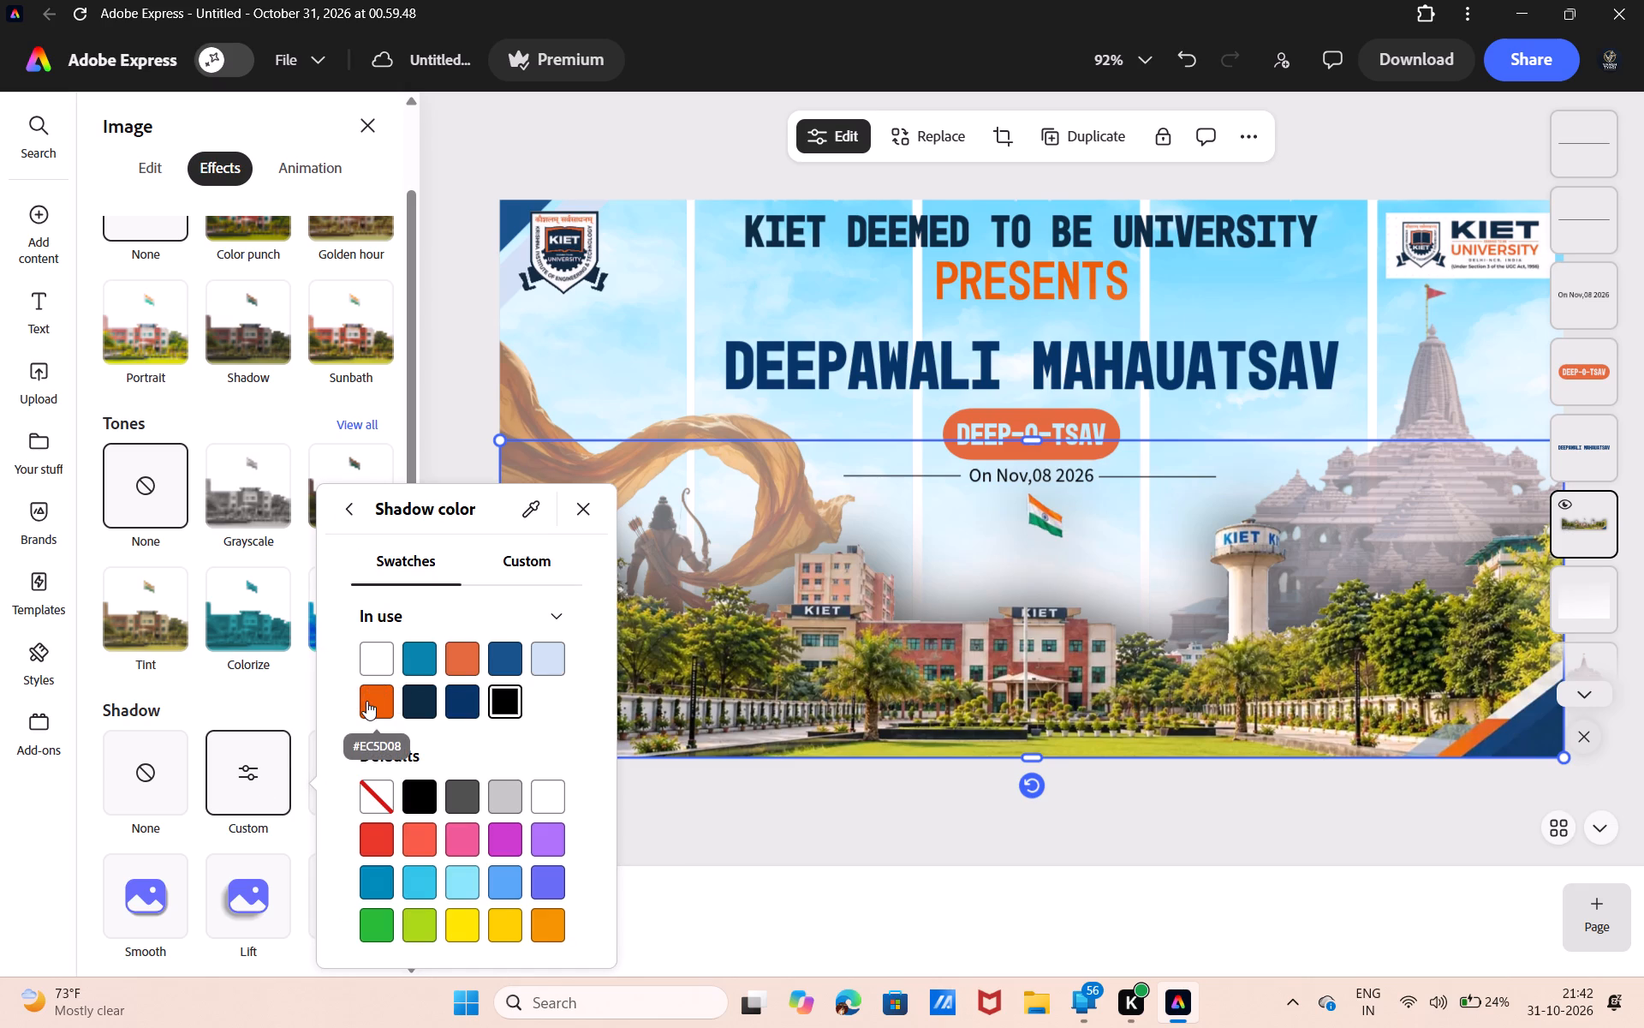
{"action": "left_click", "coordinate": [367, 659]}
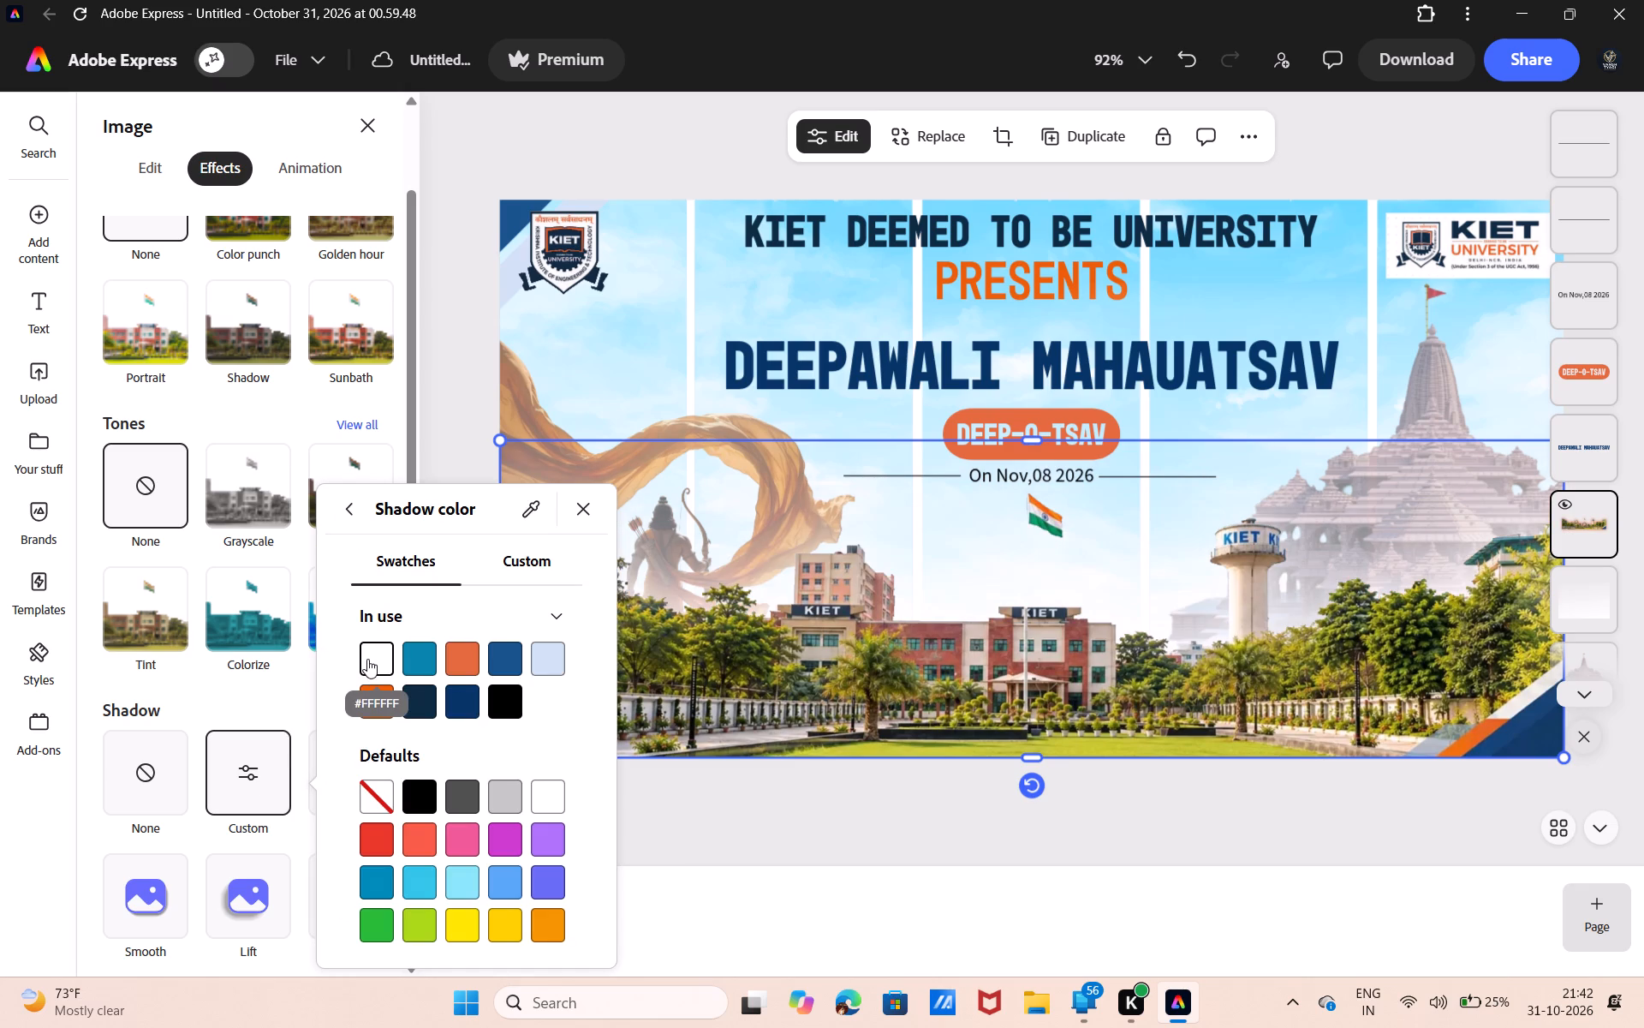
{"action": "left_click", "coordinate": [425, 317]}
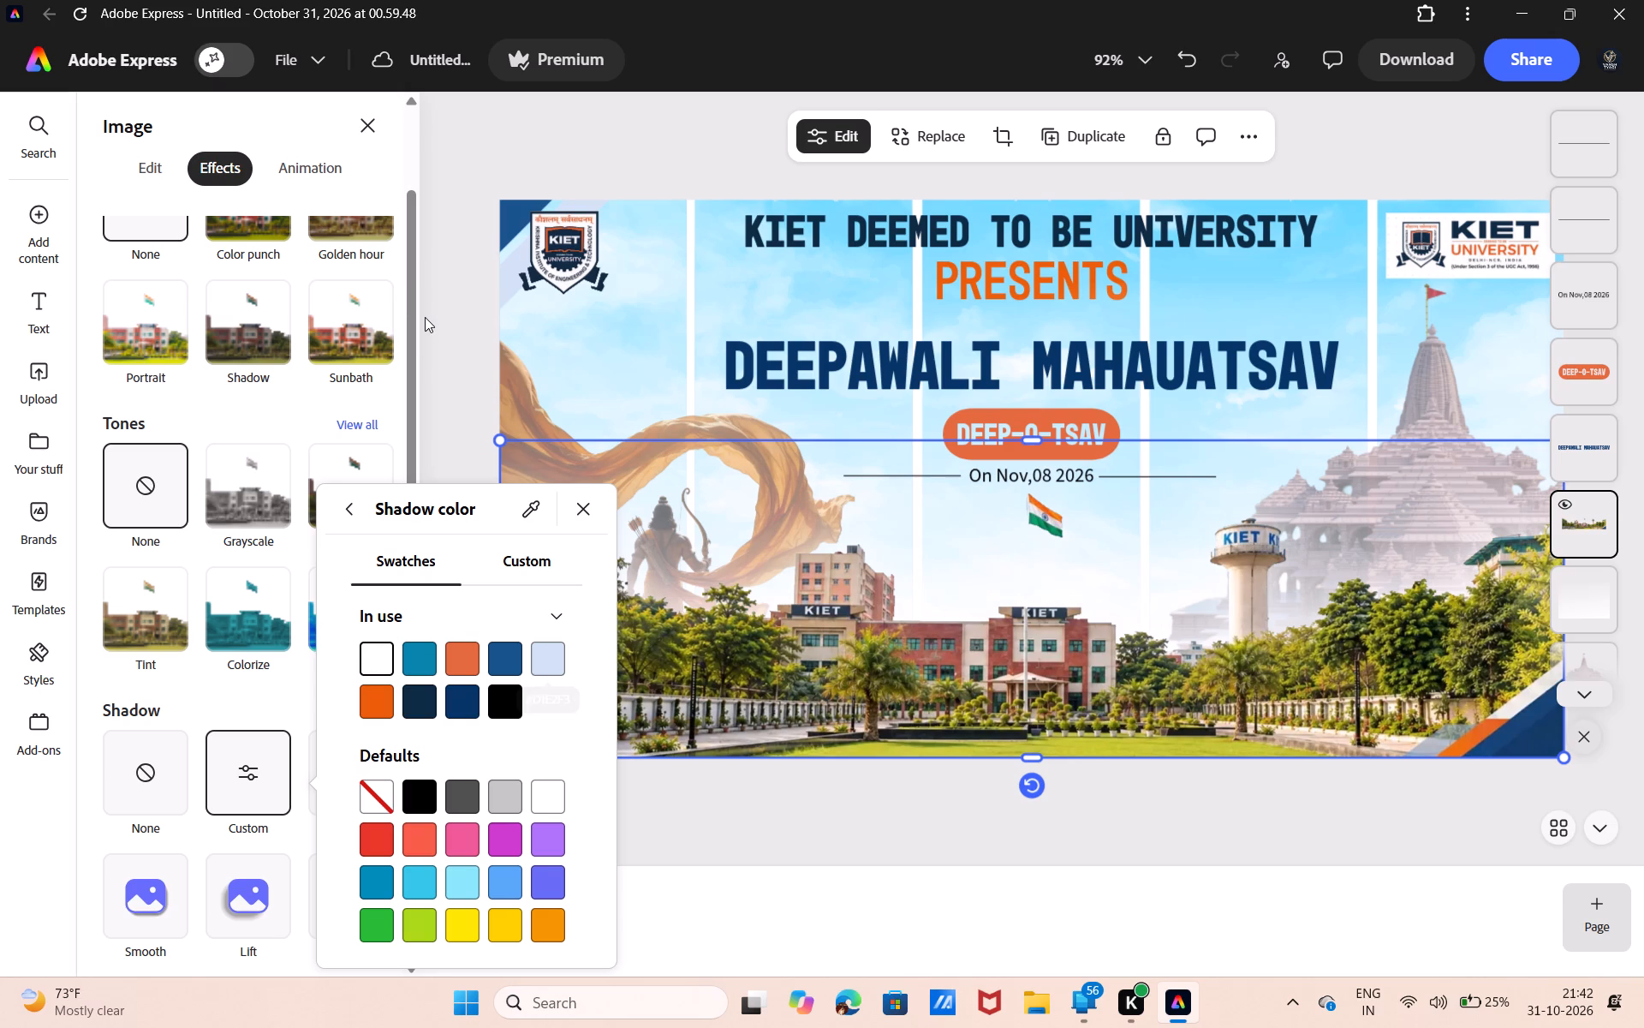
{"action": "left_click", "coordinate": [425, 317]}
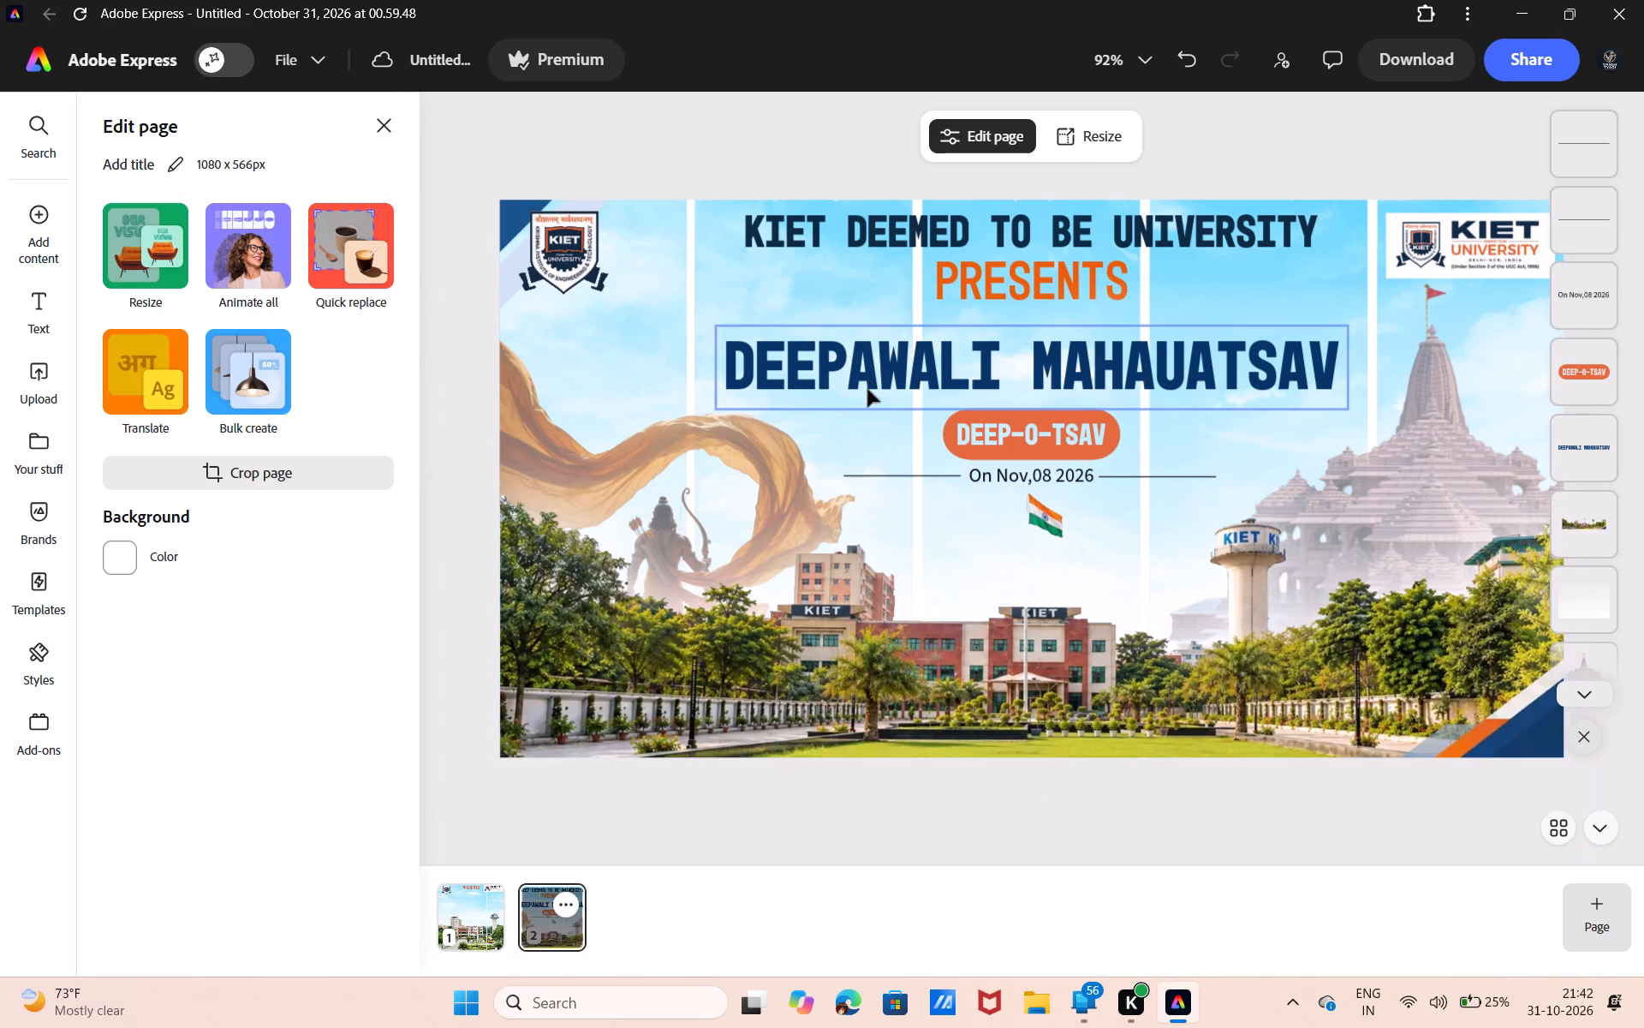
Delete the white gradient image layer lying behind the campus photo.
{"action": "left_click", "coordinate": [863, 417]}
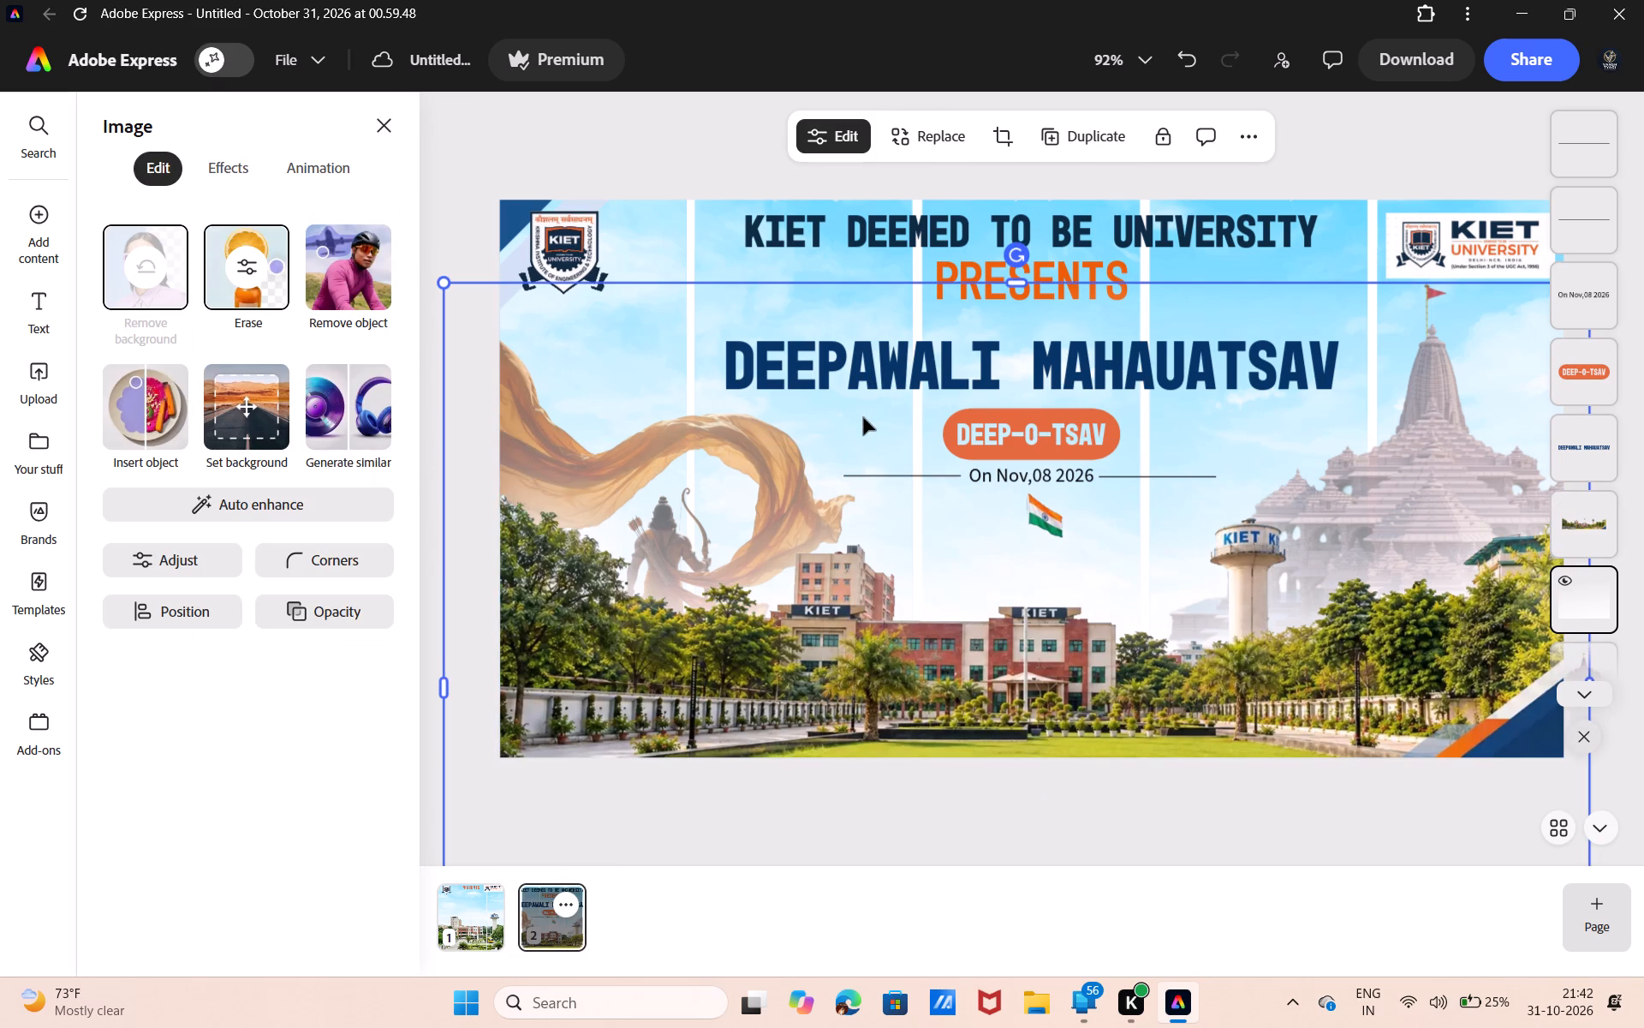
{"action": "key", "text": "BackSpace"}
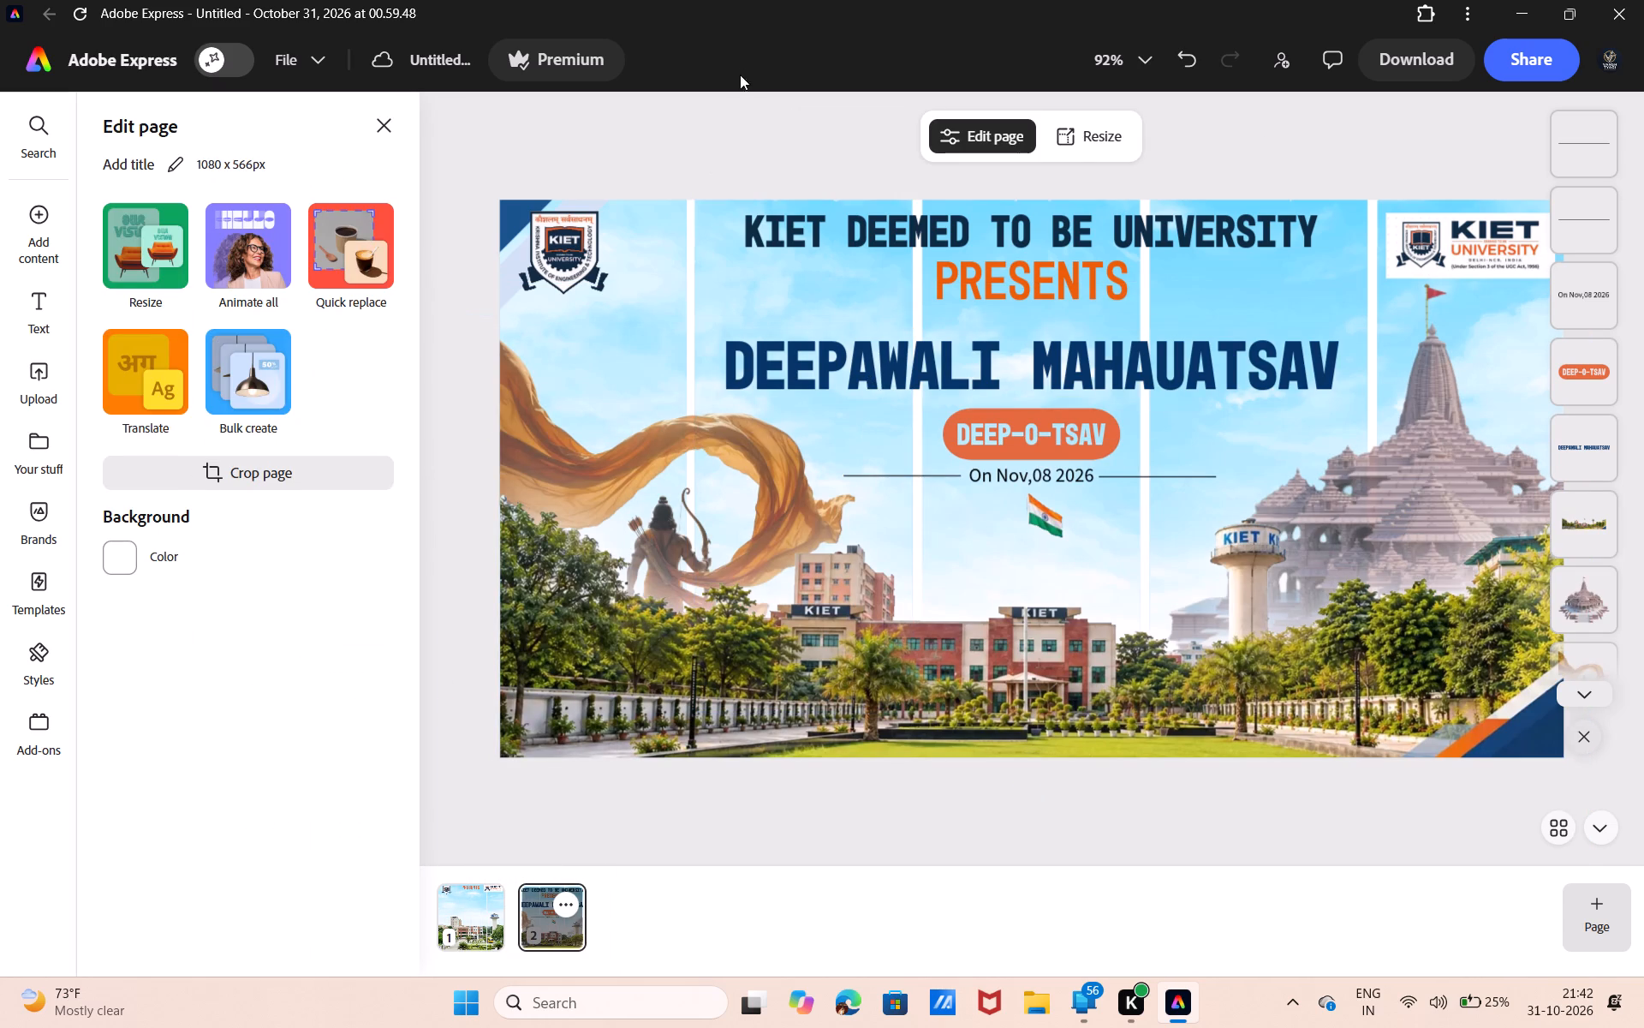
{"action": "left_click", "coordinate": [734, 136]}
Shrink the DEEPAWALI MAHAUATSAV title to size 44 and centre it between PRESENTS and the DEEP-O-TSAV badge.
{"action": "left_click", "coordinate": [843, 335]}
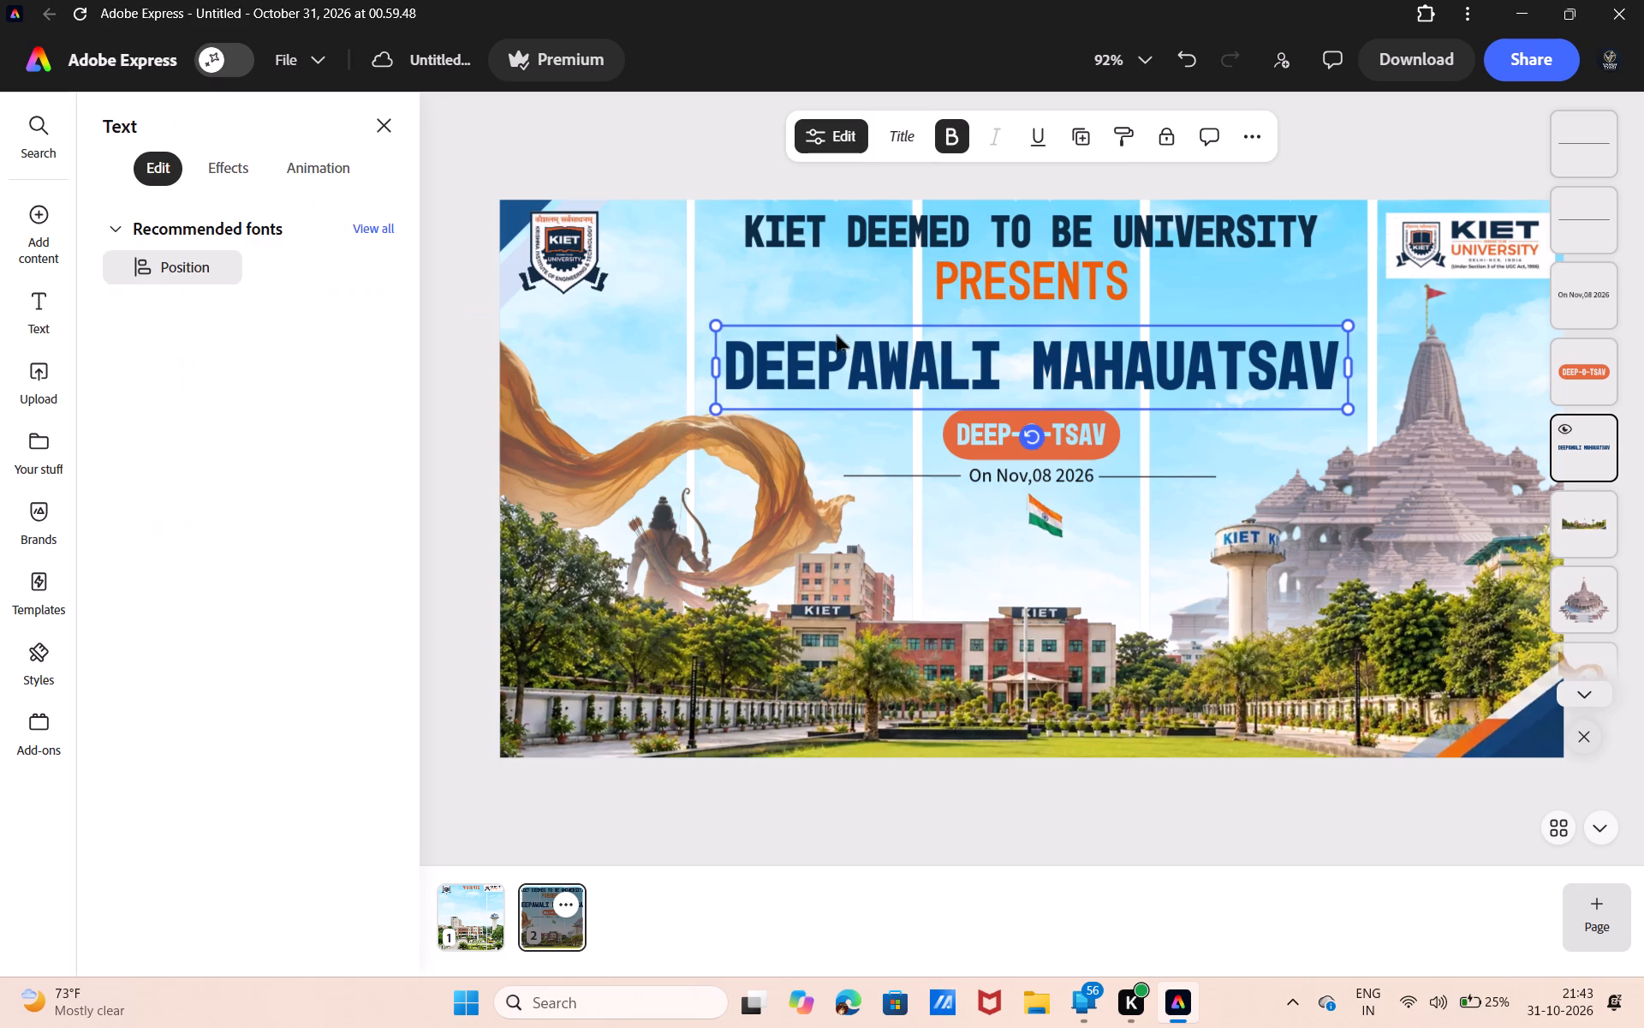
{"action": "left_click_drag", "start_coordinate": [711, 328], "coordinate": [820, 360]}
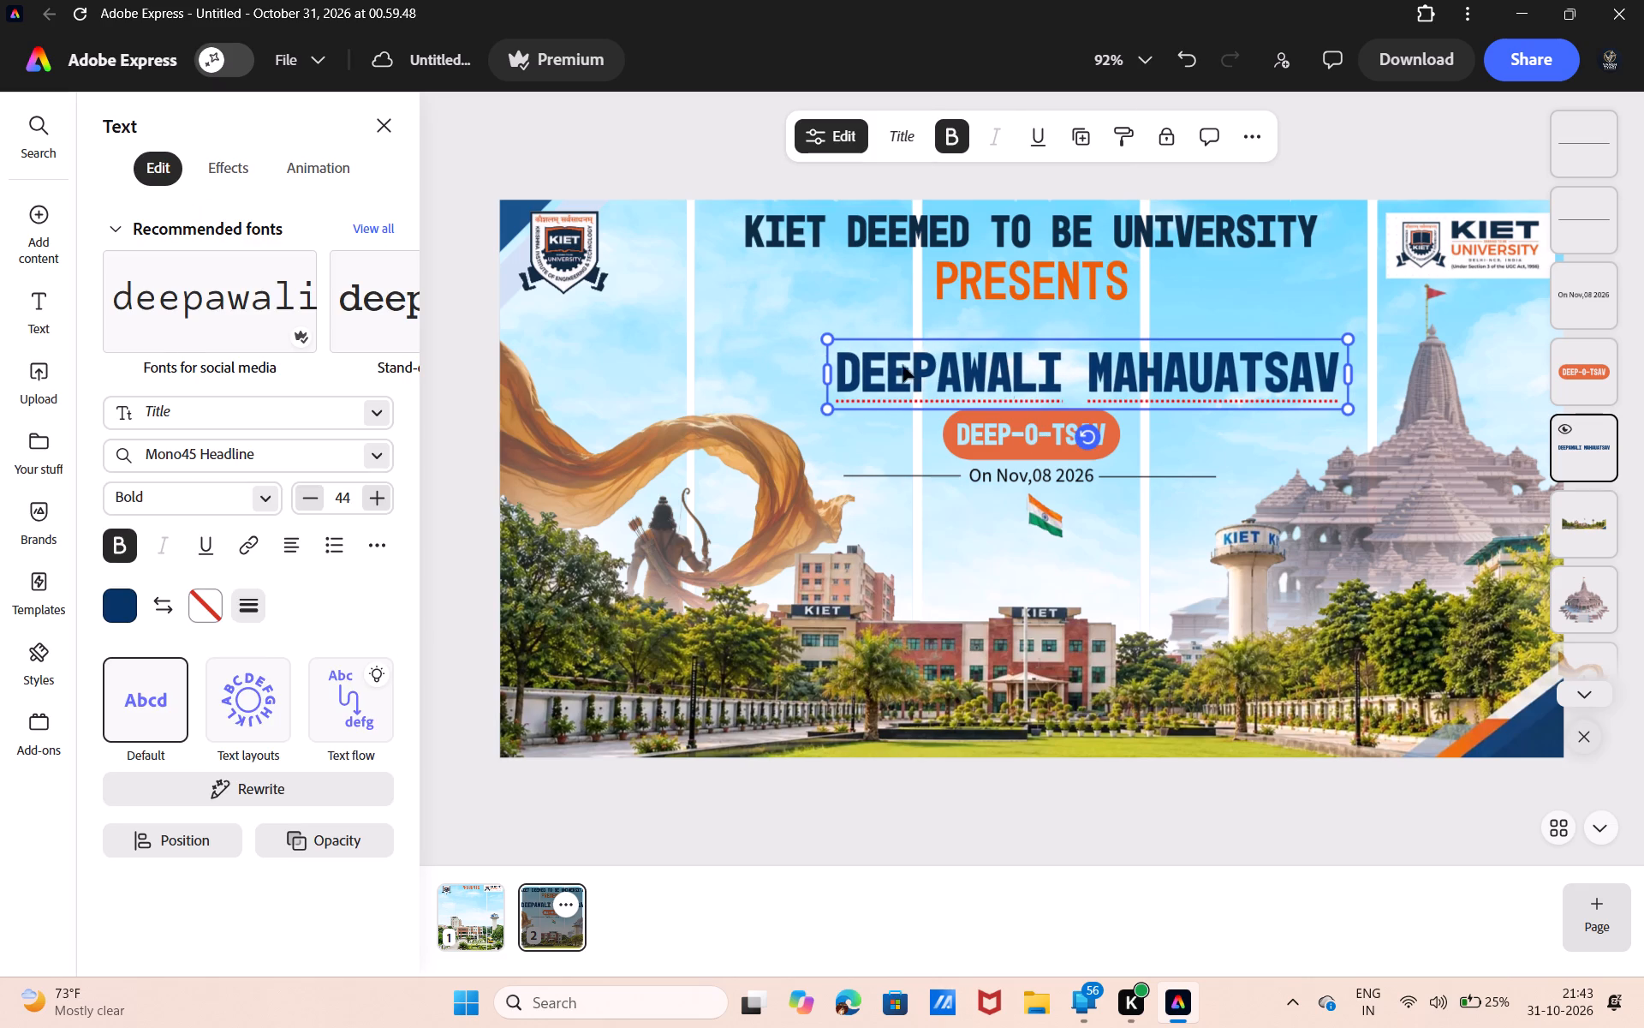
{"action": "left_click_drag", "start_coordinate": [1074, 386], "coordinate": [1045, 385]}
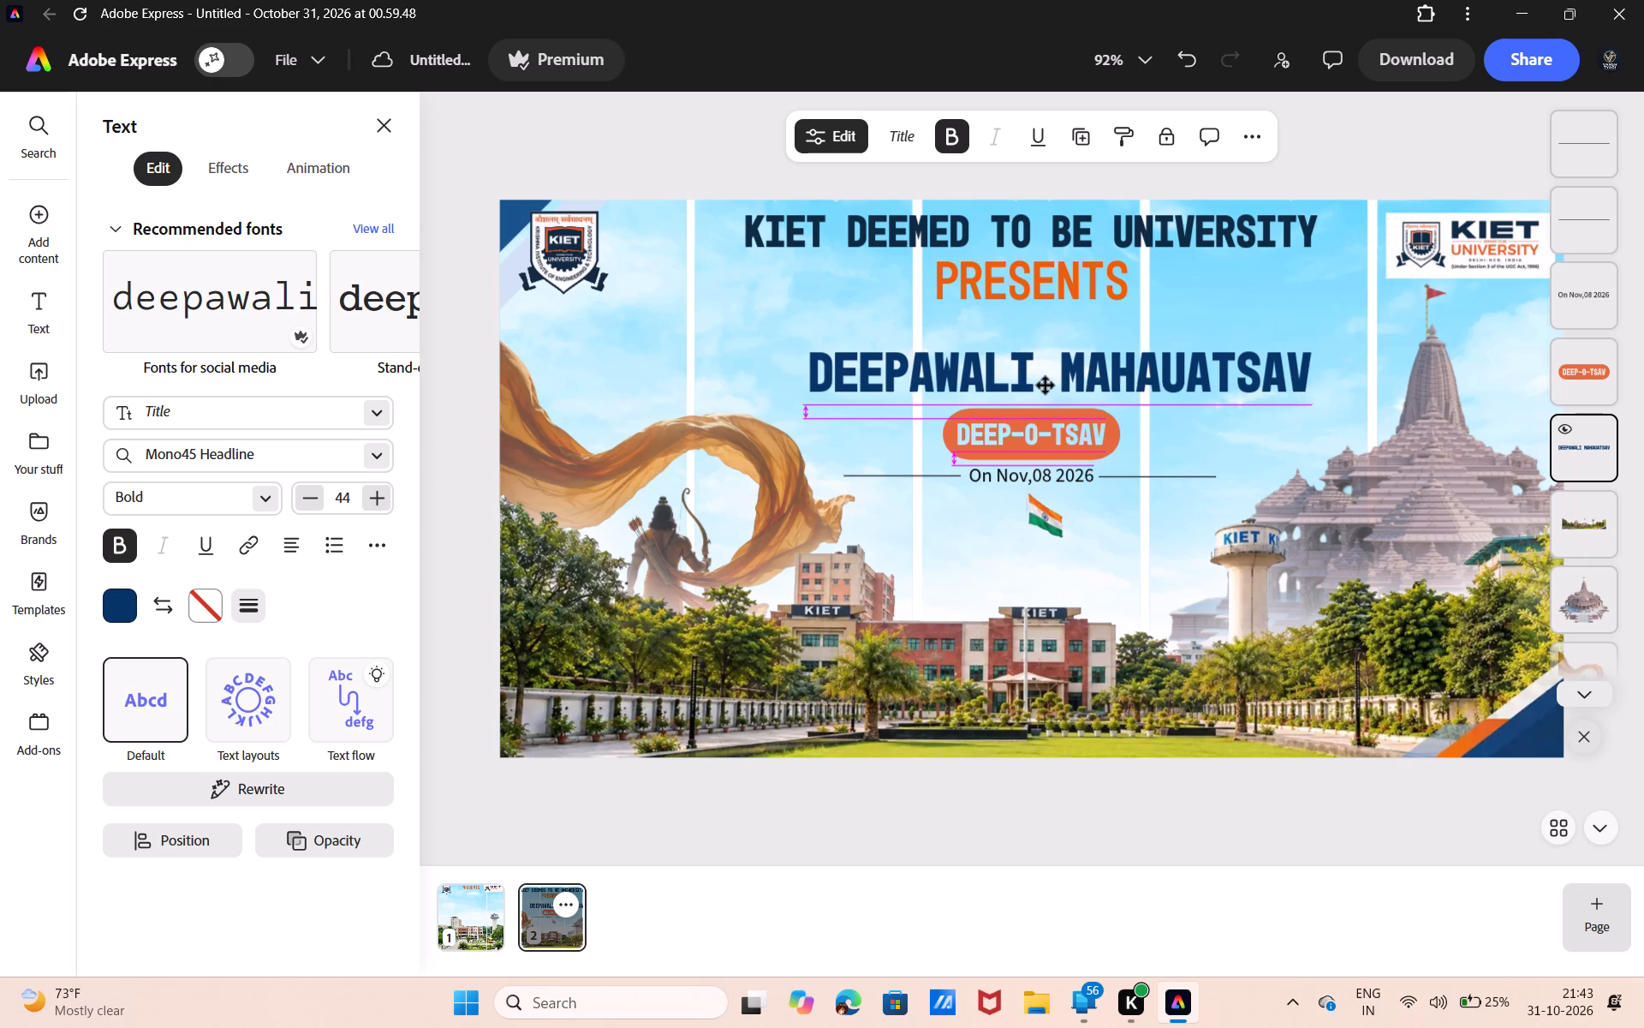
{"action": "left_click_drag", "start_coordinate": [1045, 385], "coordinate": [1028, 380]}
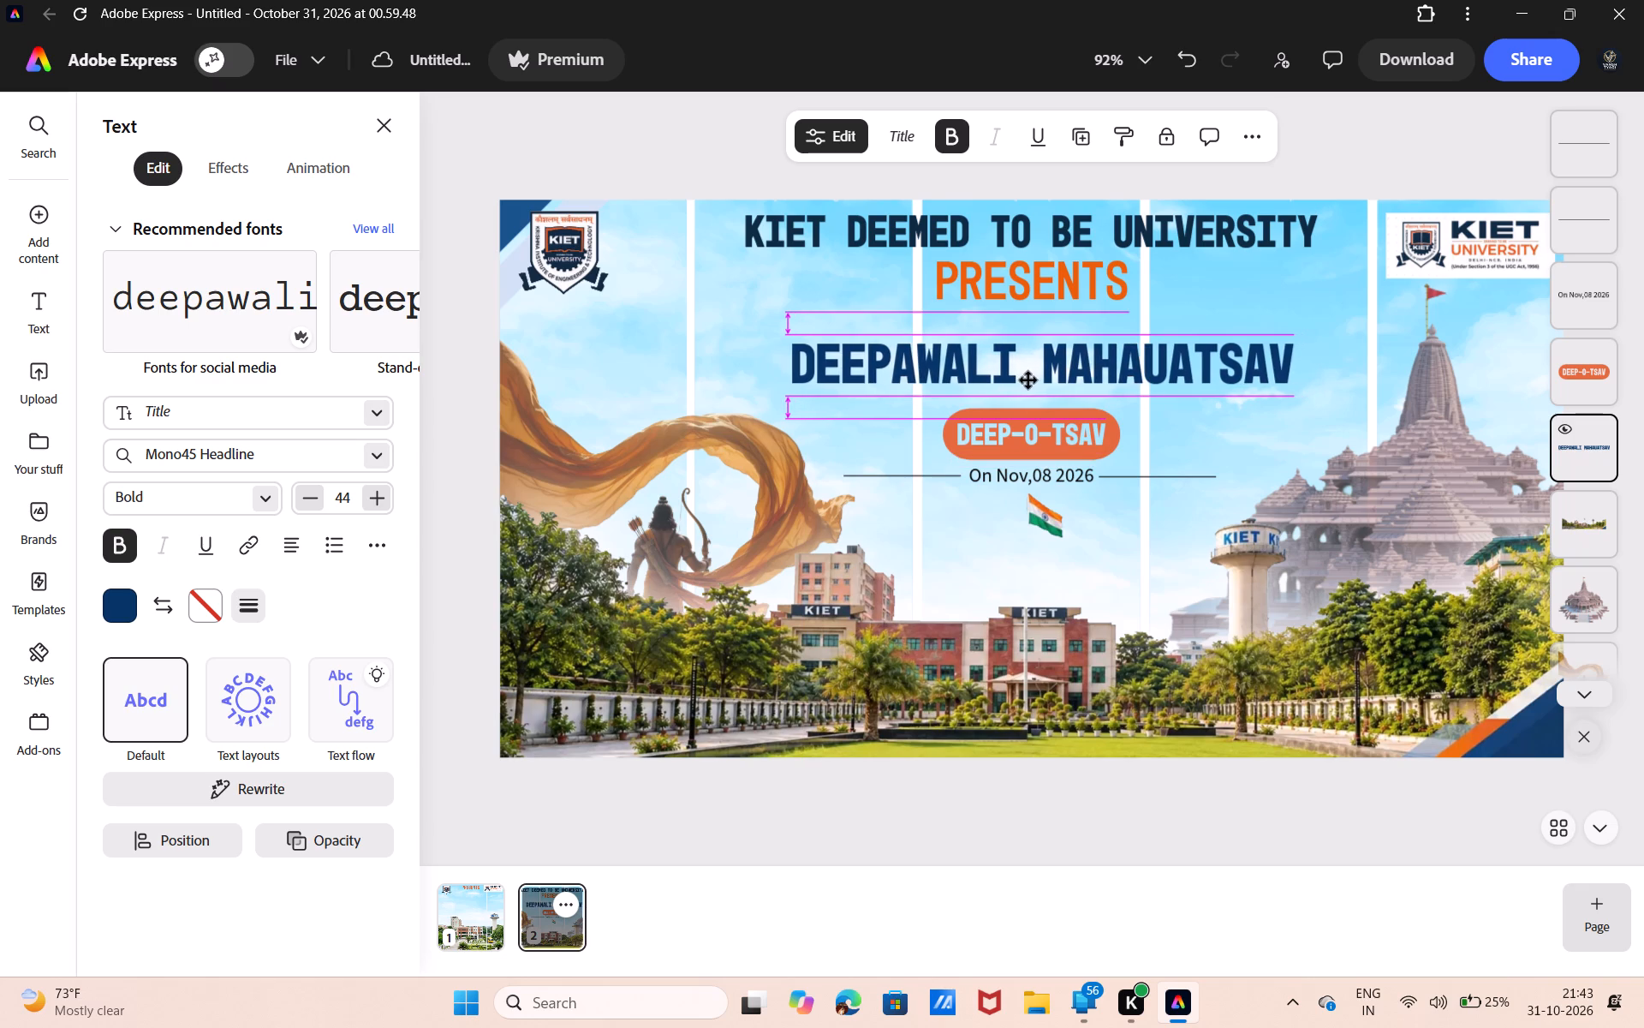
{"action": "left_click_drag", "start_coordinate": [1028, 380], "coordinate": [1020, 382]}
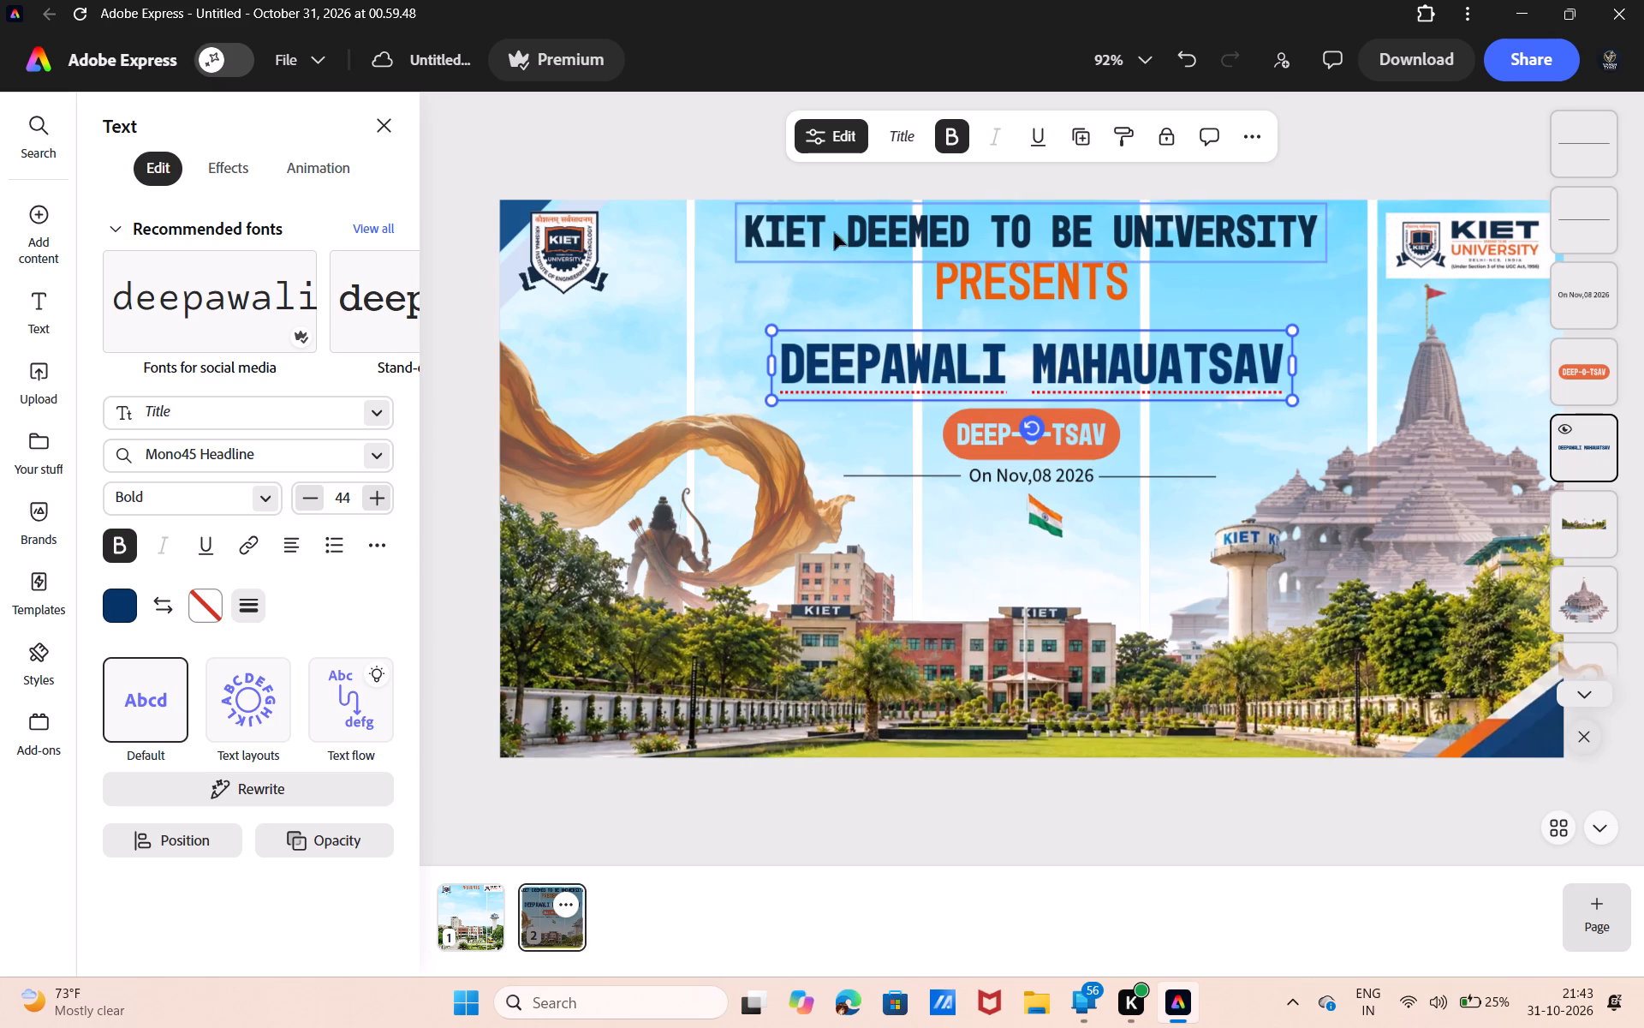
{"action": "left_click", "coordinate": [754, 162]}
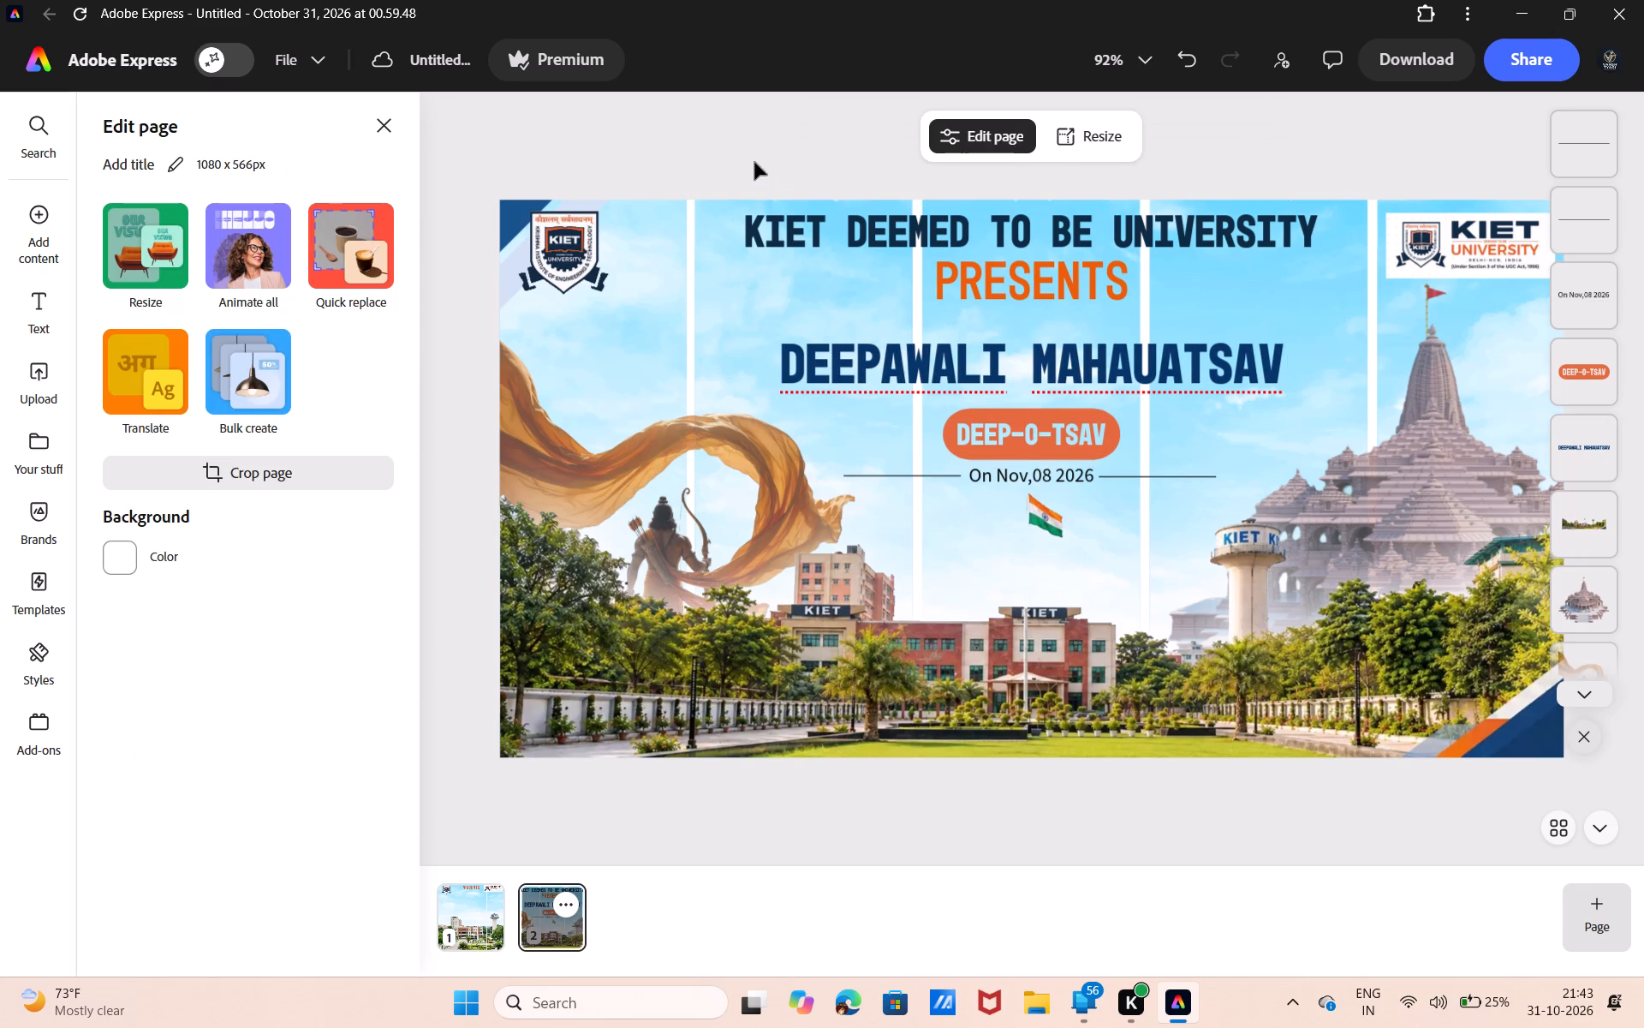
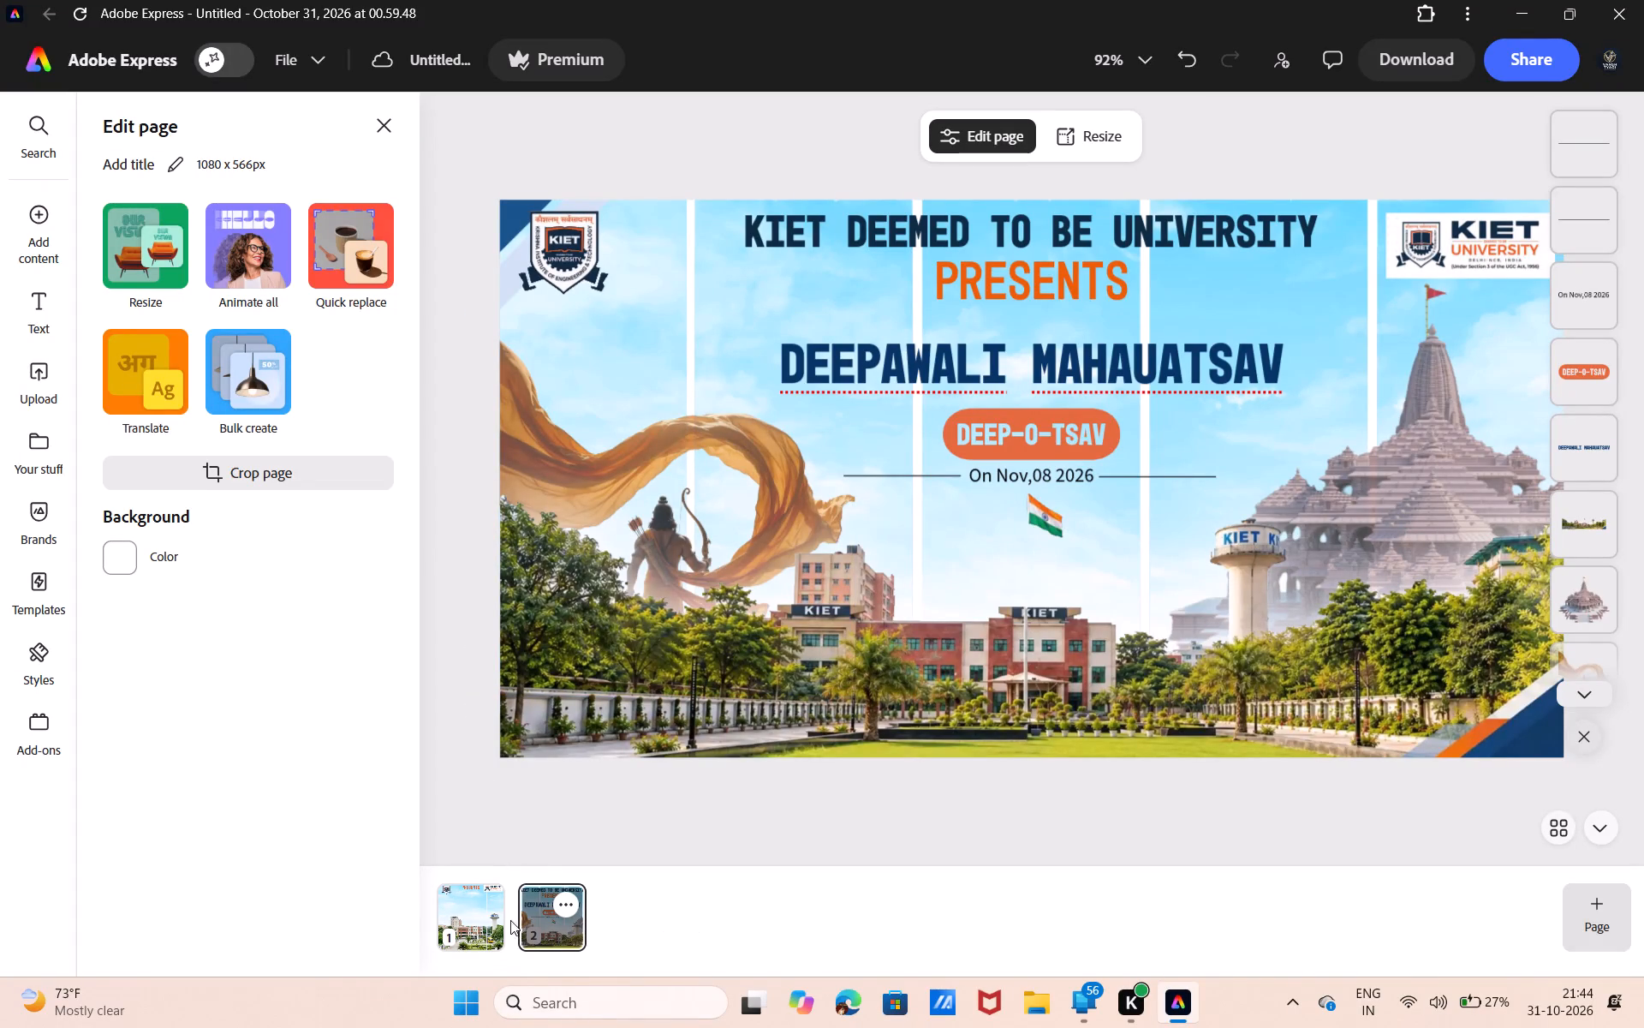
Duplicate the finished Deepawali banner page, page 2, as a new page 3.
{"action": "left_click", "coordinate": [562, 905]}
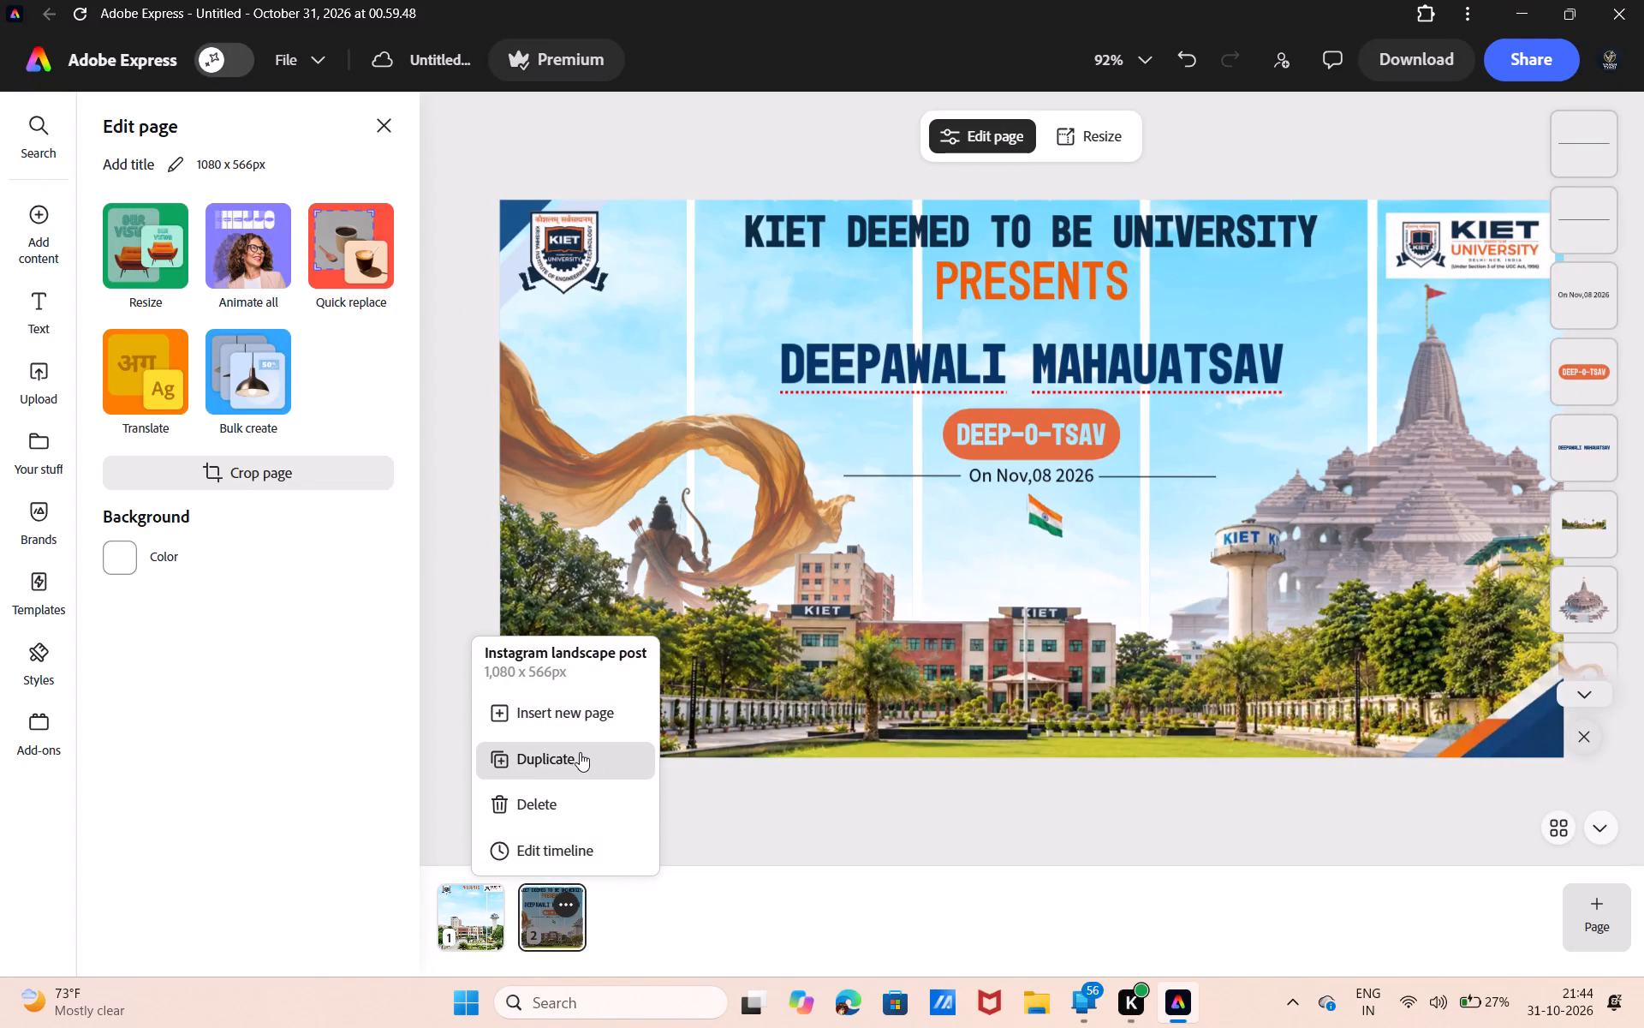
{"action": "left_click", "coordinate": [577, 758]}
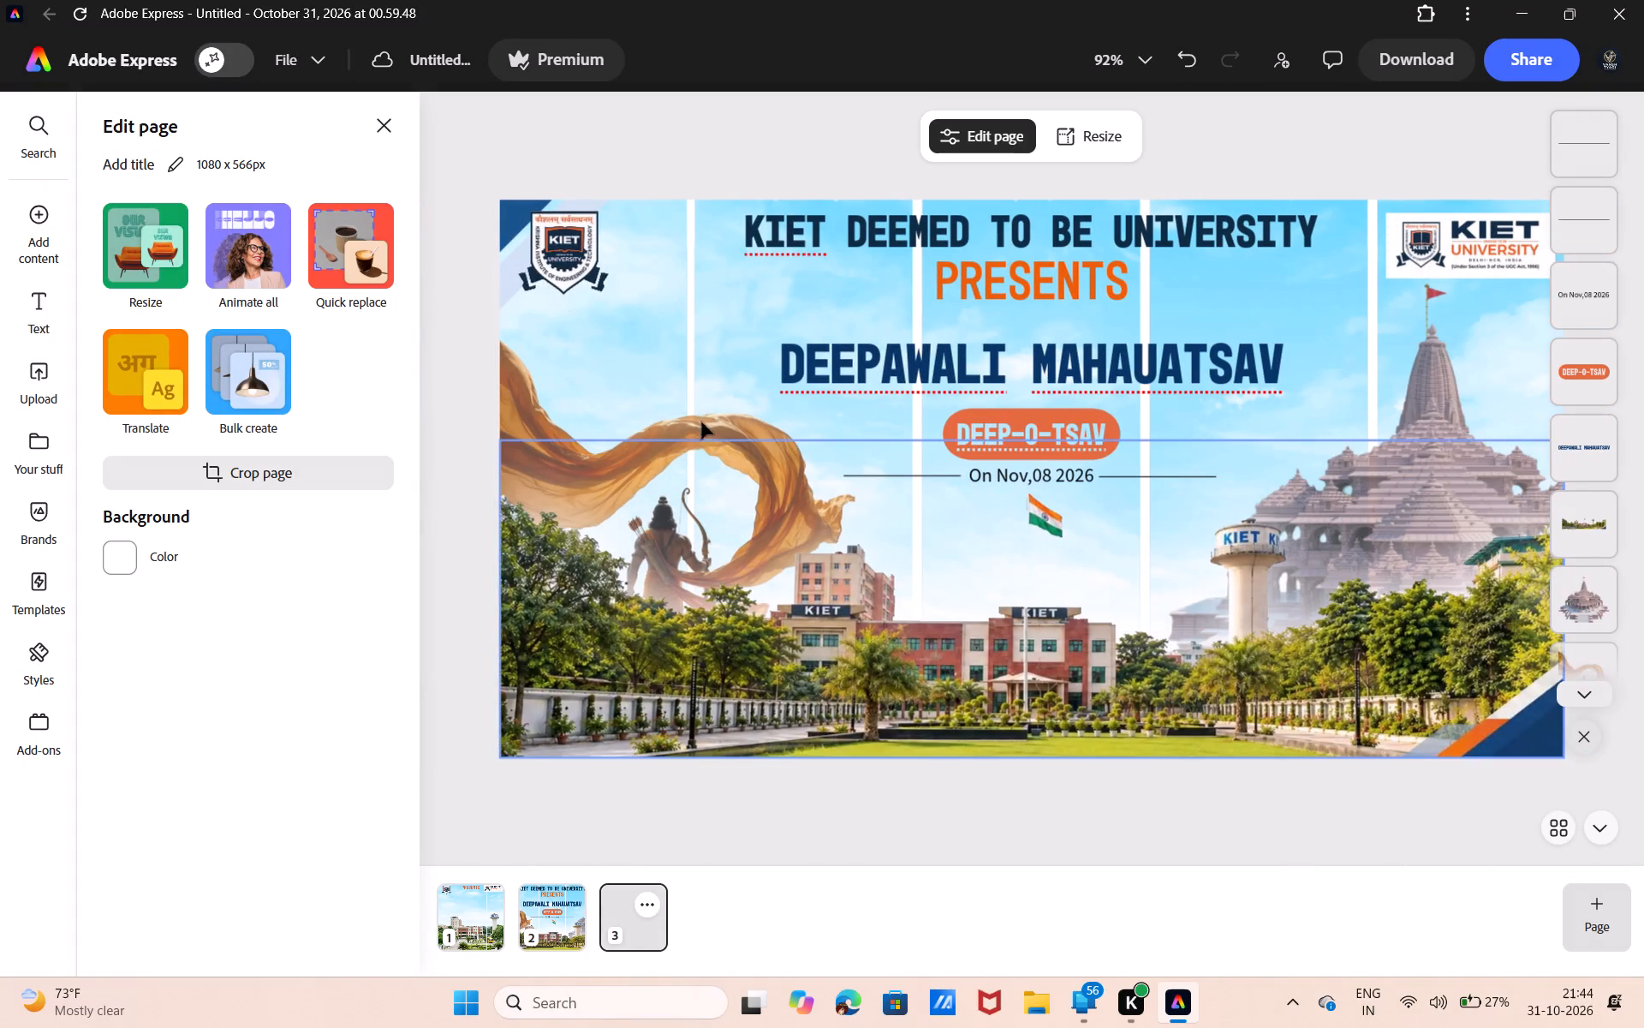
Delete the archer image and the temple image from the duplicated page 3.
{"action": "left_click", "coordinate": [688, 427]}
{"action": "key", "text": "BackSpace"}
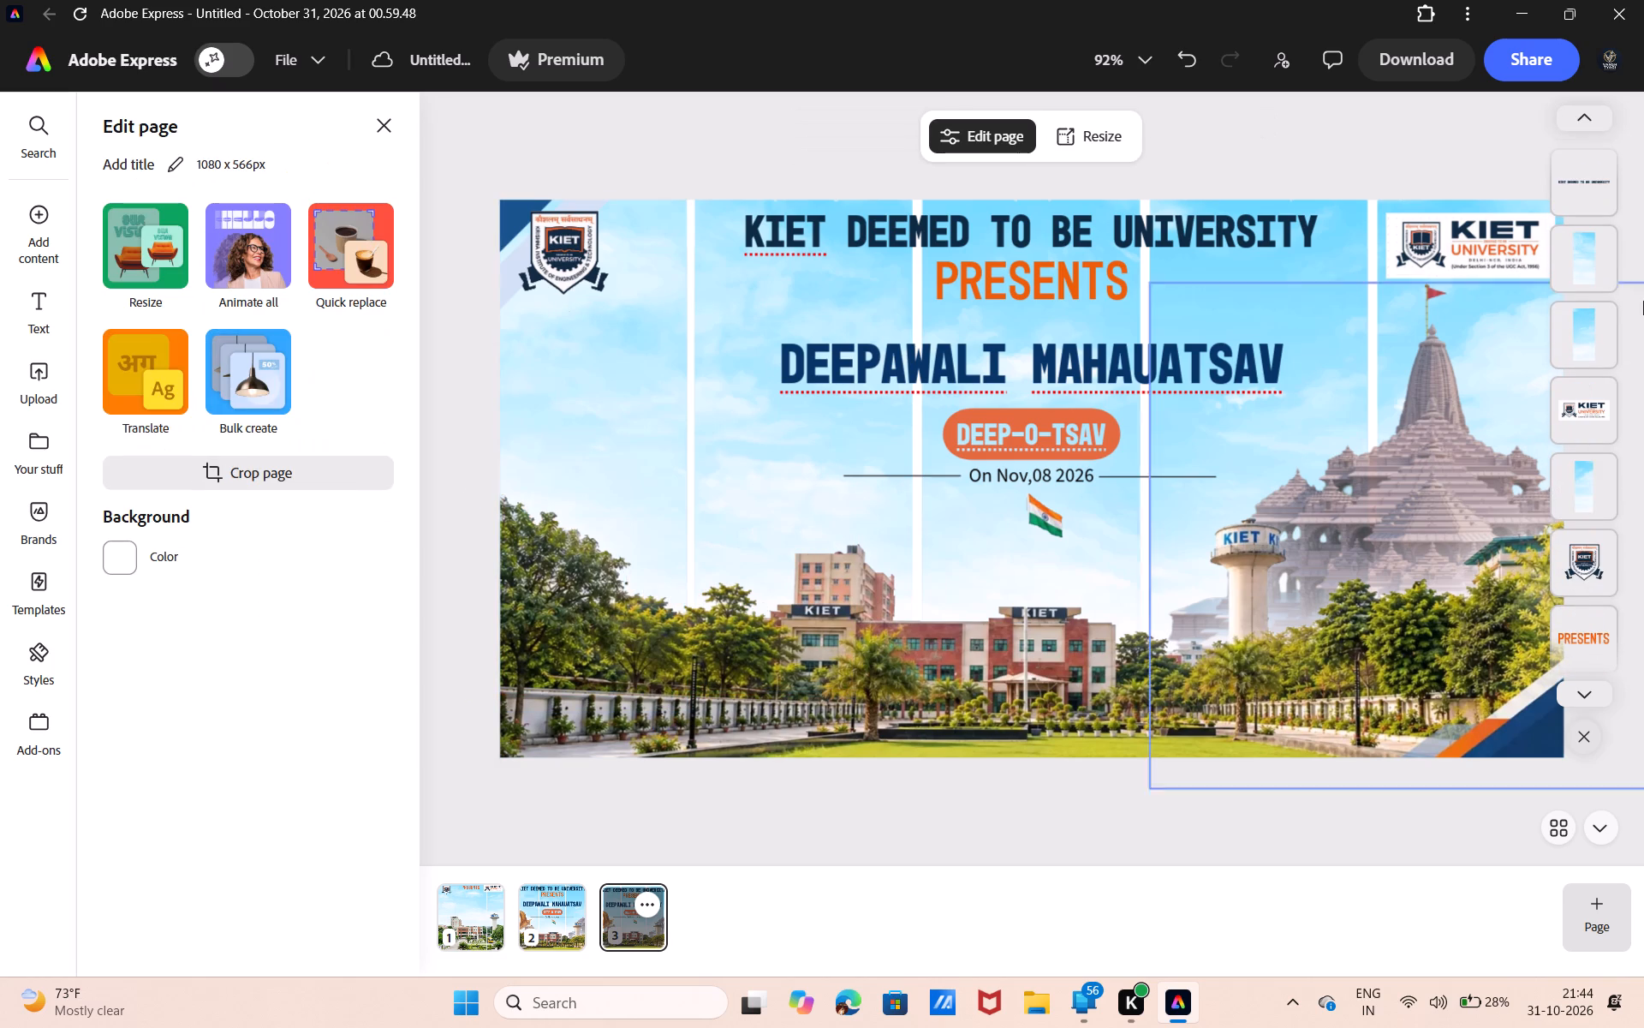
{"action": "left_click", "coordinate": [1457, 342]}
{"action": "key", "text": "BackSpace"}
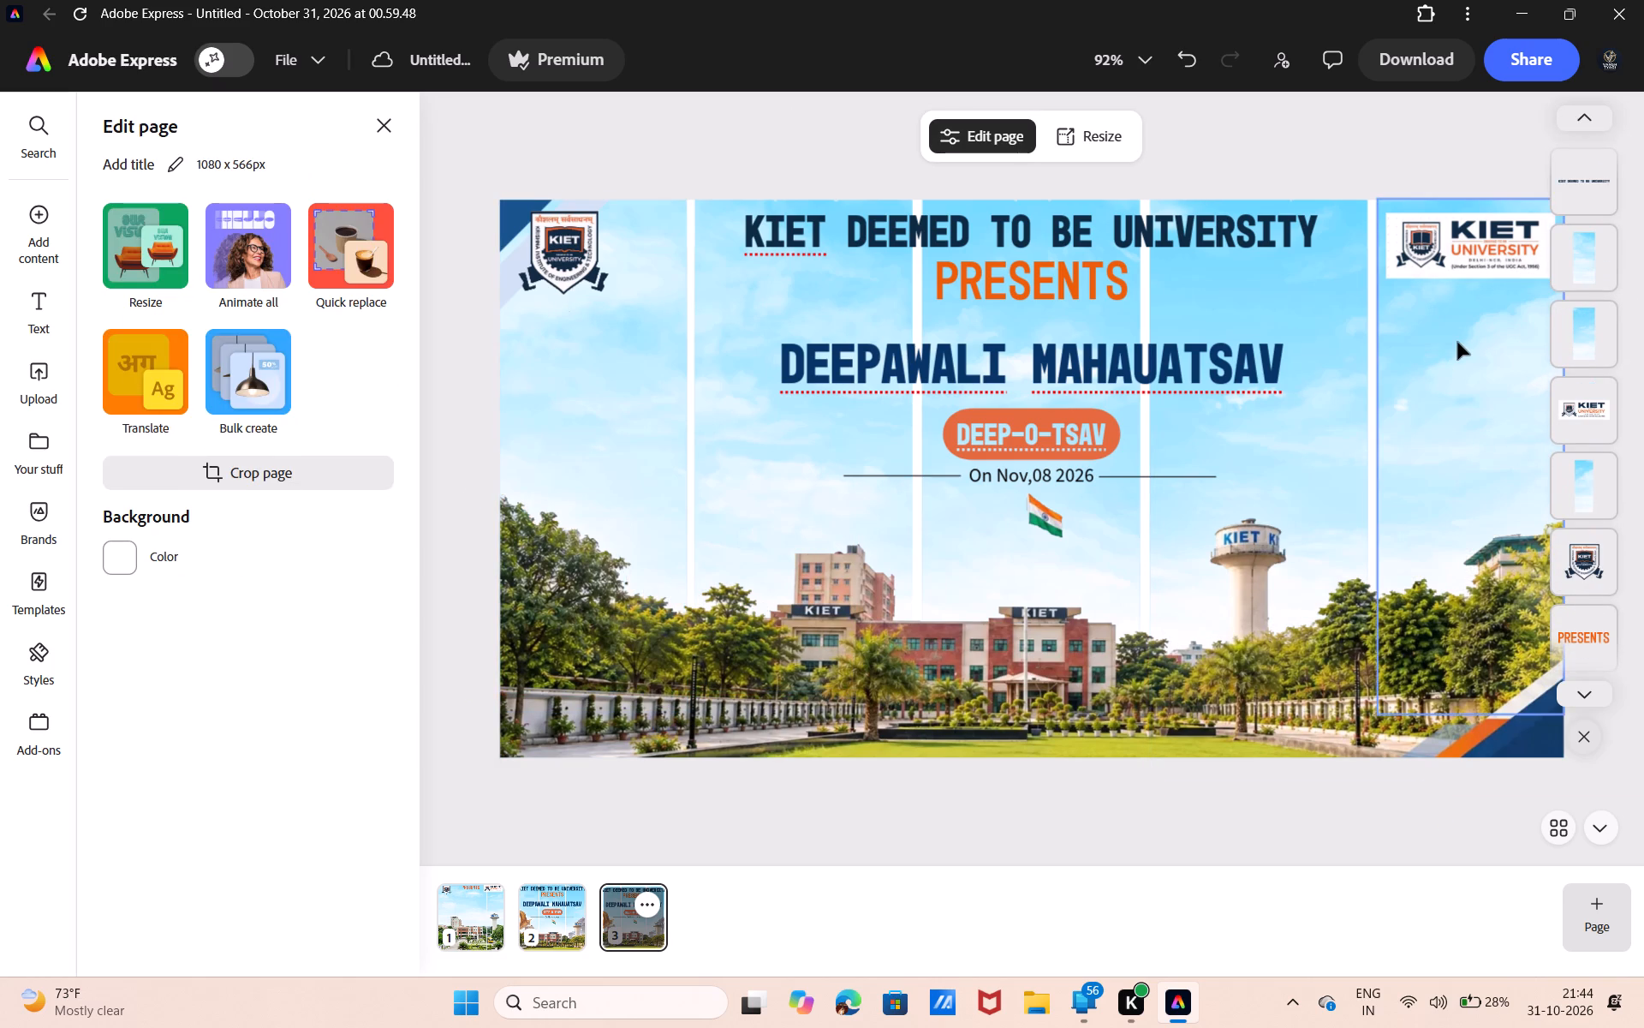
Delete the DEEPAWALI MAHAUATSAV title, the DEEP-O-TSAV badge, the date text and both divider lines from page 3.
{"action": "left_click", "coordinate": [1268, 368]}
{"action": "key", "text": "BackSpace"}
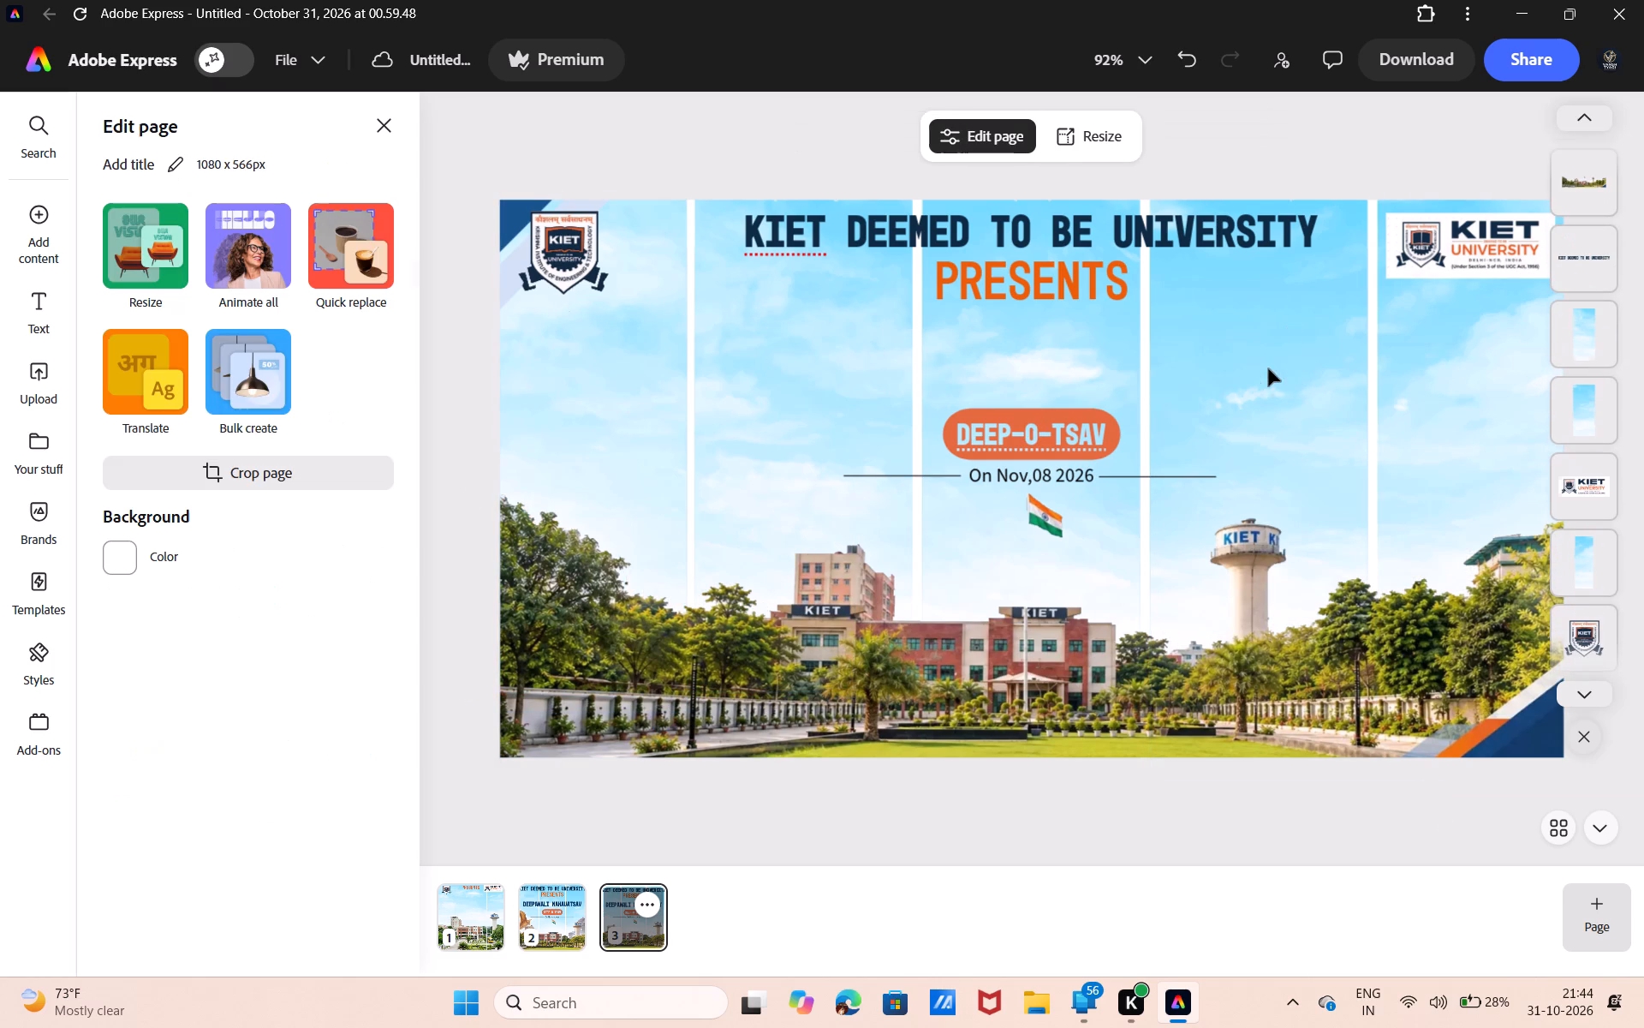
{"action": "left_click", "coordinate": [1109, 432]}
{"action": "key", "text": "BackSpace"}
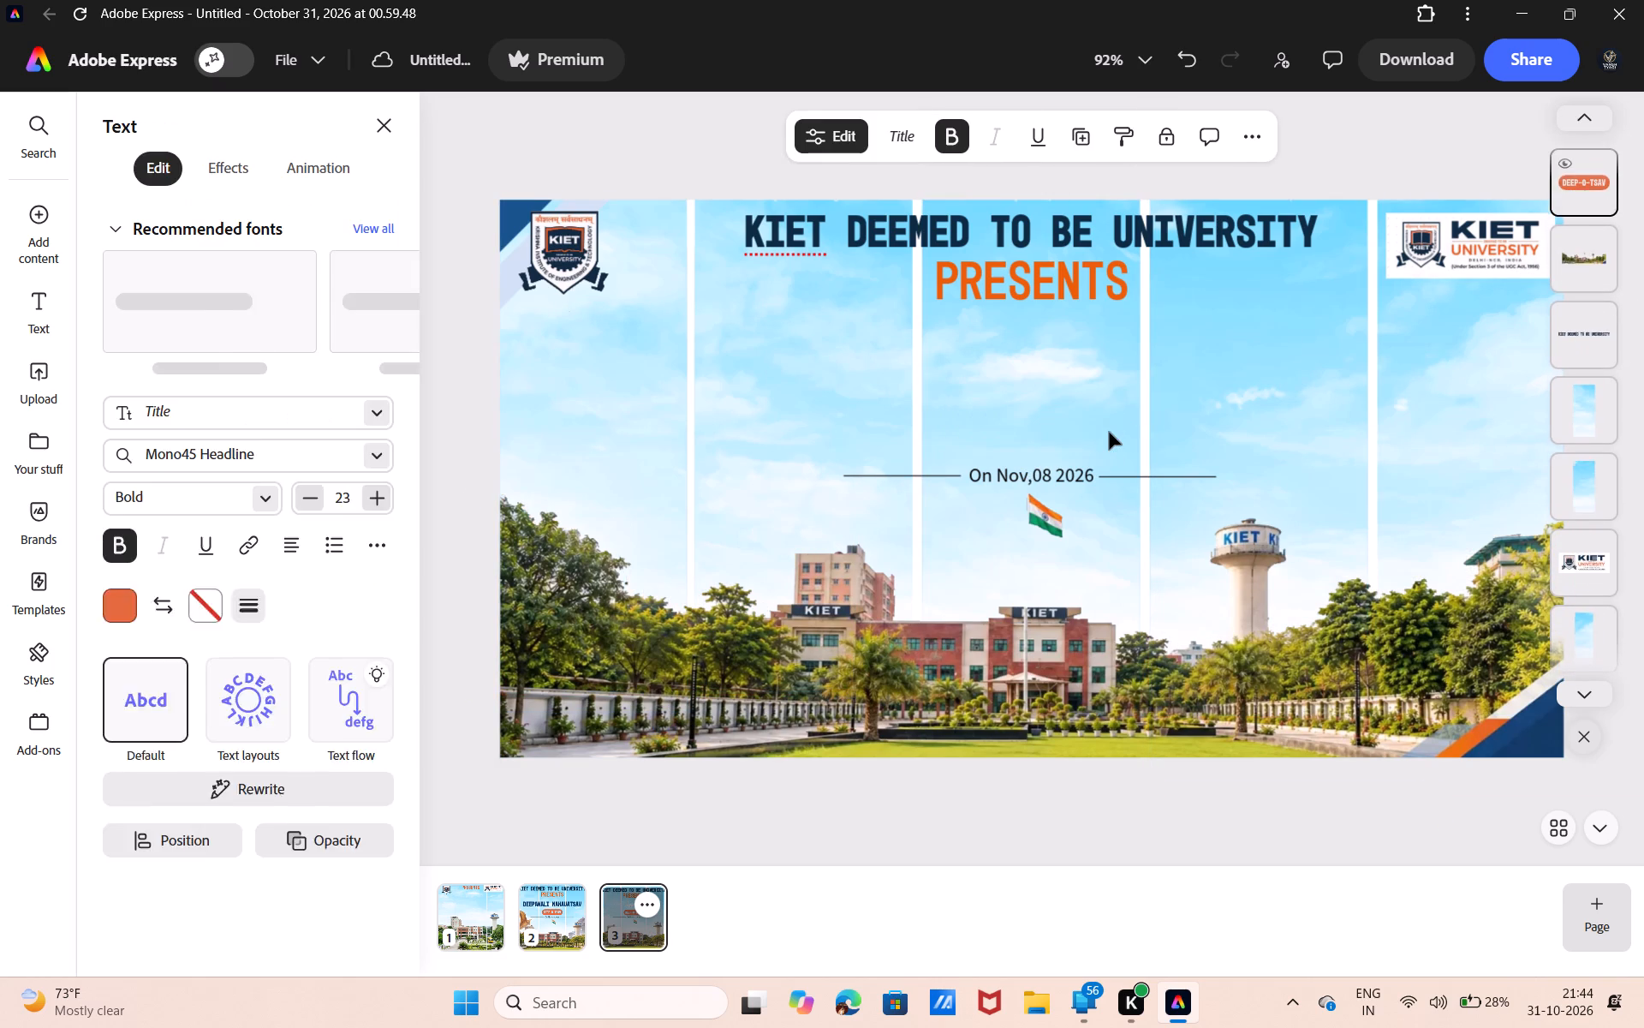
{"action": "left_click", "coordinate": [1057, 484]}
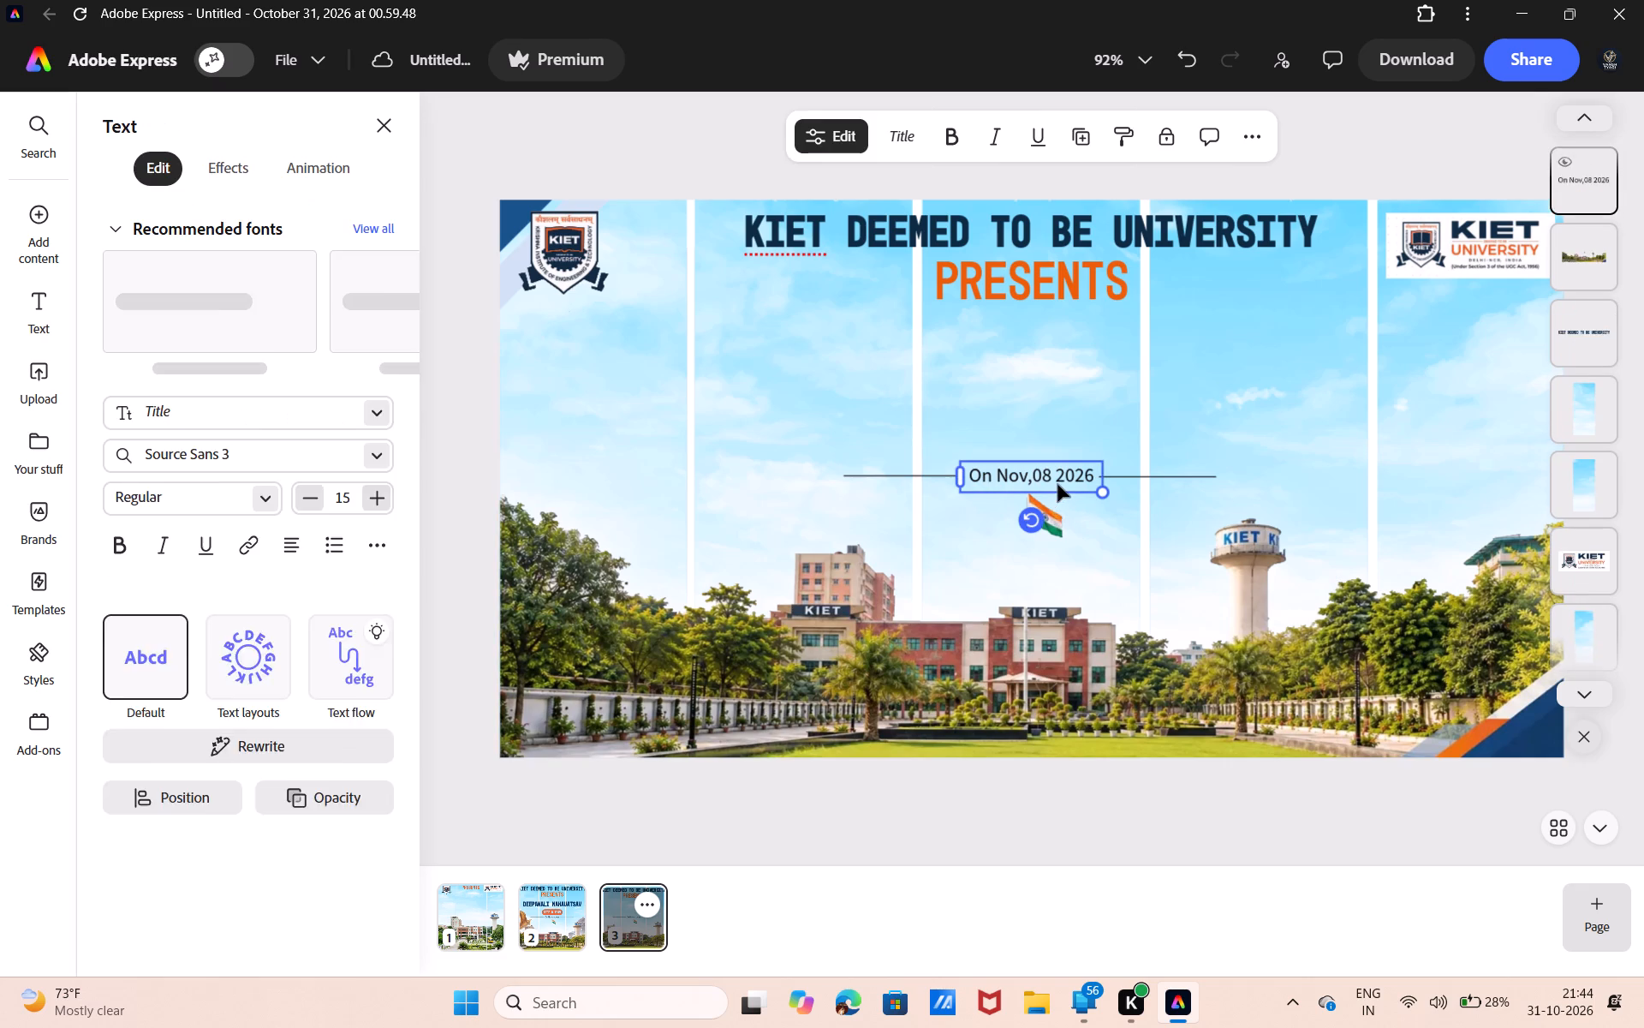
{"action": "key", "text": "BackSpace"}
{"action": "left_click", "coordinate": [1104, 478]}
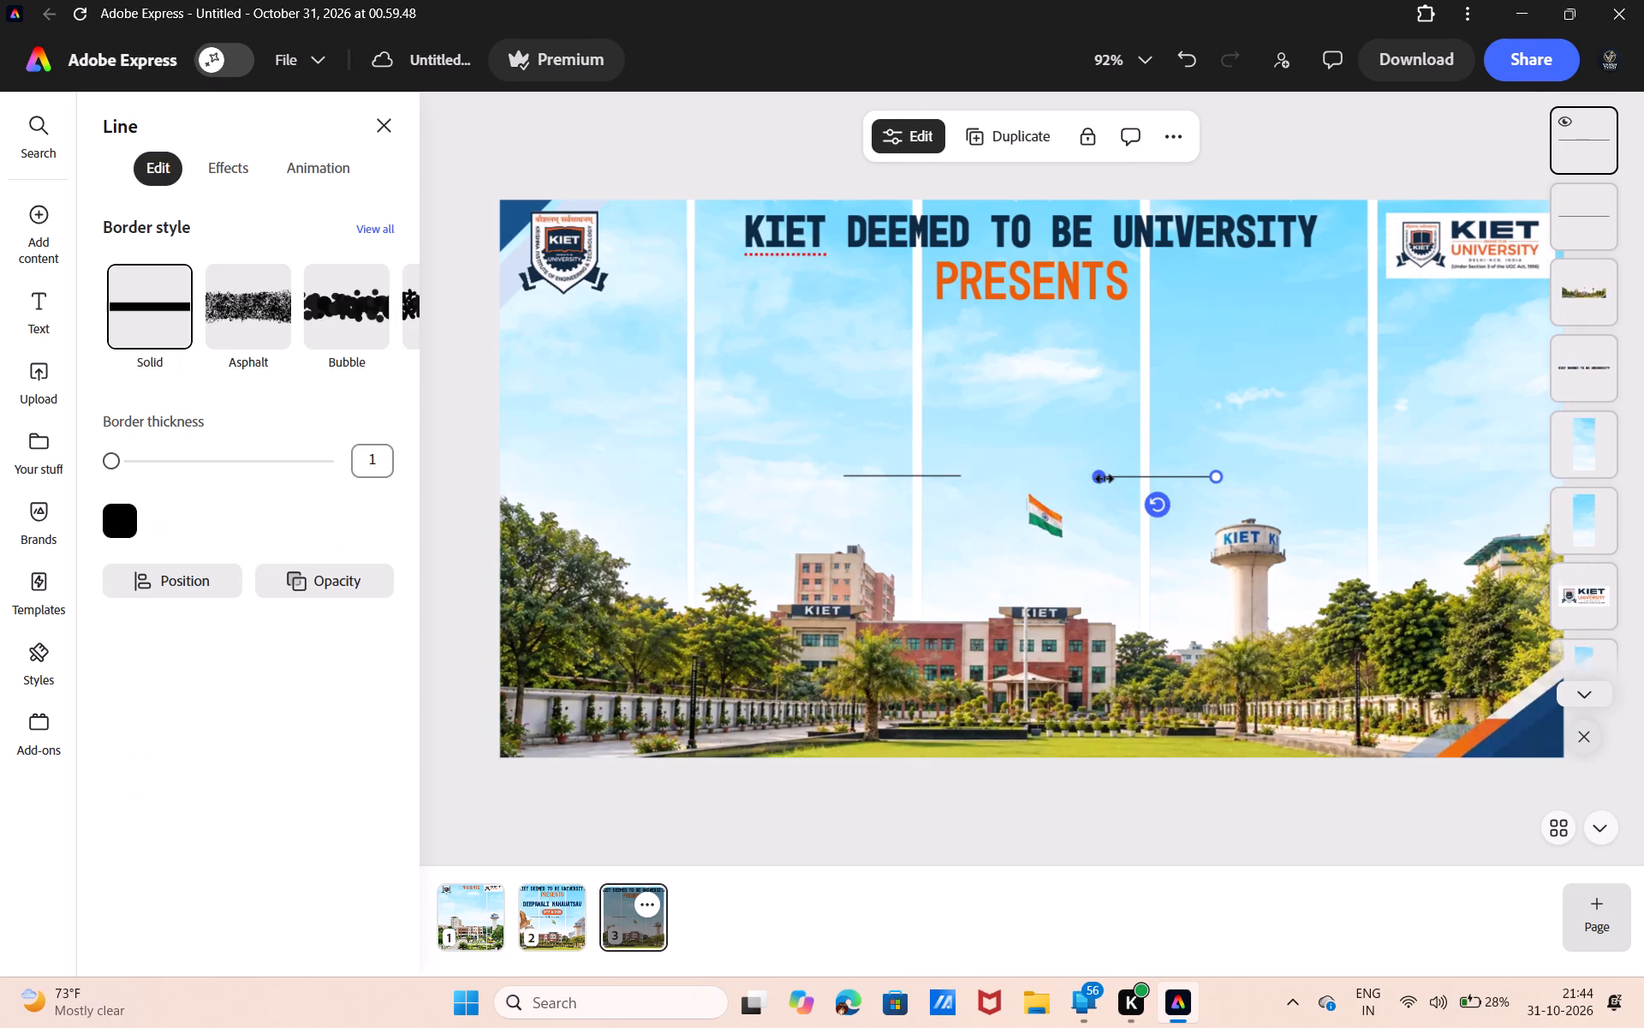
{"action": "key", "text": "BackSpace"}
{"action": "left_click", "coordinate": [946, 479]}
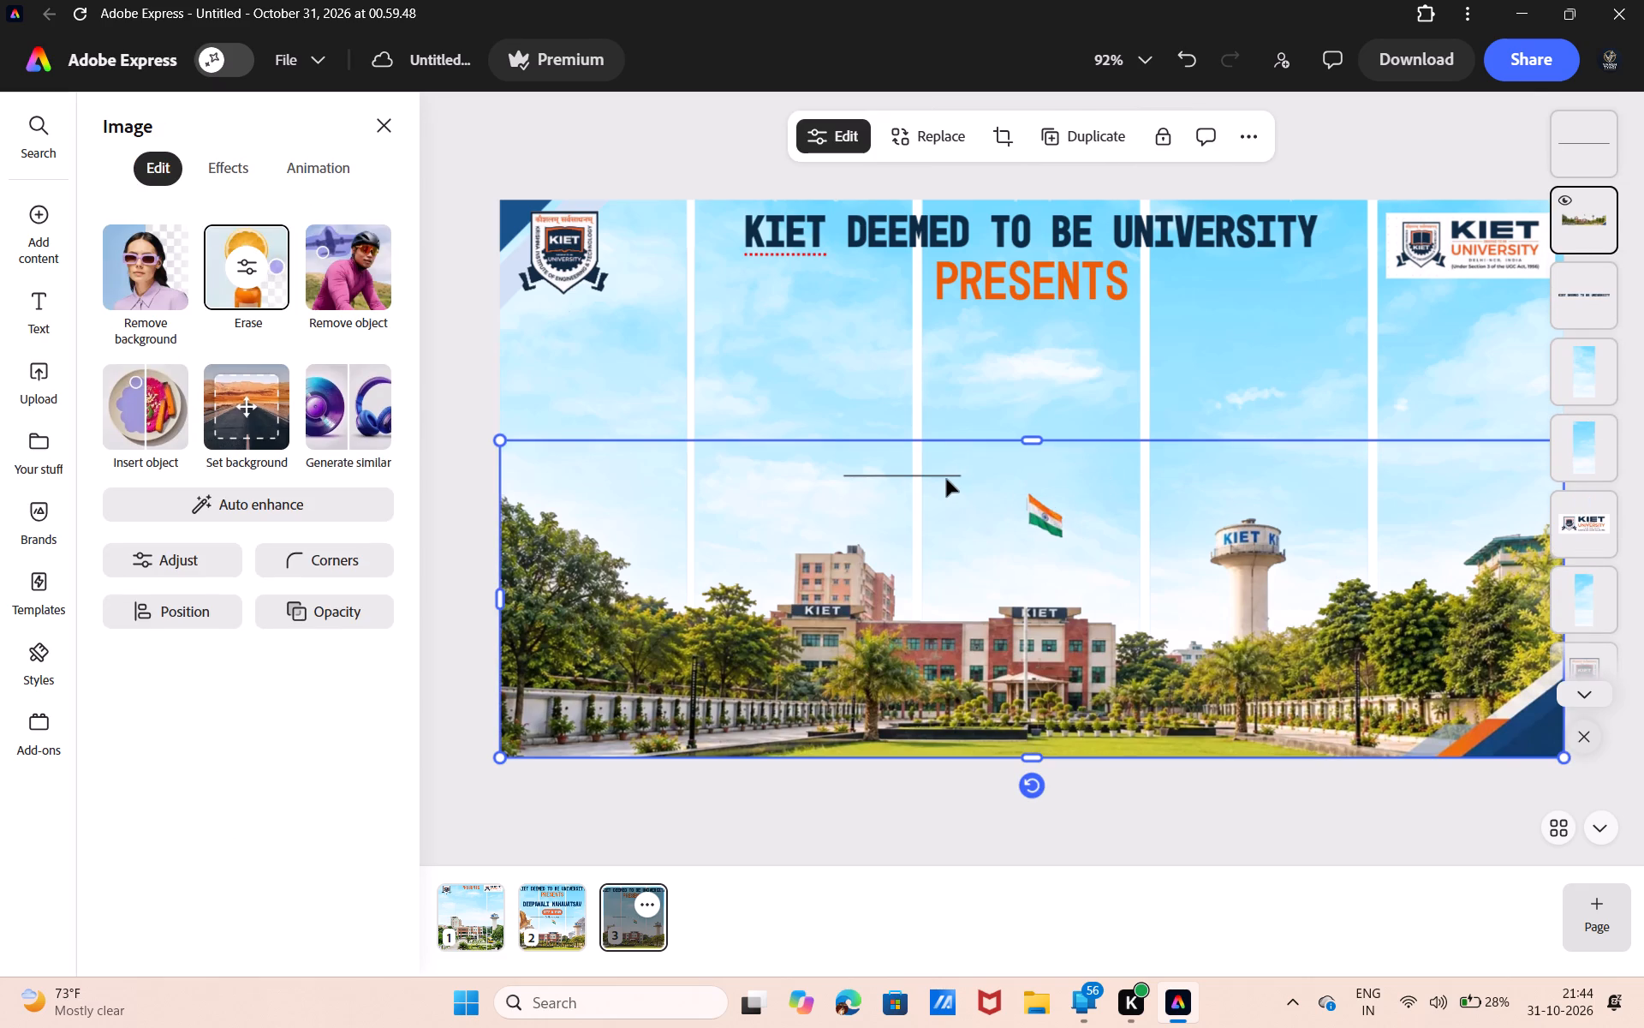
{"action": "left_click", "coordinate": [946, 476]}
{"action": "key", "text": "BackSpace"}
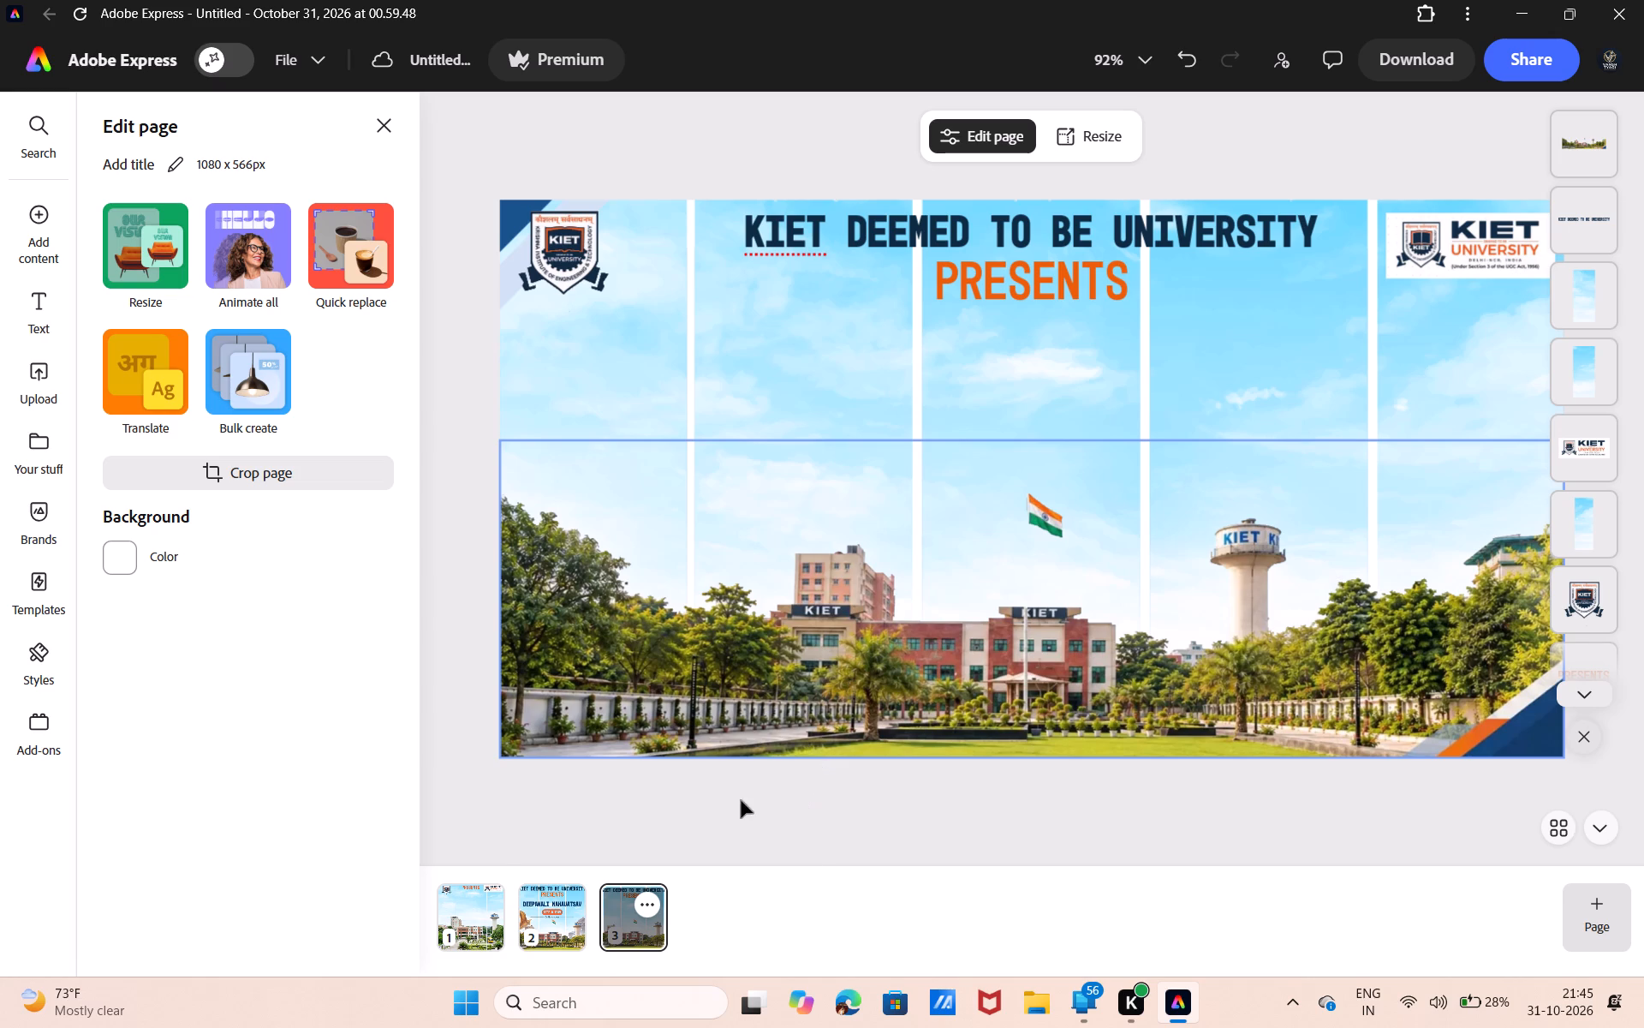
Compare the Deepawali banner on page 2 with the portrait campus poster on page 1.
{"action": "left_click", "coordinate": [549, 924]}
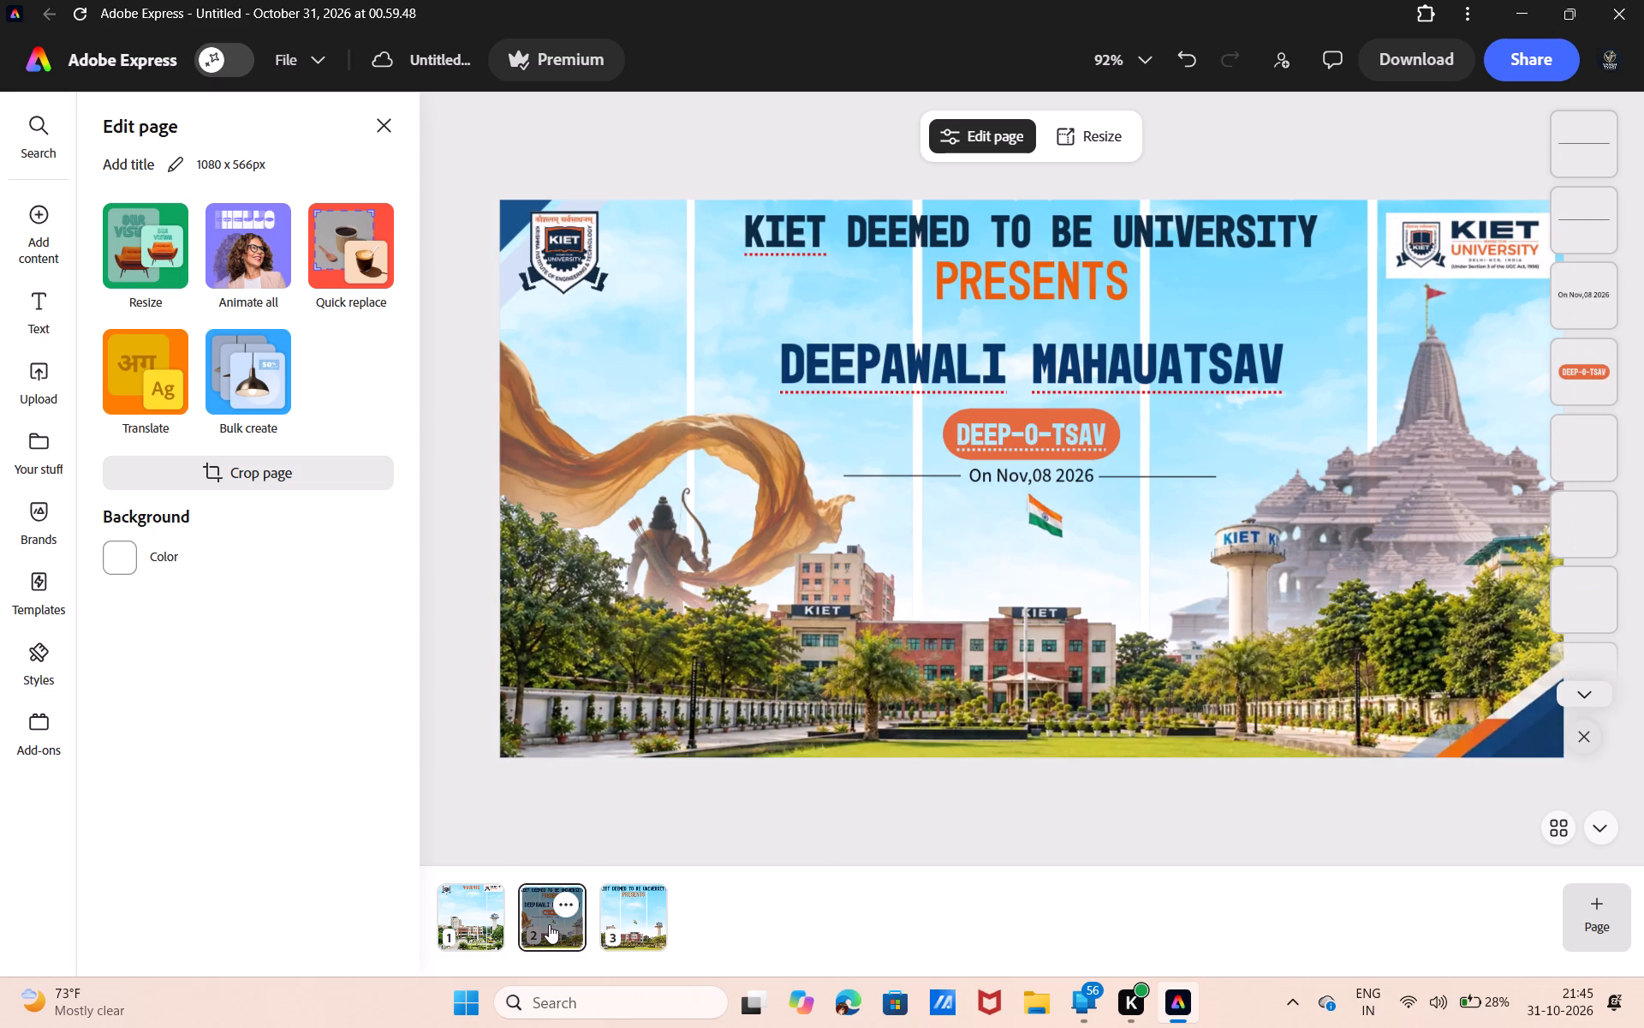
{"action": "left_click", "coordinate": [676, 834]}
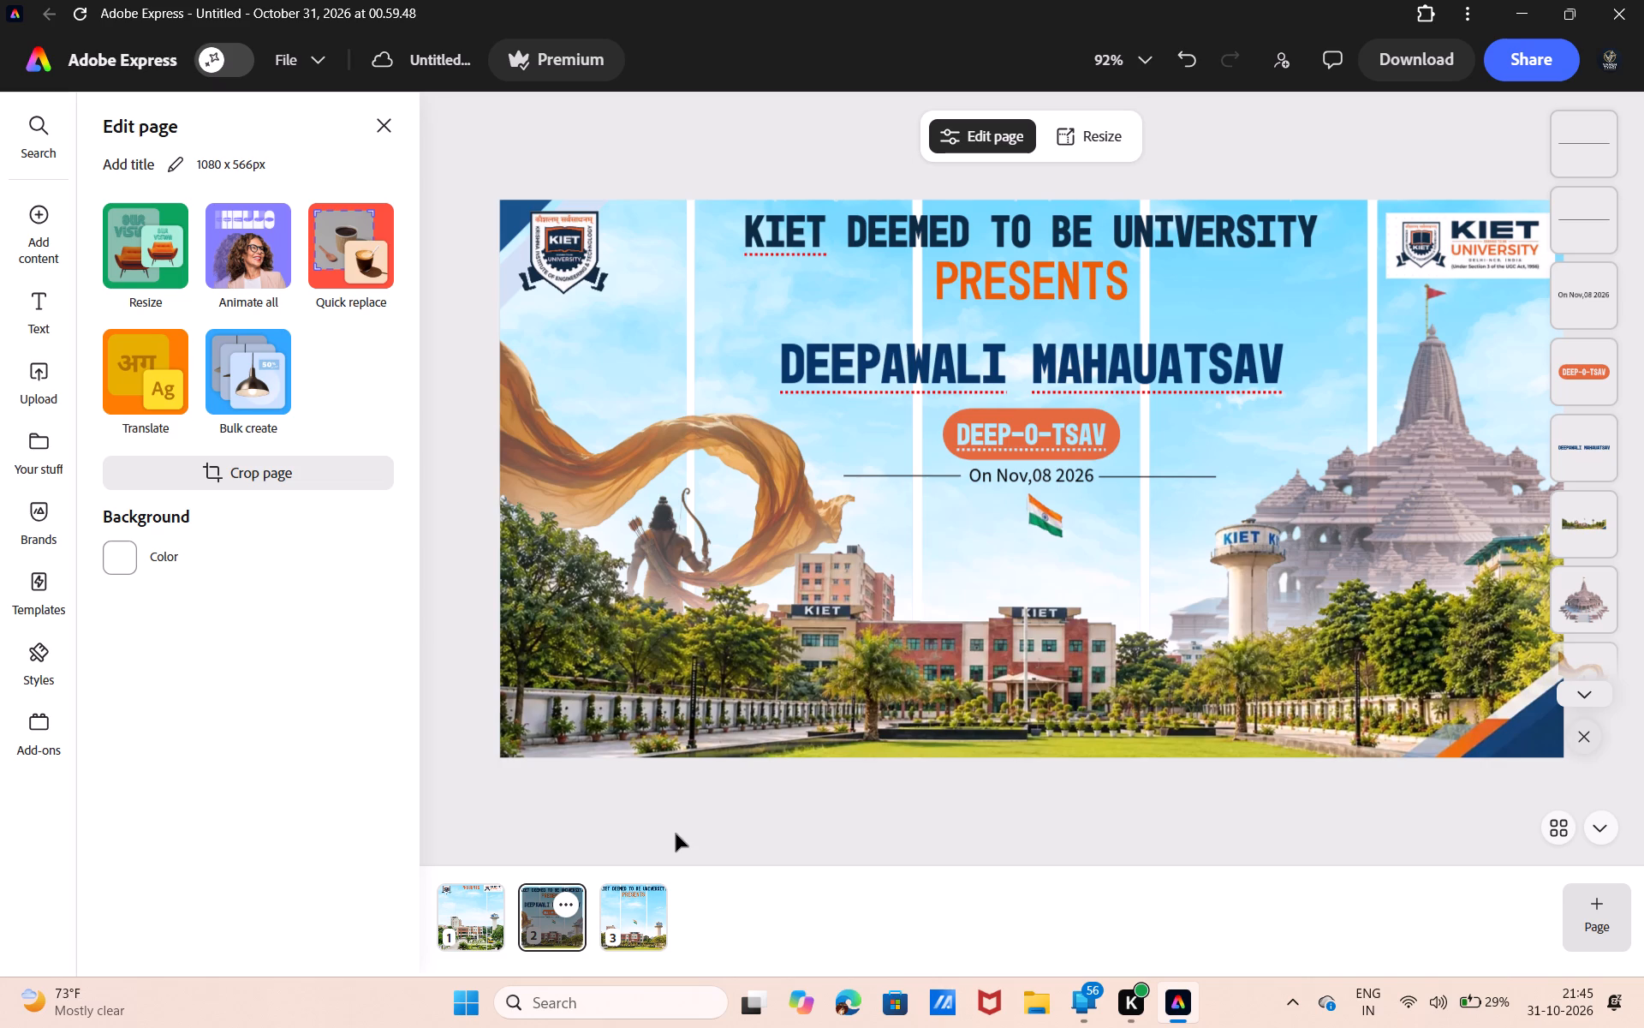
{"action": "left_click", "coordinate": [475, 938]}
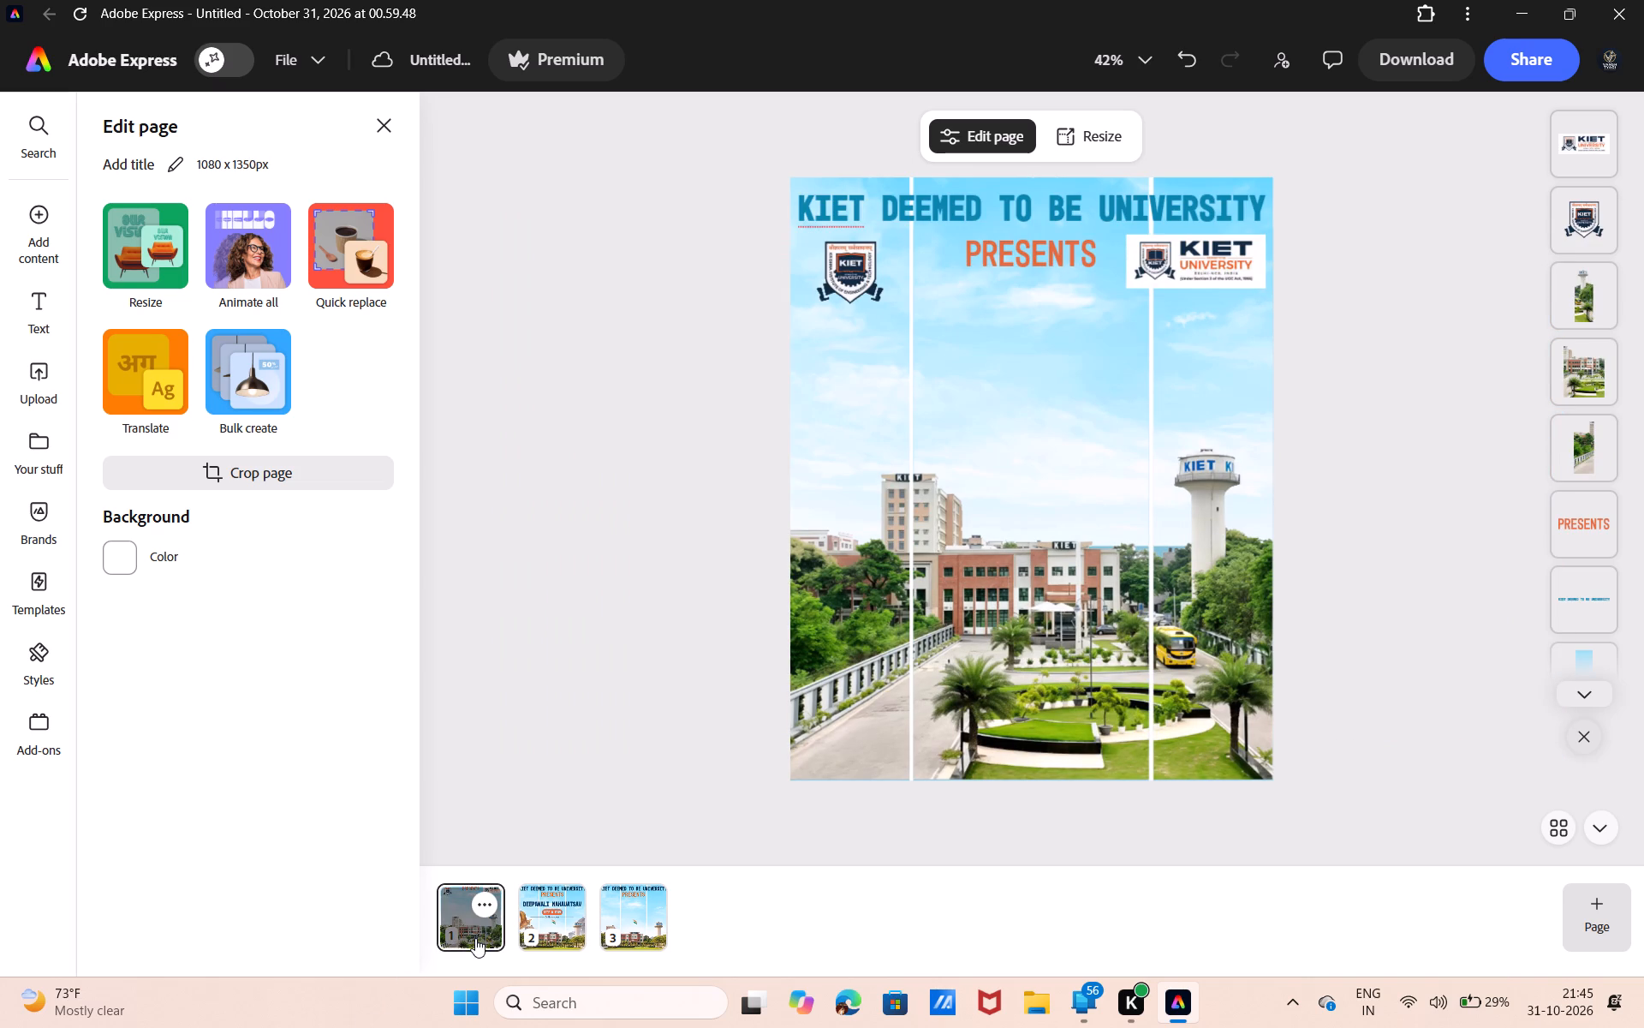
{"action": "left_click", "coordinate": [573, 933]}
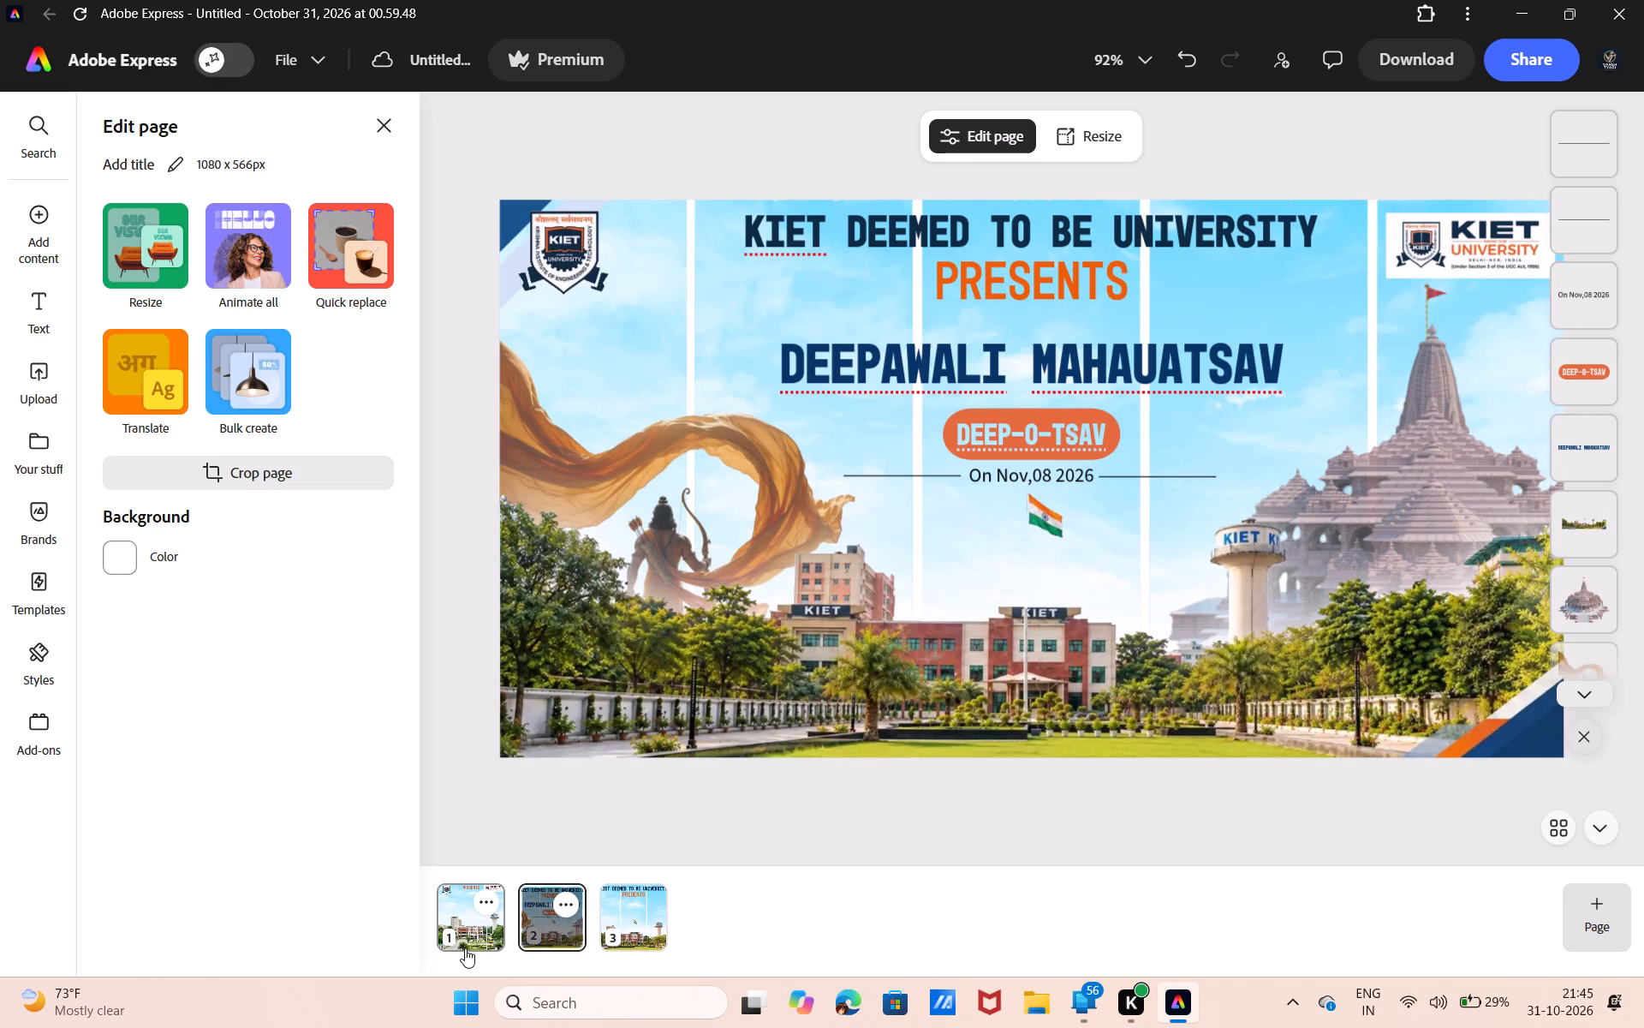
{"action": "left_click", "coordinate": [475, 935]}
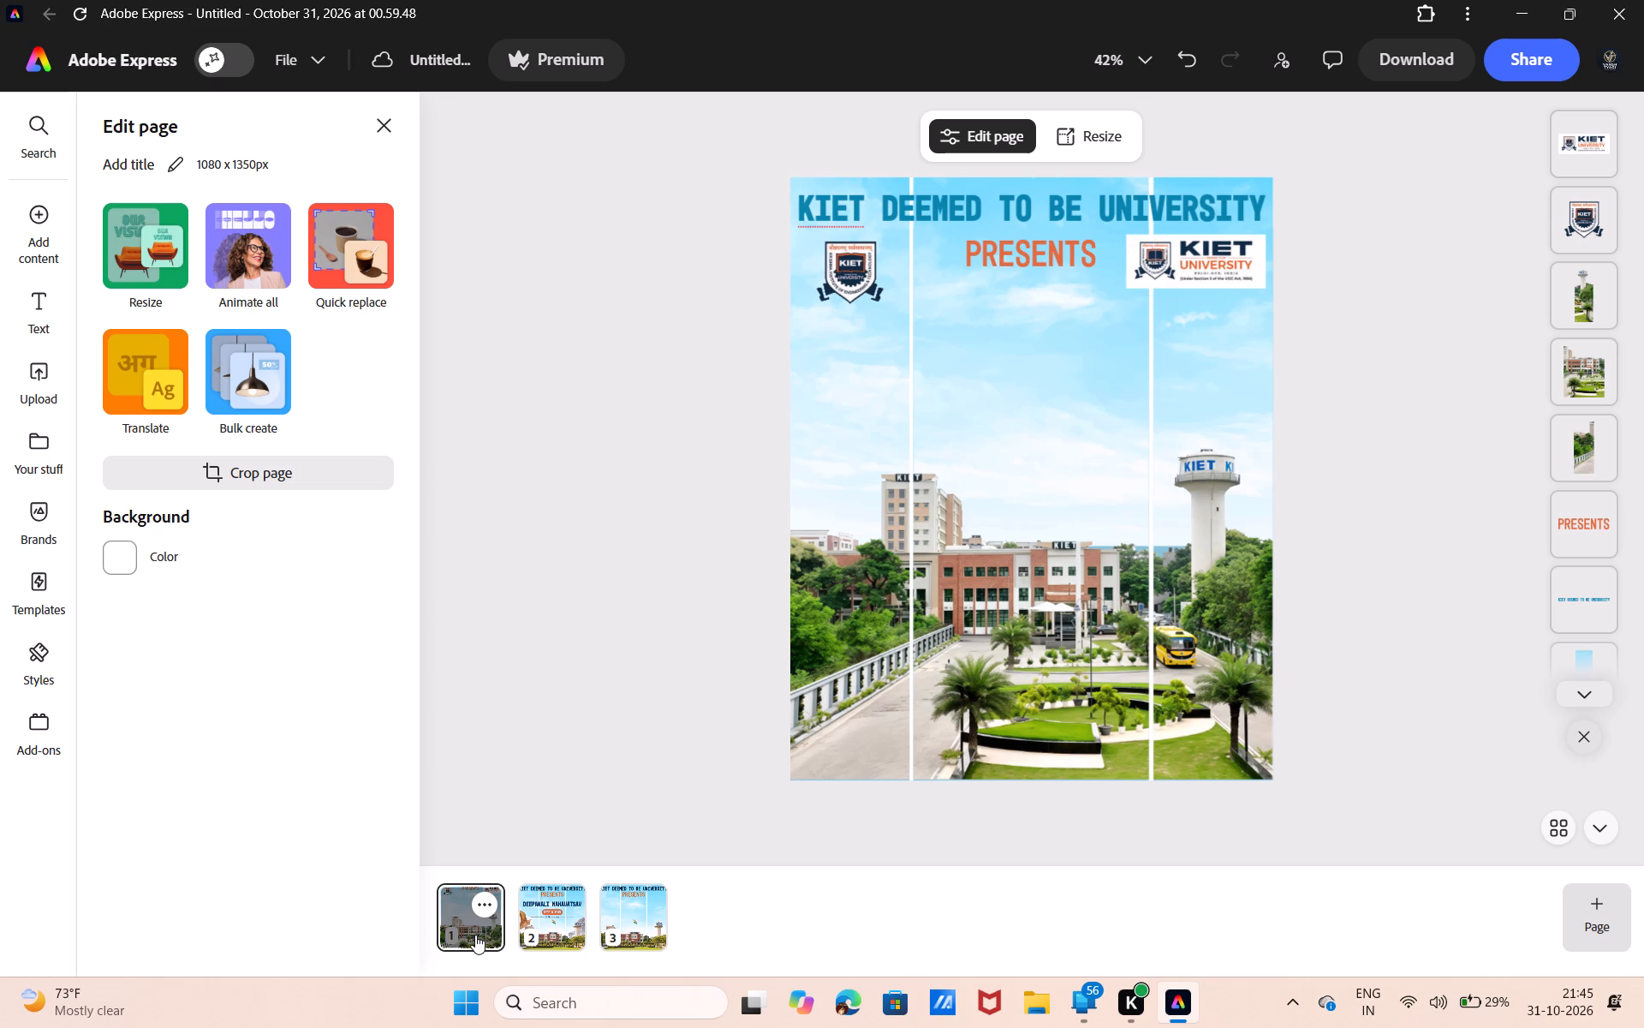
{"action": "left_click", "coordinate": [562, 941]}
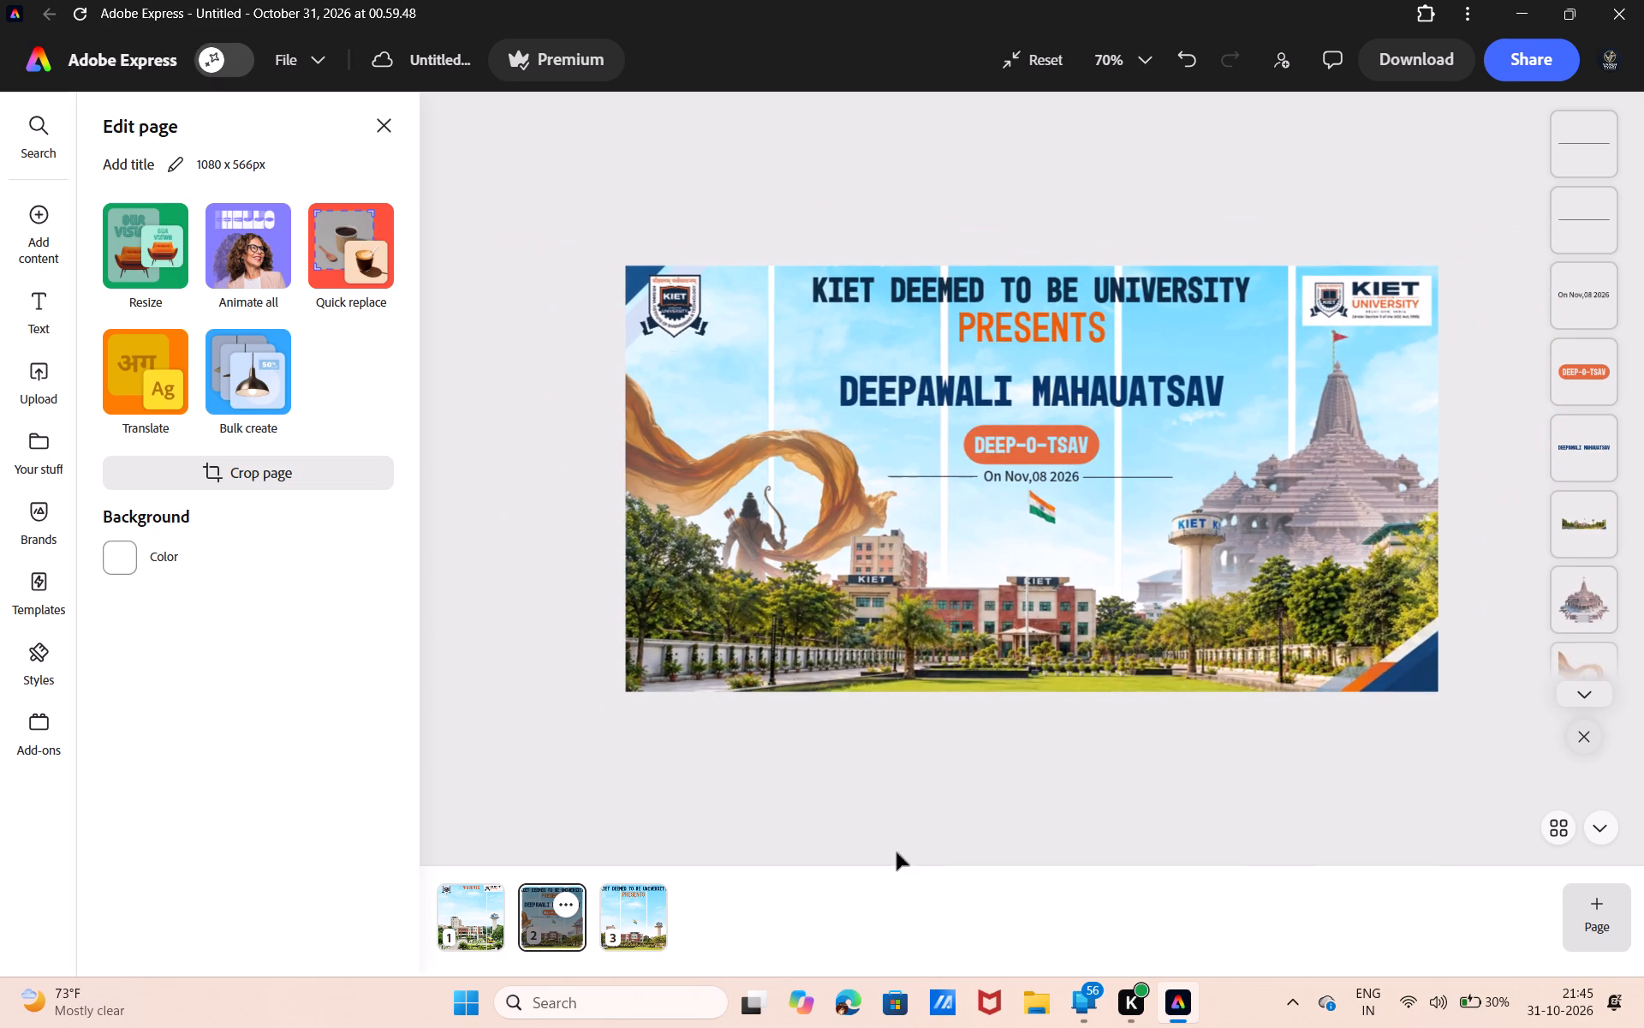
{"action": "left_click", "coordinate": [902, 804]}
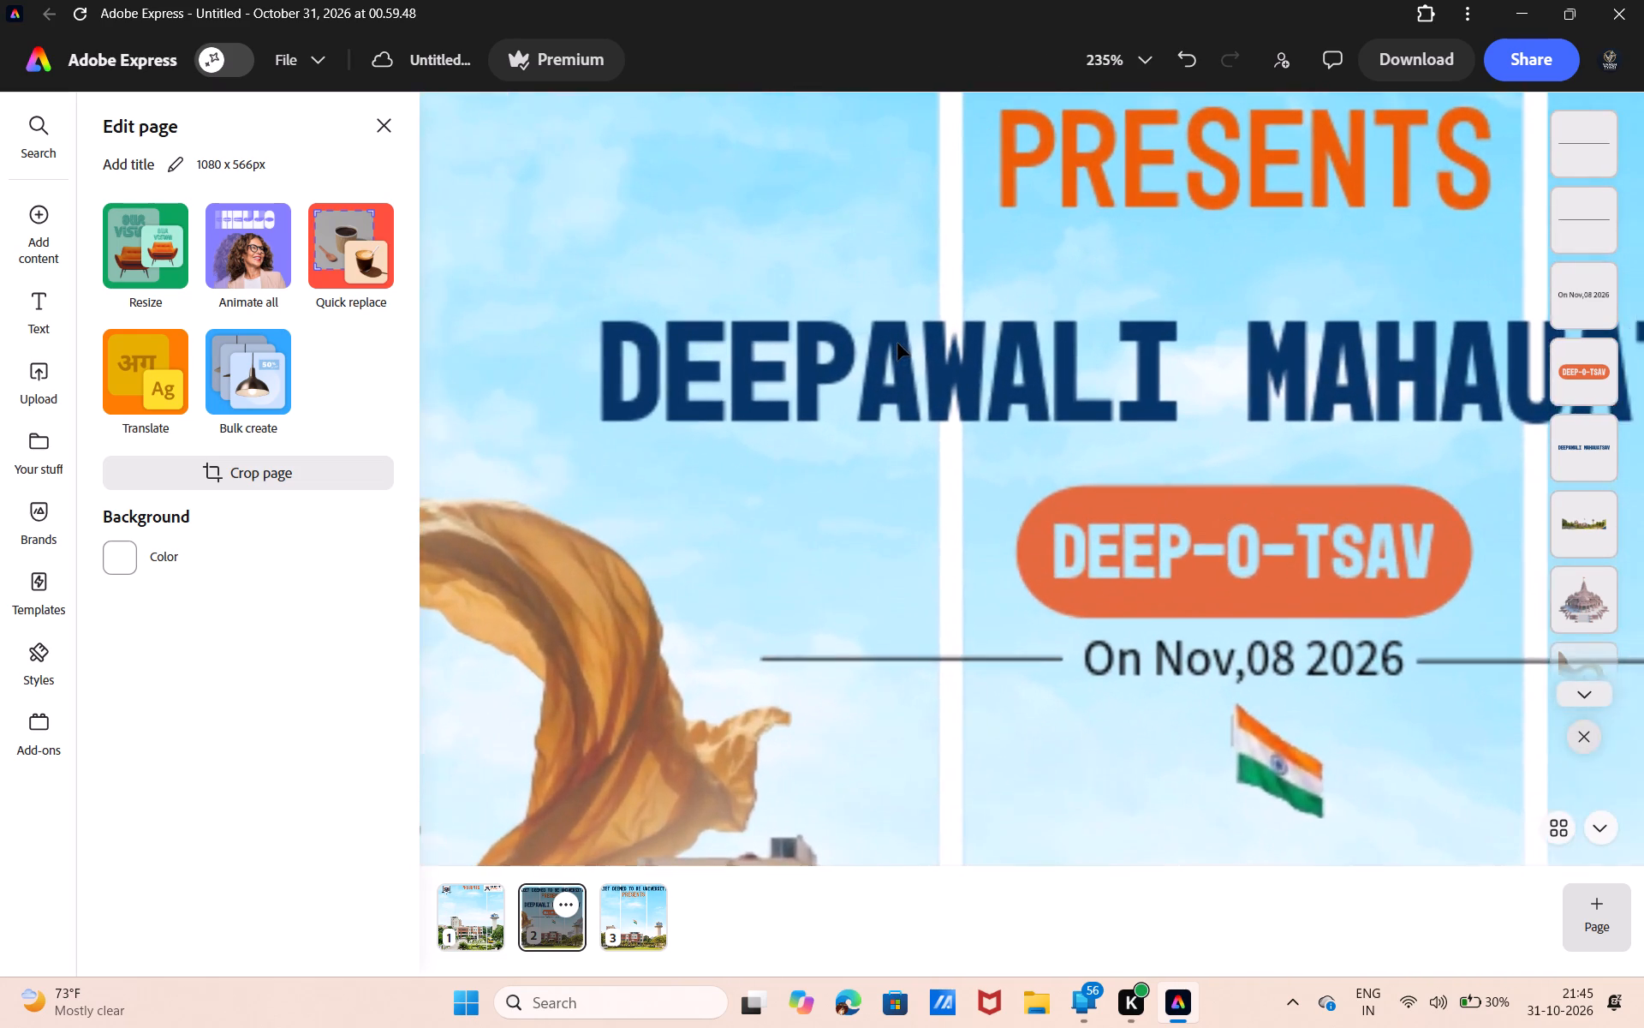
On page 2, widen the second and fourth sky strips inward to thin the white gaps beside the middle strip.
{"action": "left_click", "coordinate": [851, 294]}
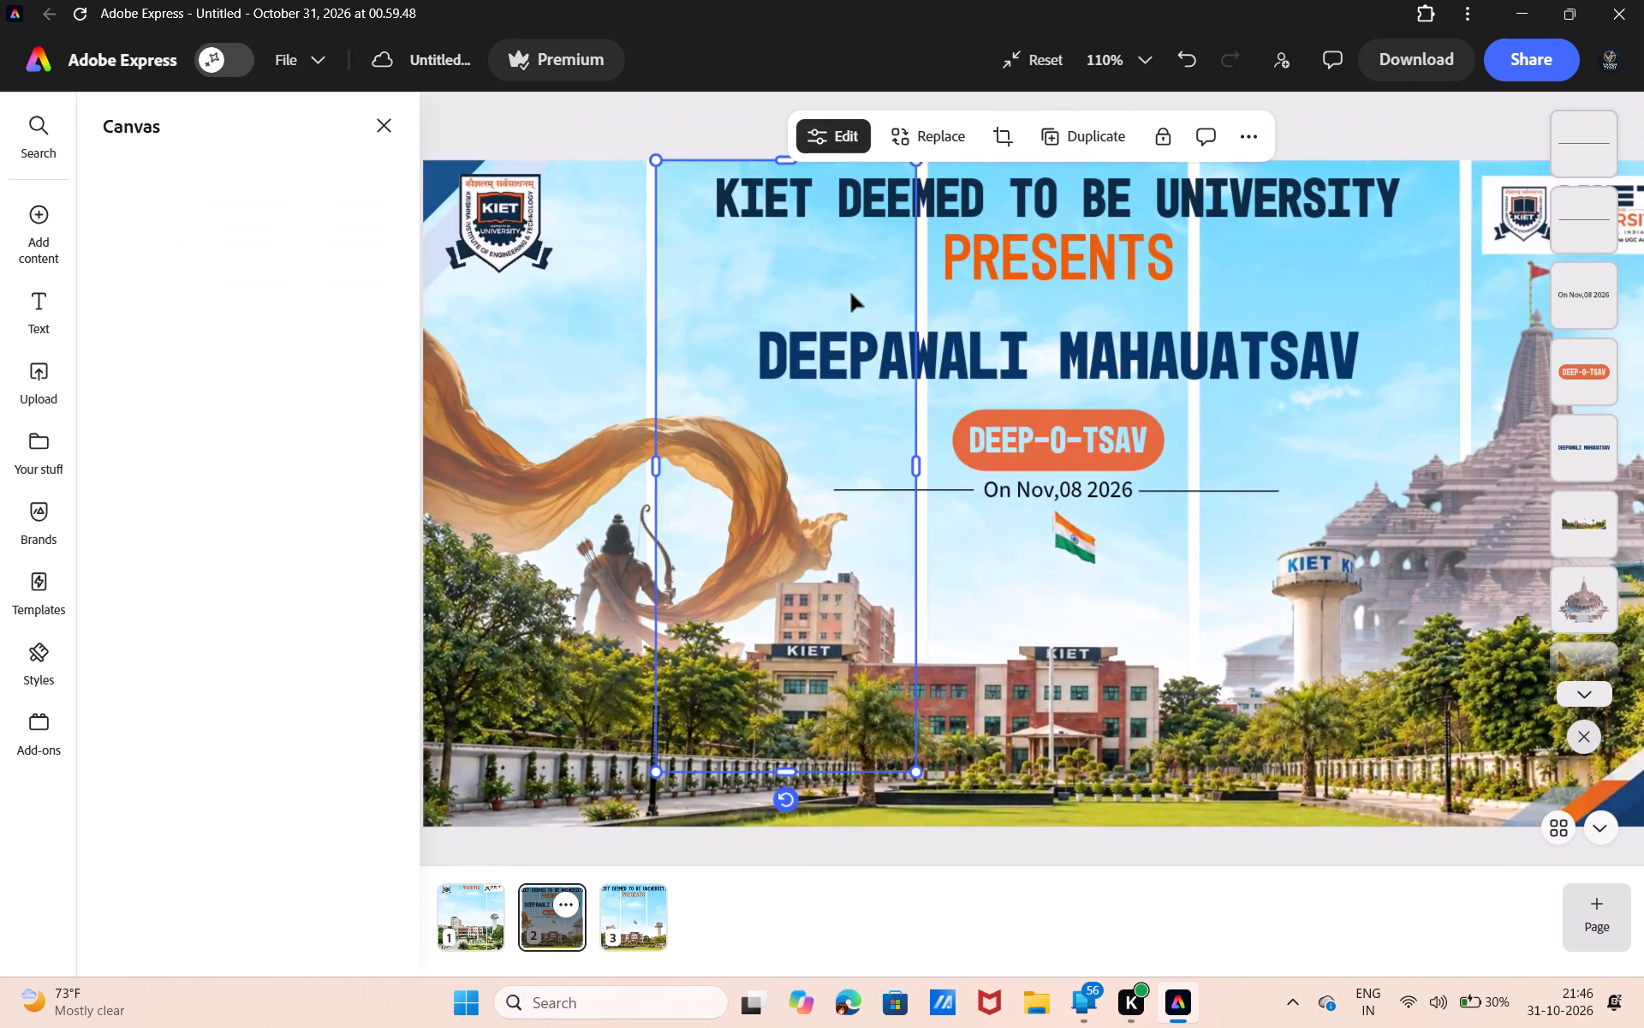
{"action": "left_click", "coordinate": [918, 458]}
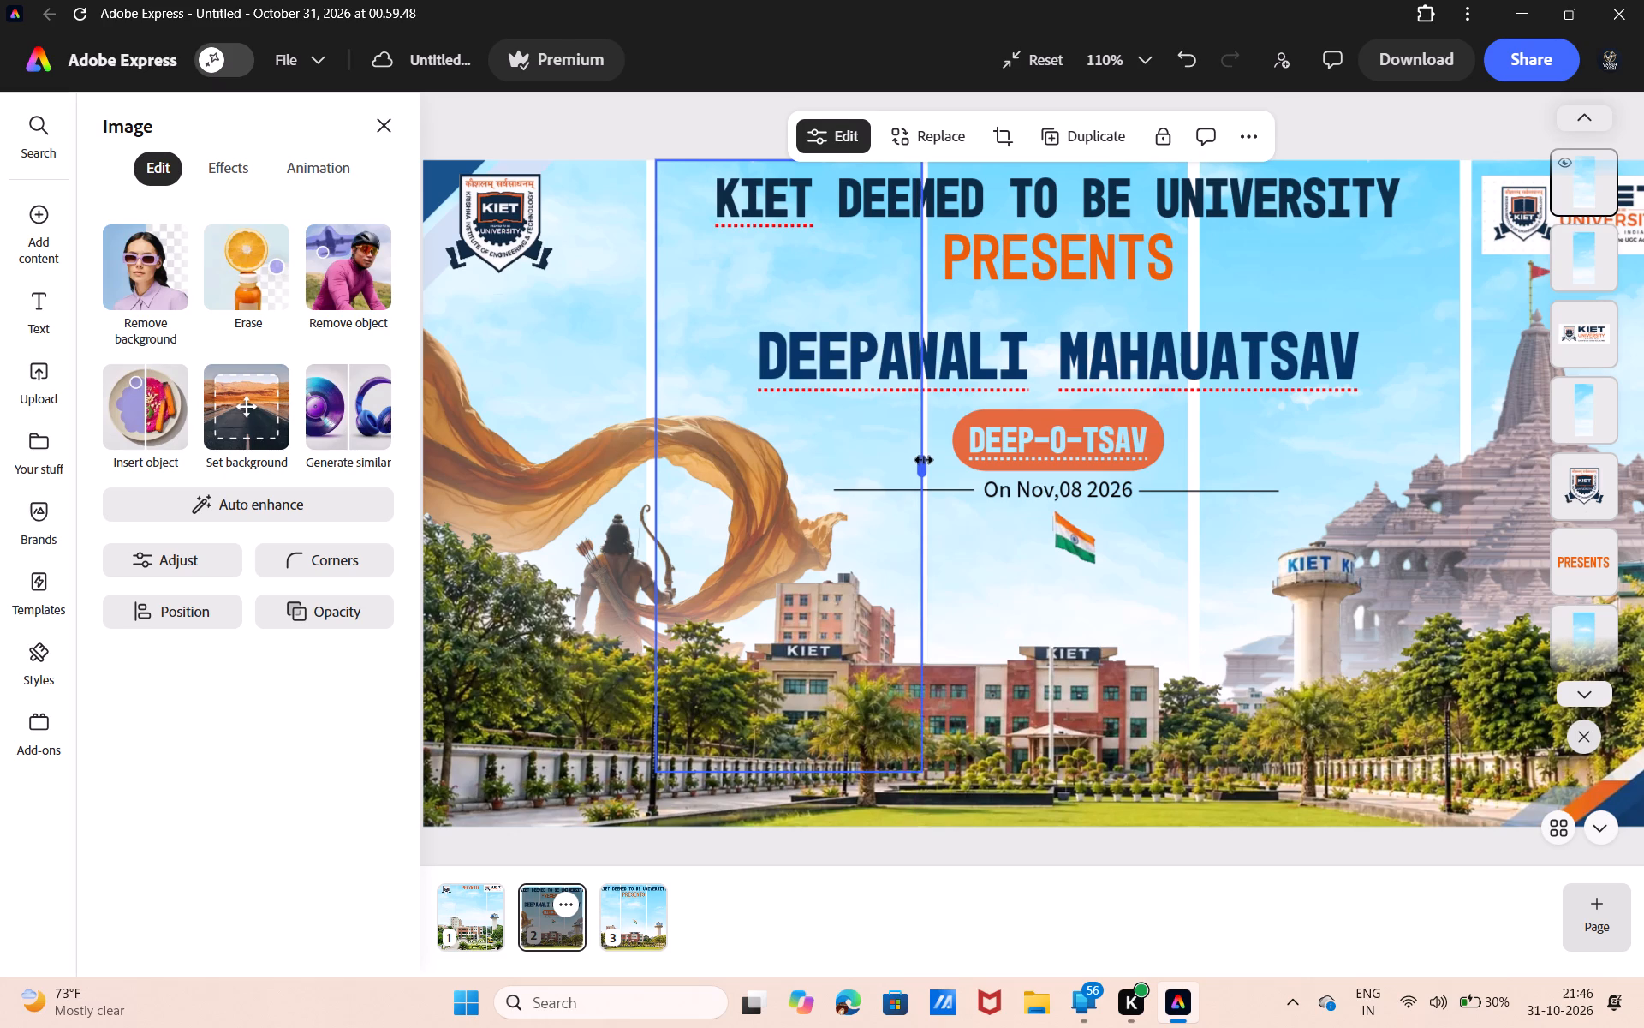
{"action": "left_click", "coordinate": [1292, 241]}
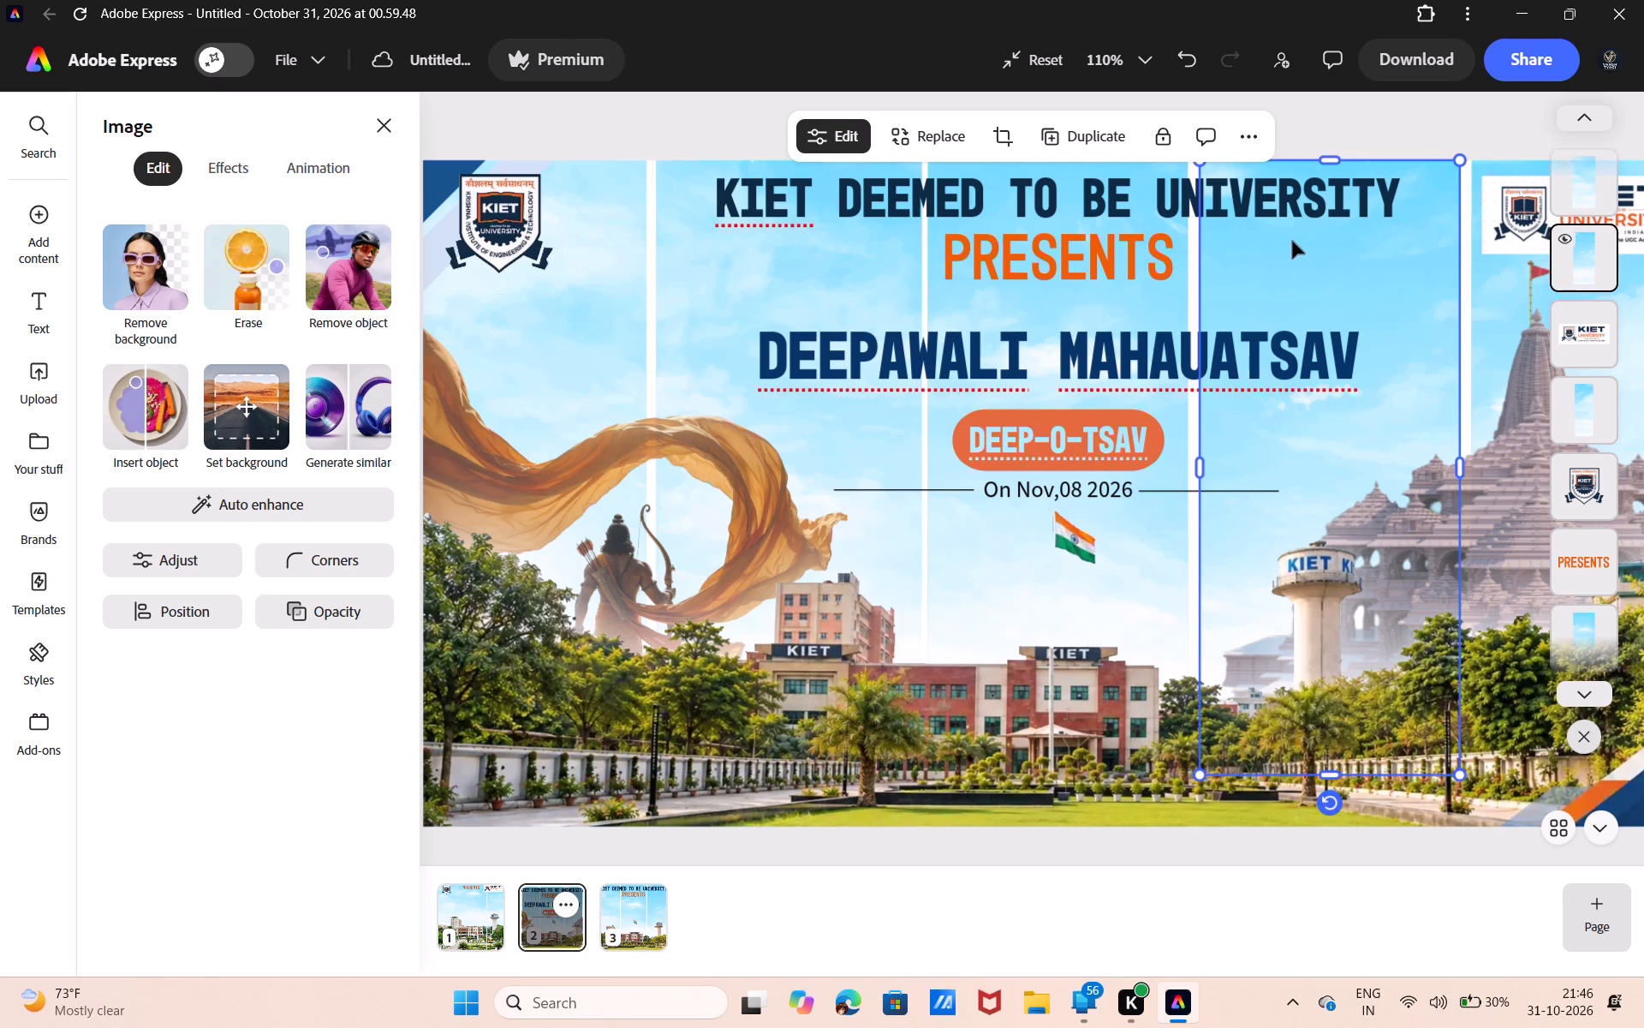
{"action": "left_click", "coordinate": [1198, 465]}
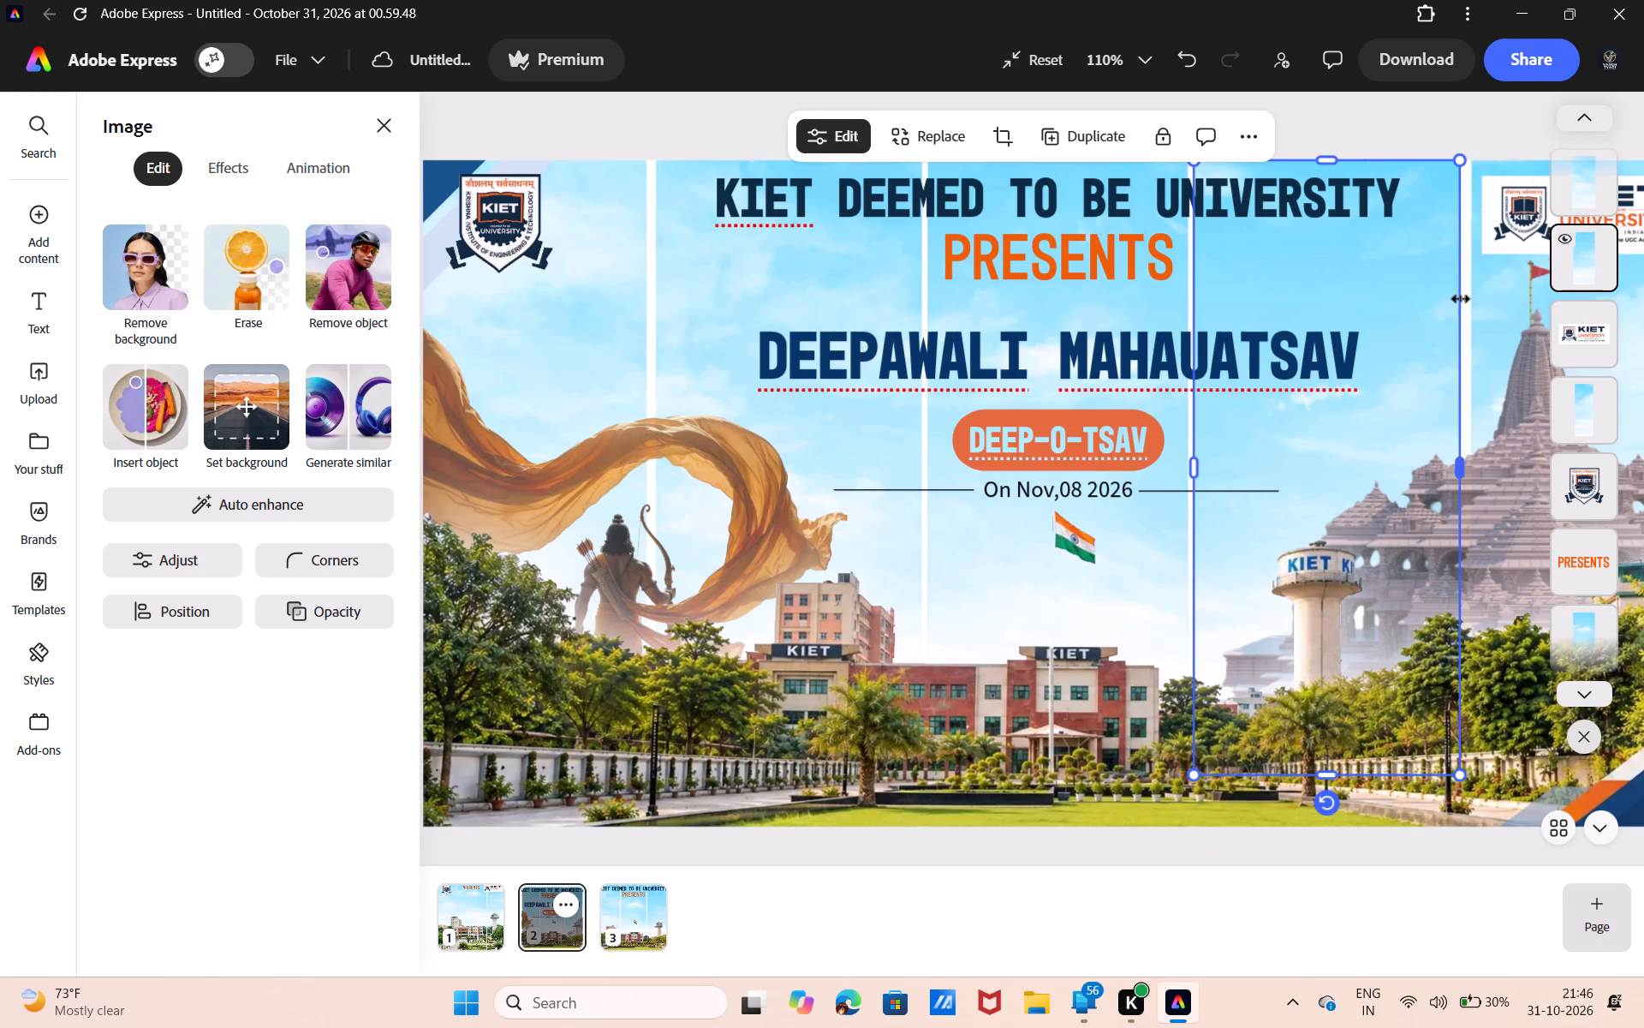
Extend the left edge of the fifth sky strip, behind the temple, to narrow the white gap beside it.
{"action": "left_click", "coordinate": [1471, 245]}
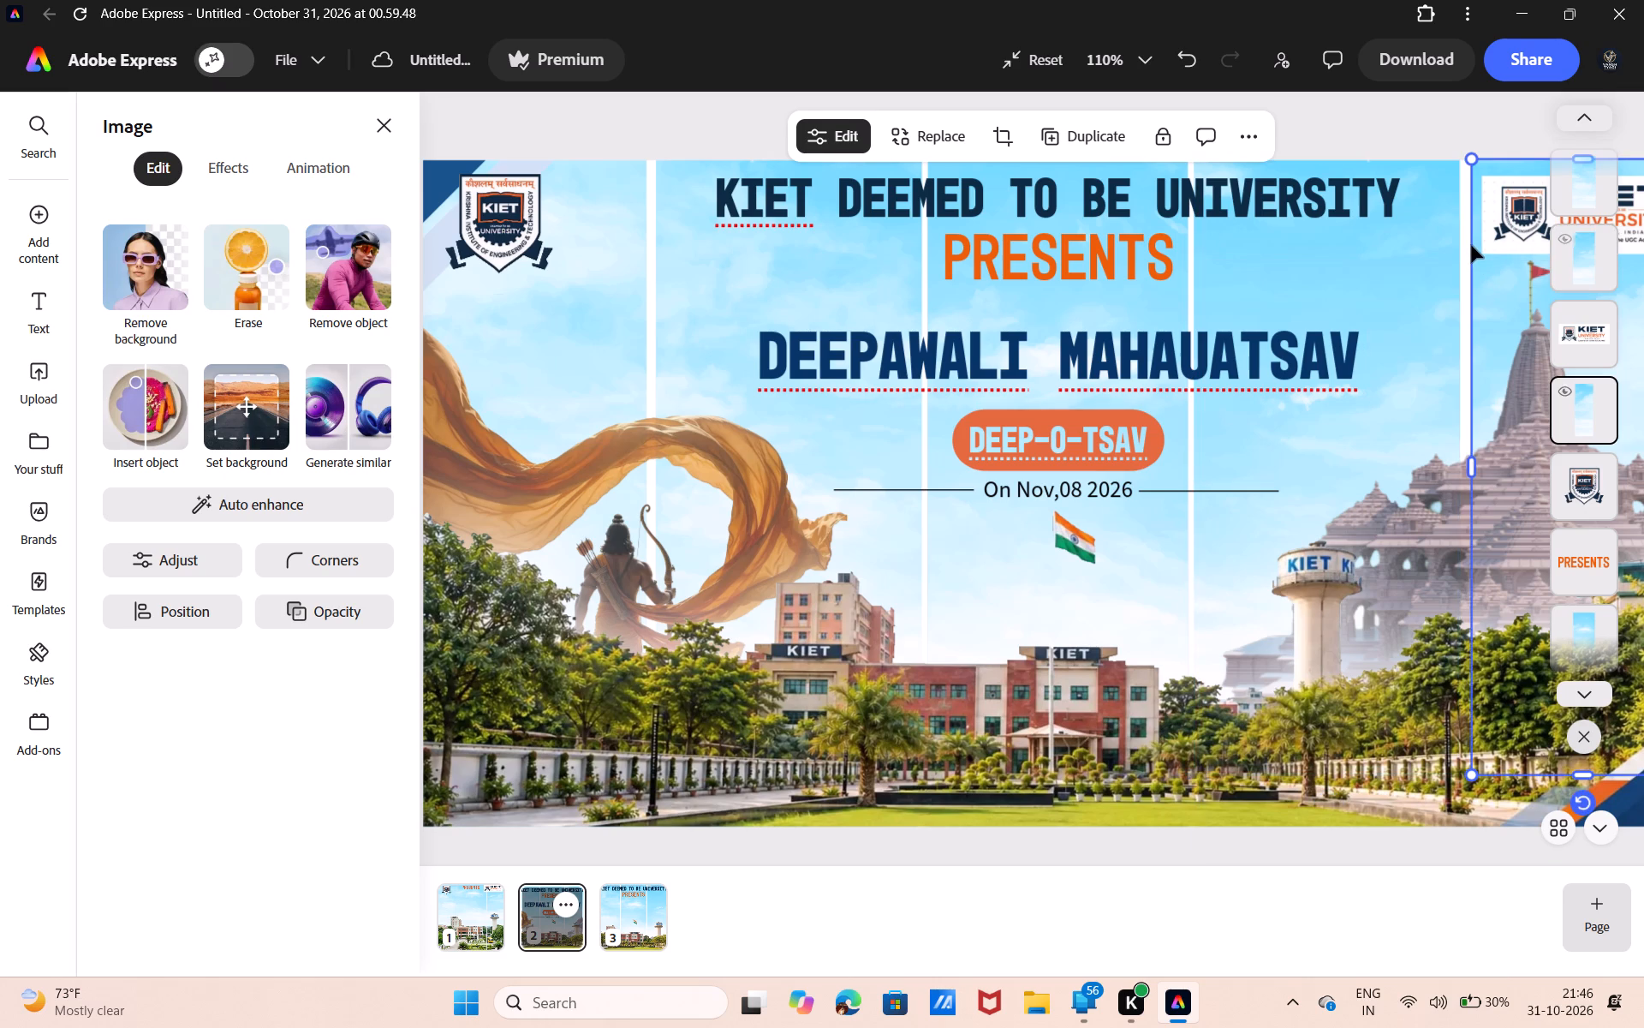
{"action": "left_click", "coordinate": [1471, 475]}
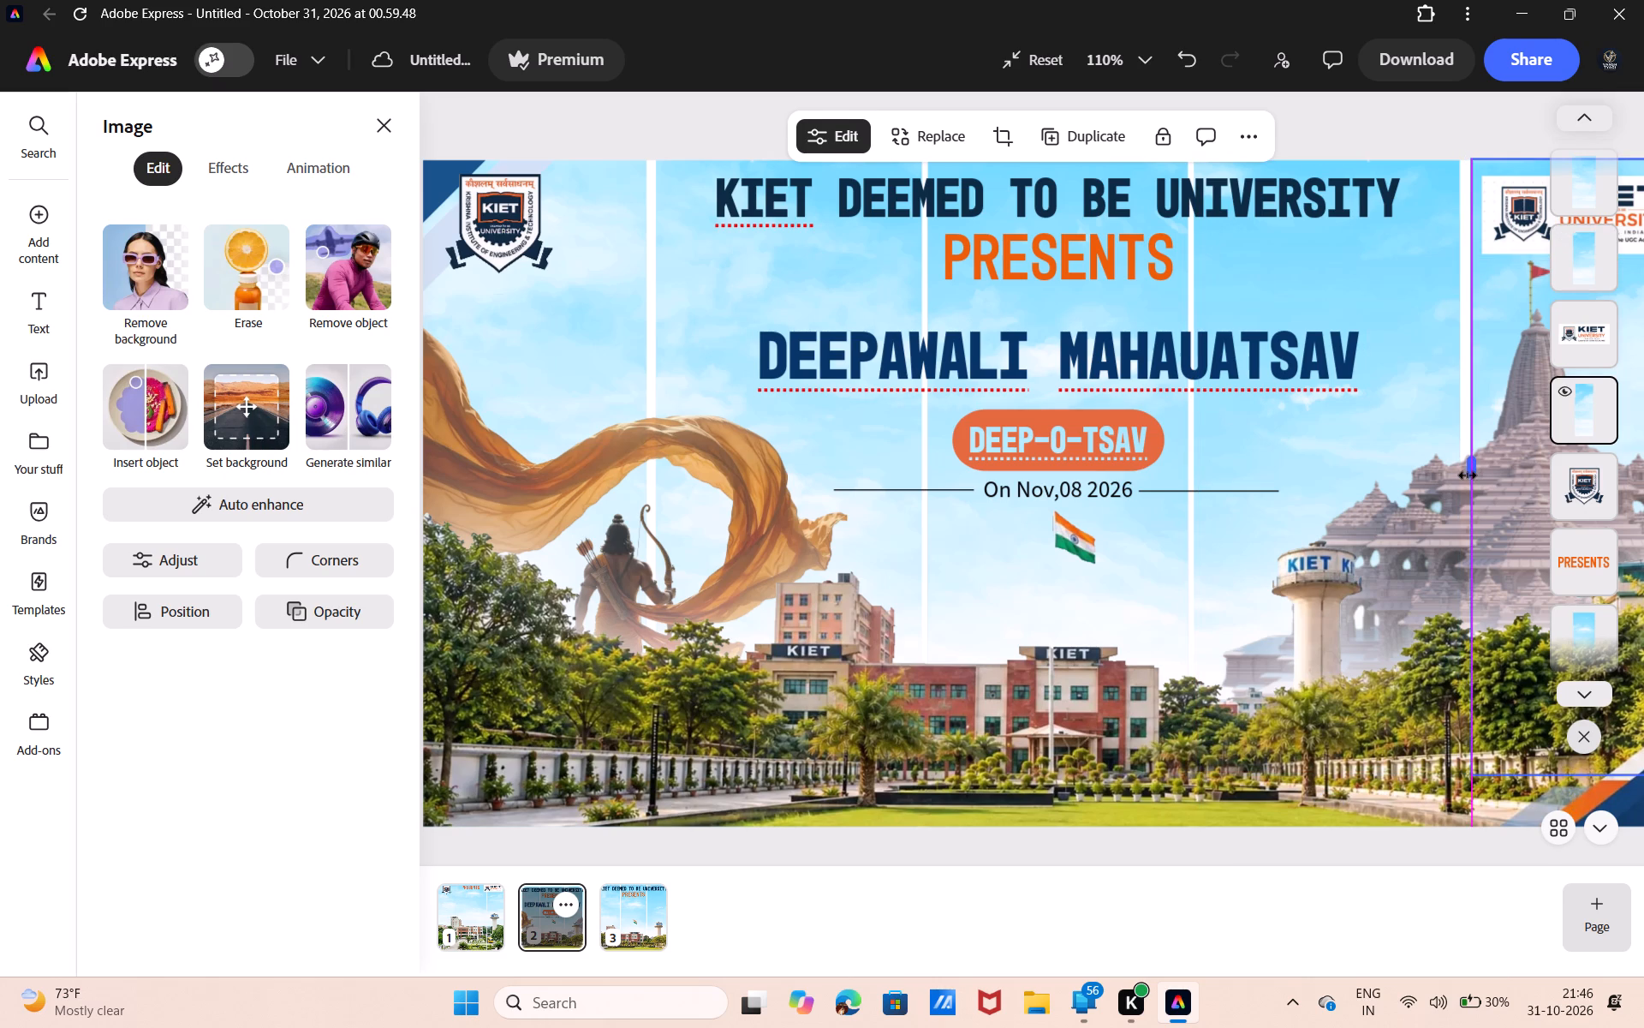
{"action": "left_click", "coordinate": [1468, 475]}
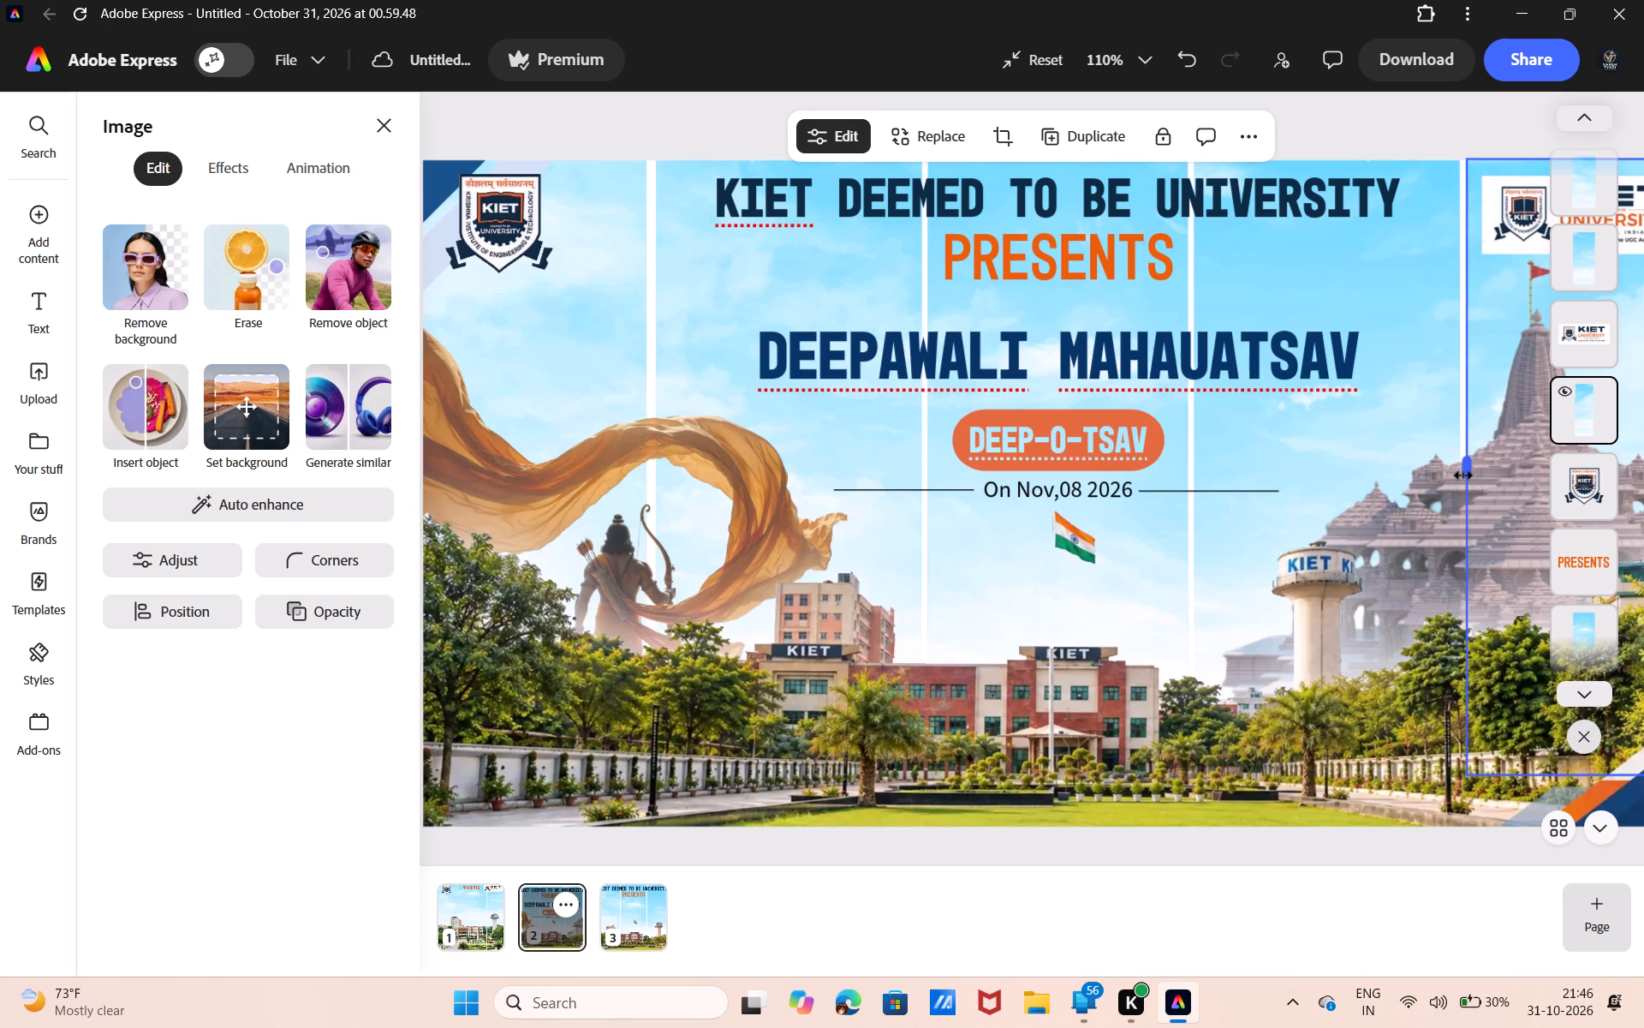
{"action": "left_click", "coordinate": [1464, 475]}
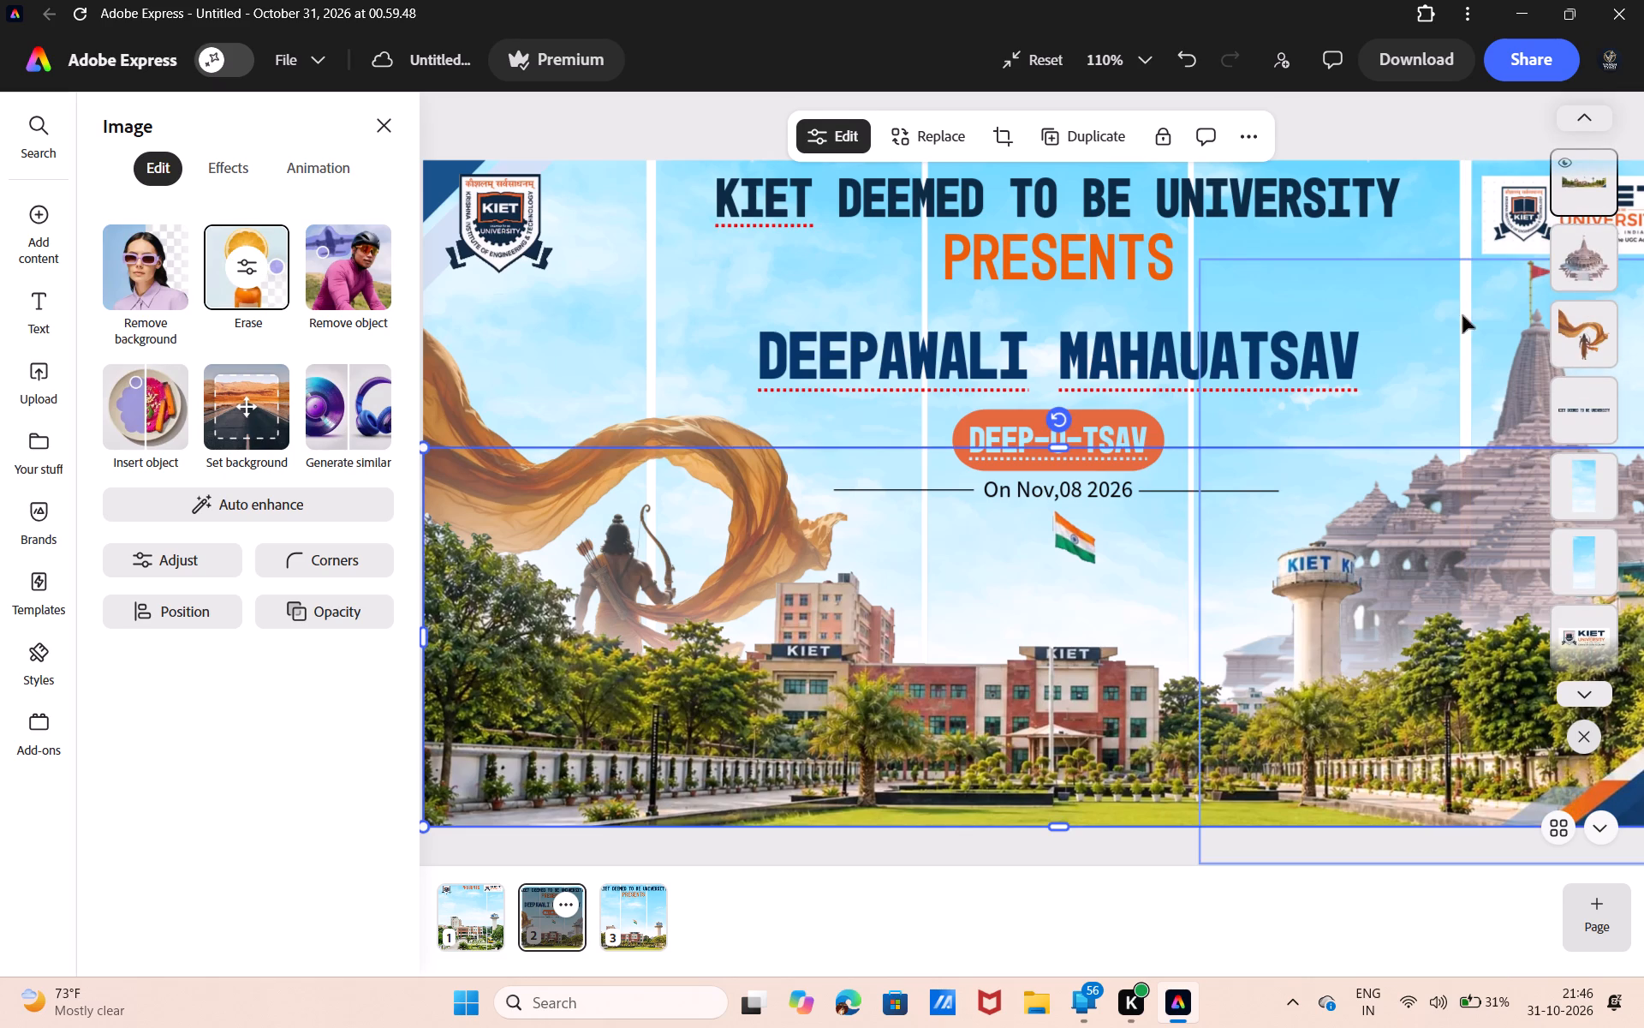
{"action": "left_click", "coordinate": [1470, 212]}
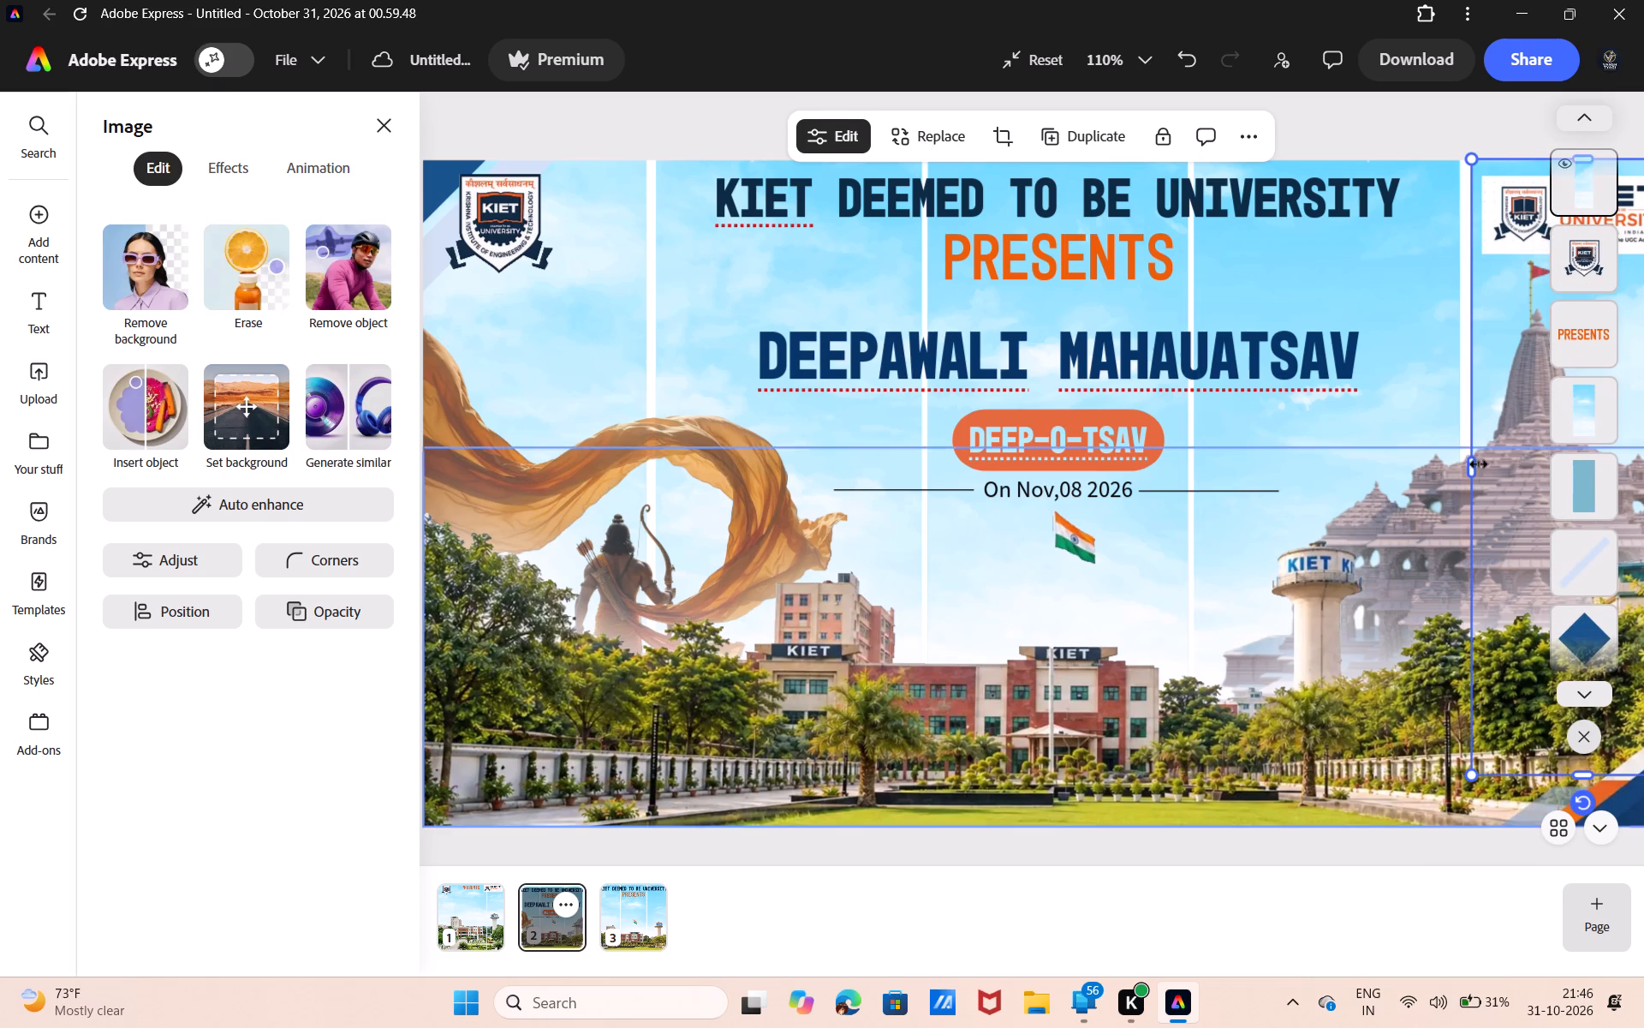
{"action": "left_click", "coordinate": [1476, 464]}
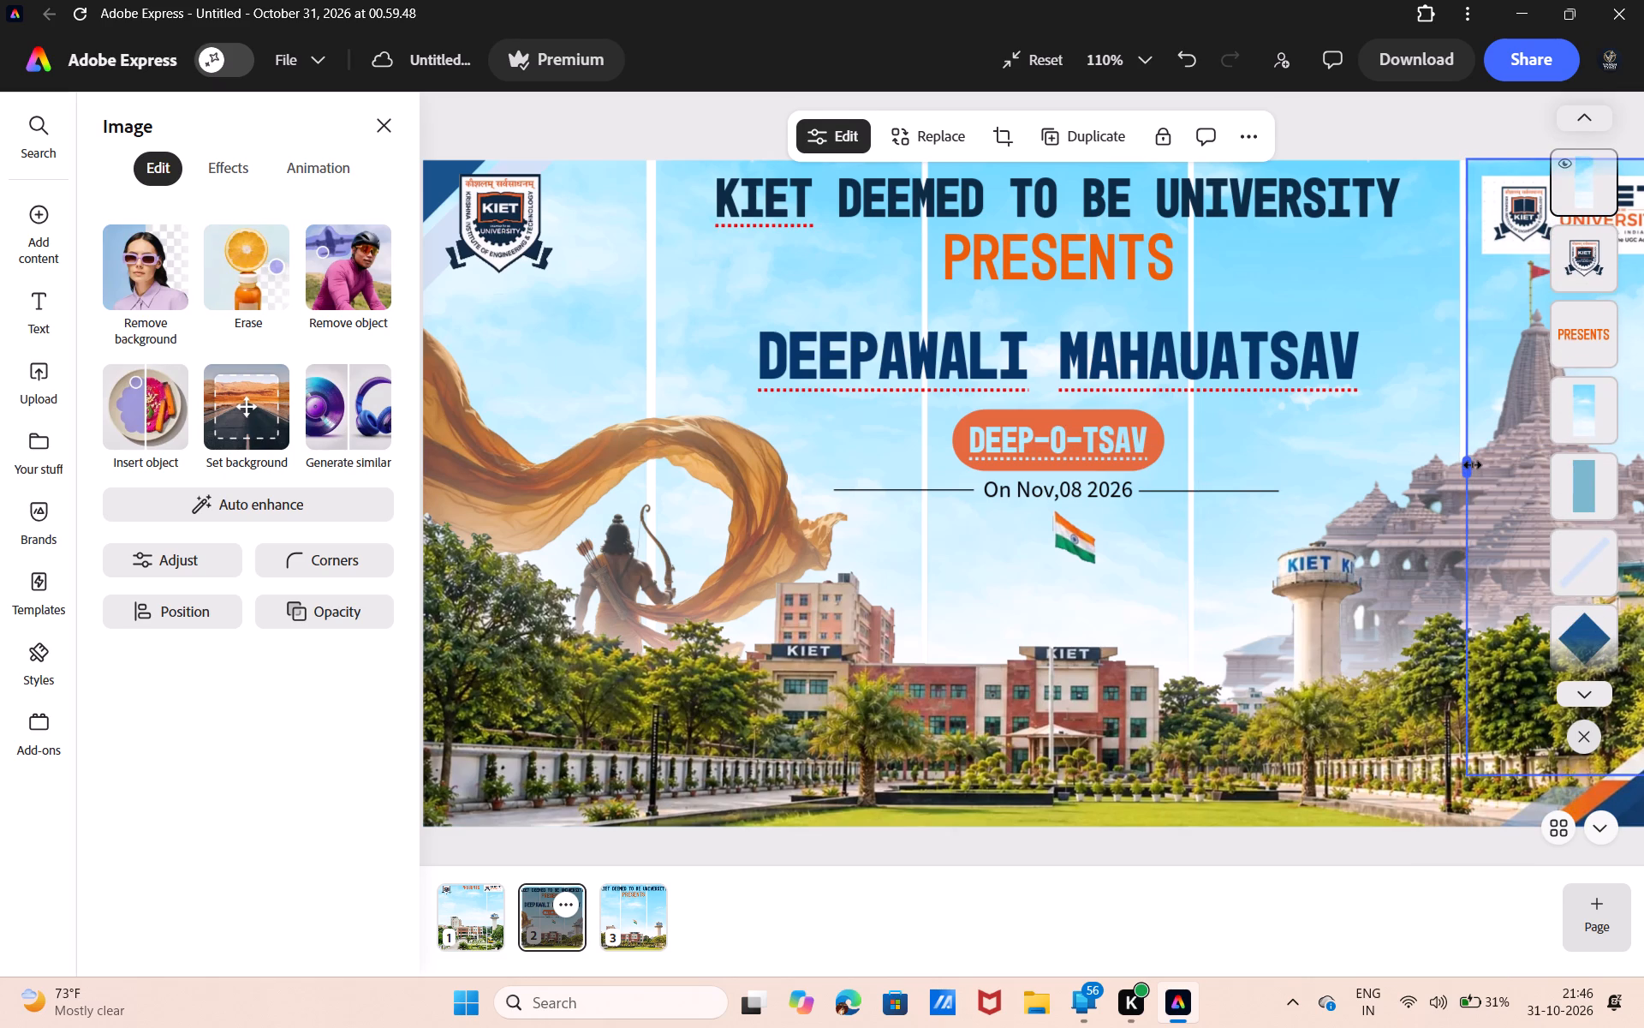
{"action": "left_click", "coordinate": [1473, 464]}
Extend the right edge of the first sky strip, behind the round KIET crest, to narrow its white gap.
{"action": "left_click", "coordinate": [634, 182]}
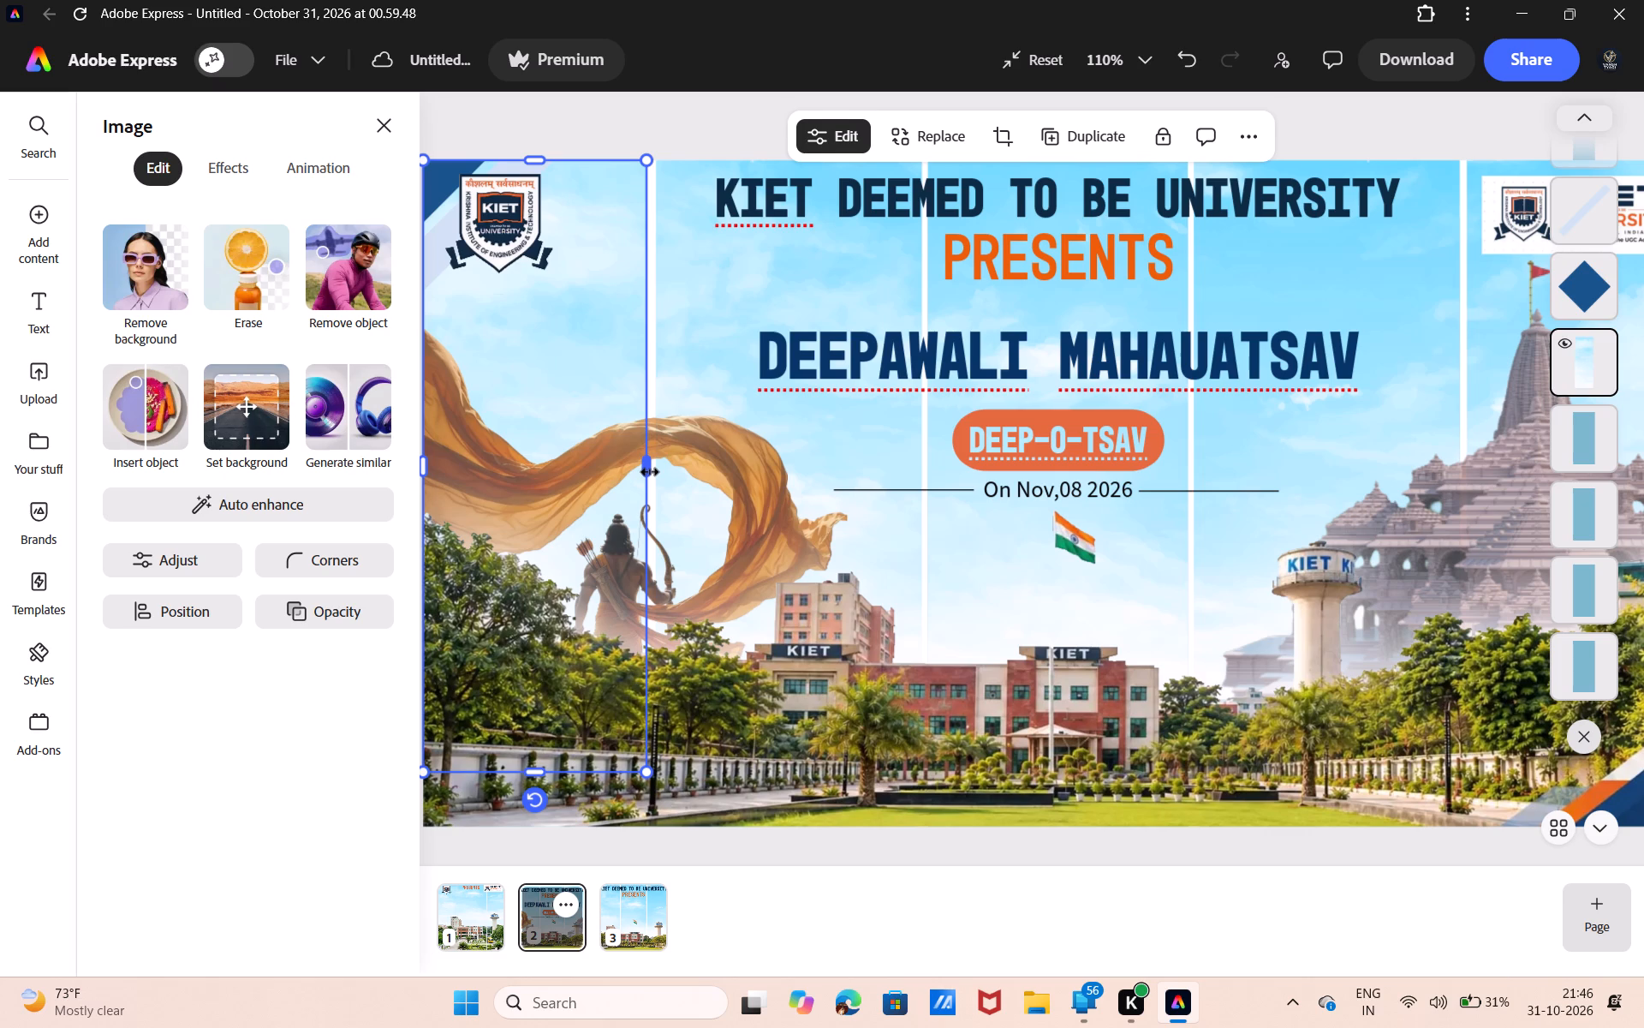
{"action": "left_click", "coordinate": [649, 471]}
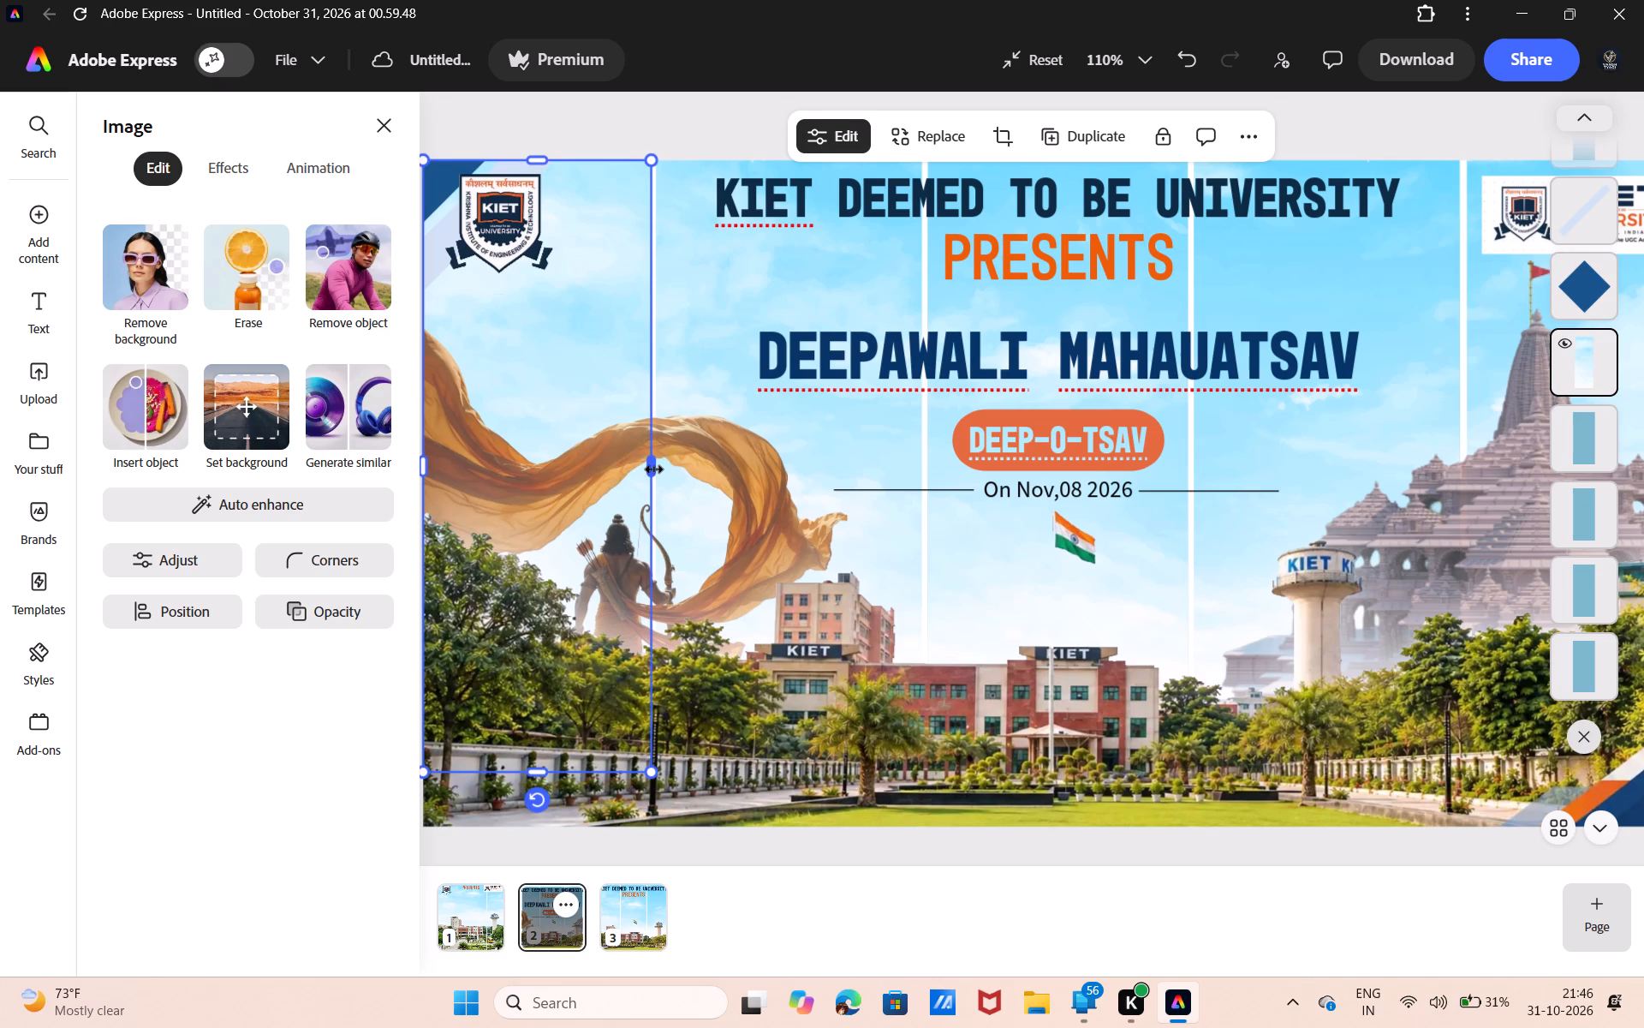
{"action": "left_click", "coordinate": [676, 140]}
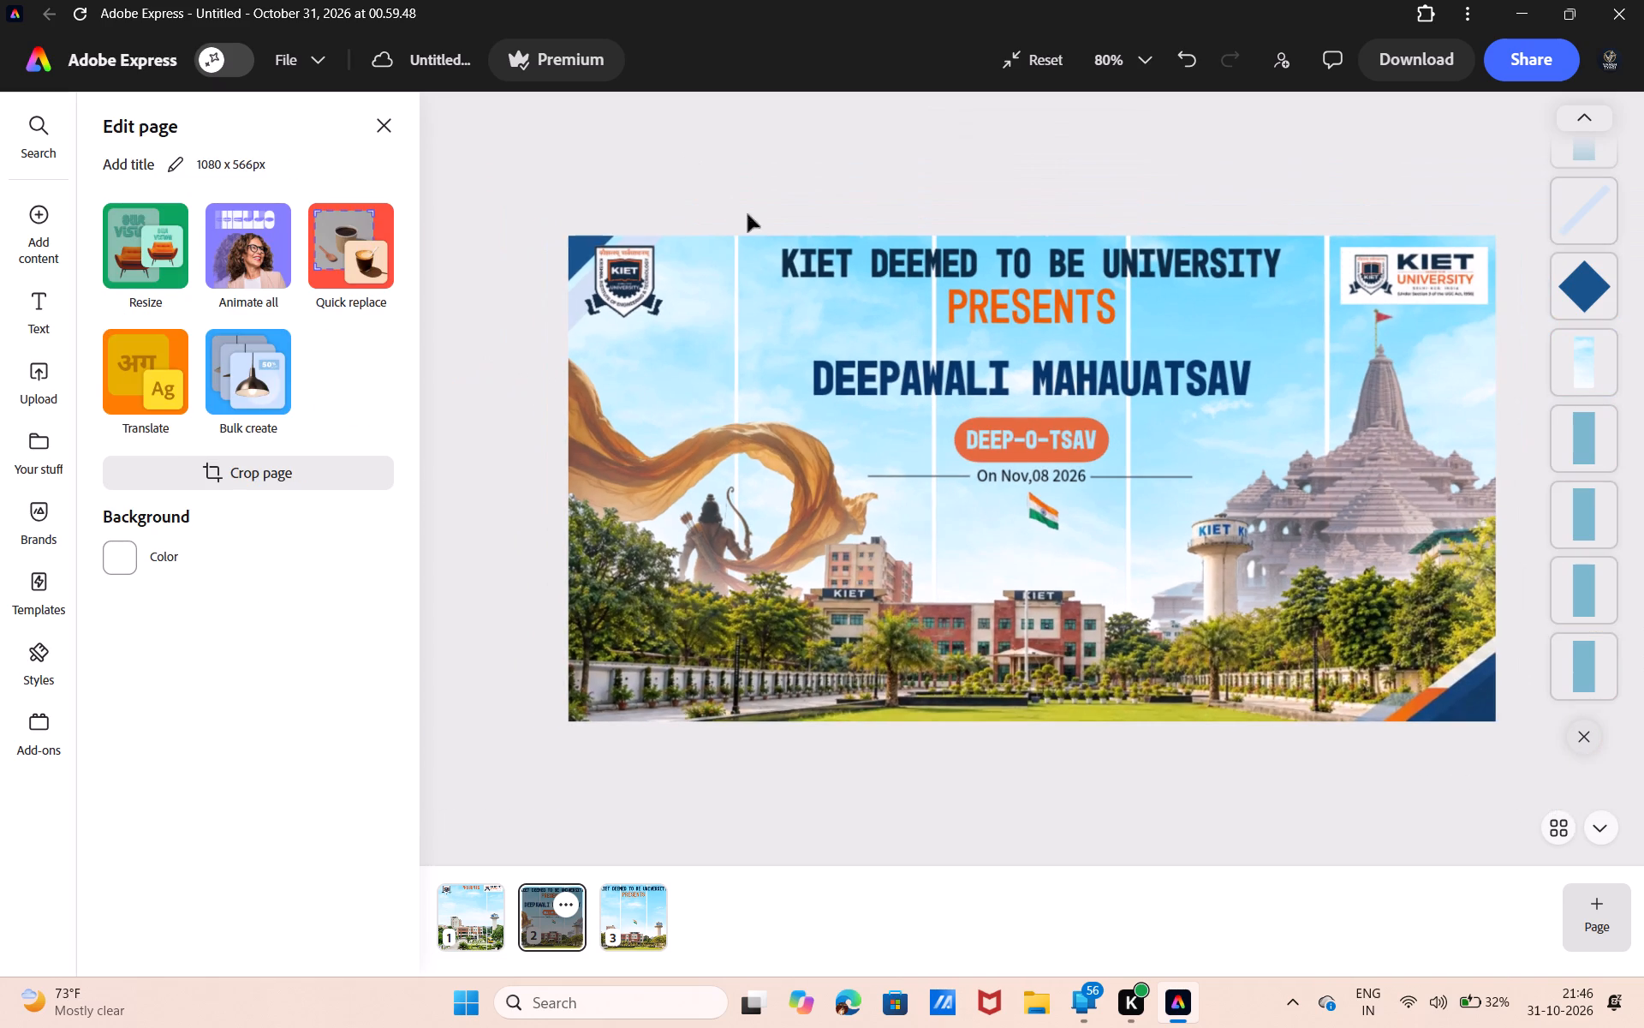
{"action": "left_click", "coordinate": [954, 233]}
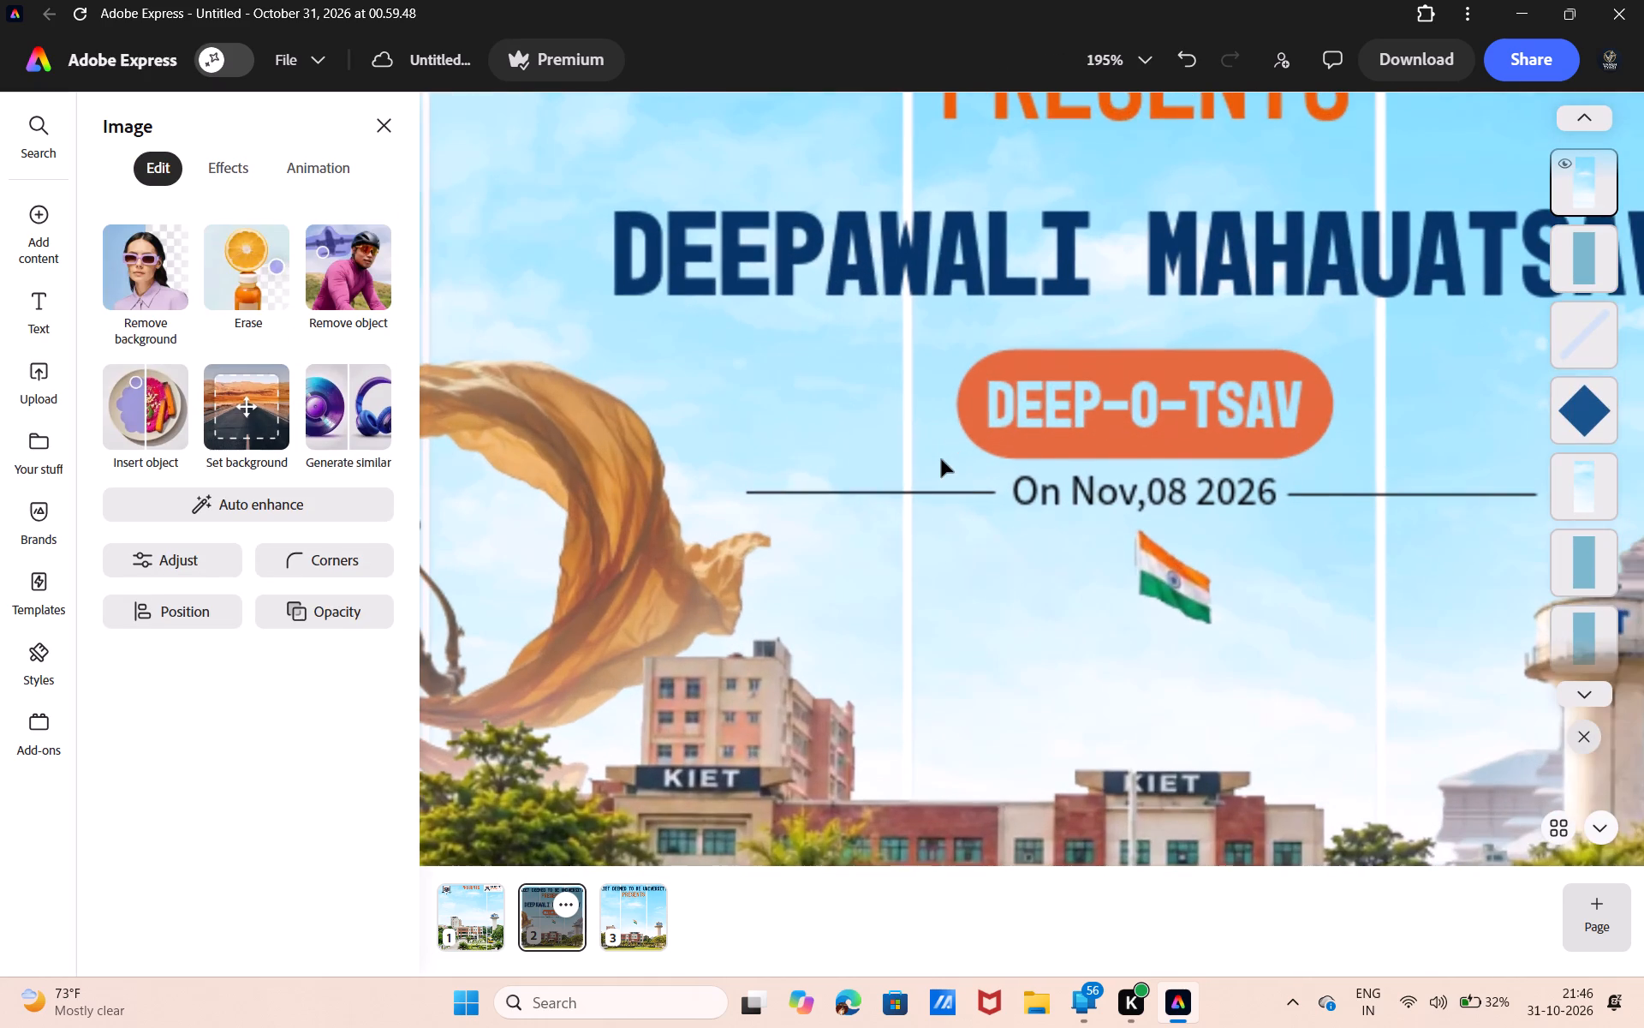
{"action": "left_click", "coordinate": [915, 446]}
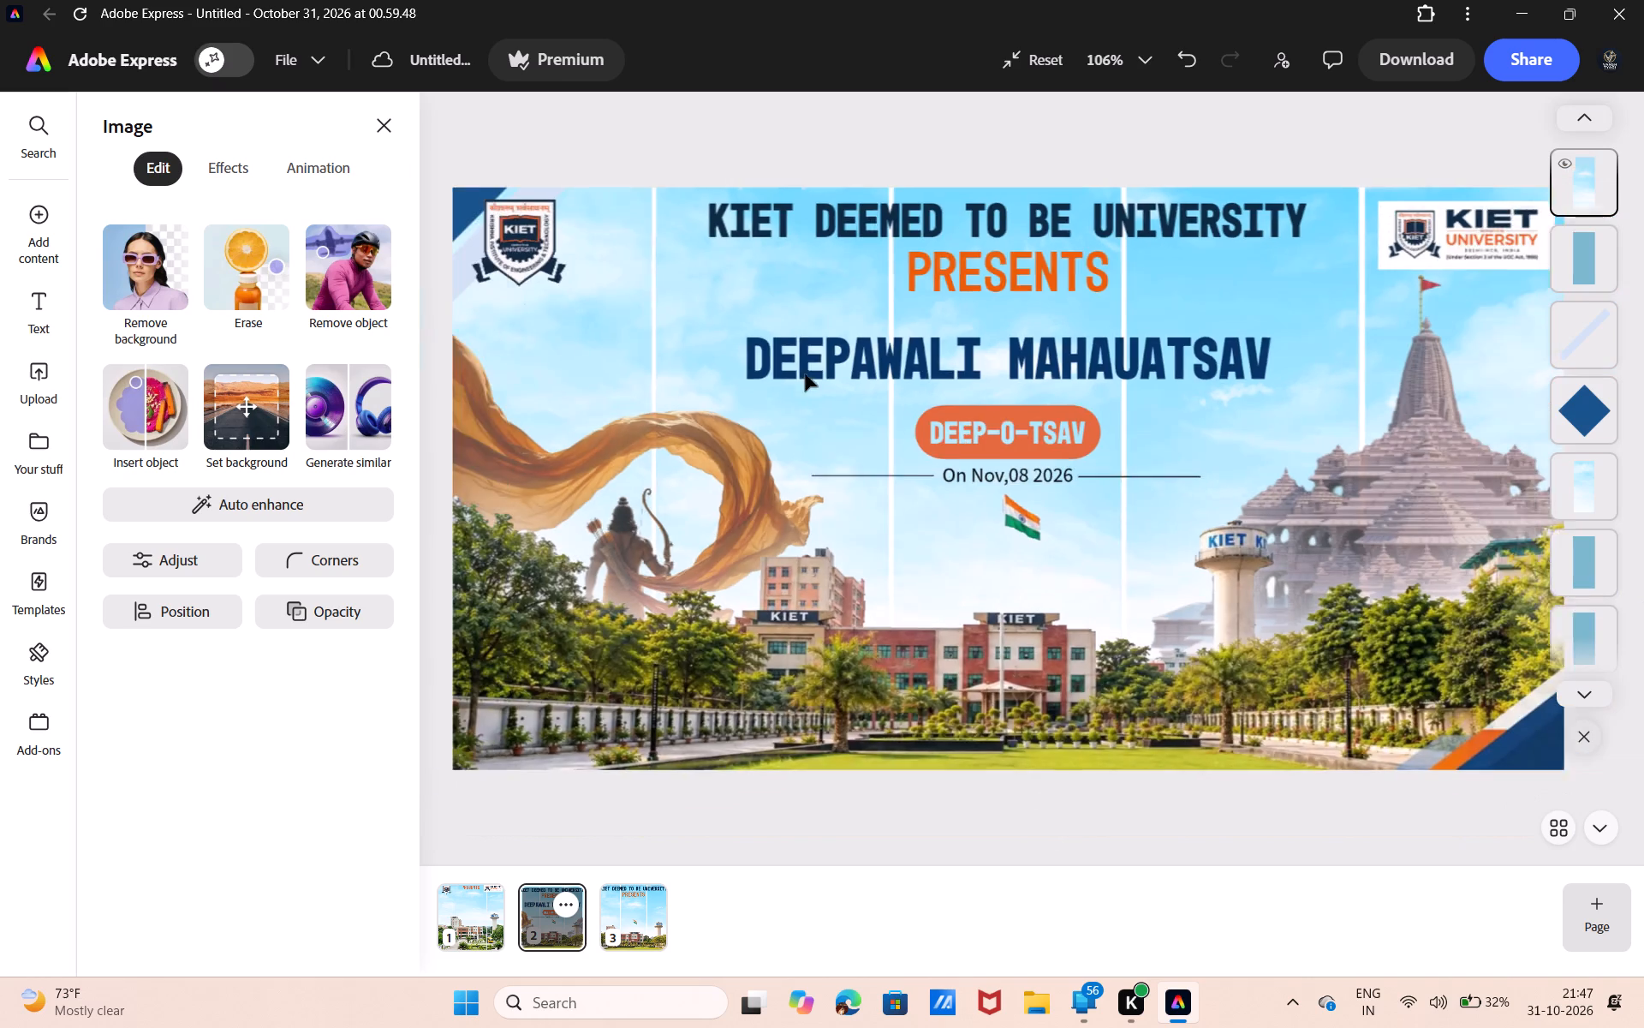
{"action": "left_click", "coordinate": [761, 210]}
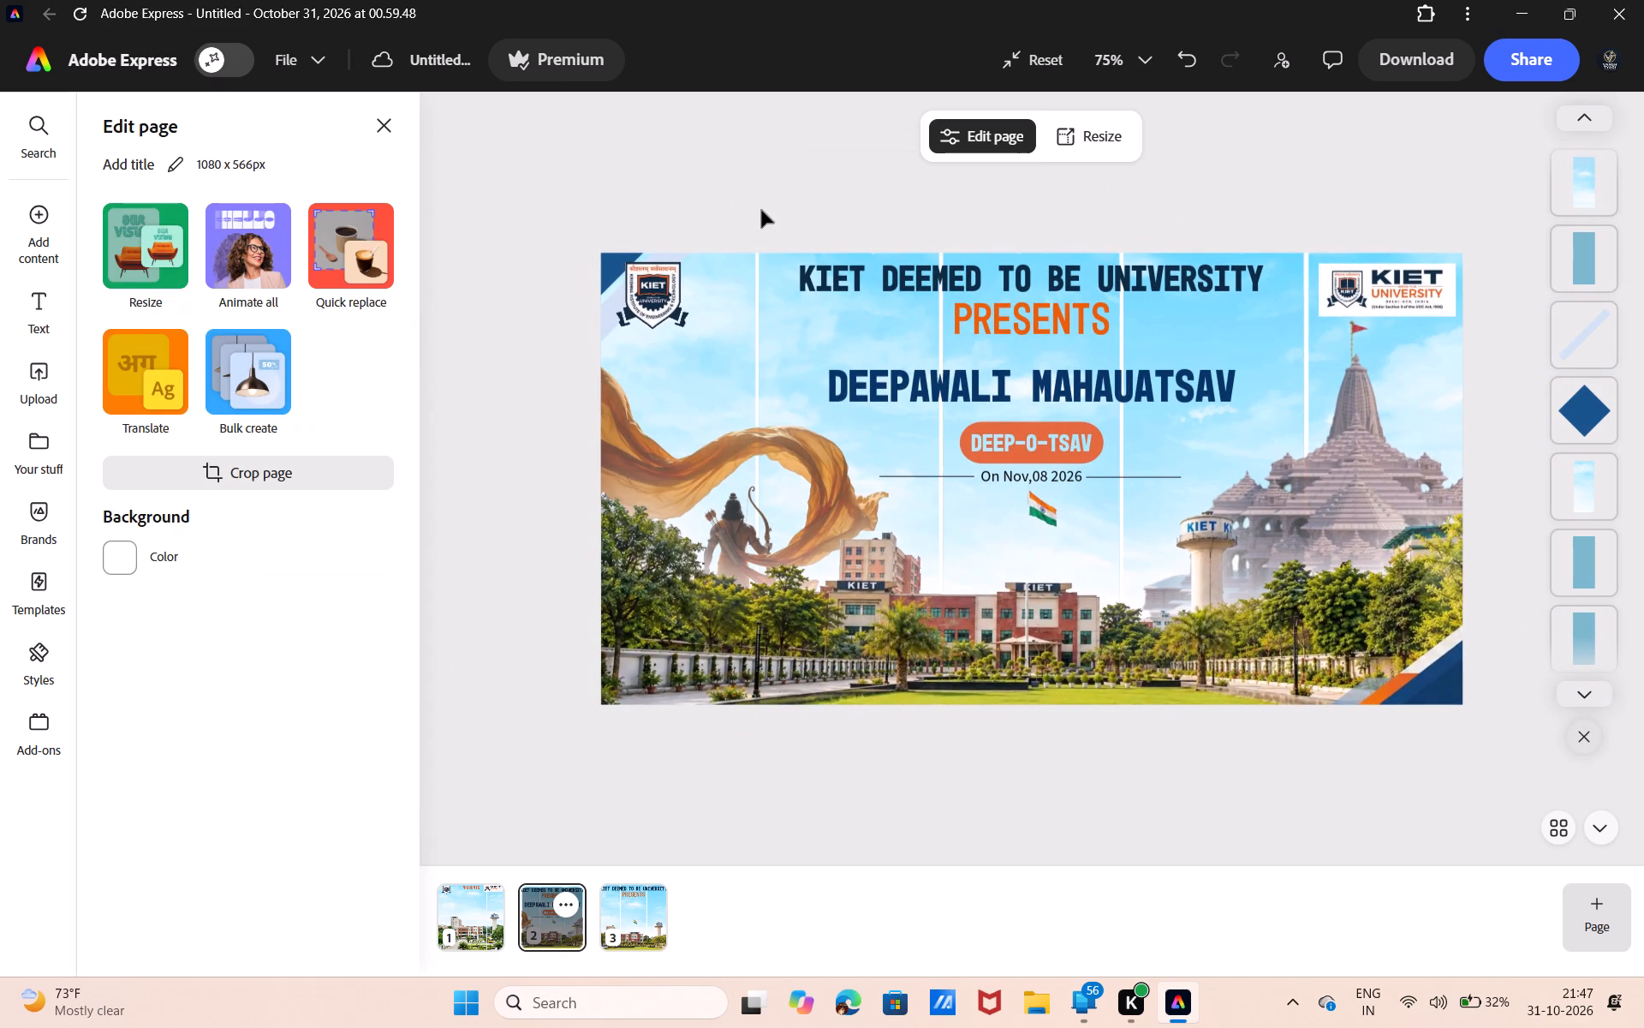
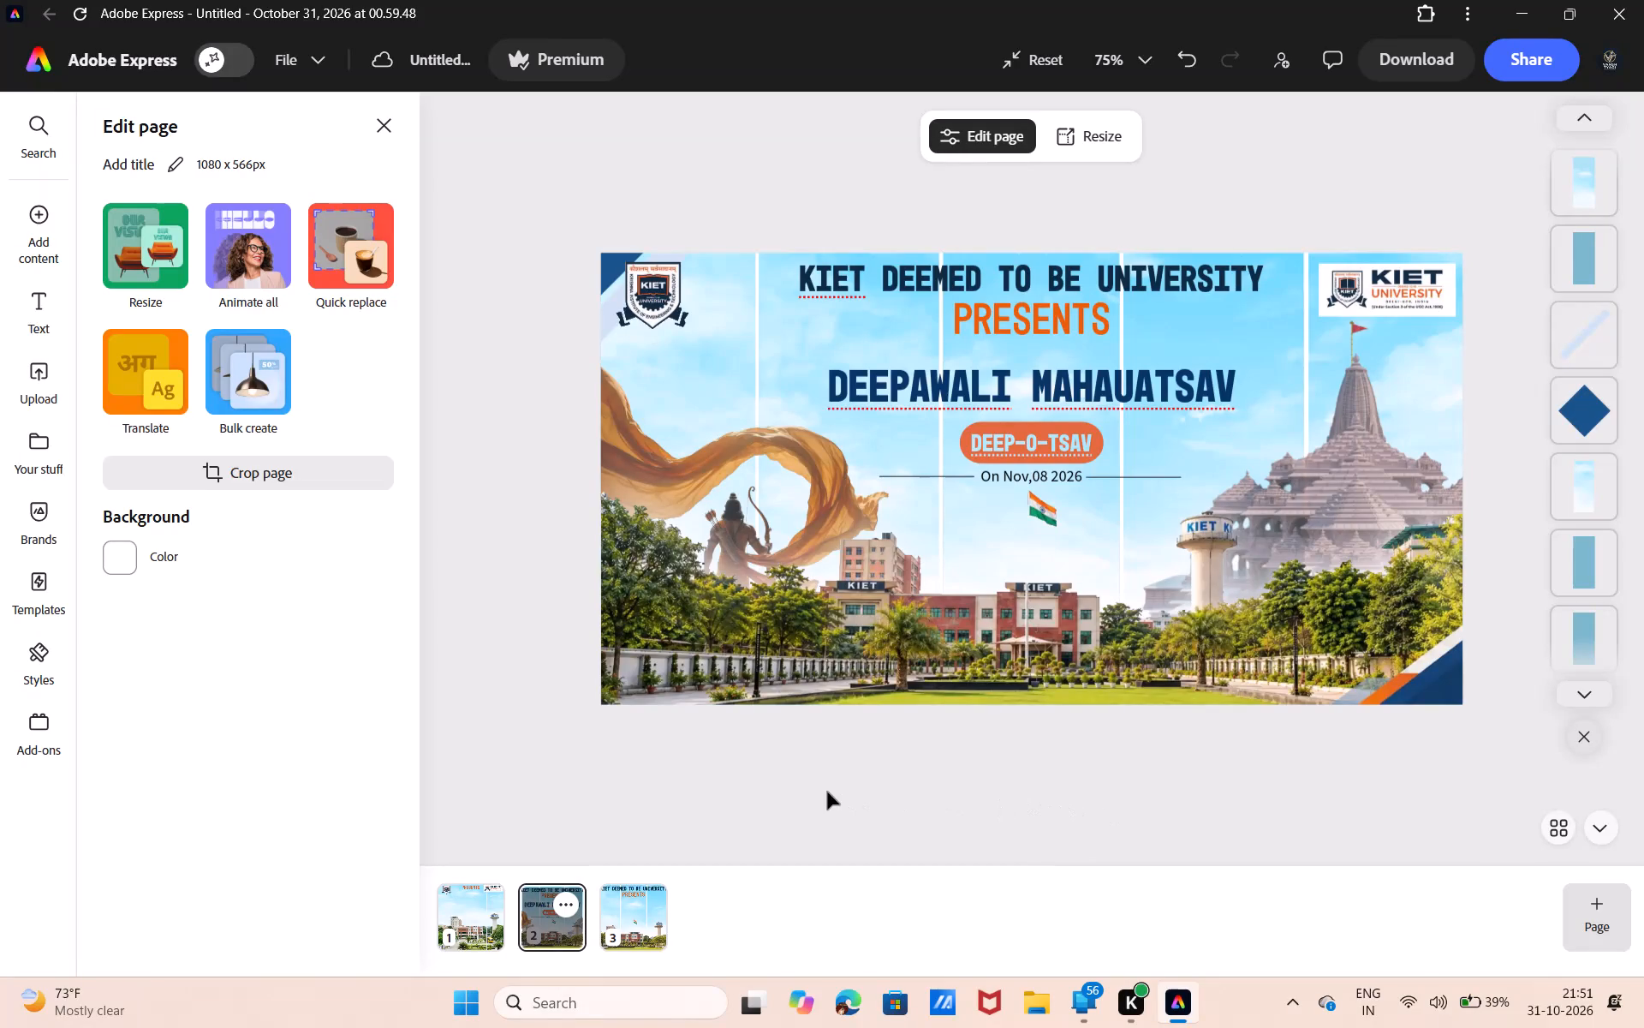
Leave the Deepawali banner editor and return to the Adobe Express home page.
{"action": "left_click", "coordinate": [27, 59]}
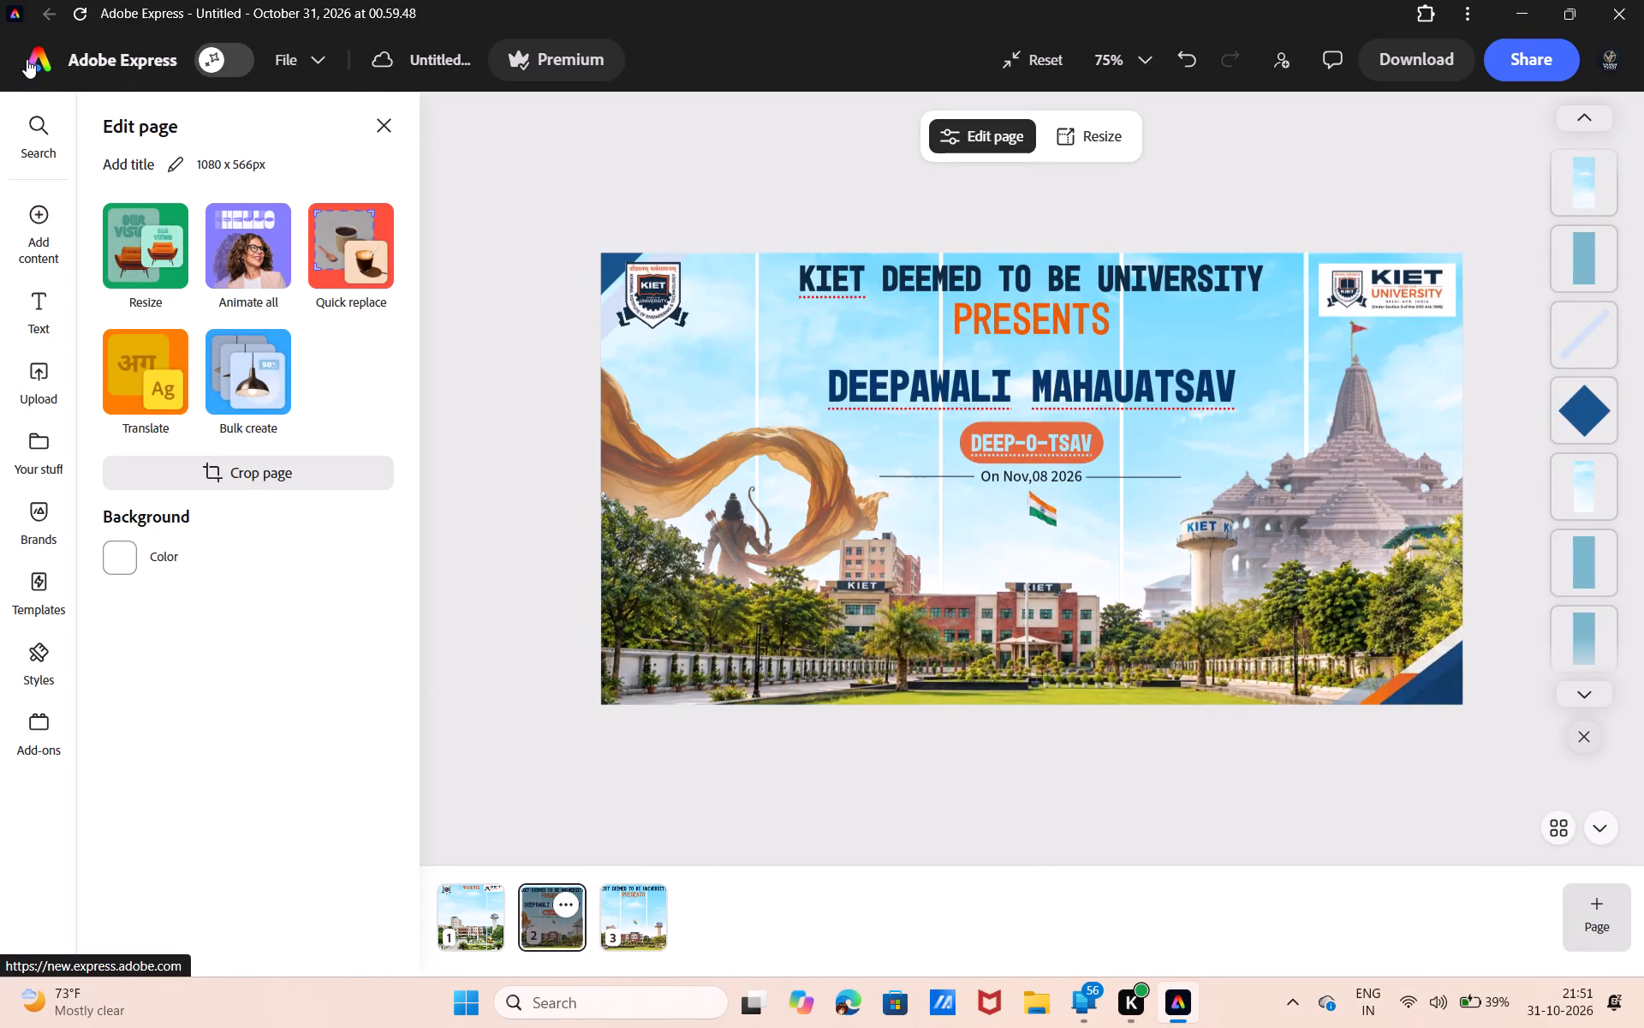
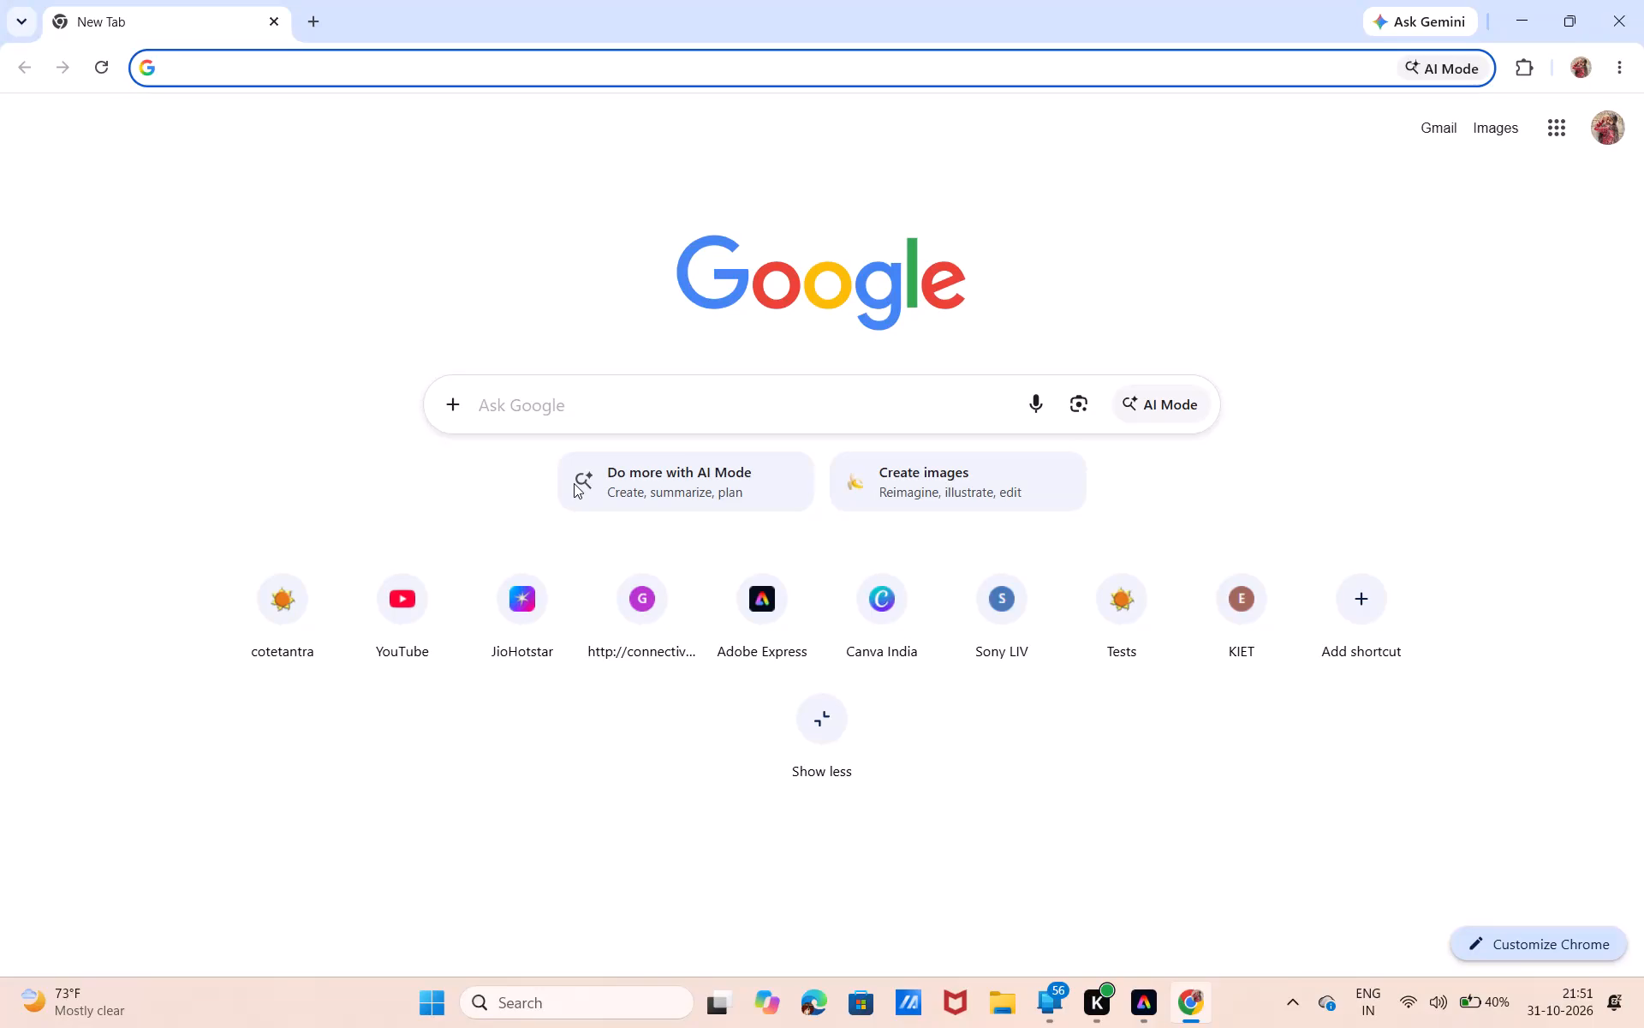
Search Google for "KIET".
{"action": "left_click", "coordinate": [564, 405]}
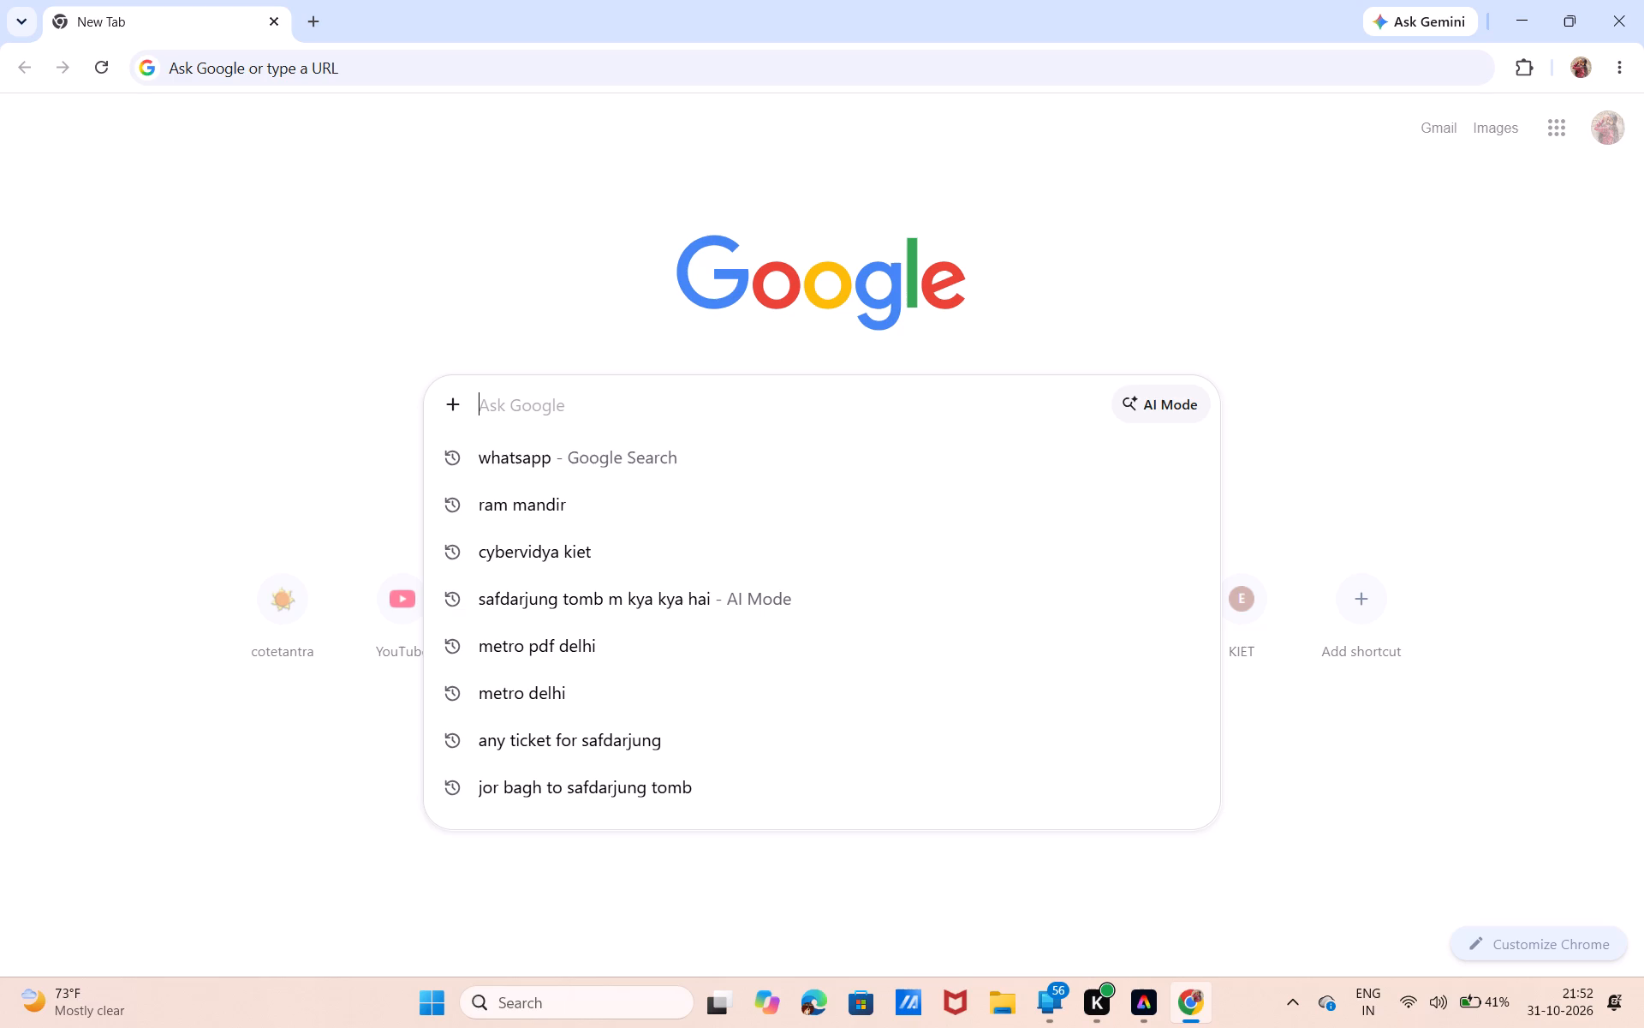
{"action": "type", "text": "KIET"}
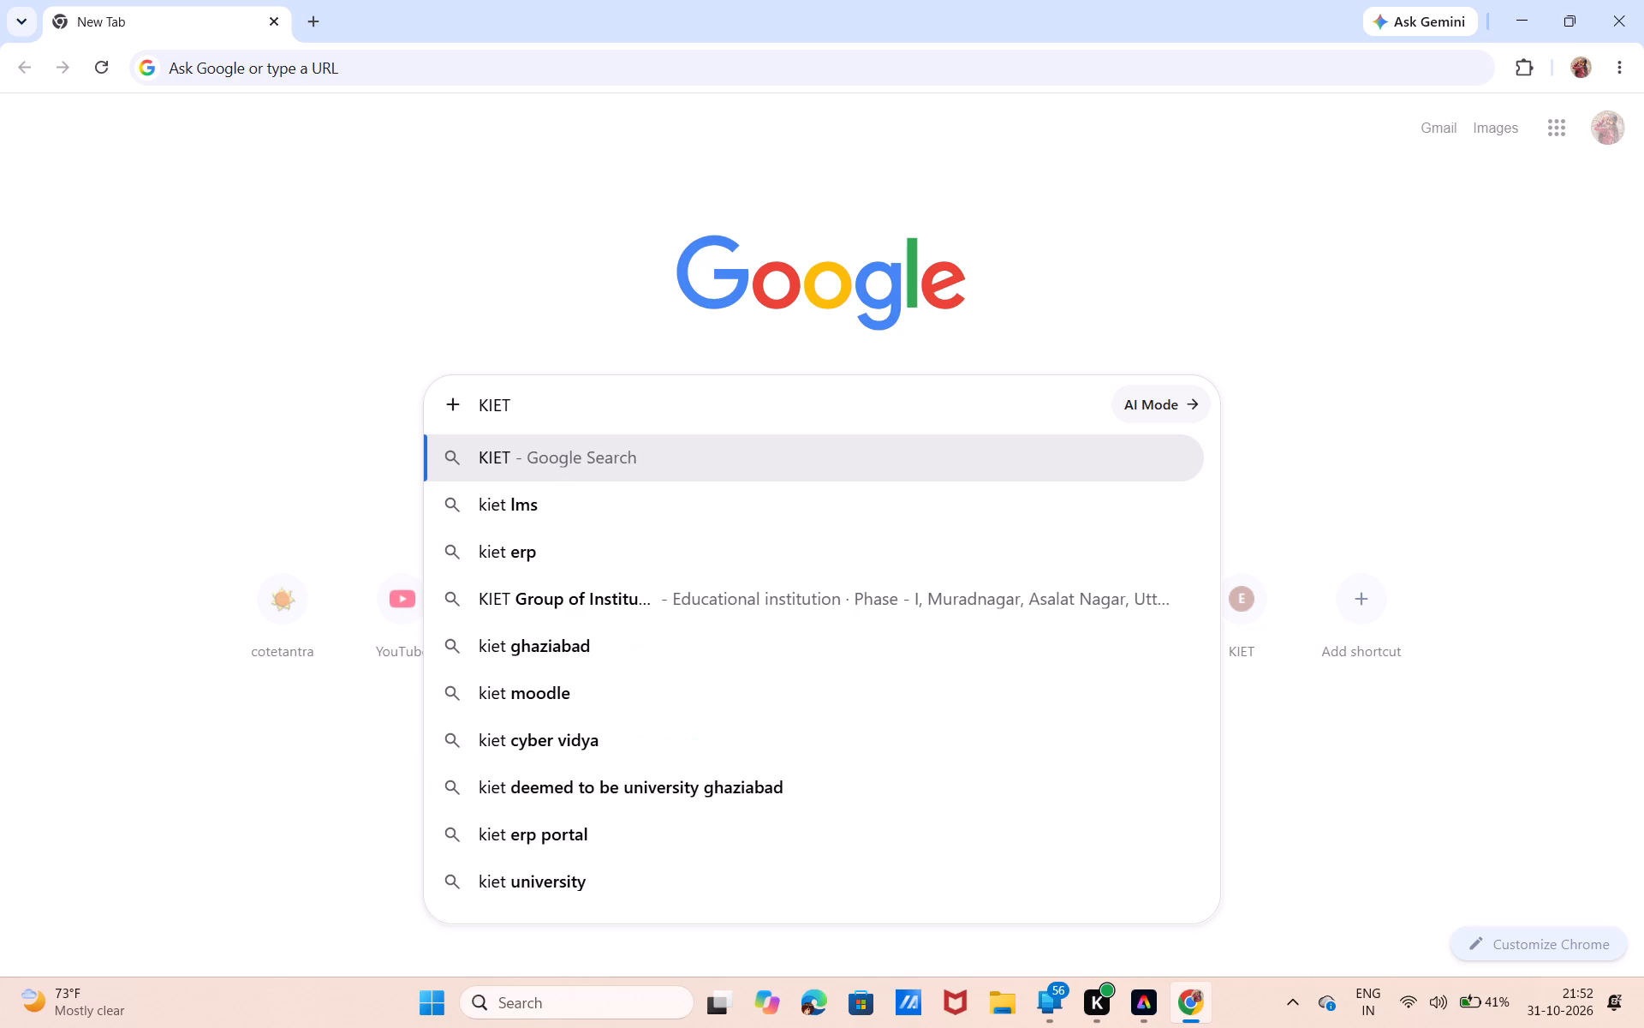
In Chrome, search Google for KIET and show the image results.
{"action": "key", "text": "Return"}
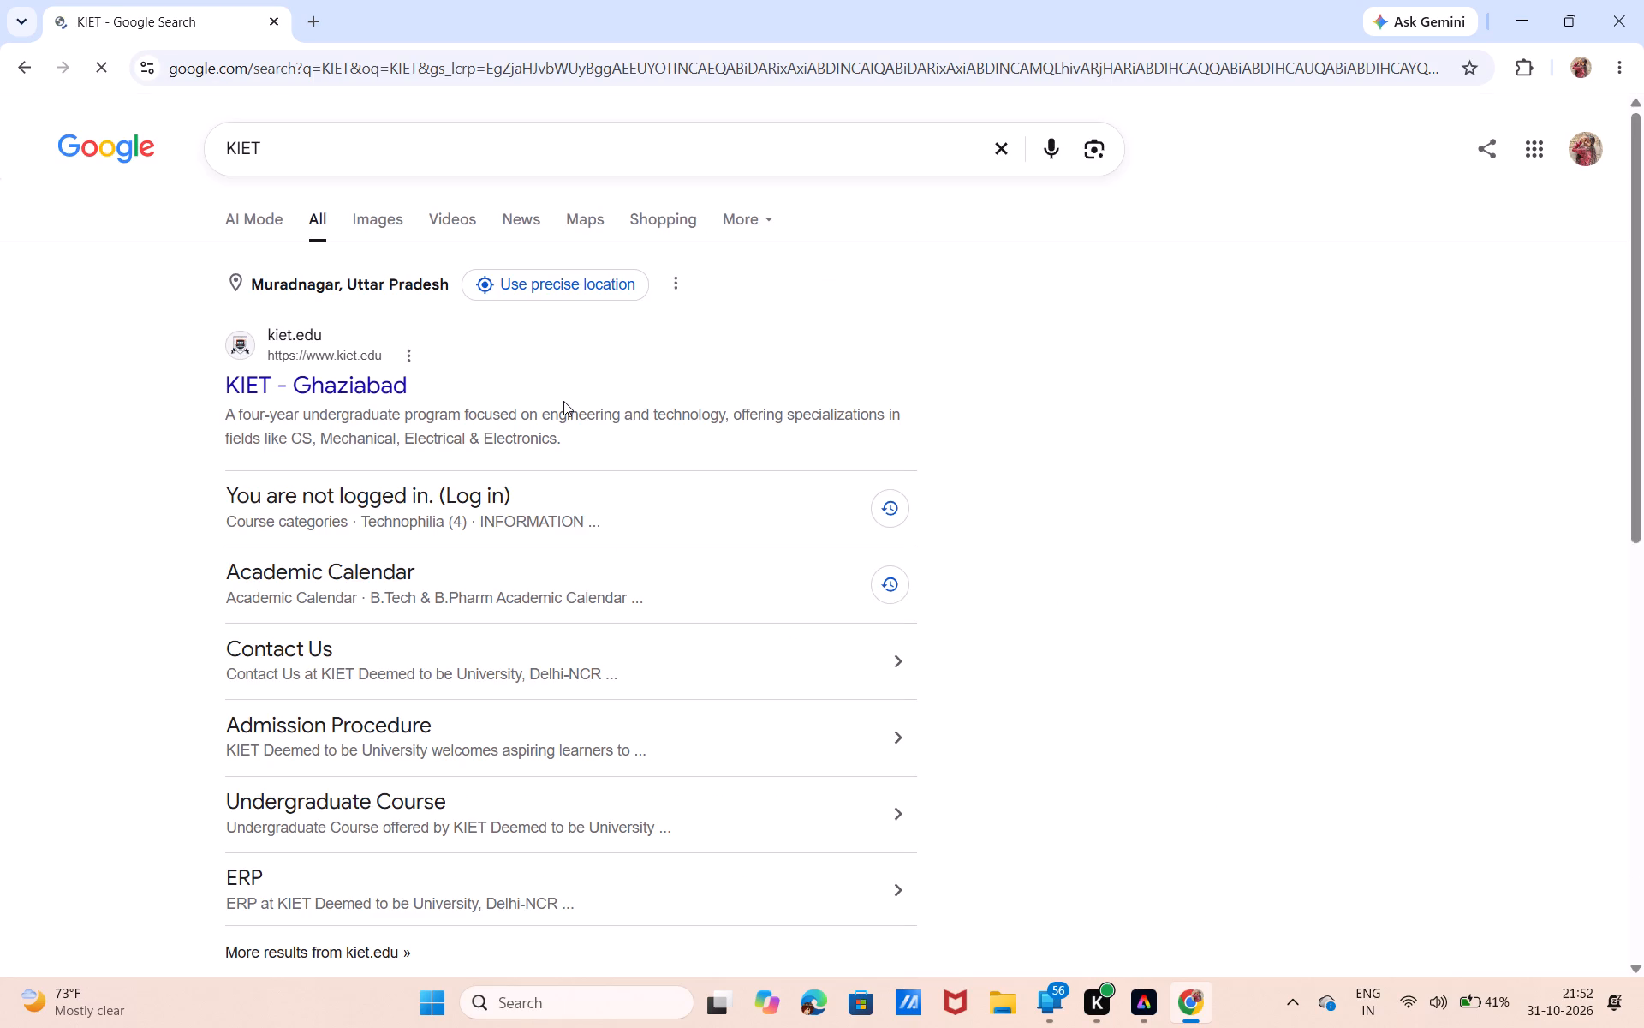
{"action": "left_click", "coordinate": [371, 217]}
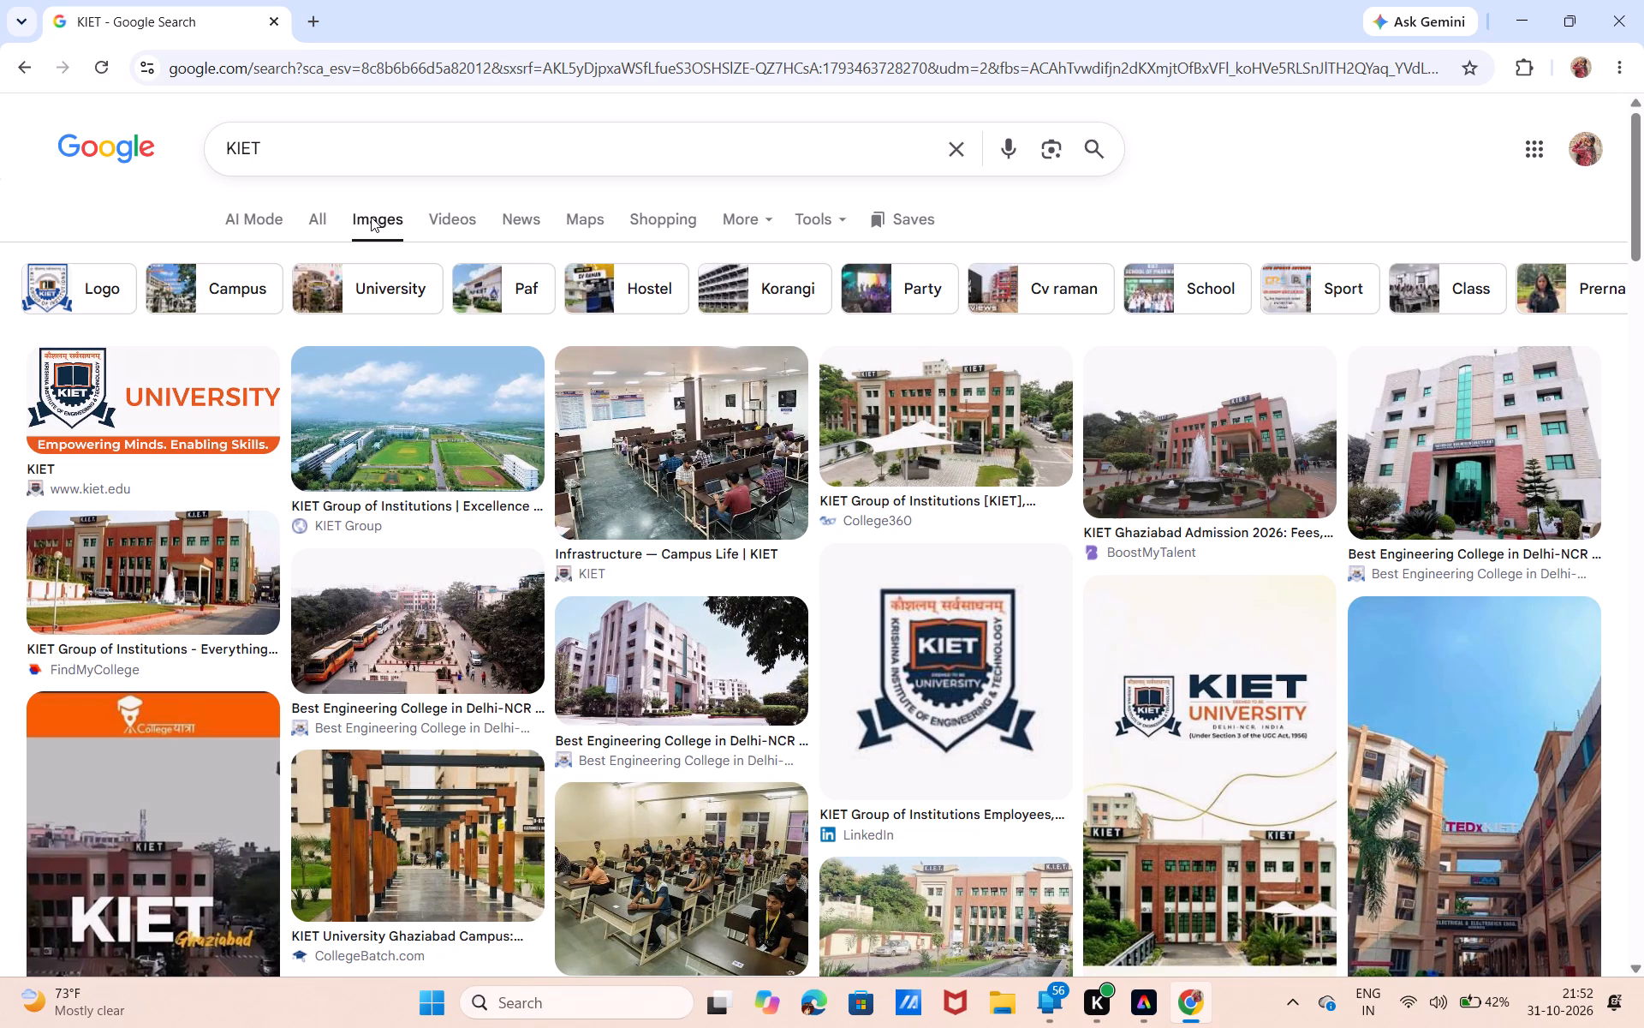
Look through the KIET image results for campus building photos and logos that could suit the banner.
{"action": "scroll", "coordinate": [295, 635], "scroll_direction": "down", "scroll_amount": 3}
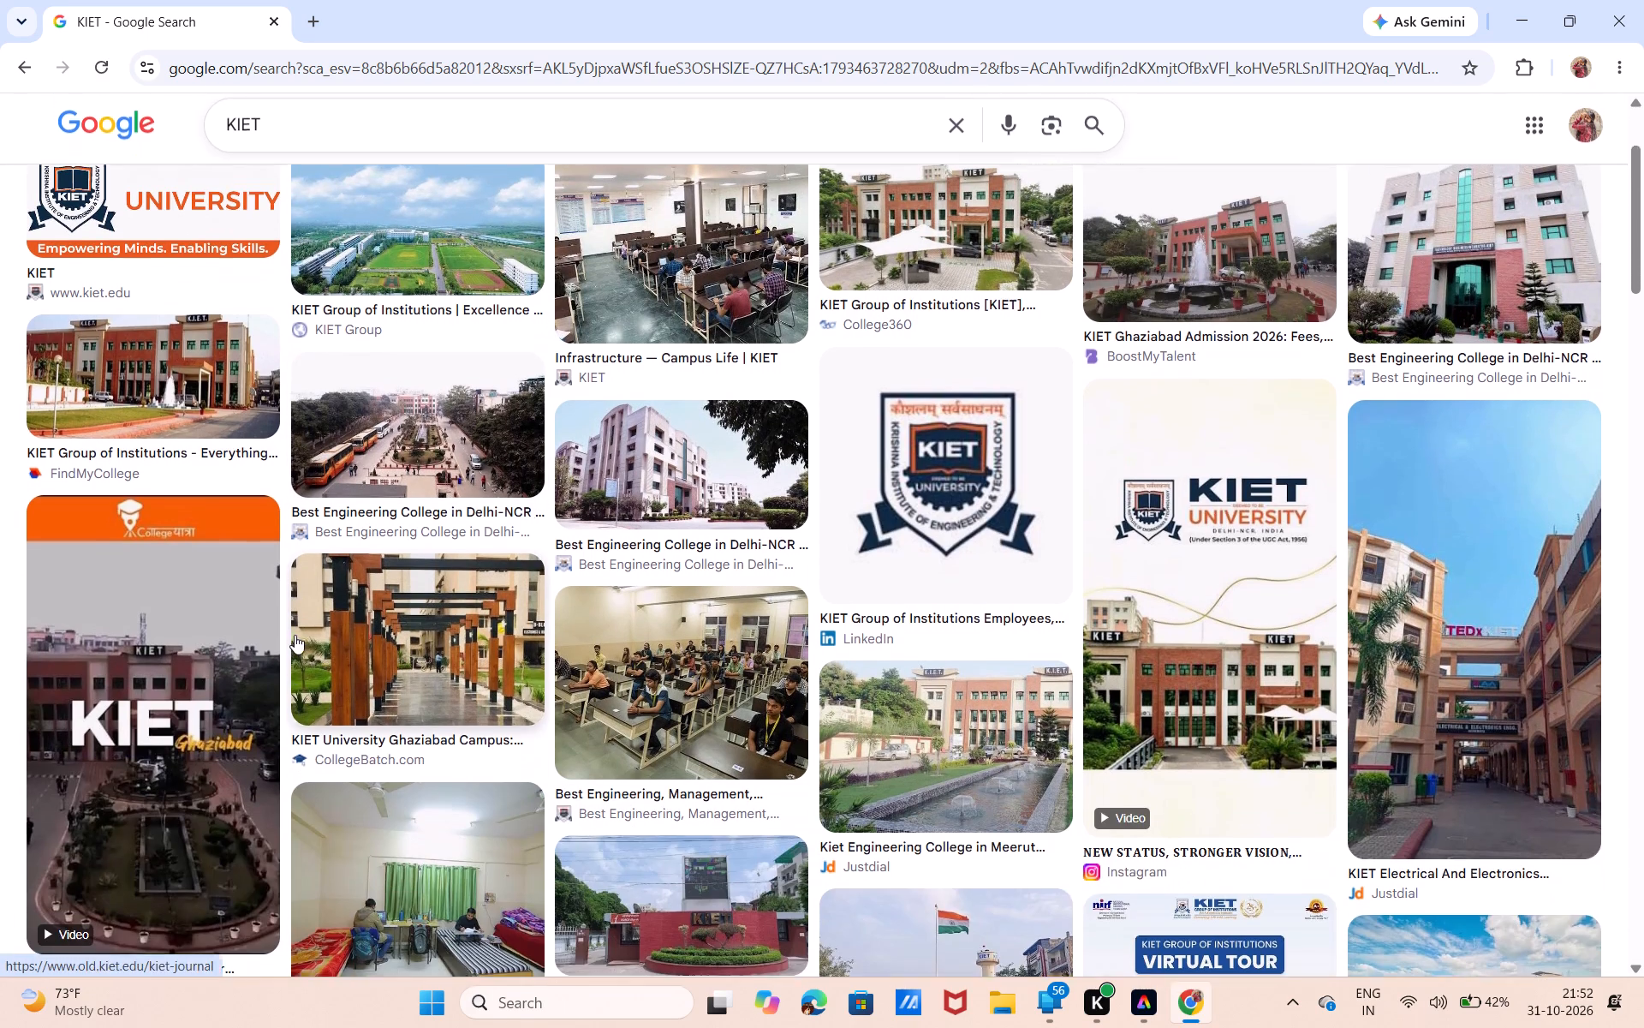
{"action": "scroll", "coordinate": [295, 635], "scroll_direction": "down", "scroll_amount": 5}
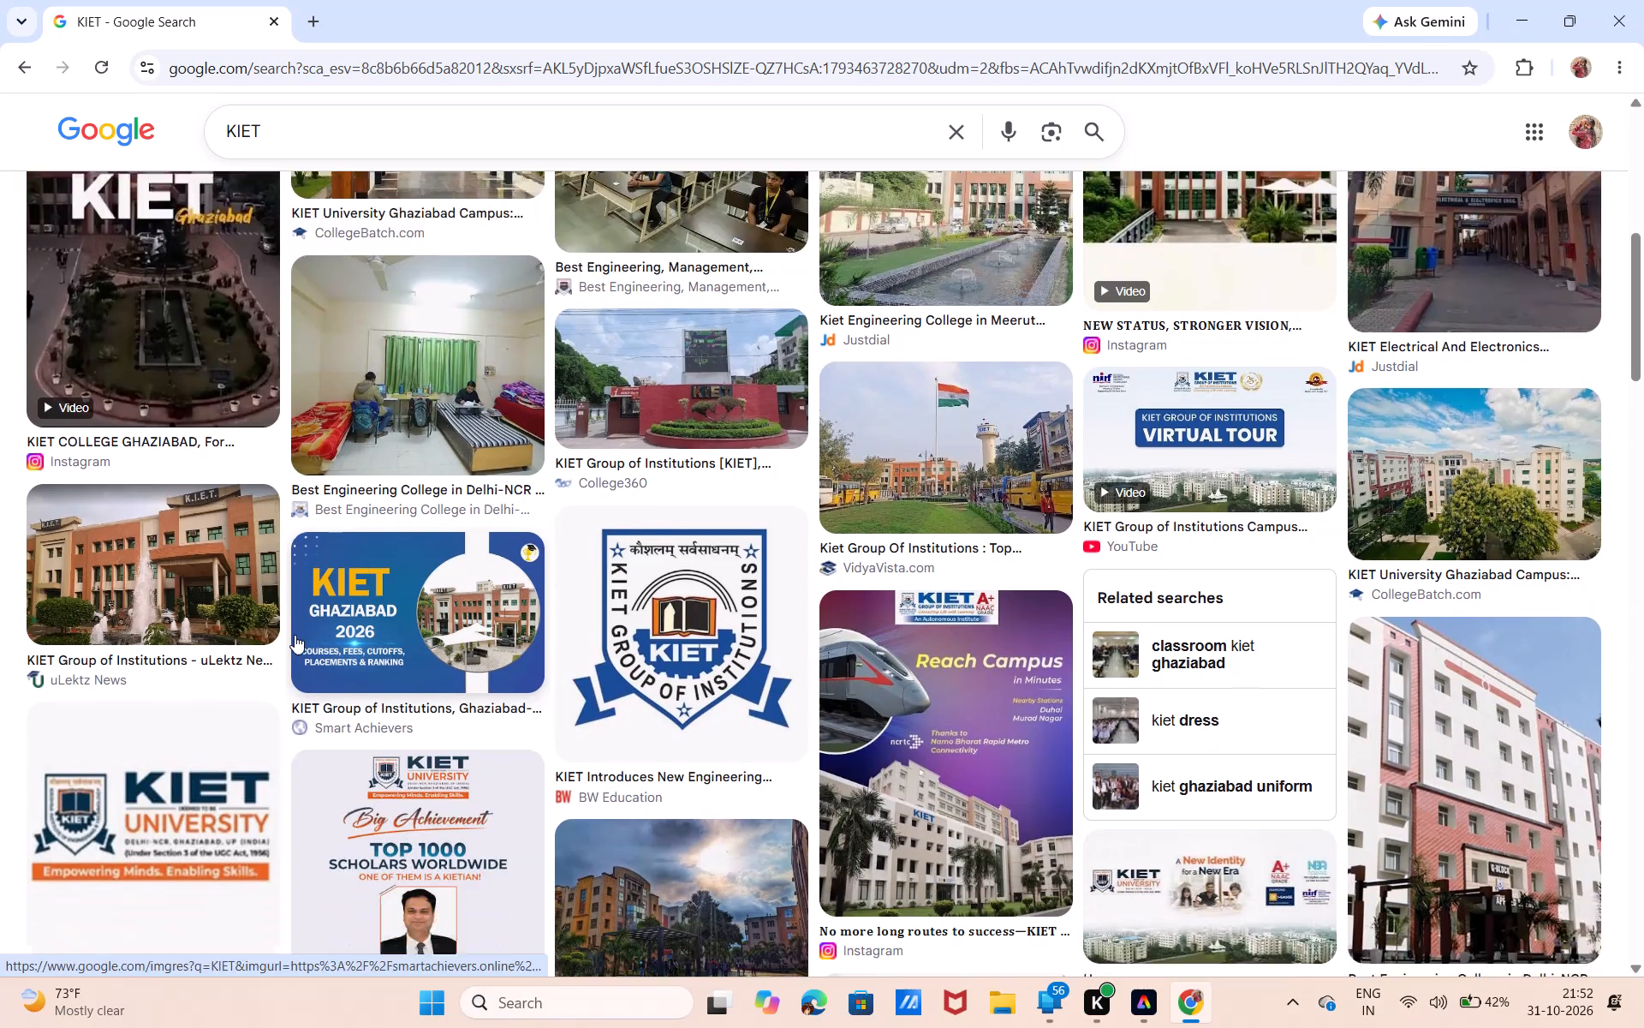
{"action": "scroll", "coordinate": [295, 635], "scroll_direction": "down", "scroll_amount": 3}
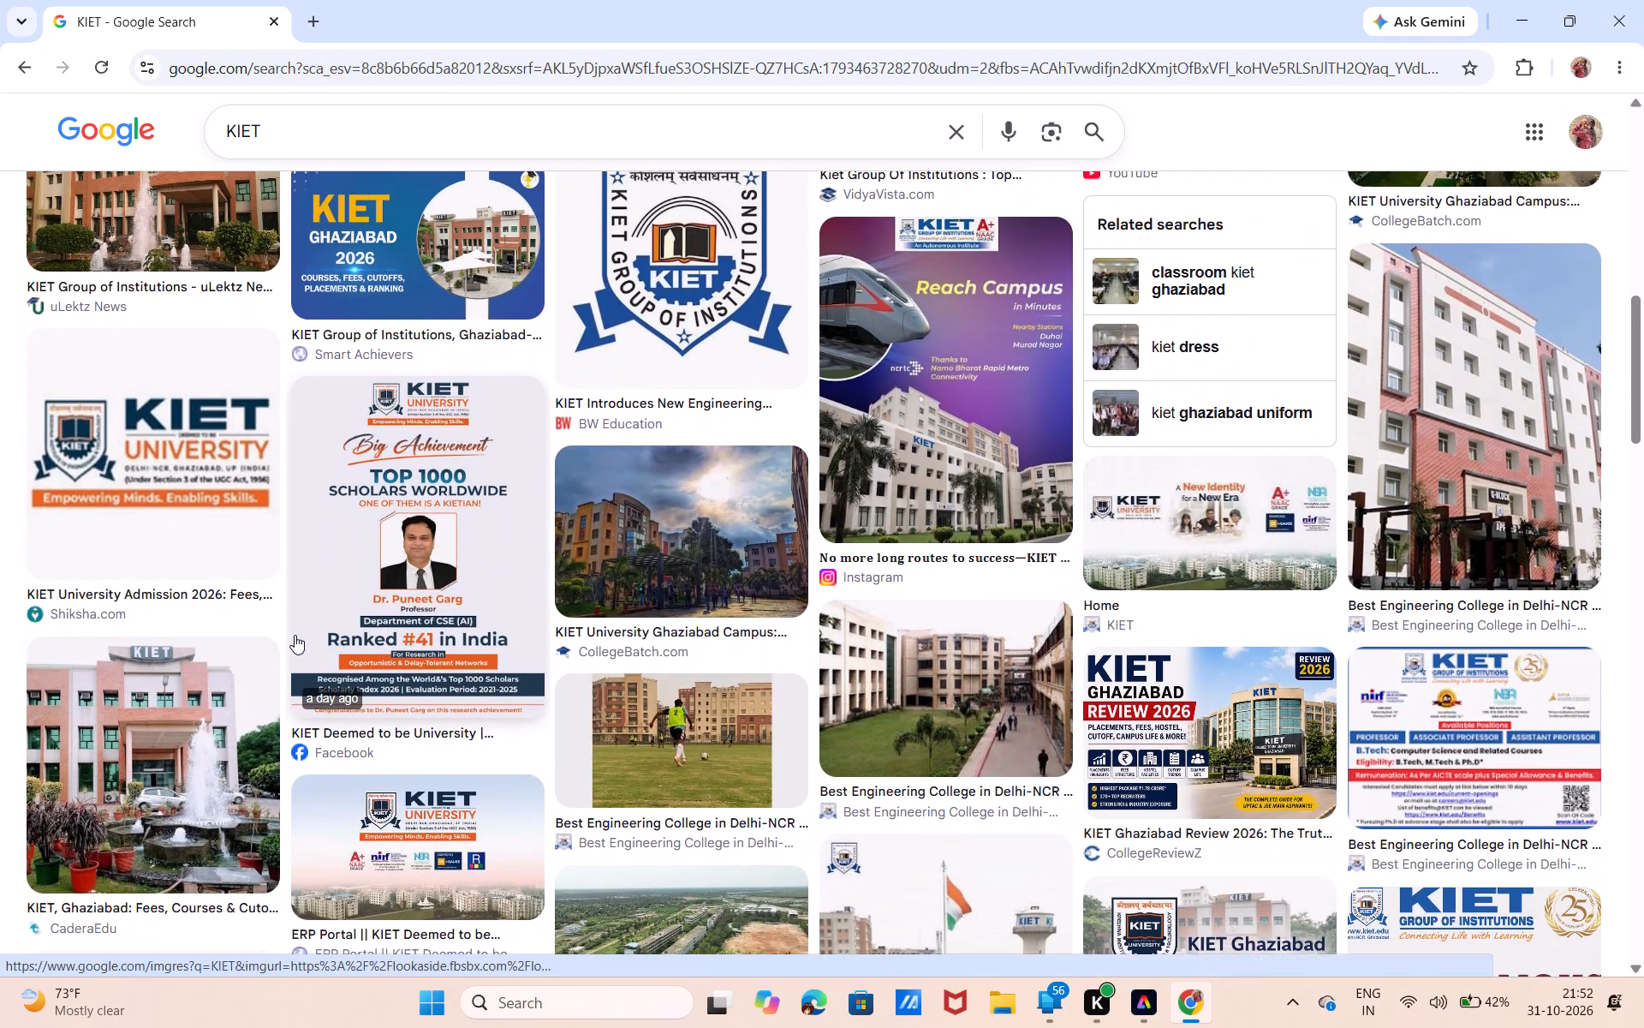
{"action": "scroll", "coordinate": [295, 635], "scroll_direction": "up", "scroll_amount": 1}
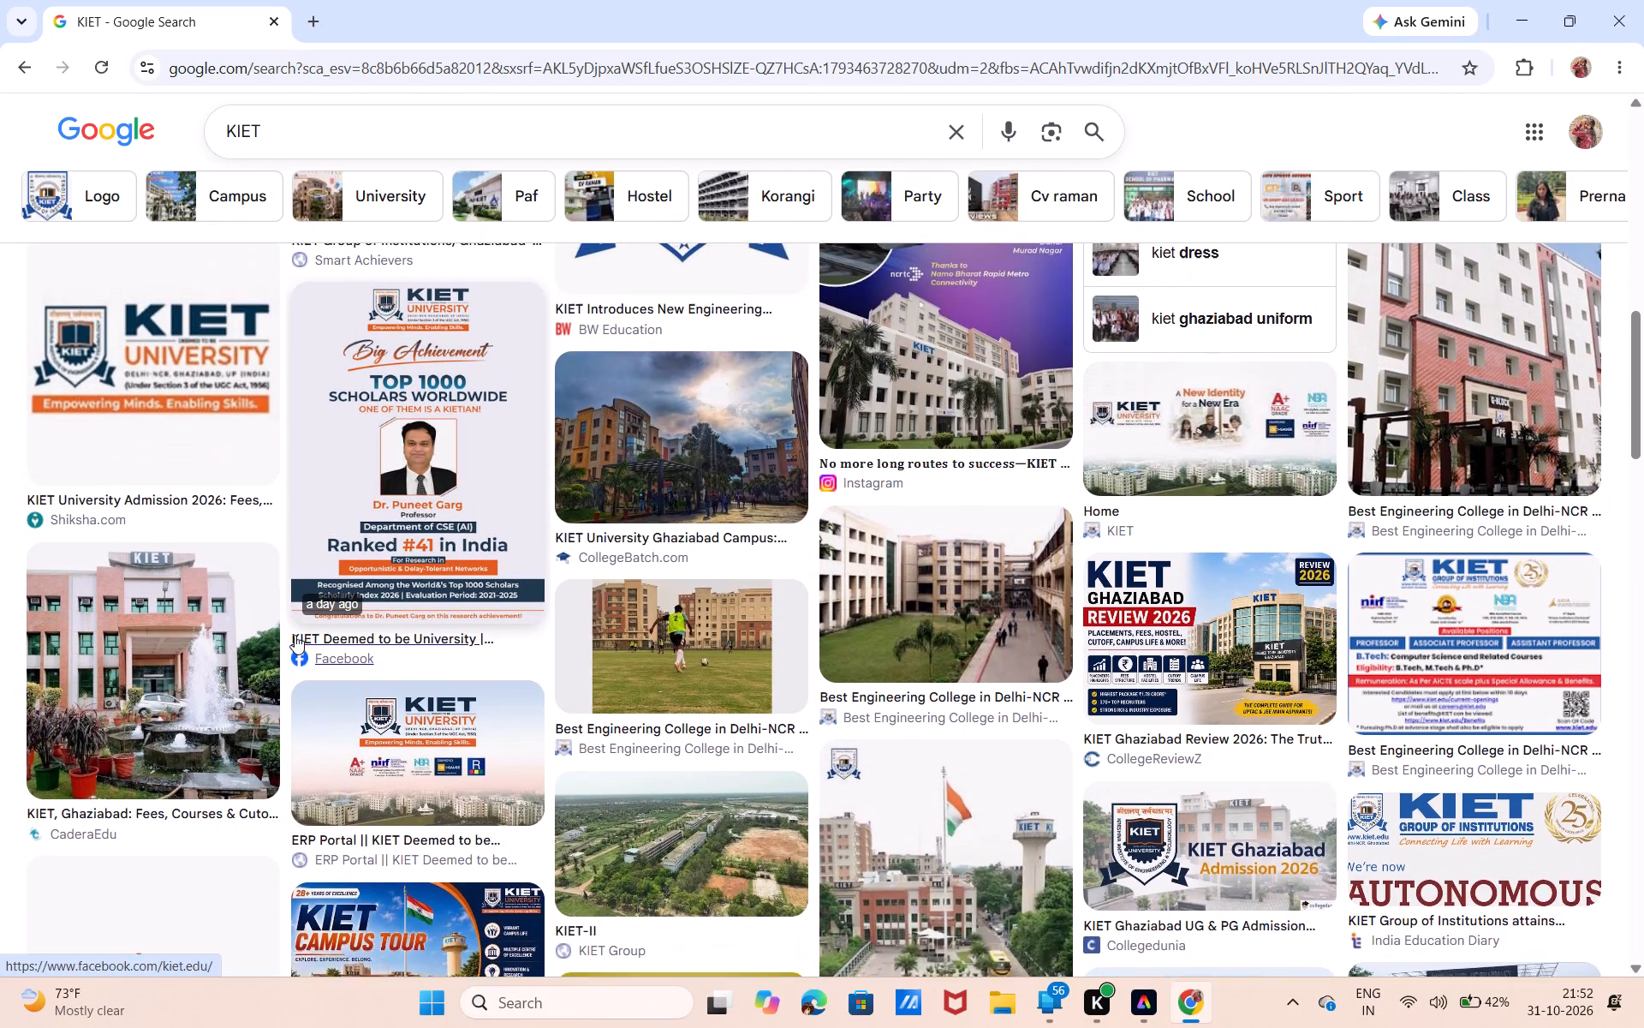
{"action": "scroll", "coordinate": [295, 635], "scroll_direction": "up", "scroll_amount": 2}
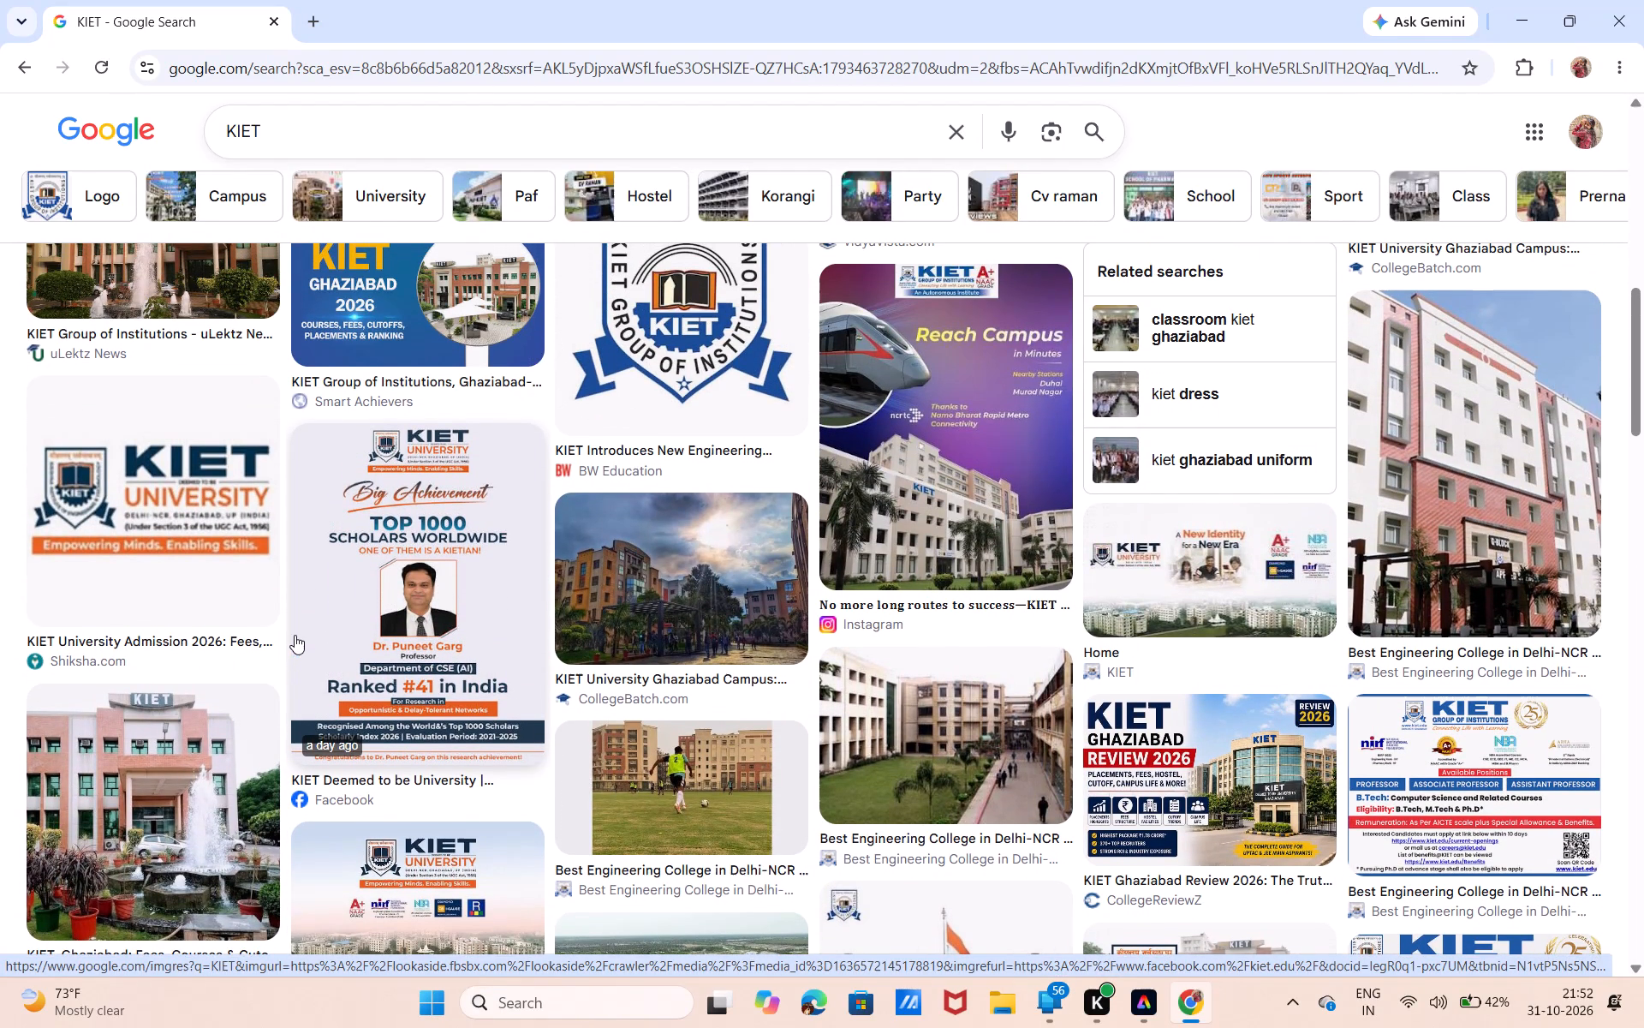
{"action": "scroll", "coordinate": [295, 635], "scroll_direction": "down", "scroll_amount": 7}
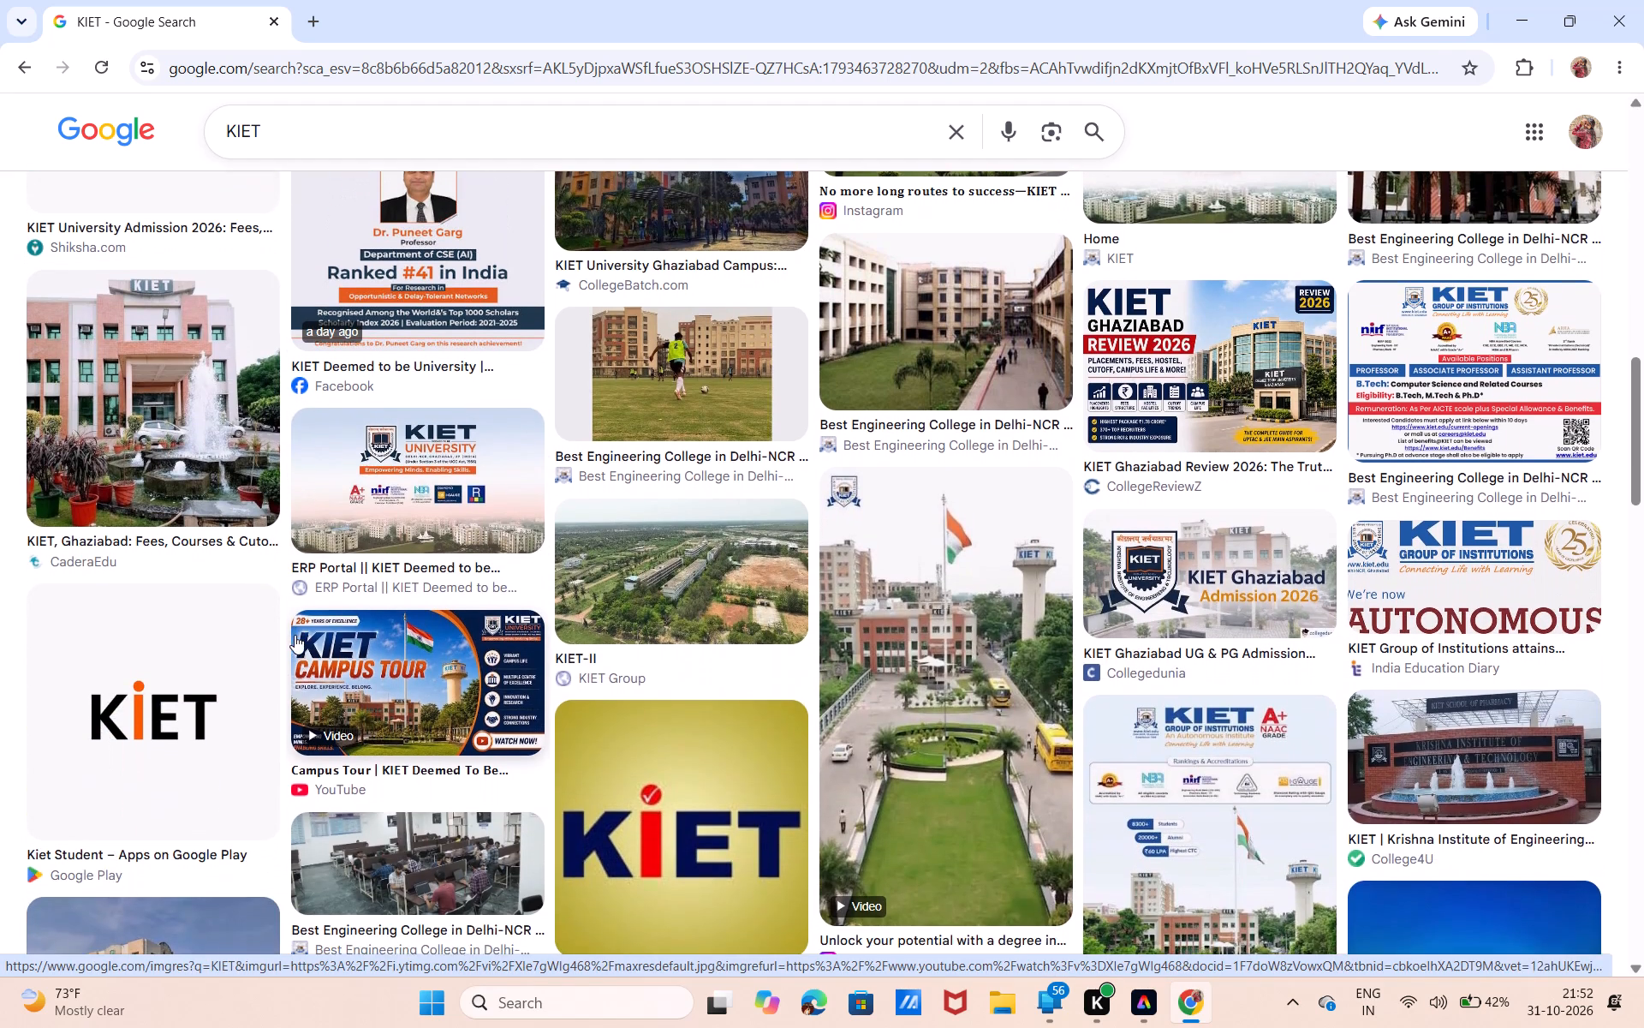
{"action": "scroll", "coordinate": [295, 635], "scroll_direction": "down", "scroll_amount": 3}
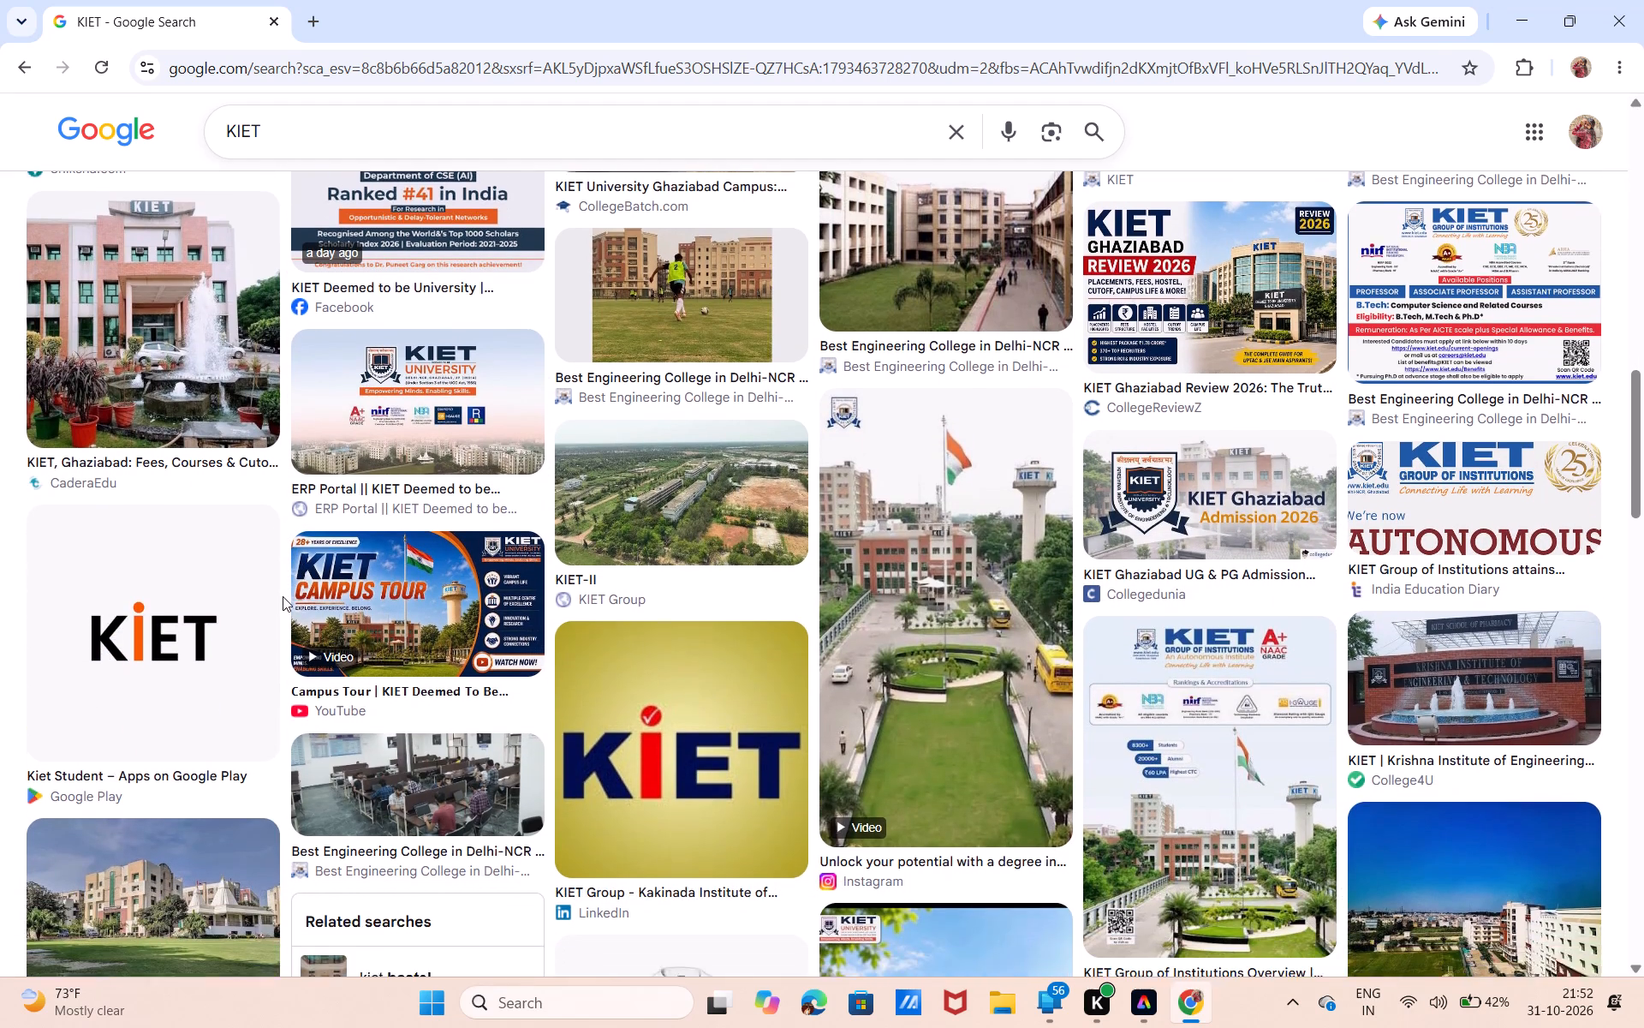
{"action": "scroll", "coordinate": [283, 596], "scroll_direction": "down", "scroll_amount": 3}
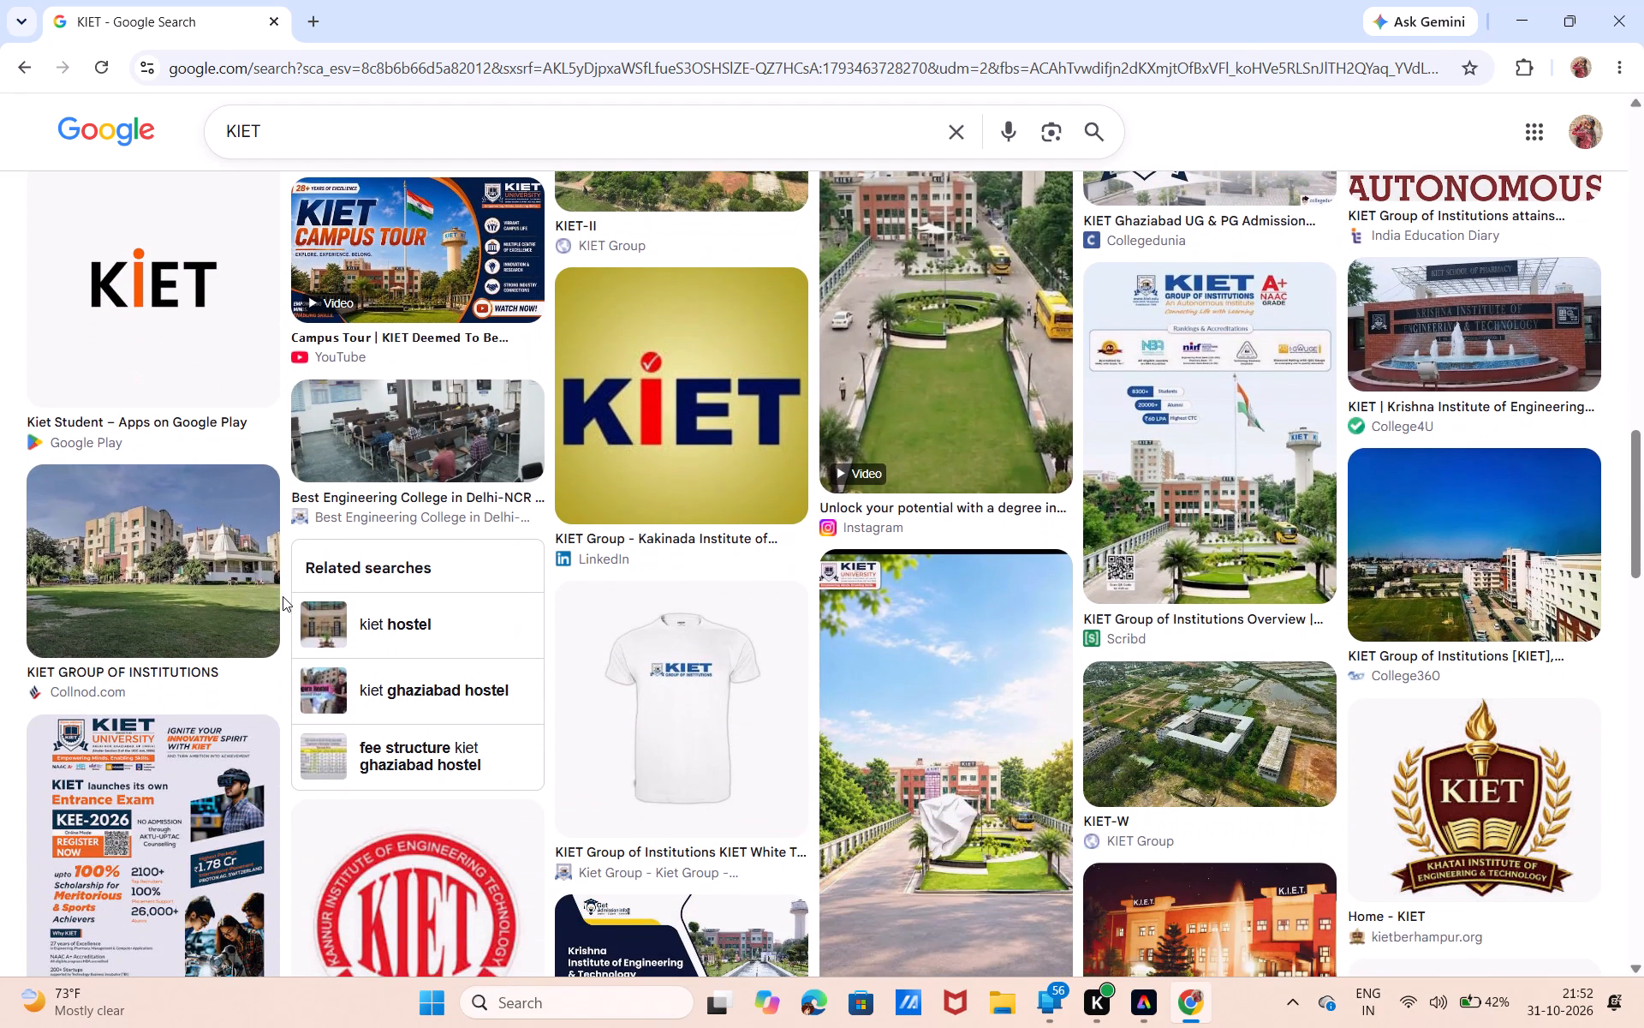
{"action": "scroll", "coordinate": [283, 596], "scroll_direction": "down", "scroll_amount": 7}
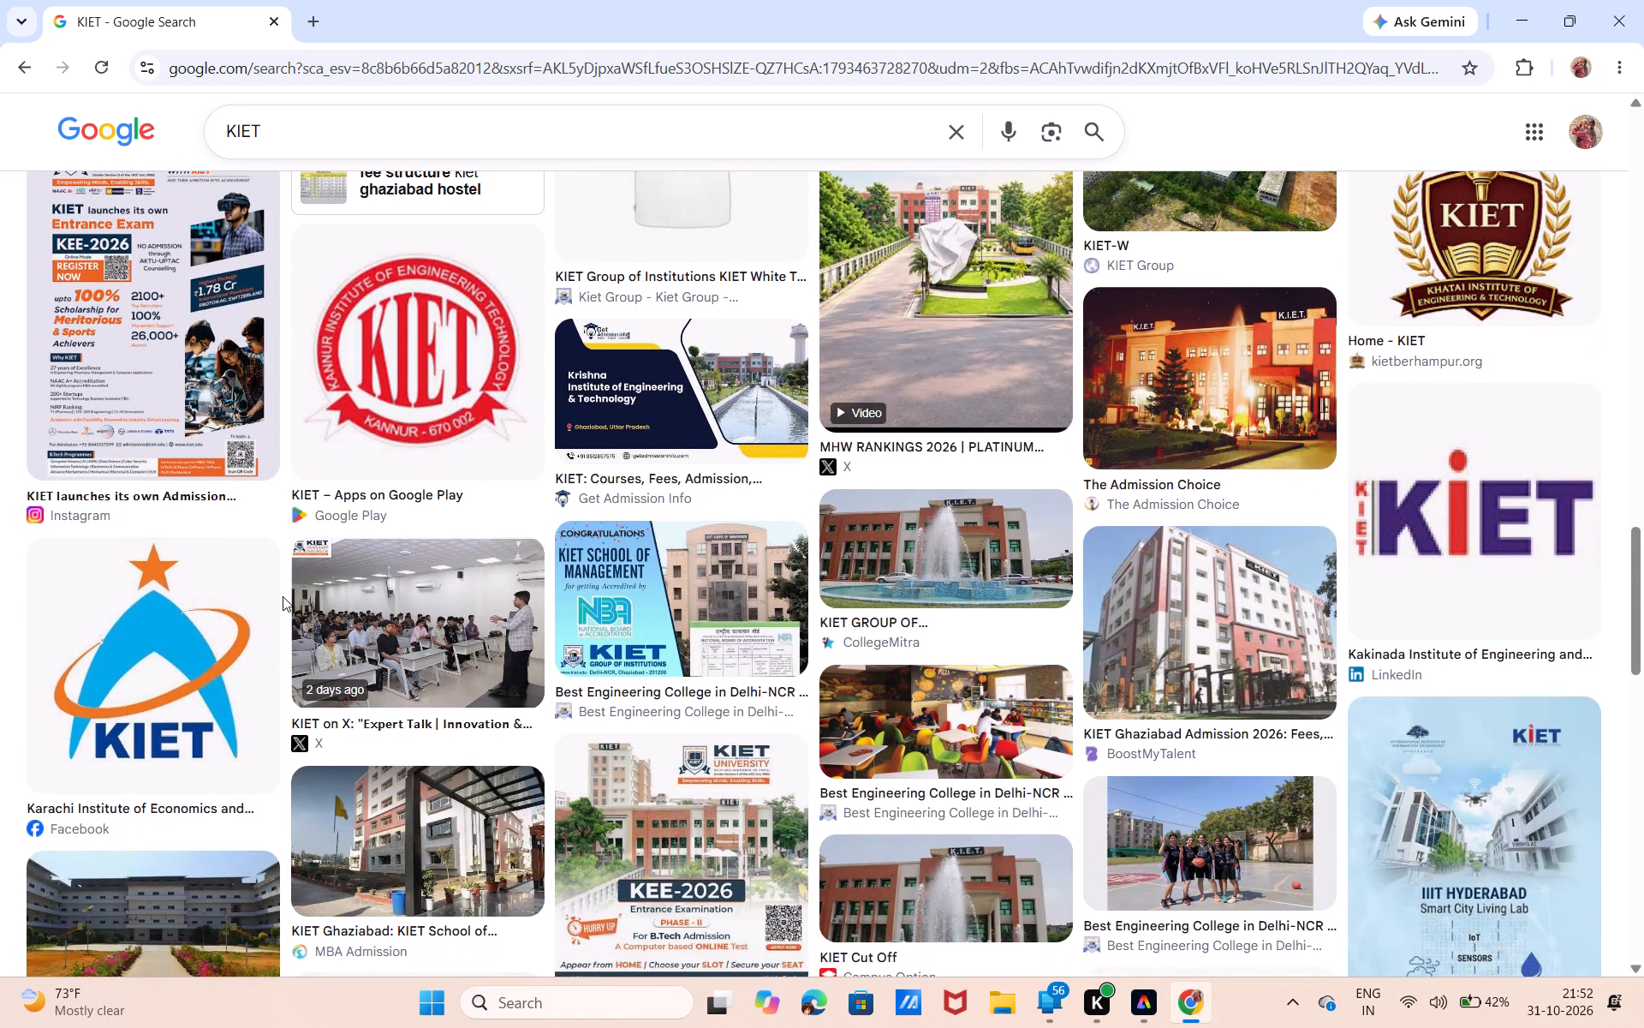
{"action": "scroll", "coordinate": [283, 596], "scroll_direction": "down", "scroll_amount": 7}
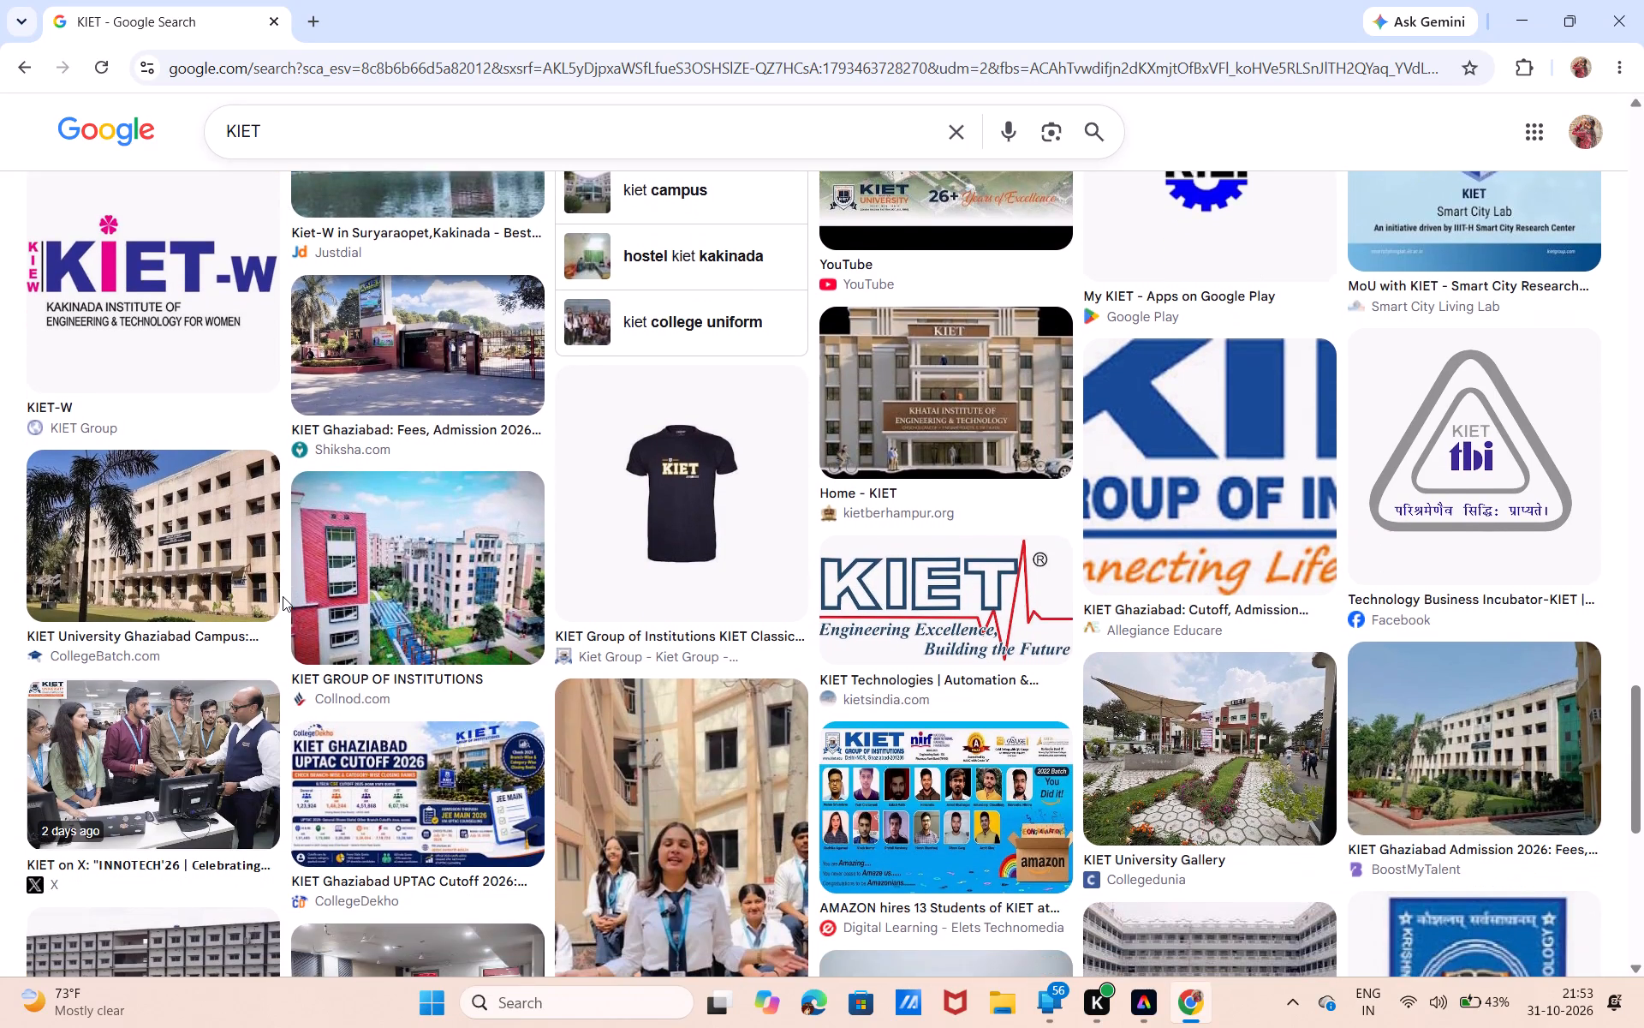
{"action": "scroll", "coordinate": [283, 596], "scroll_direction": "down", "scroll_amount": 1}
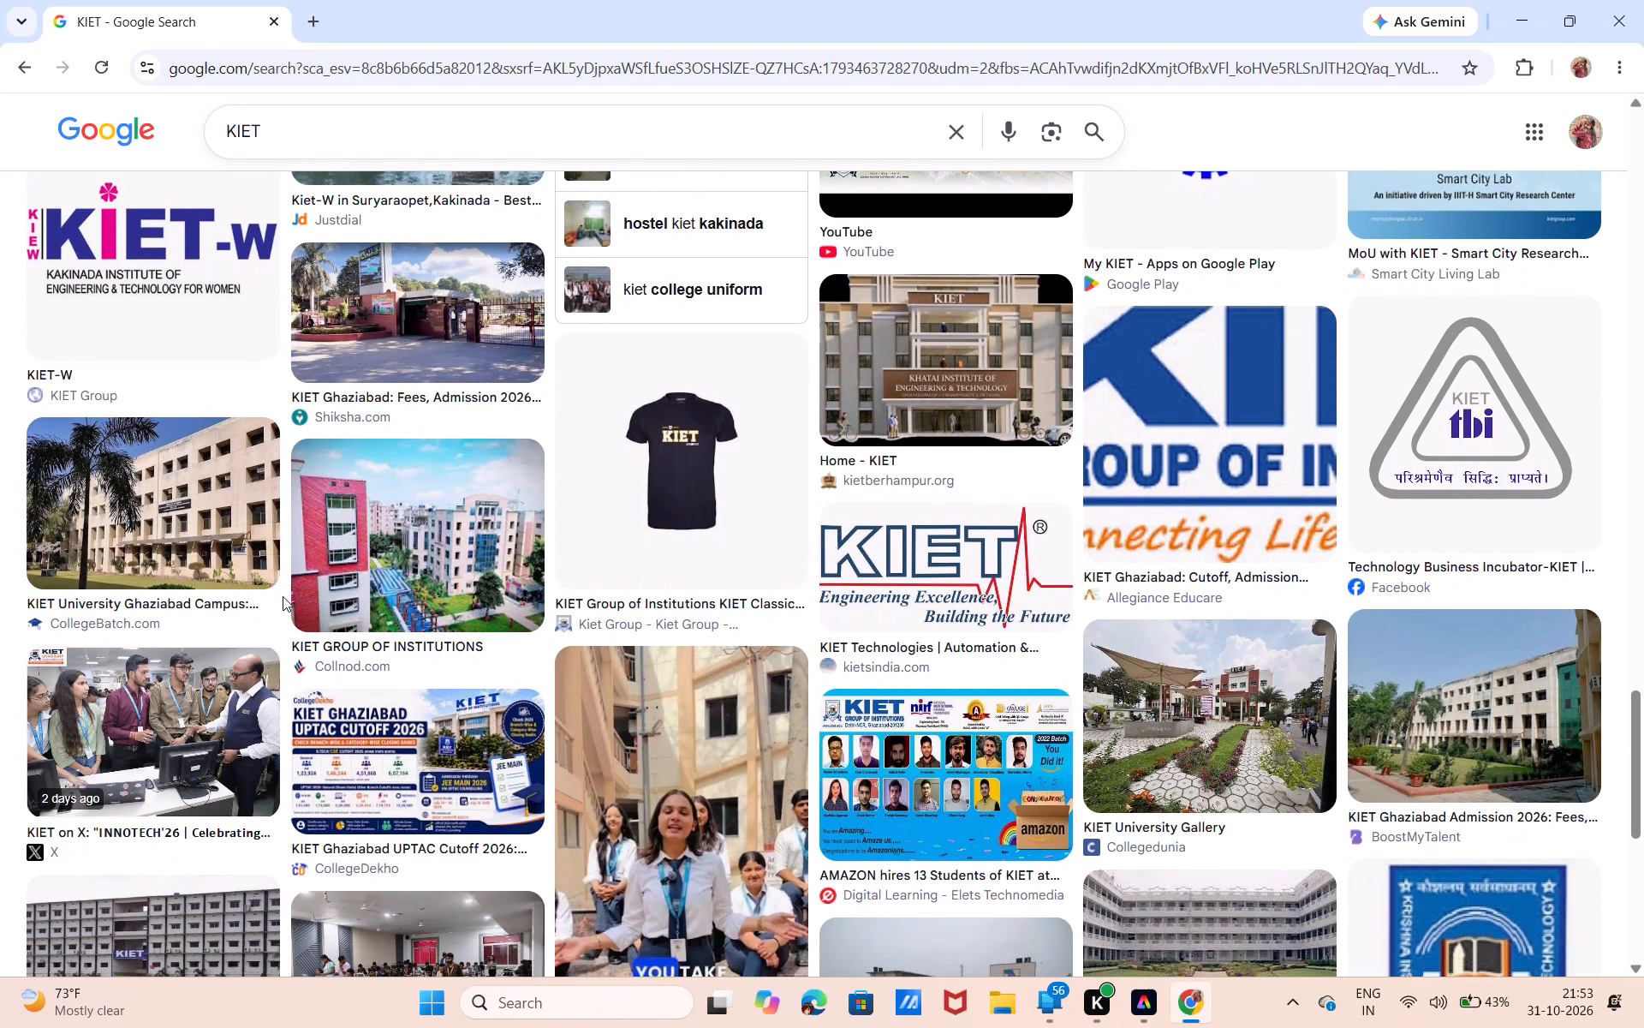
{"action": "scroll", "coordinate": [283, 596], "scroll_direction": "down", "scroll_amount": 3}
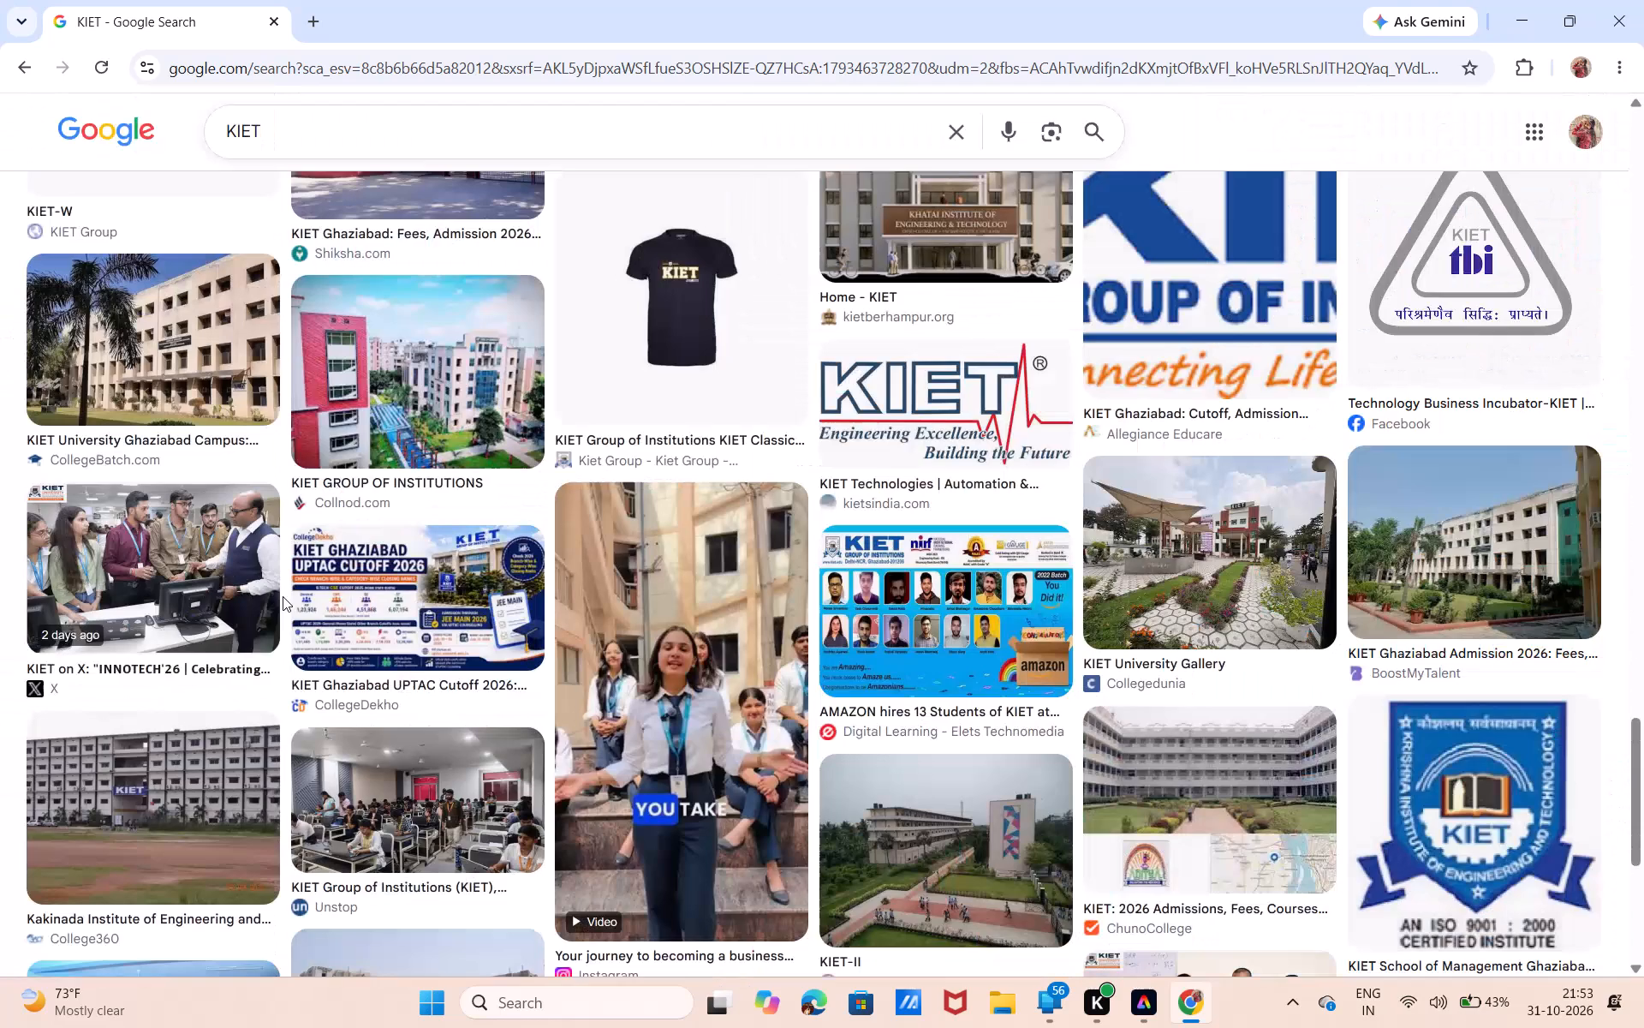
{"action": "scroll", "coordinate": [283, 596], "scroll_direction": "down", "scroll_amount": 6}
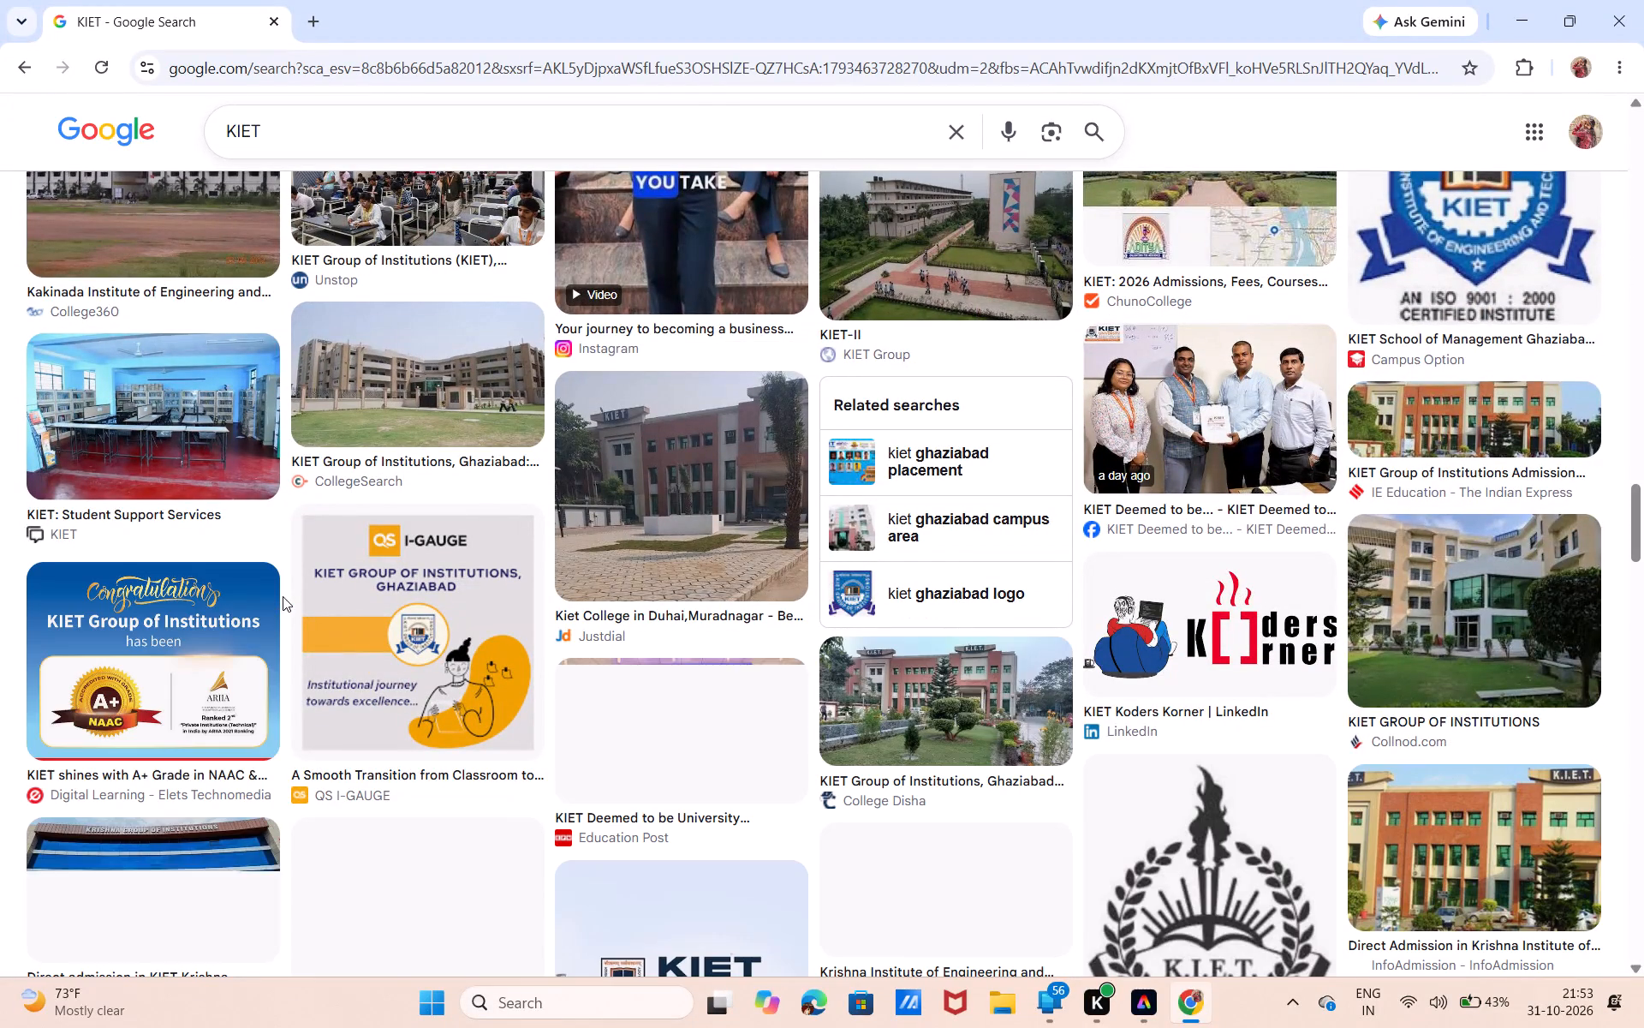
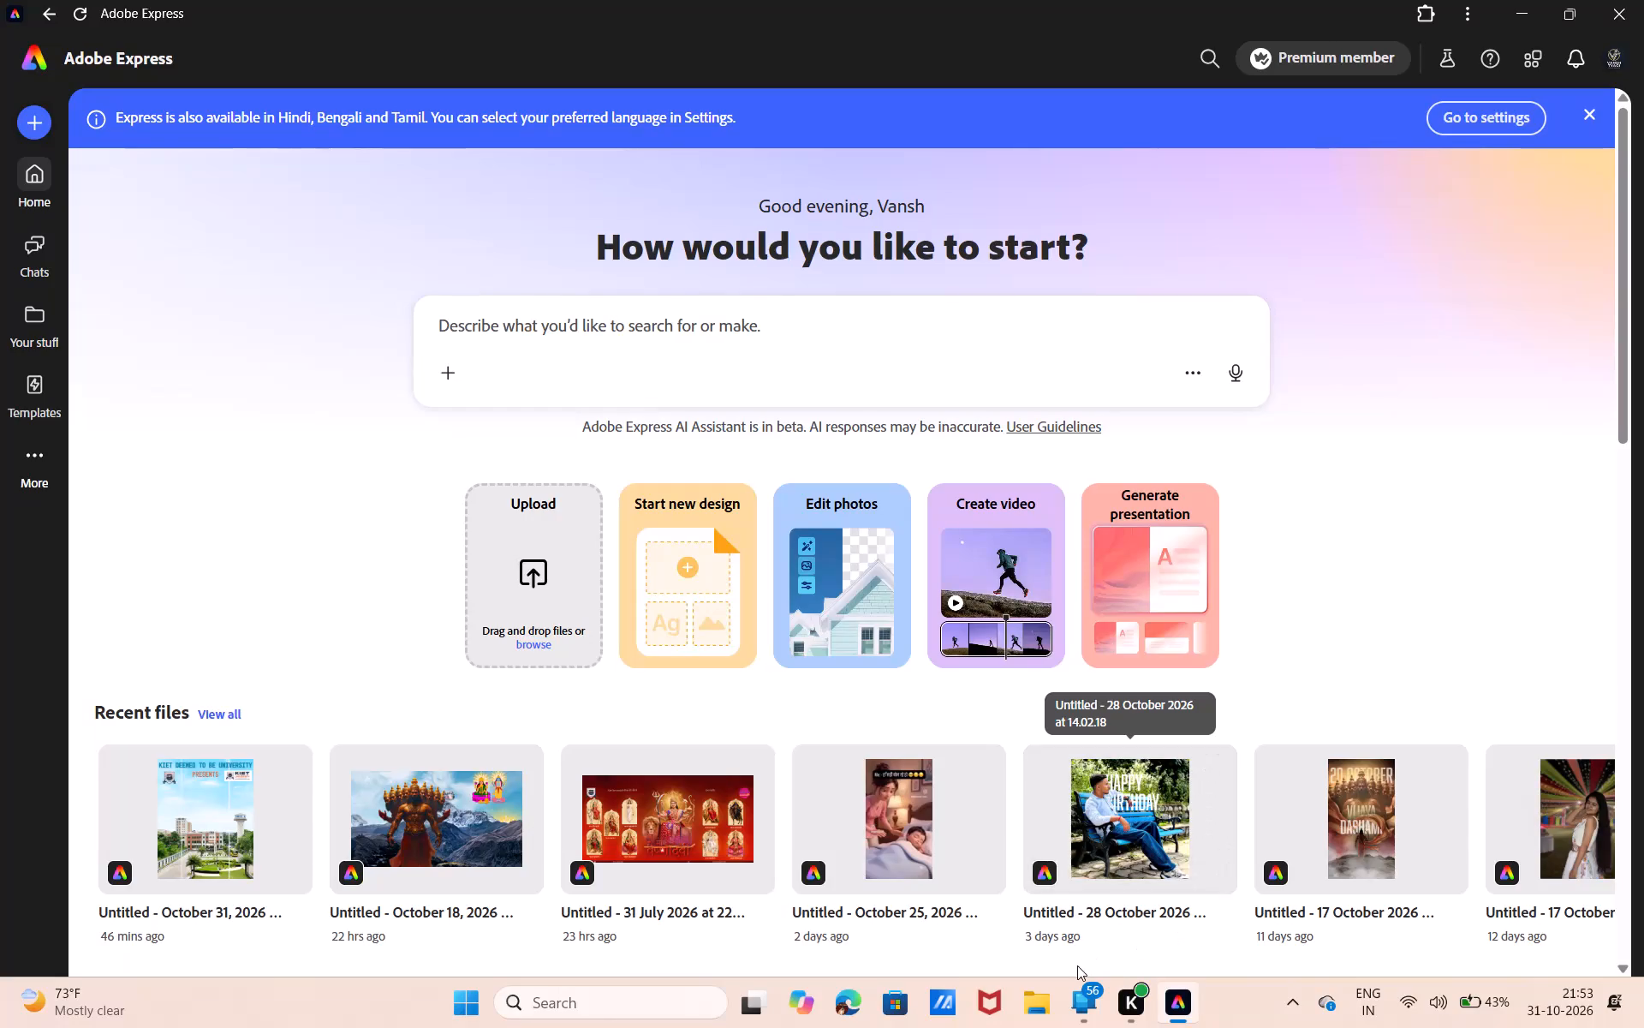
Switch to Adobe Express and look through the home page's templates, file formats and how-tos.
{"action": "scroll", "coordinate": [1133, 872], "scroll_direction": "down", "scroll_amount": 6}
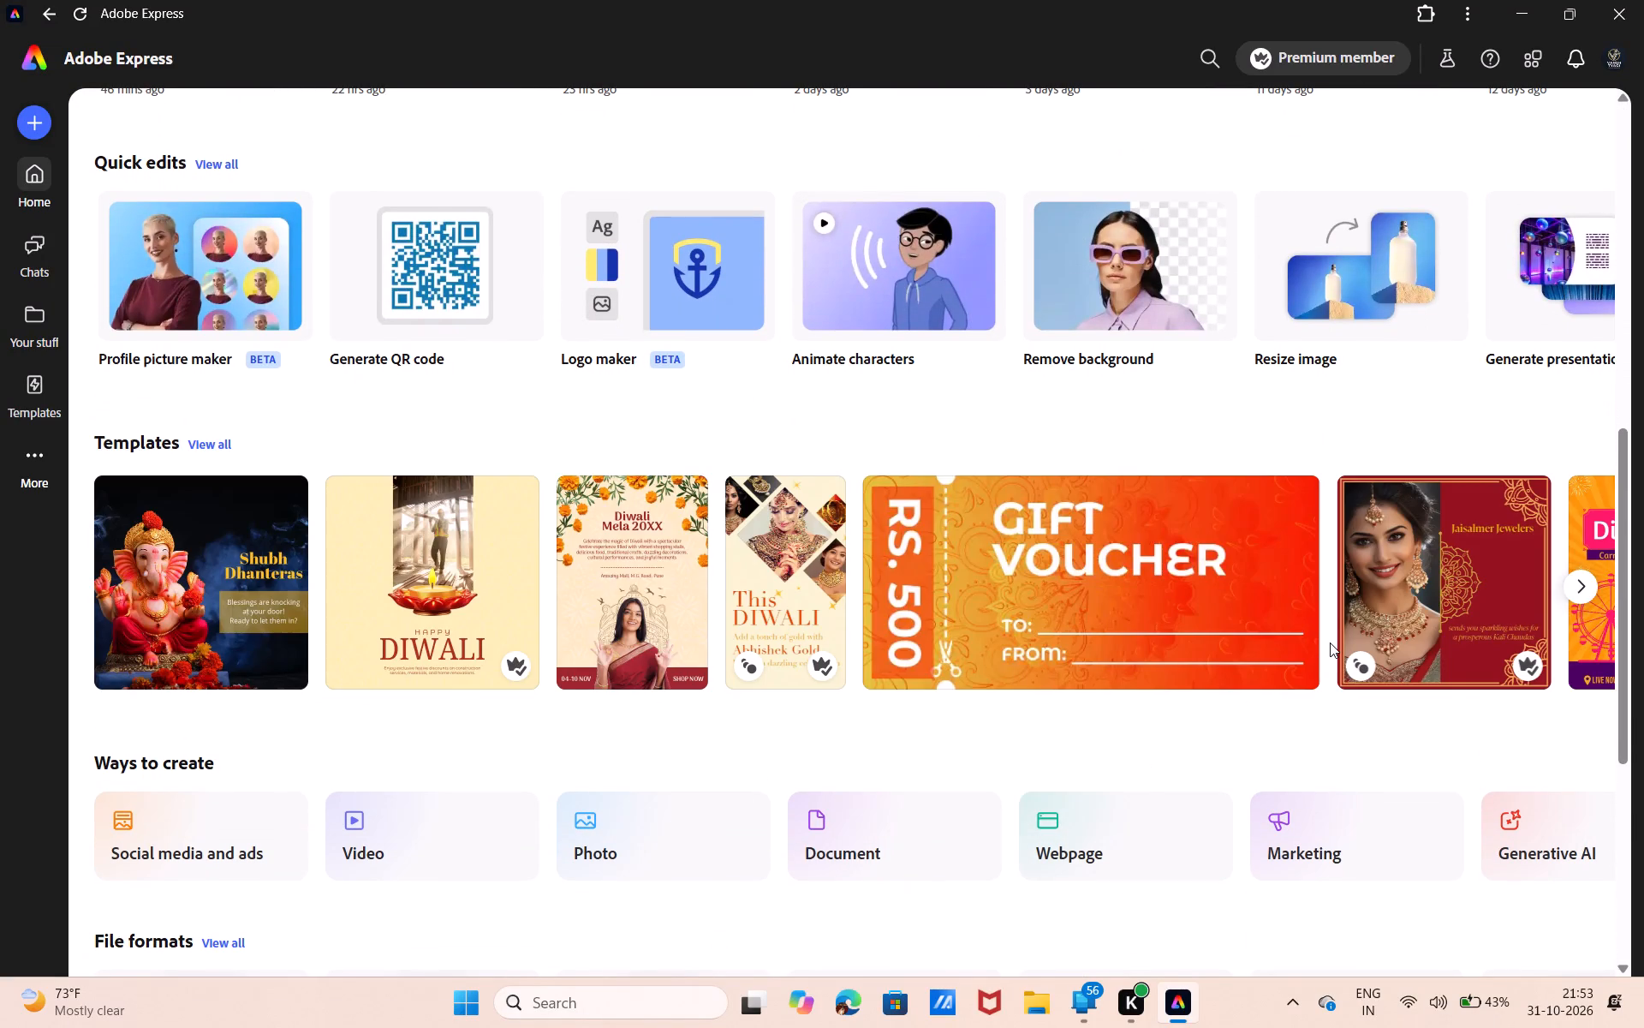
{"action": "scroll", "coordinate": [1330, 642], "scroll_direction": "left", "scroll_amount": 20}
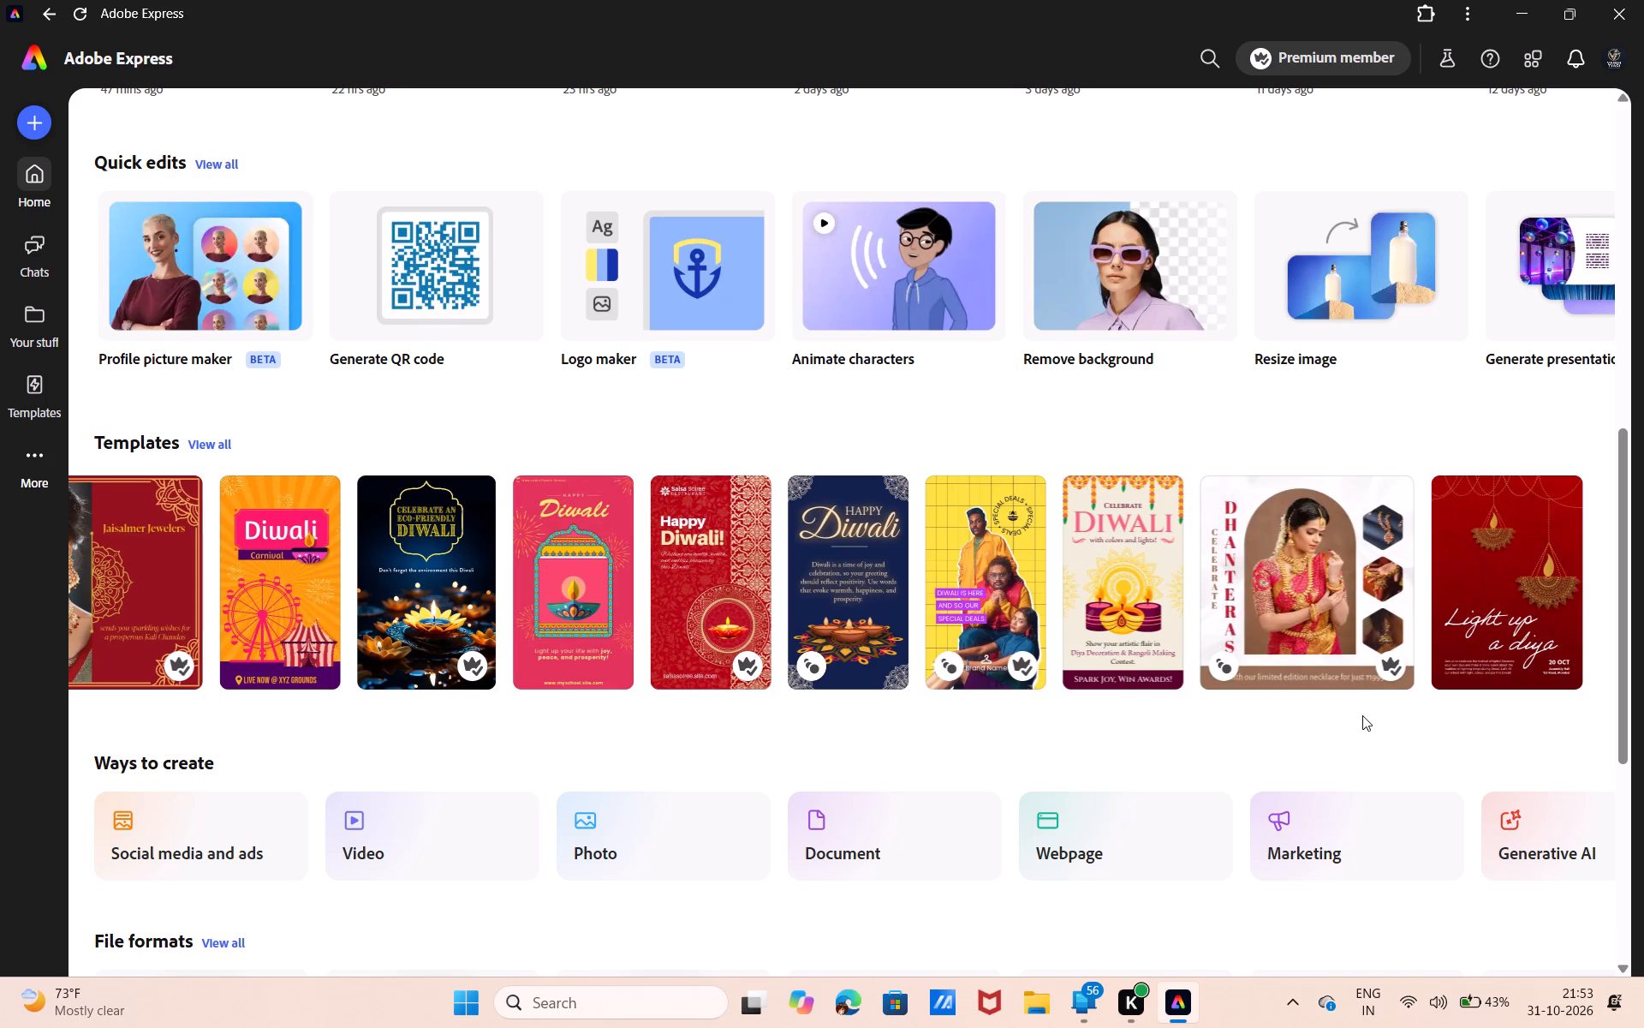
{"action": "scroll", "coordinate": [1362, 715], "scroll_direction": "down", "scroll_amount": 5}
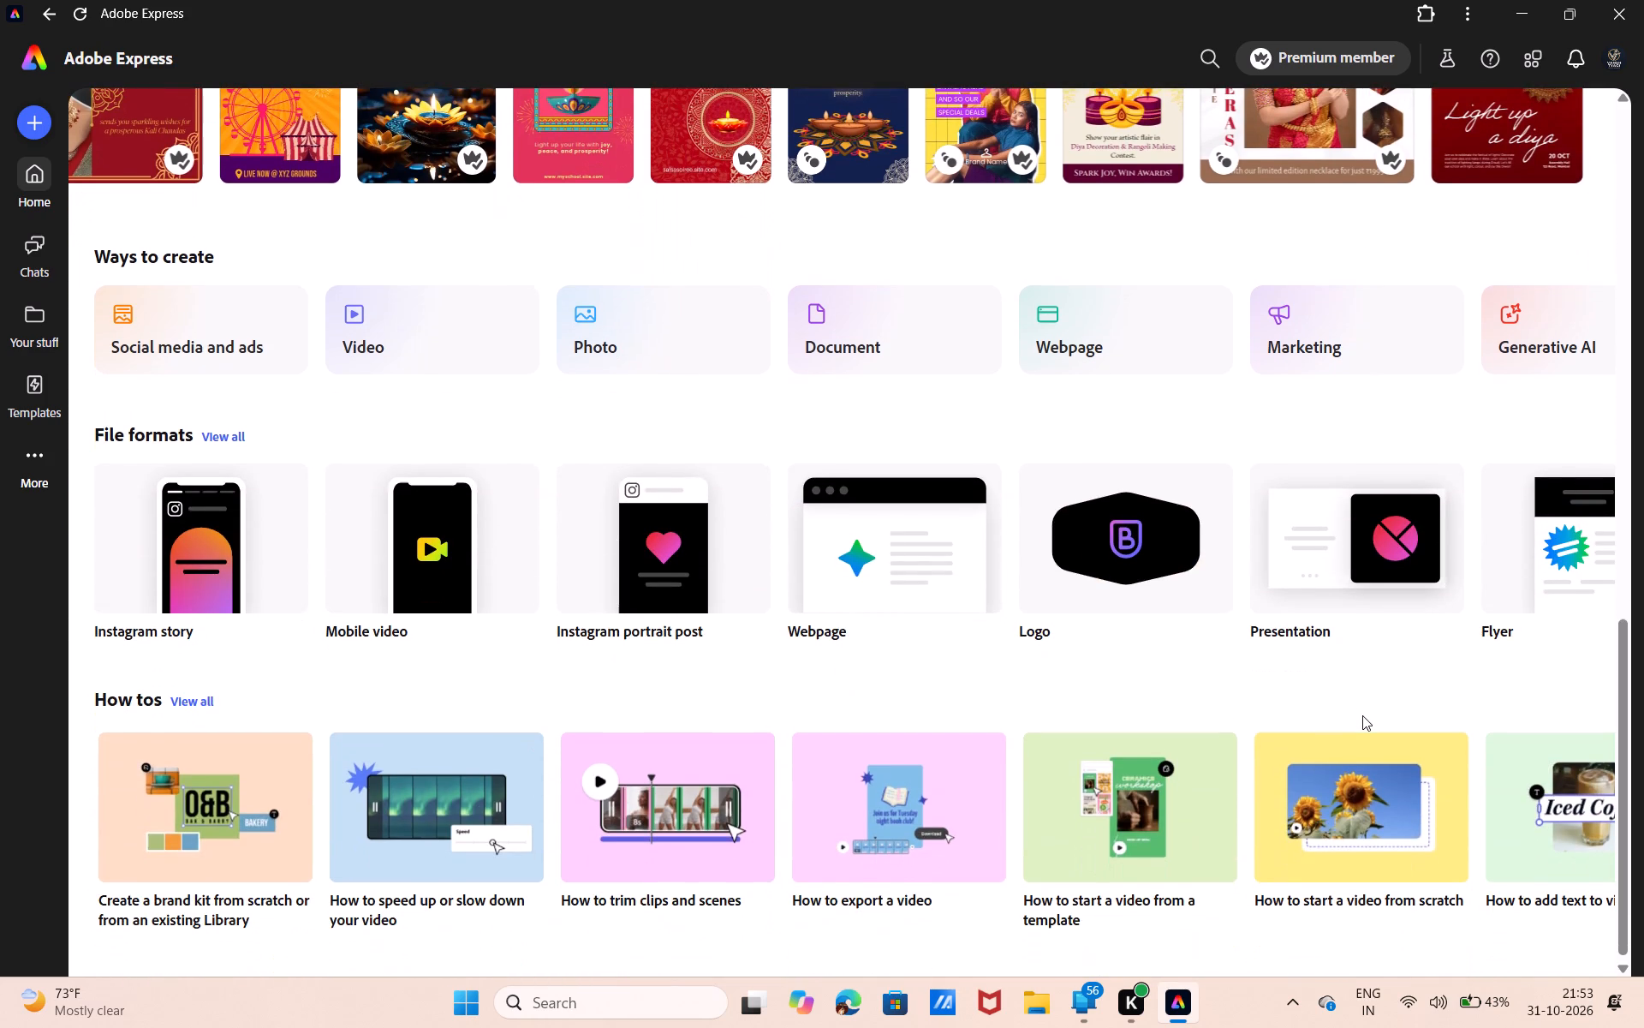
{"action": "scroll", "coordinate": [1362, 715], "scroll_direction": "down", "scroll_amount": 1}
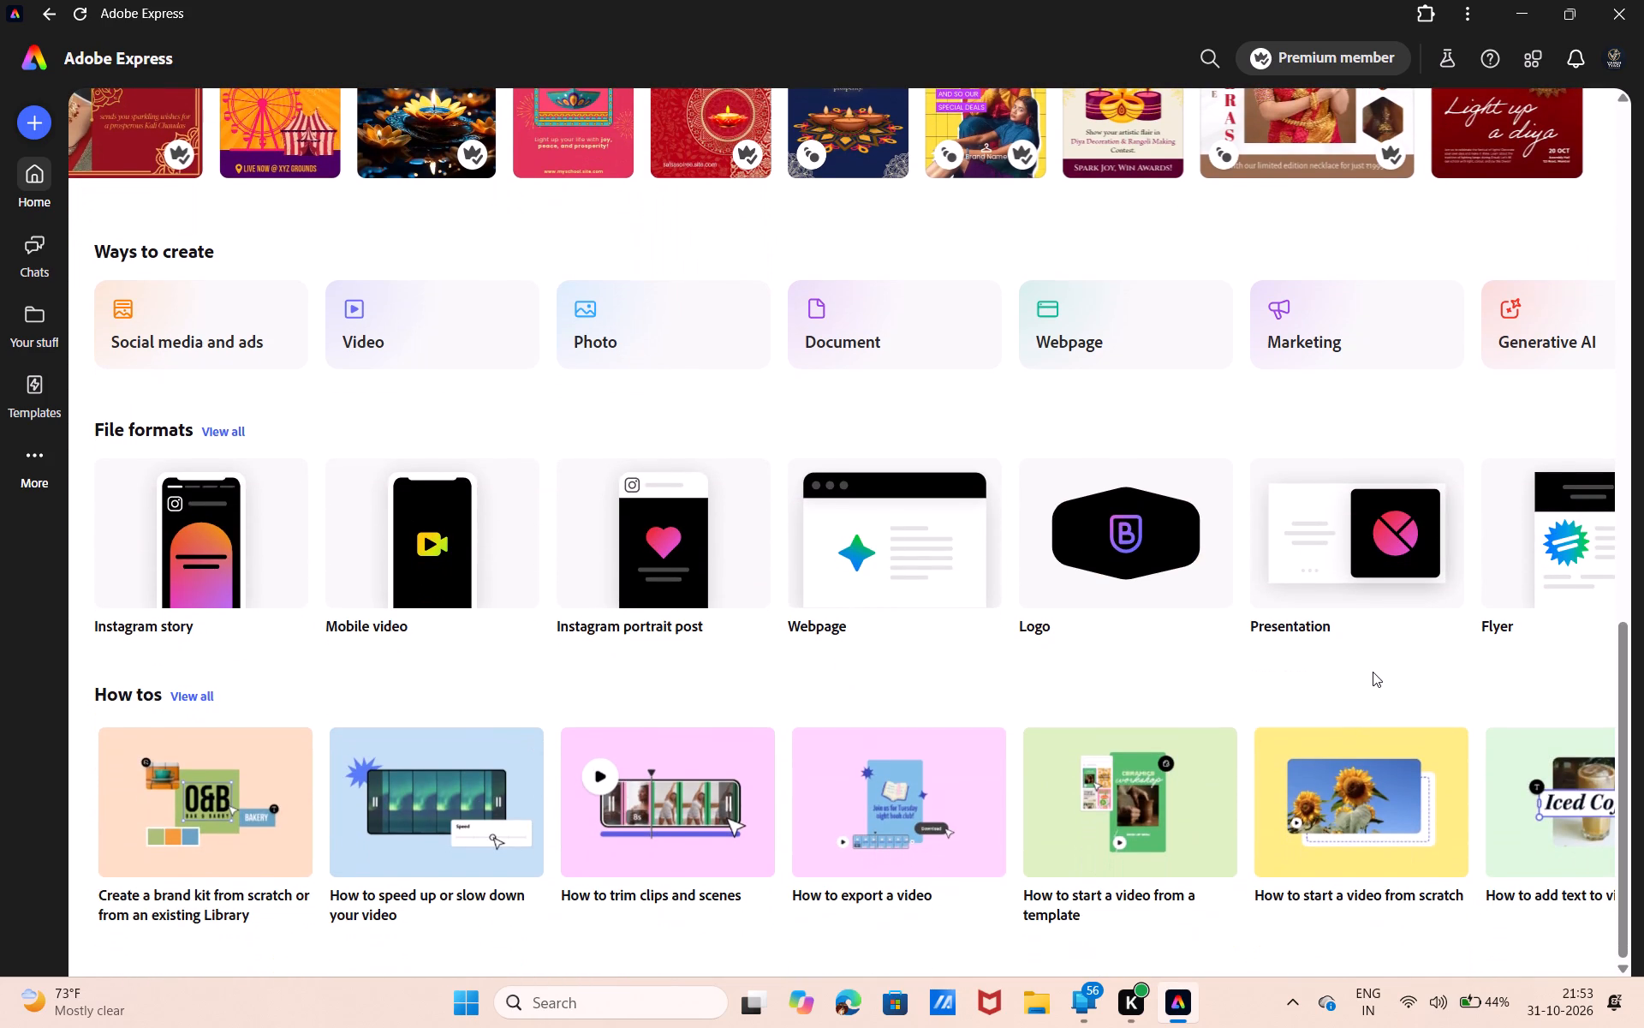
{"action": "scroll", "coordinate": [1393, 541], "scroll_direction": "left", "scroll_amount": 9}
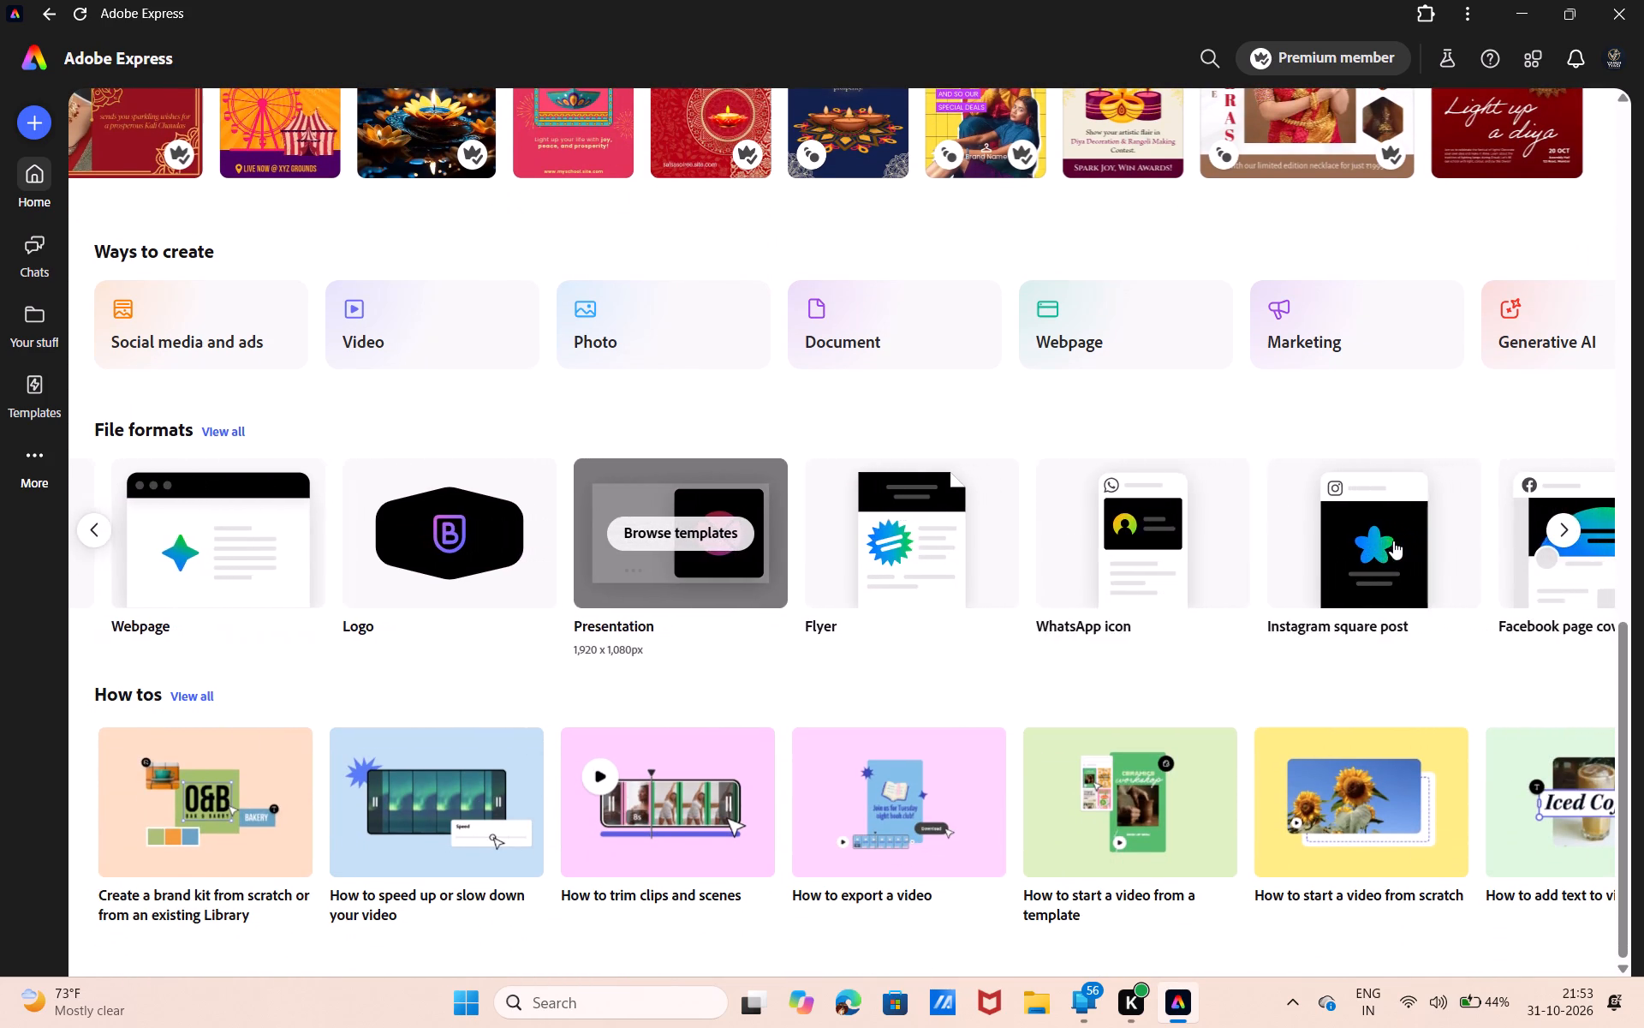
{"action": "scroll", "coordinate": [1393, 541], "scroll_direction": "left", "scroll_amount": 8}
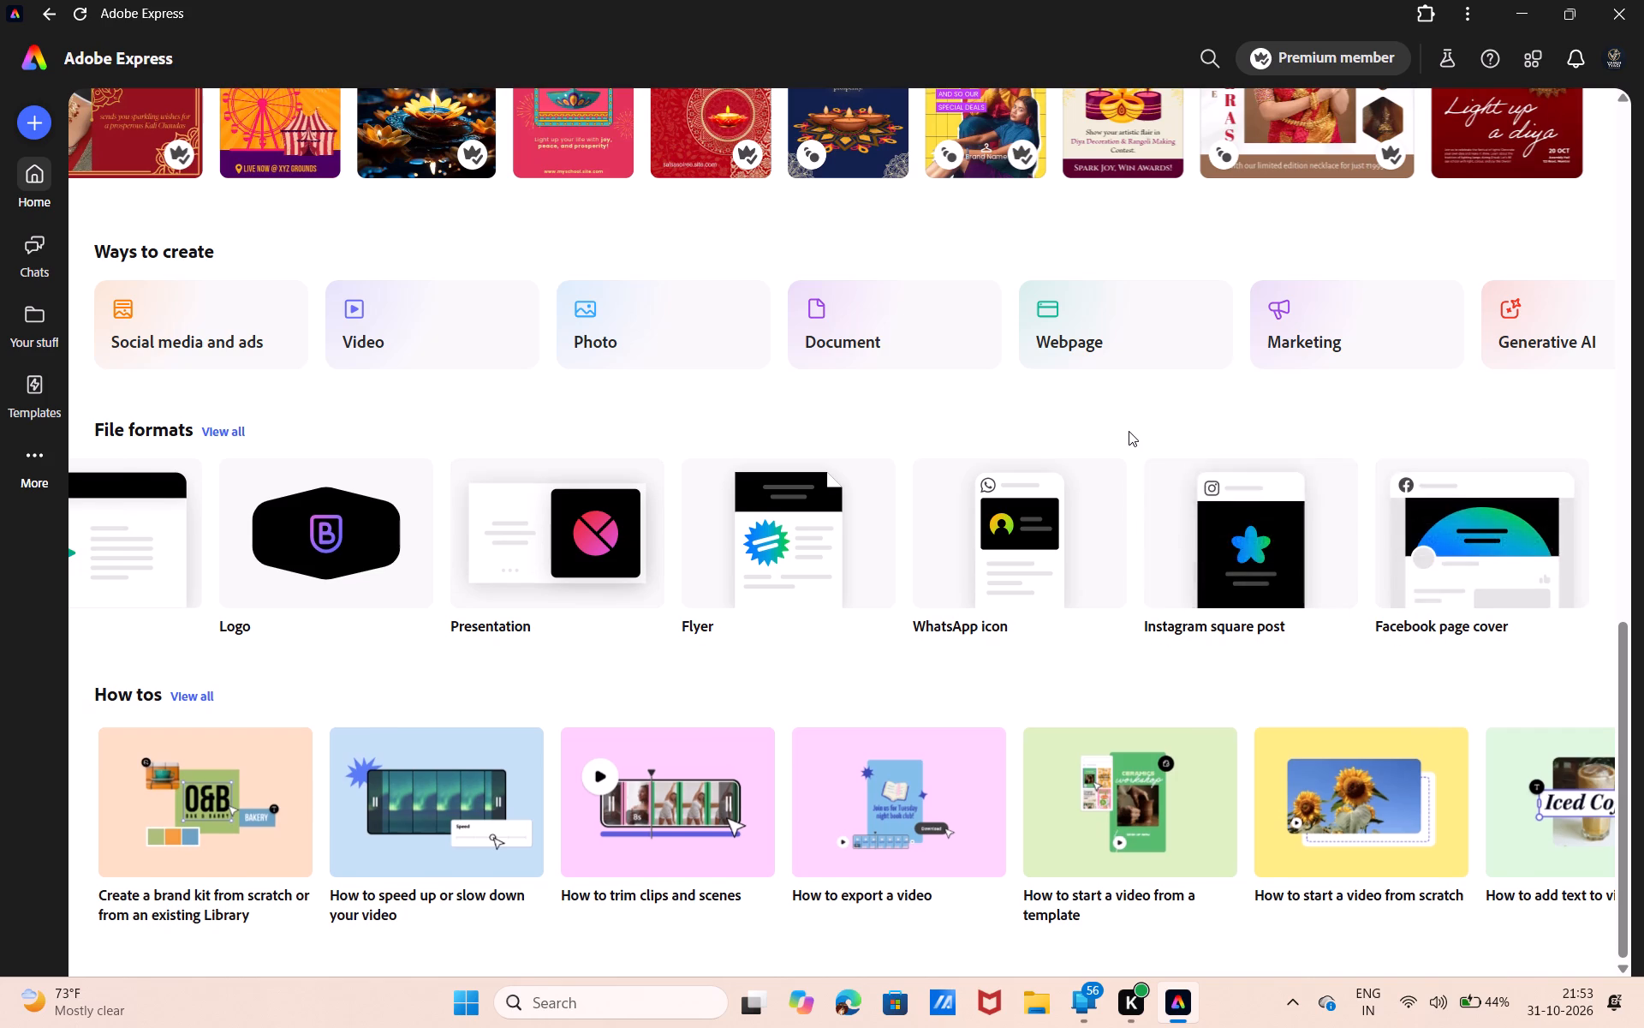
{"action": "scroll", "coordinate": [1129, 431], "scroll_direction": "up", "scroll_amount": 9}
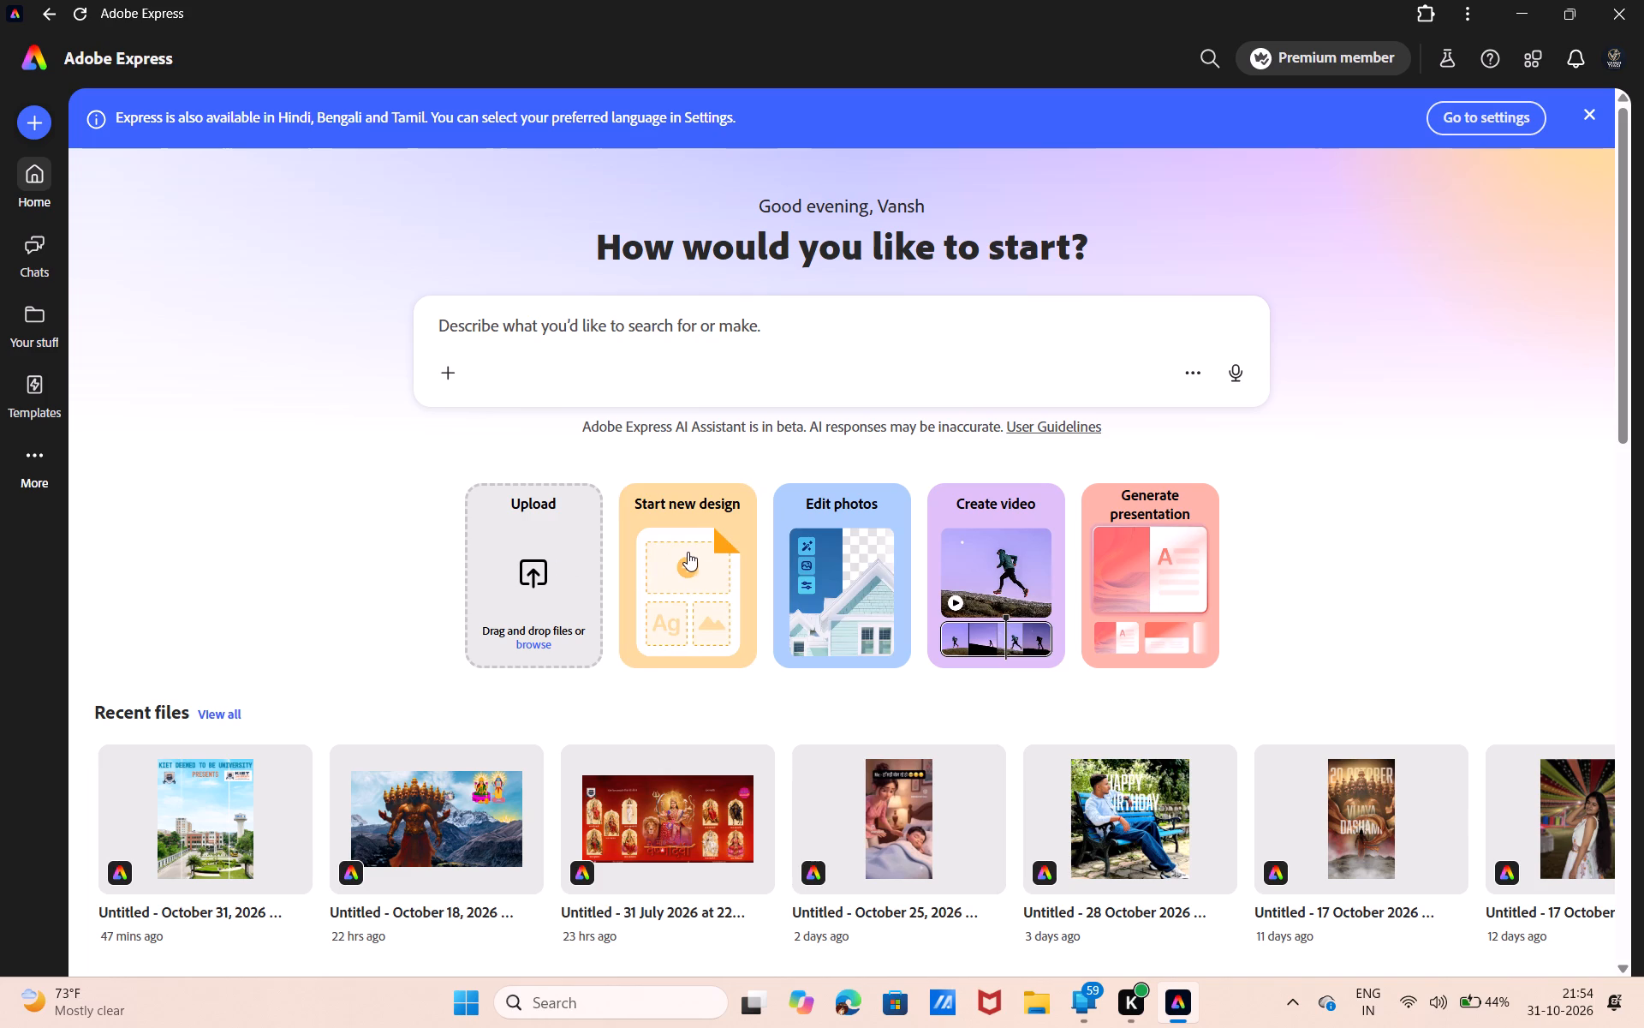
Look through the standard sizes and quick actions offered for starting a new design, leaving without creating one.
{"action": "left_click", "coordinate": [688, 553]}
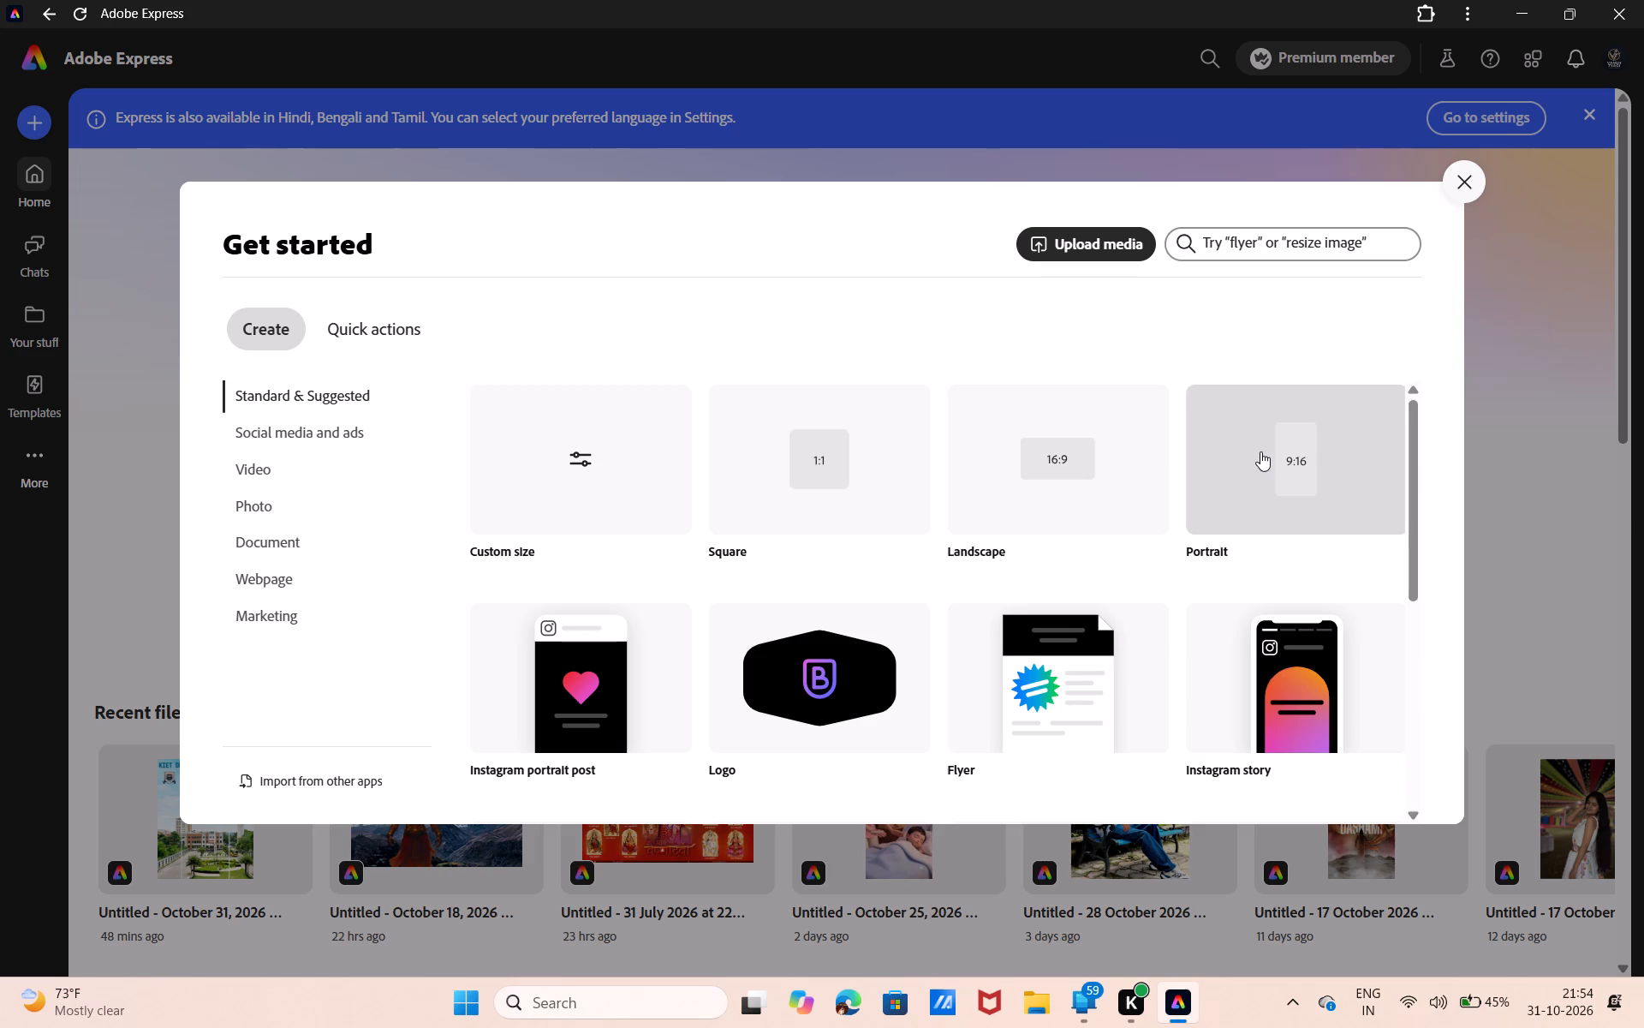
{"action": "scroll", "coordinate": [1179, 459], "scroll_direction": "left", "scroll_amount": 11}
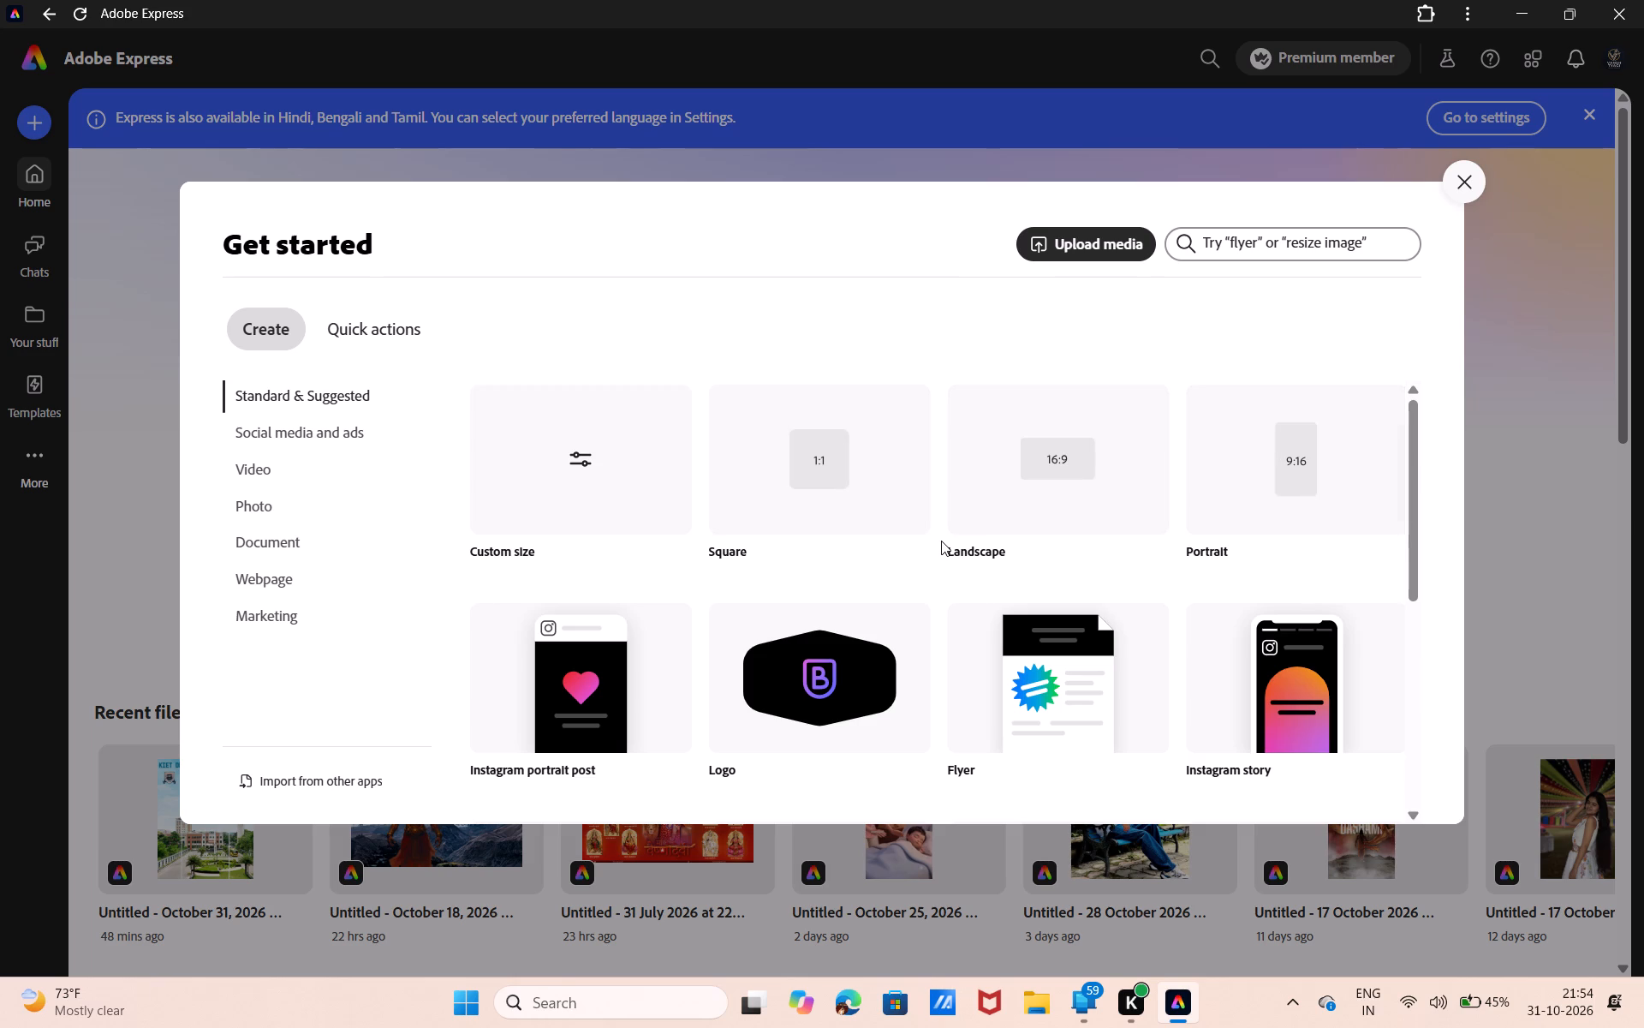
{"action": "scroll", "coordinate": [941, 541], "scroll_direction": "down", "scroll_amount": 7}
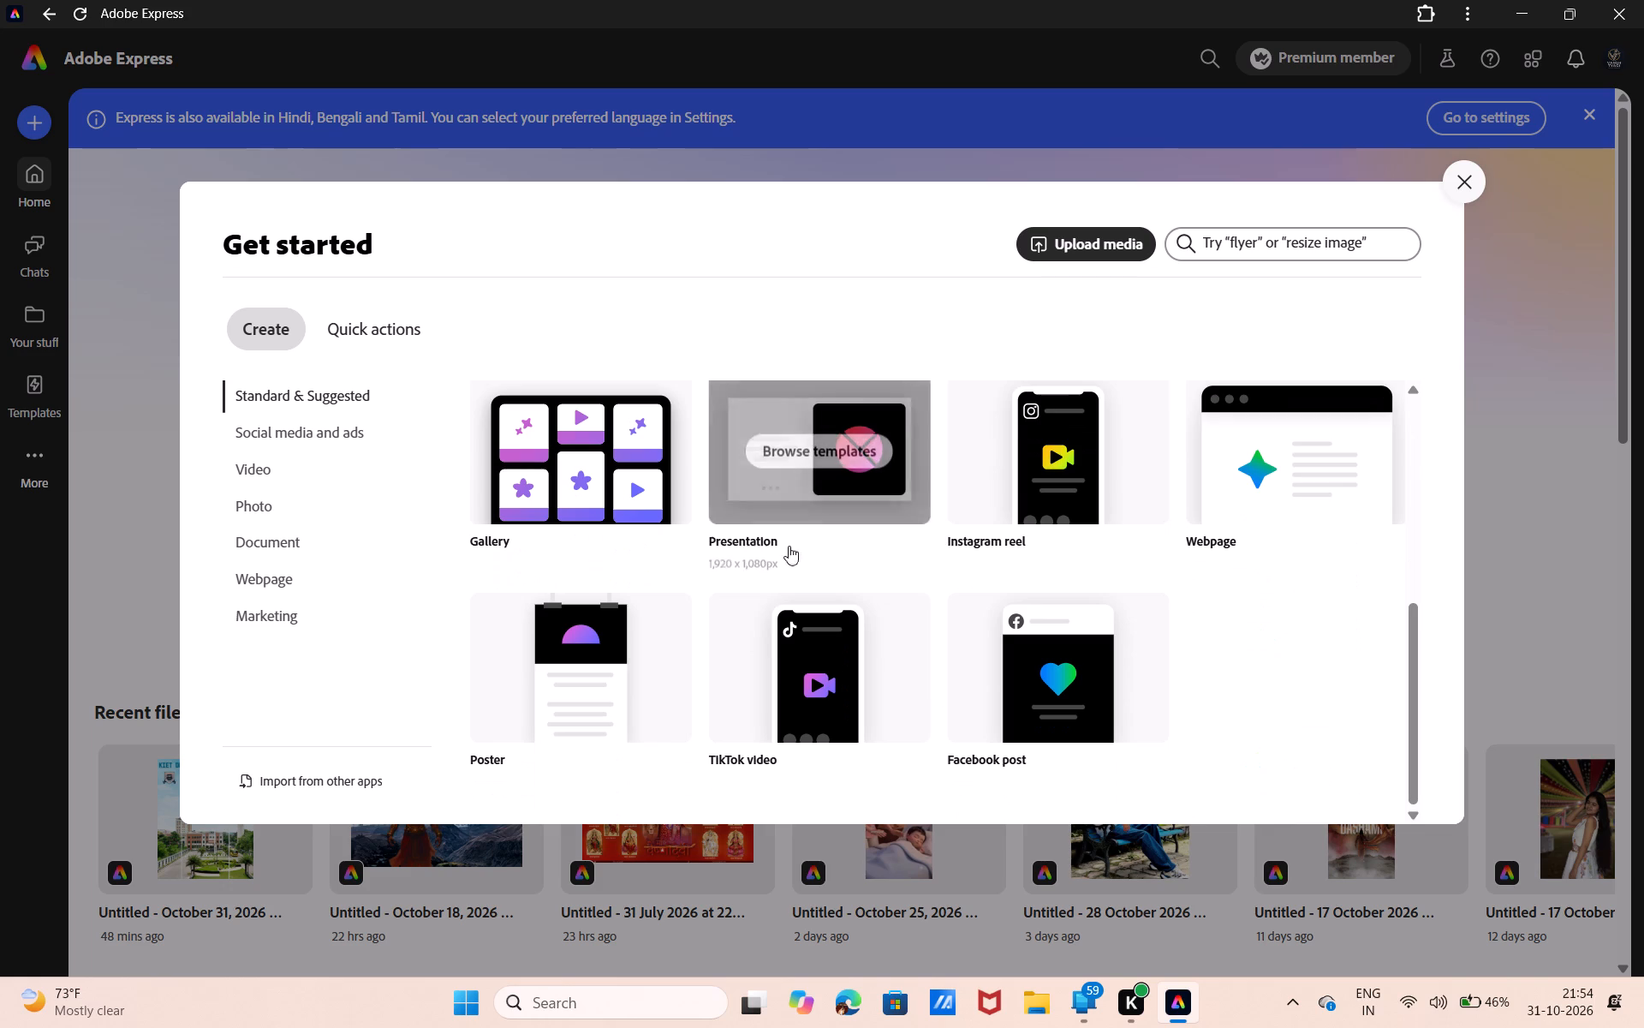
{"action": "left_click", "coordinate": [396, 318]}
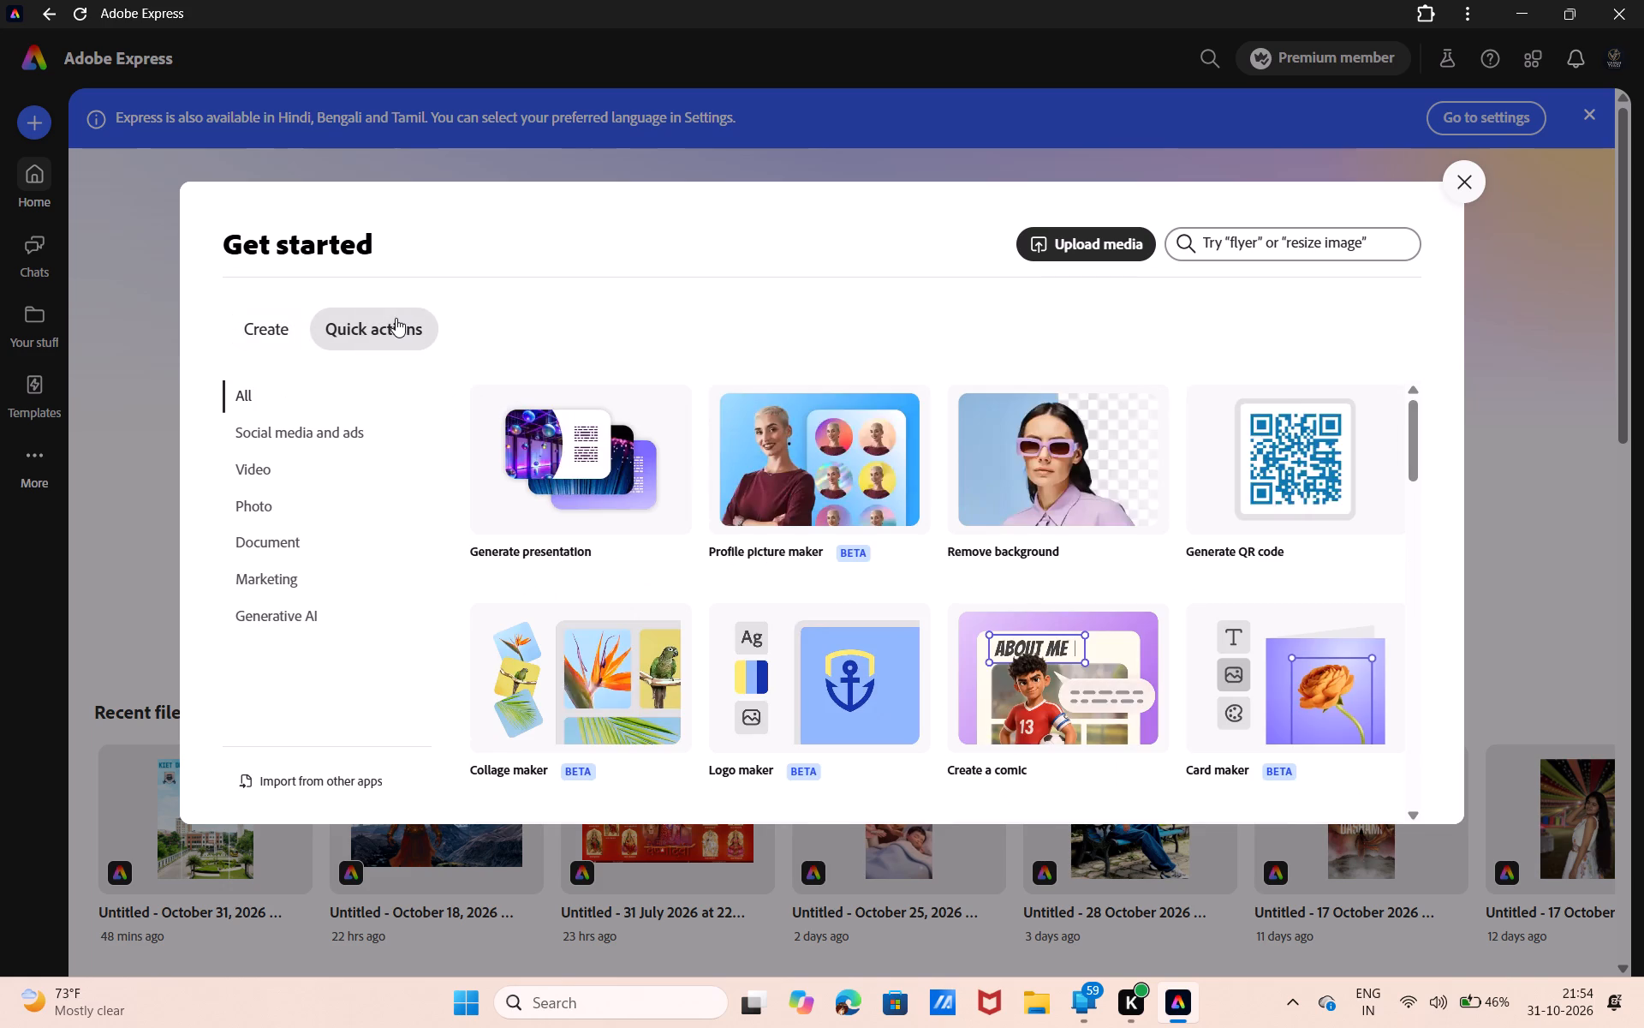
{"action": "left_click", "coordinate": [278, 315]}
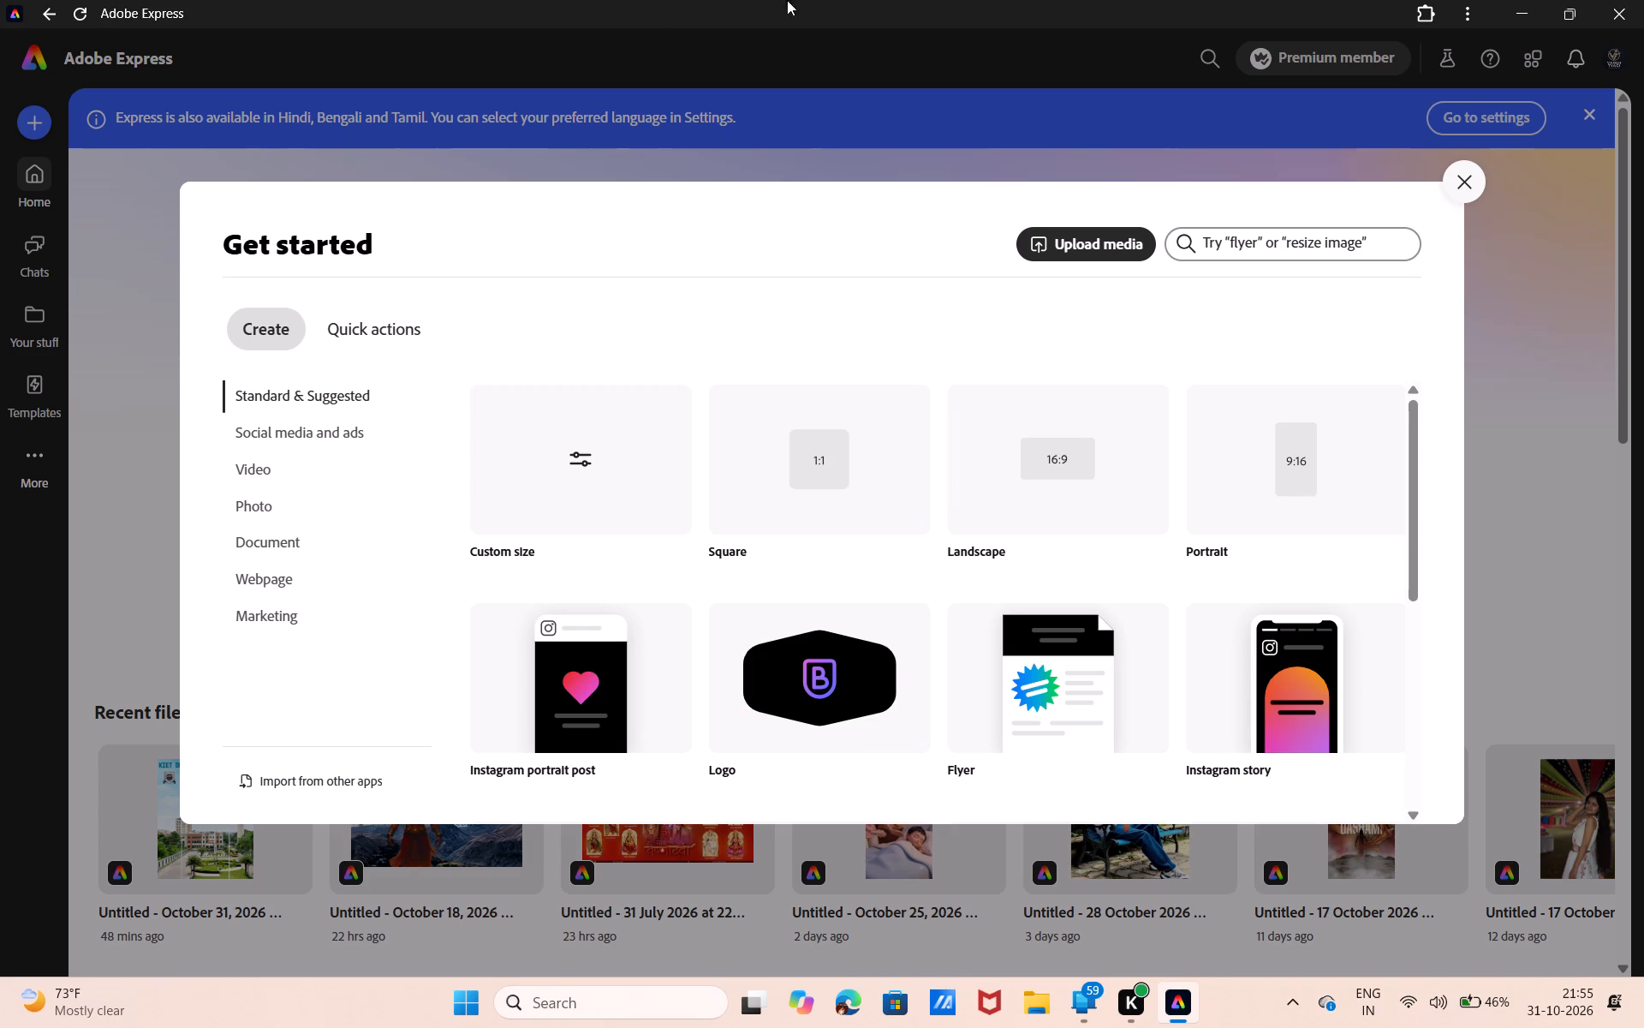
{"action": "left_click", "coordinate": [1465, 180]}
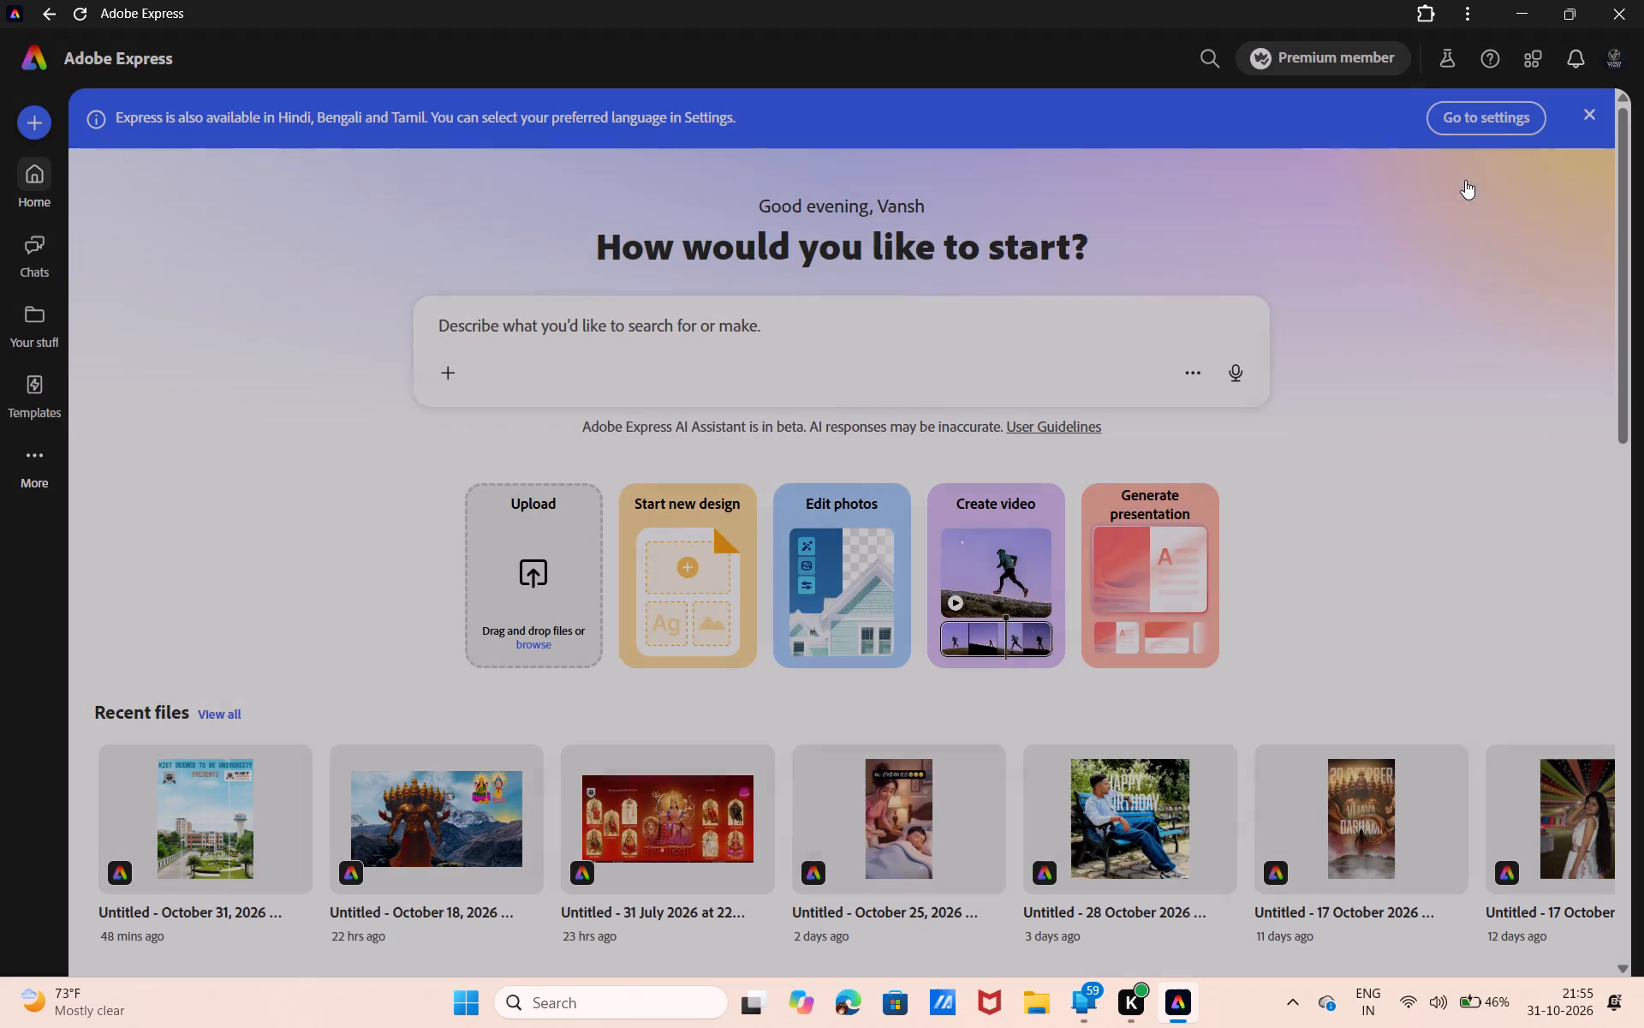
Open the October 31, 2026 KIET project, compare the banner on pages 2 and 3, and go to page 1.
{"action": "left_click", "coordinate": [169, 820]}
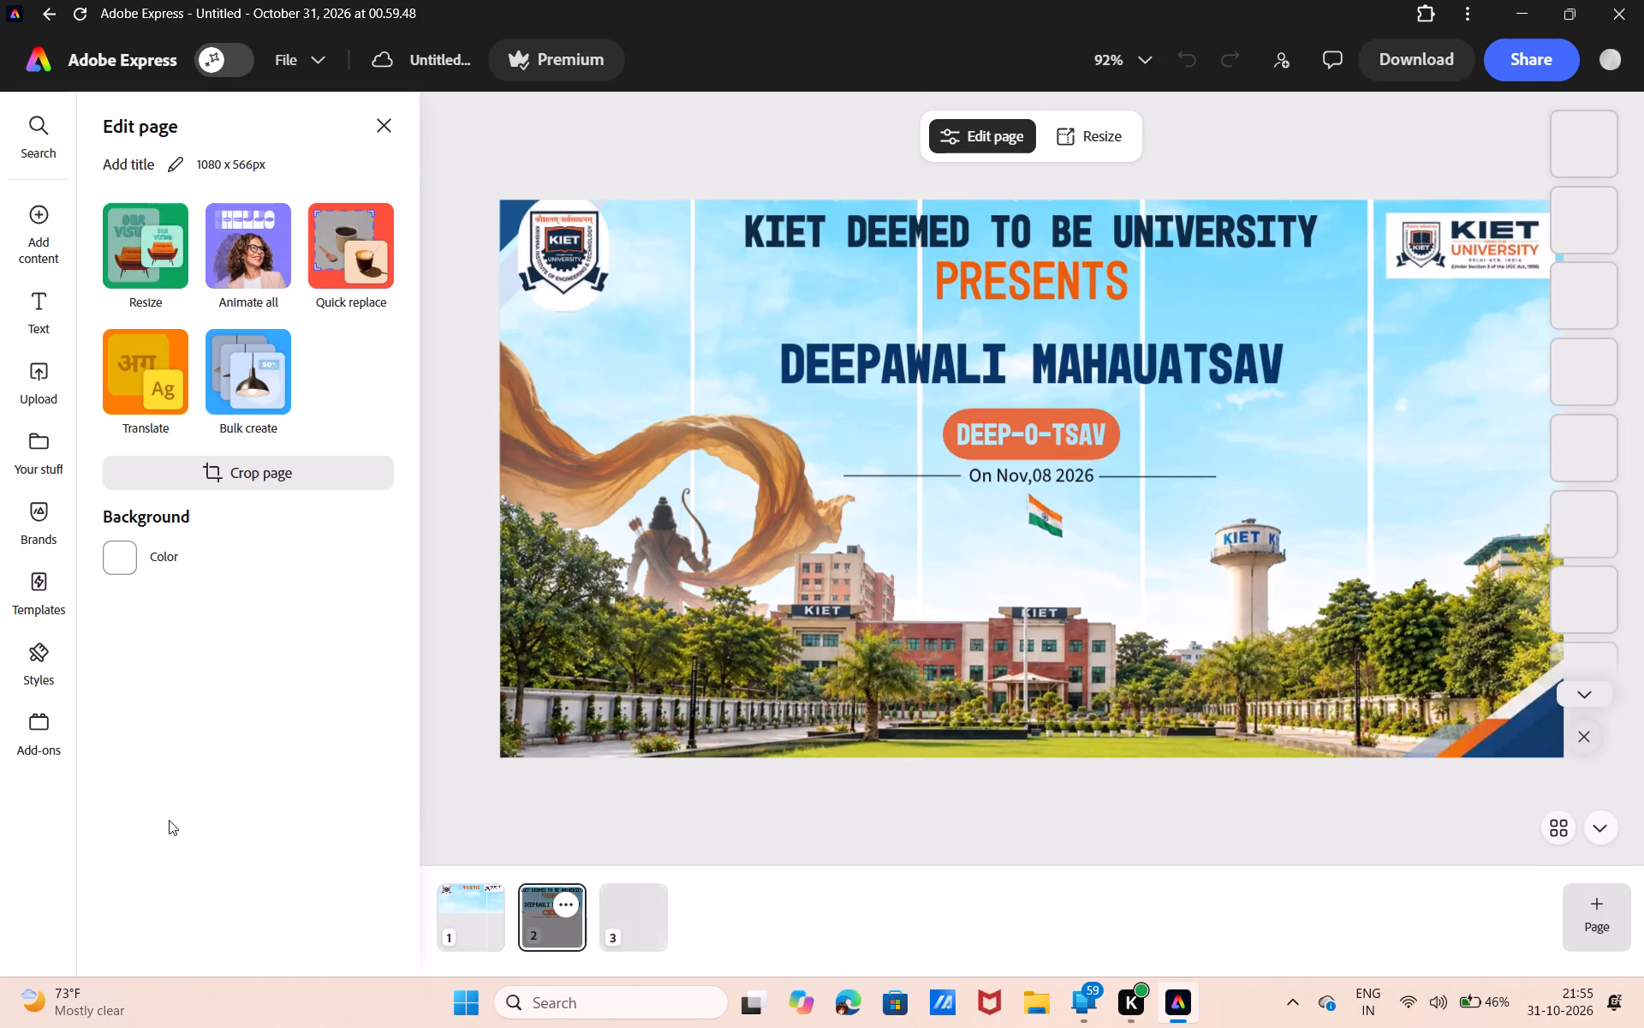
{"action": "left_click", "coordinate": [626, 945]}
{"action": "left_click", "coordinate": [562, 935]}
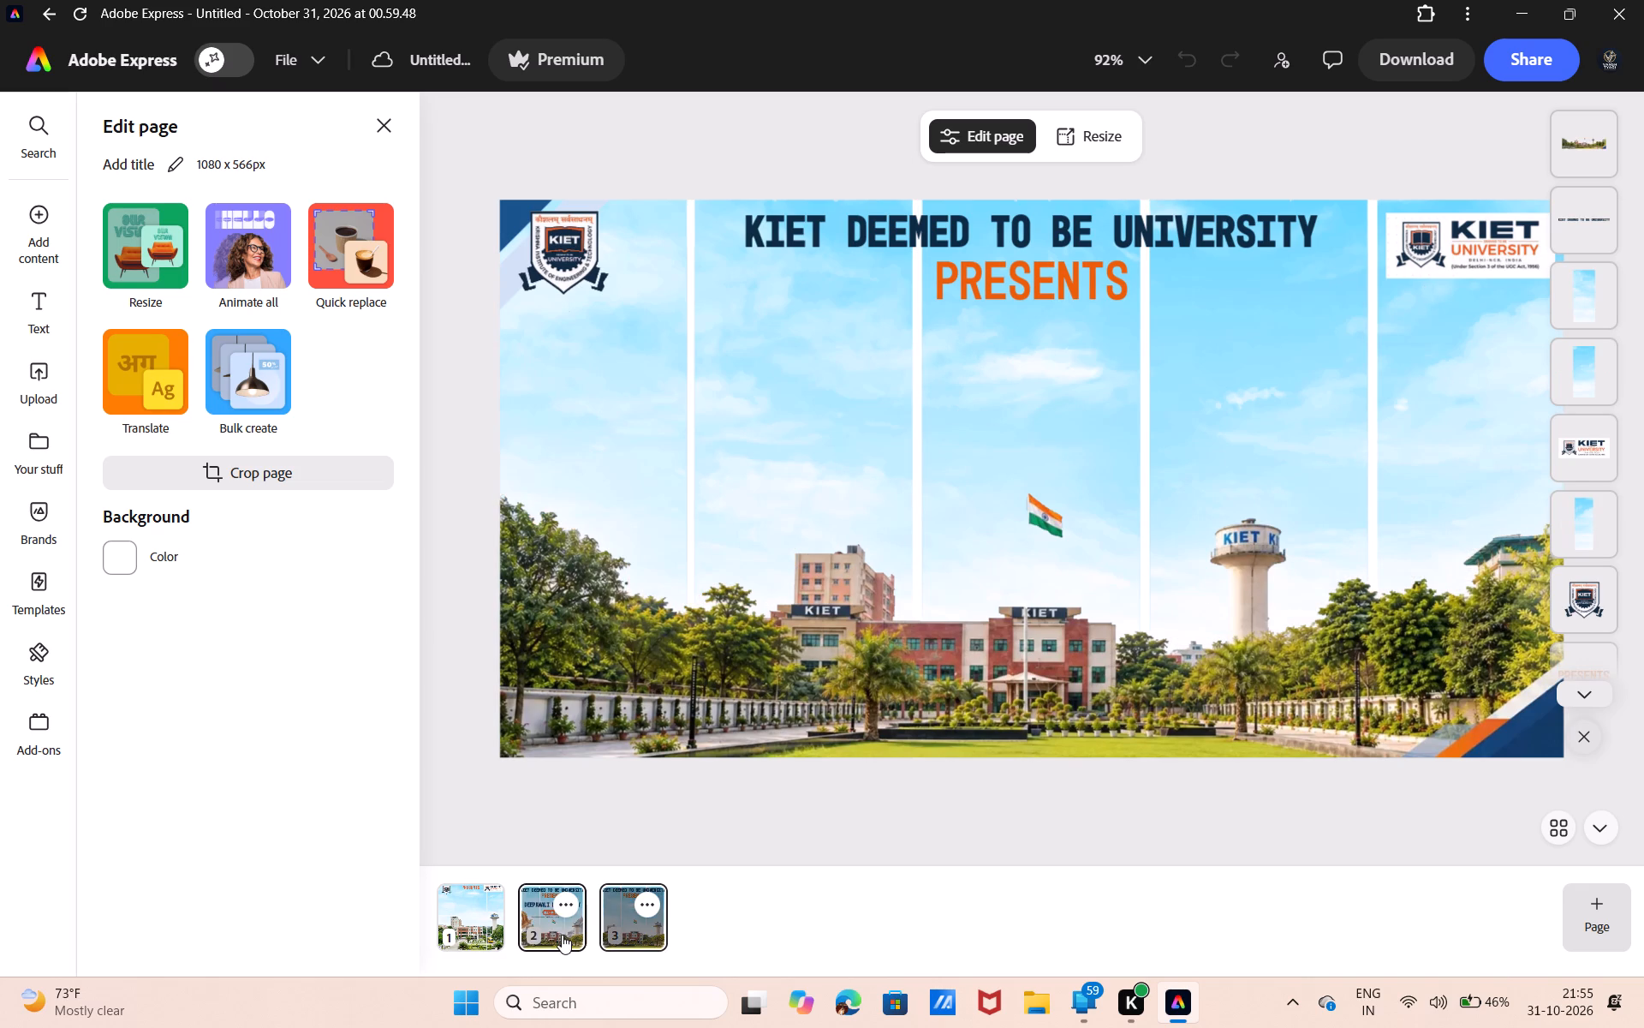
{"action": "left_click", "coordinate": [633, 929]}
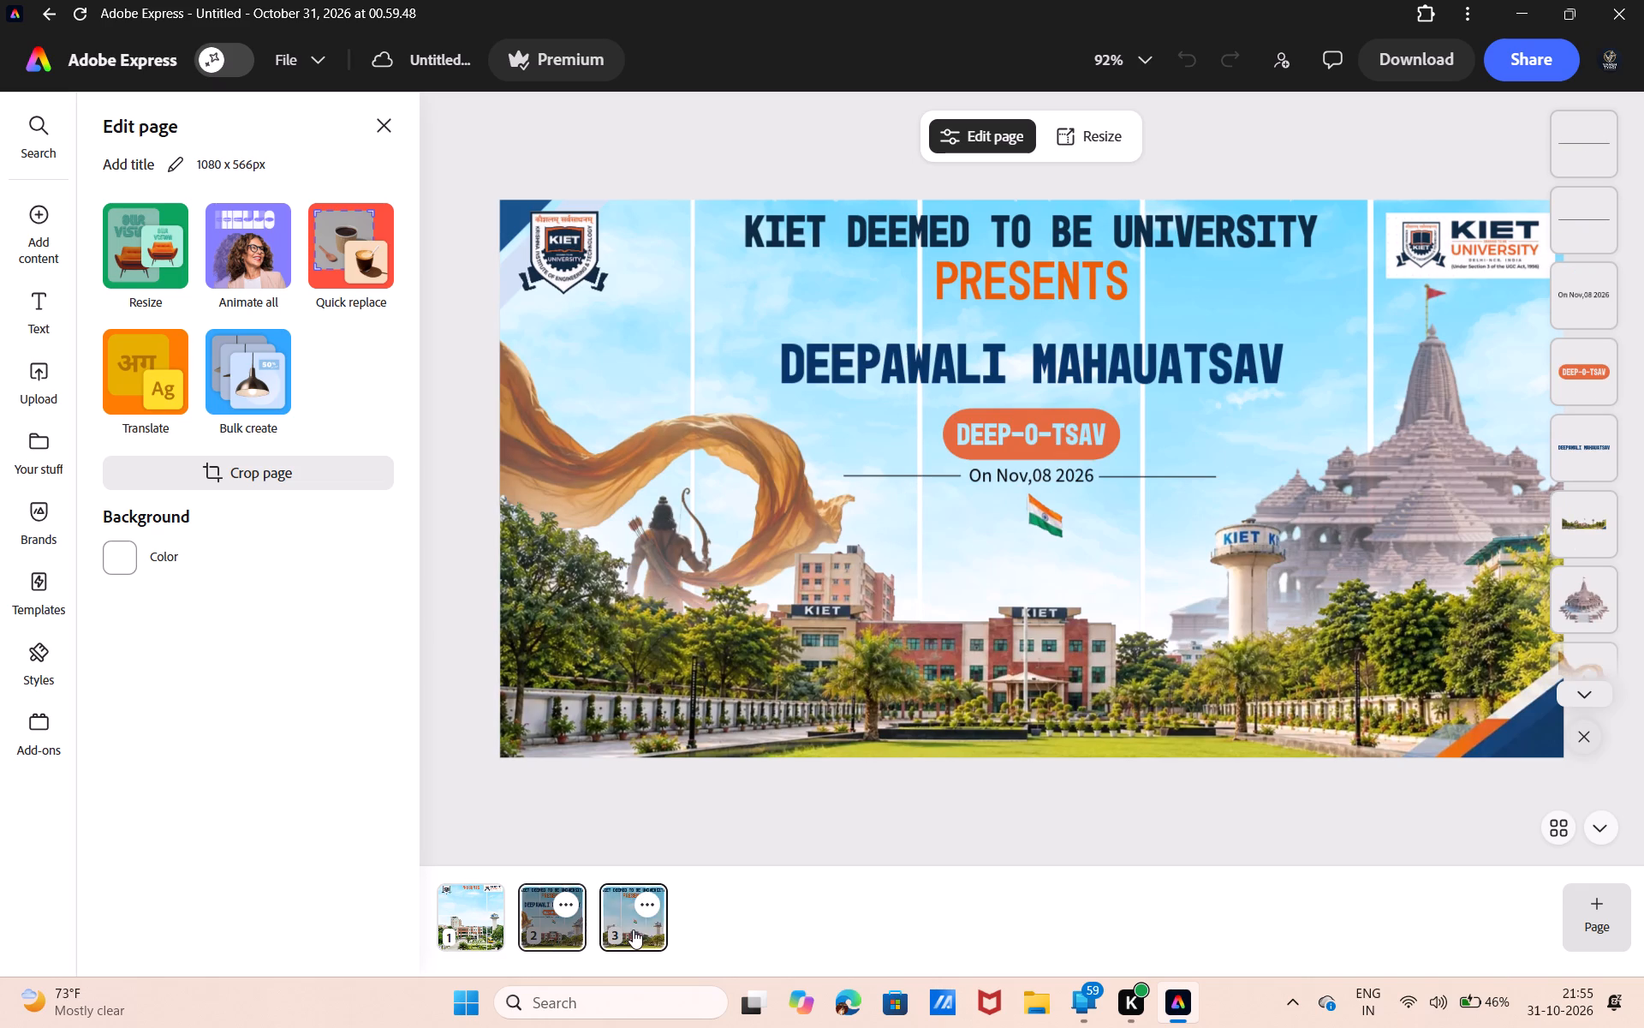
{"action": "left_click", "coordinate": [490, 929]}
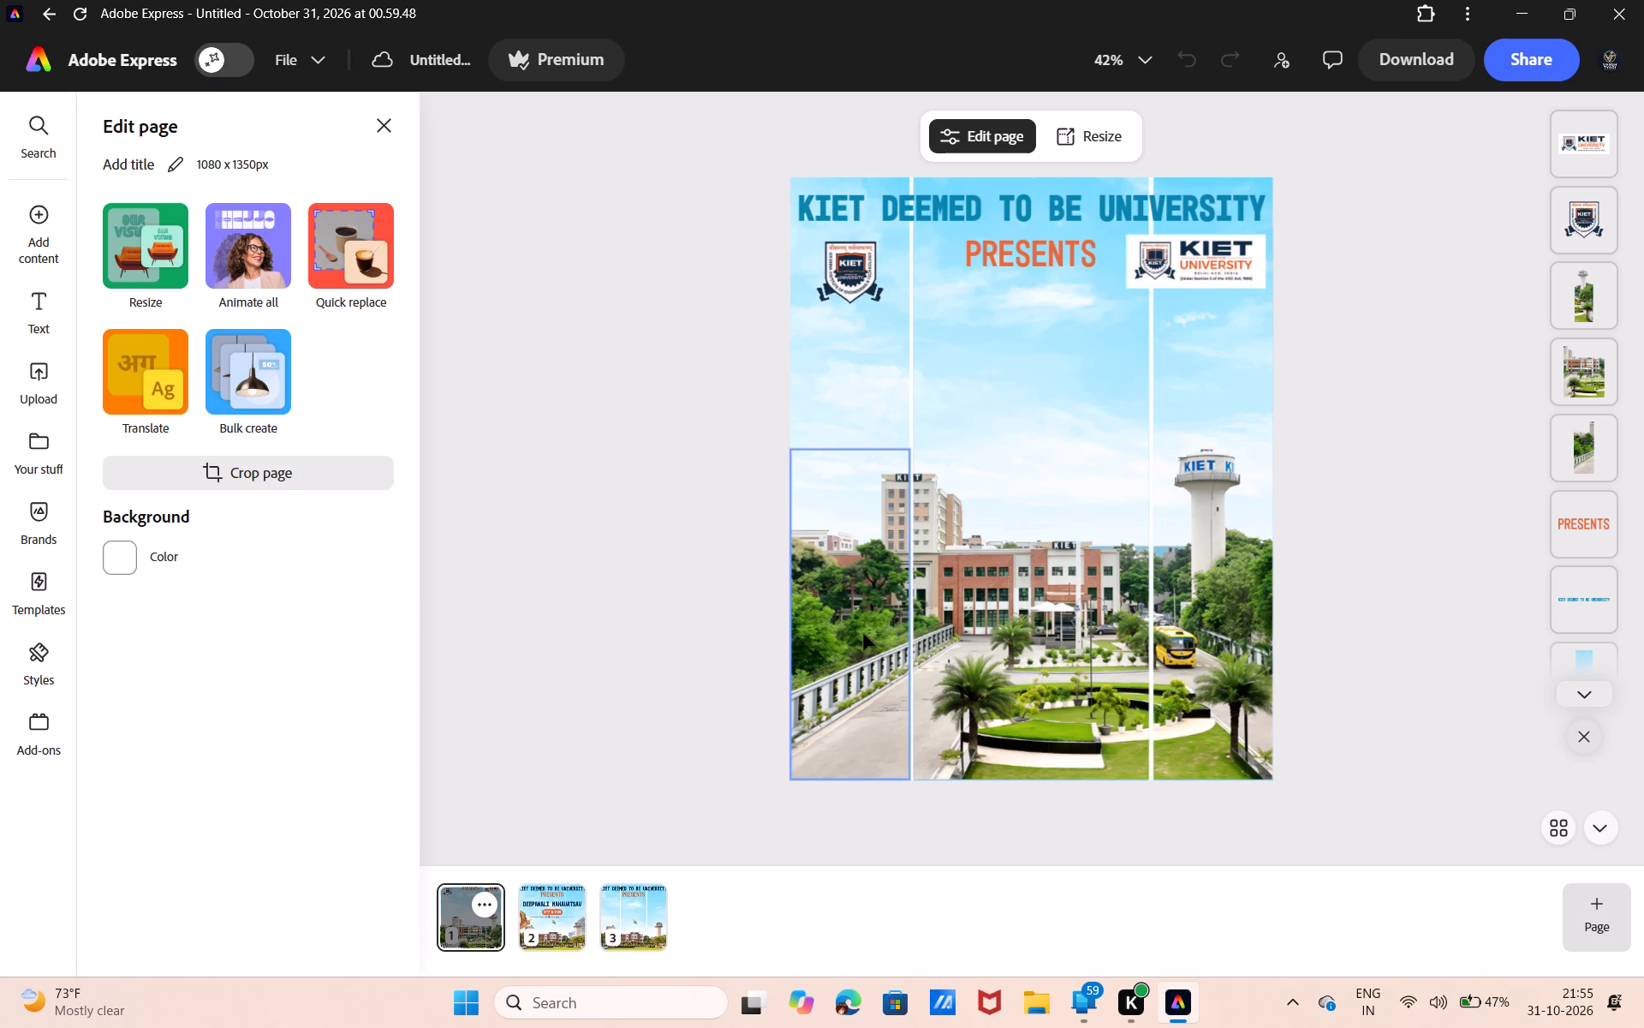
On page 1, select the three campus photo strips and move them slightly down together, keeping them aligned with the page's sides.
{"action": "left_click_drag", "start_coordinate": [772, 681], "coordinate": [858, 699]}
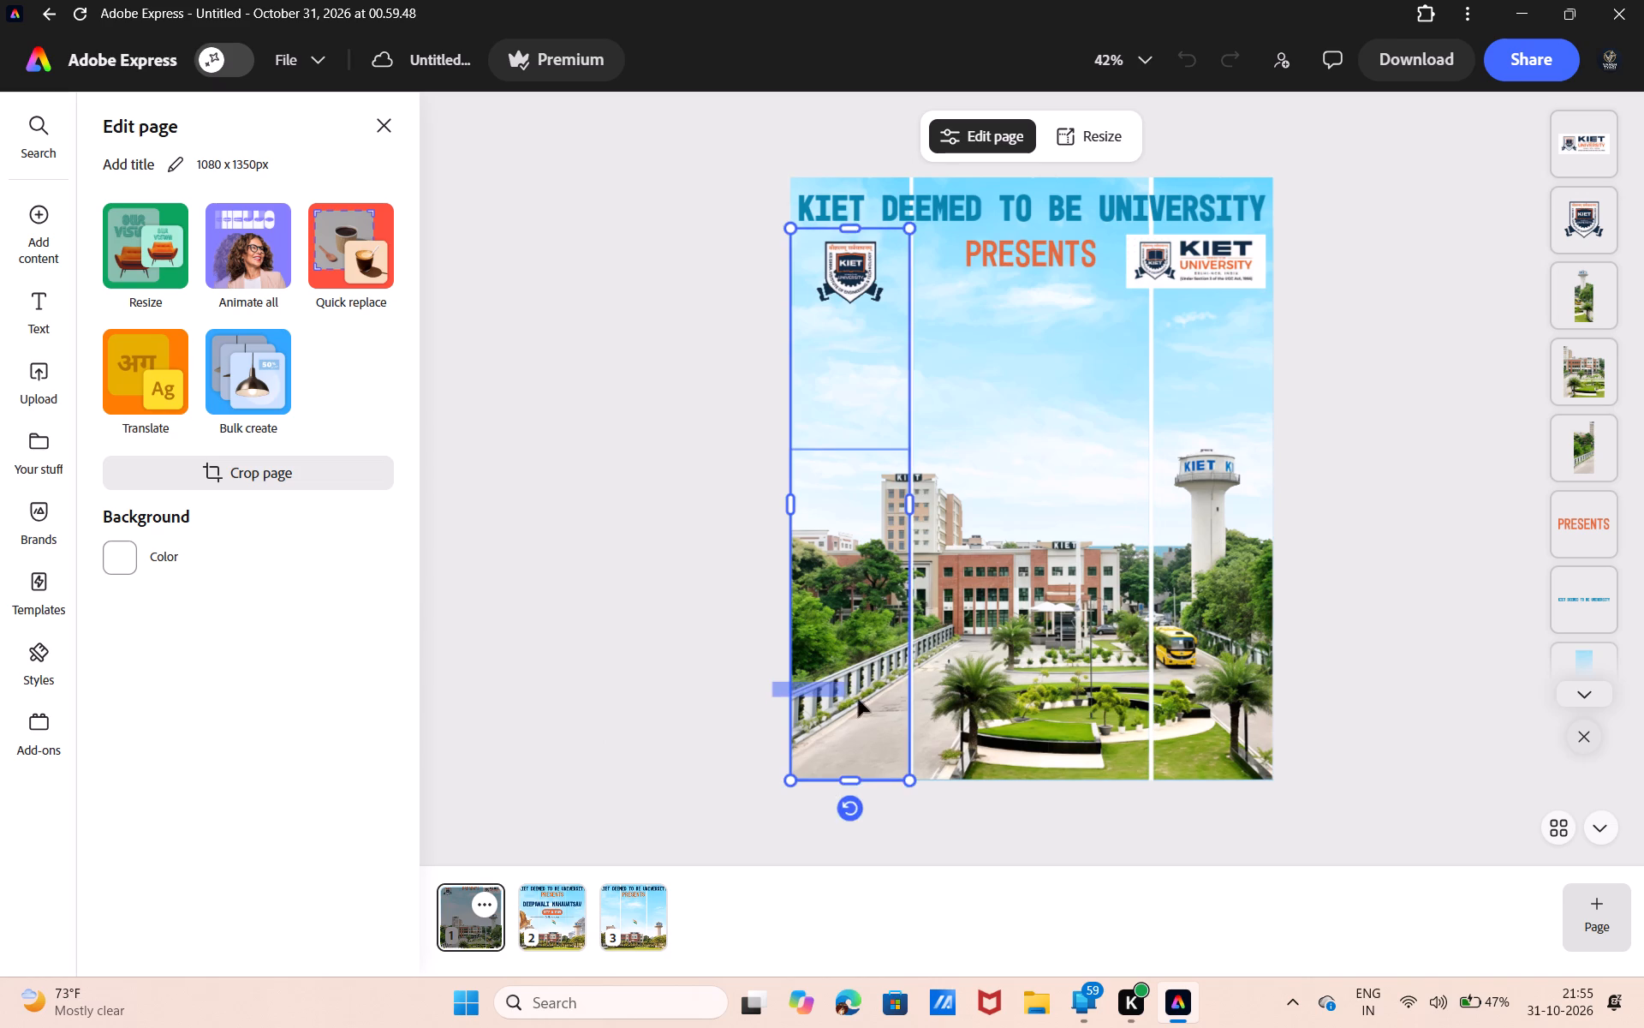
{"action": "left_click_drag", "start_coordinate": [858, 699], "coordinate": [1235, 714]}
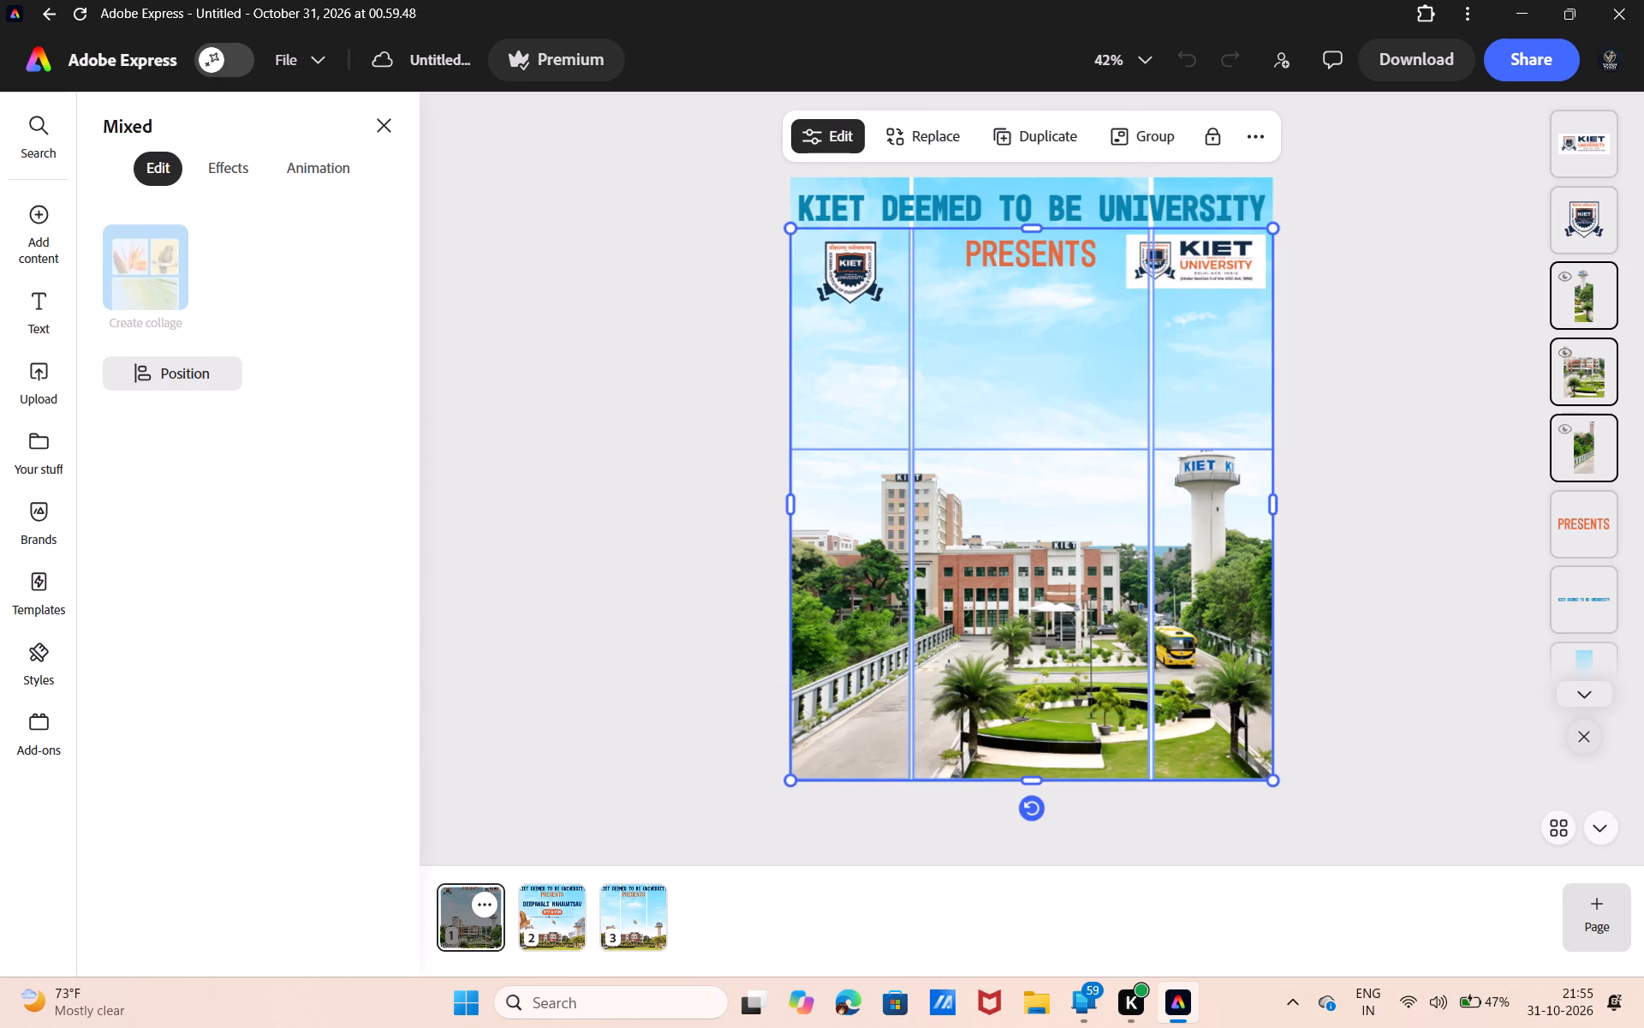
{"action": "left_click", "coordinate": [682, 743]}
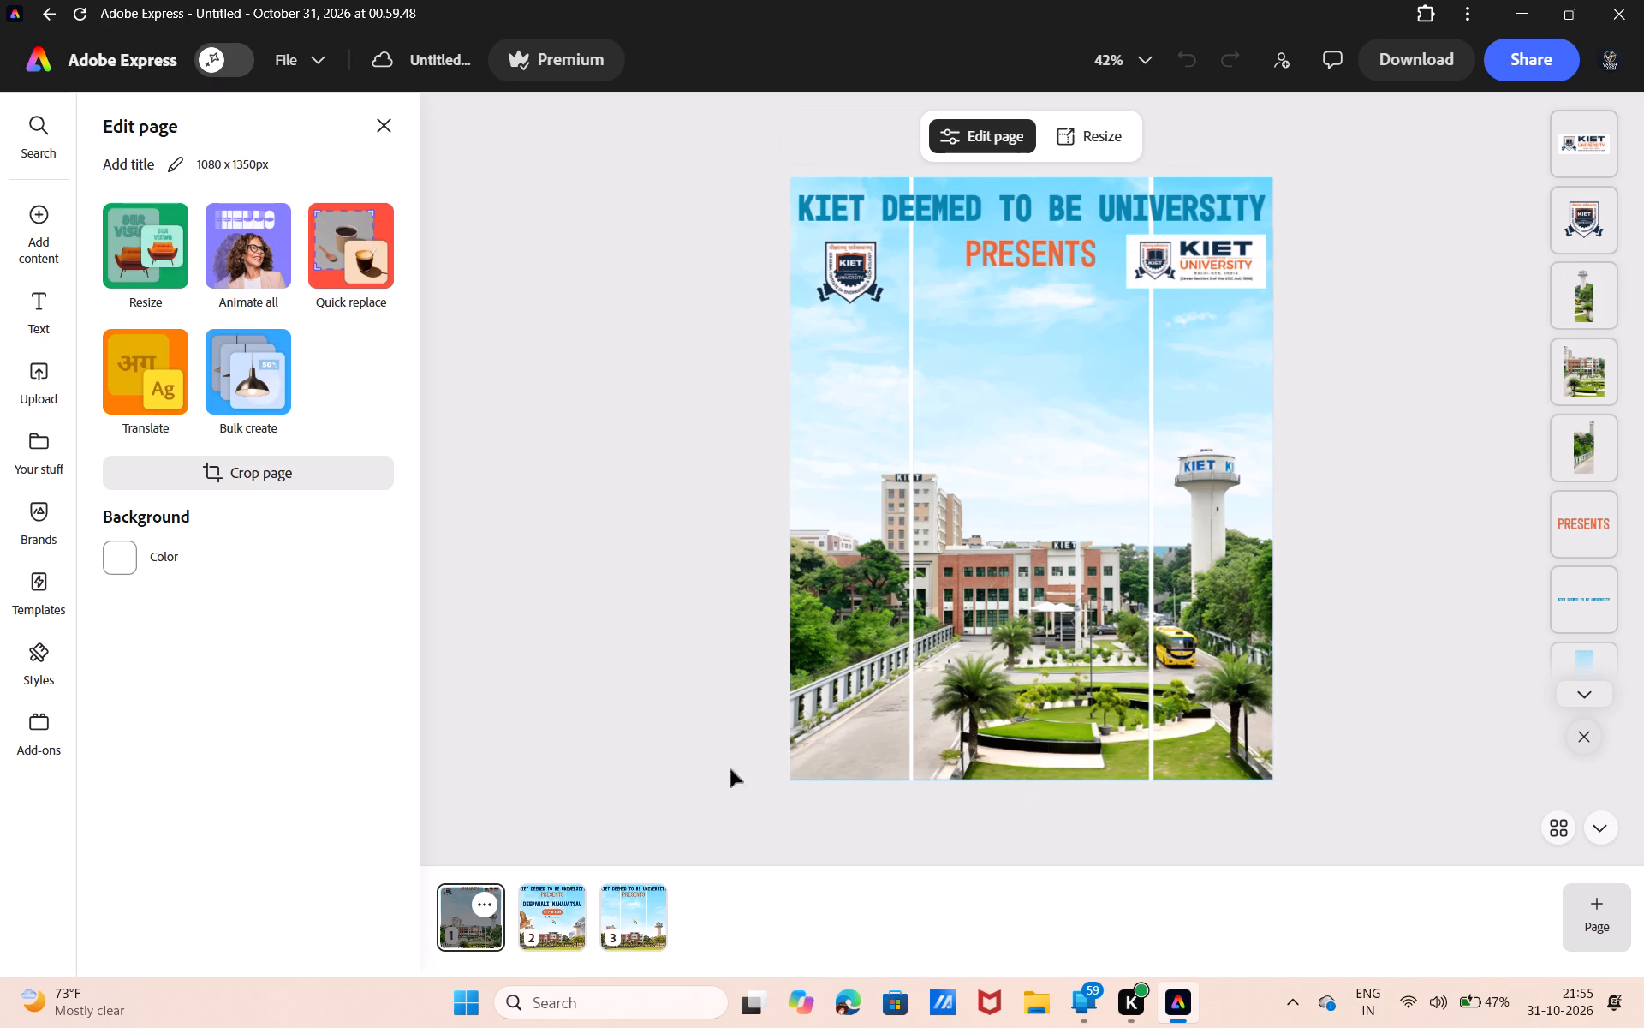
{"action": "left_click_drag", "start_coordinate": [769, 762], "coordinate": [1296, 759]}
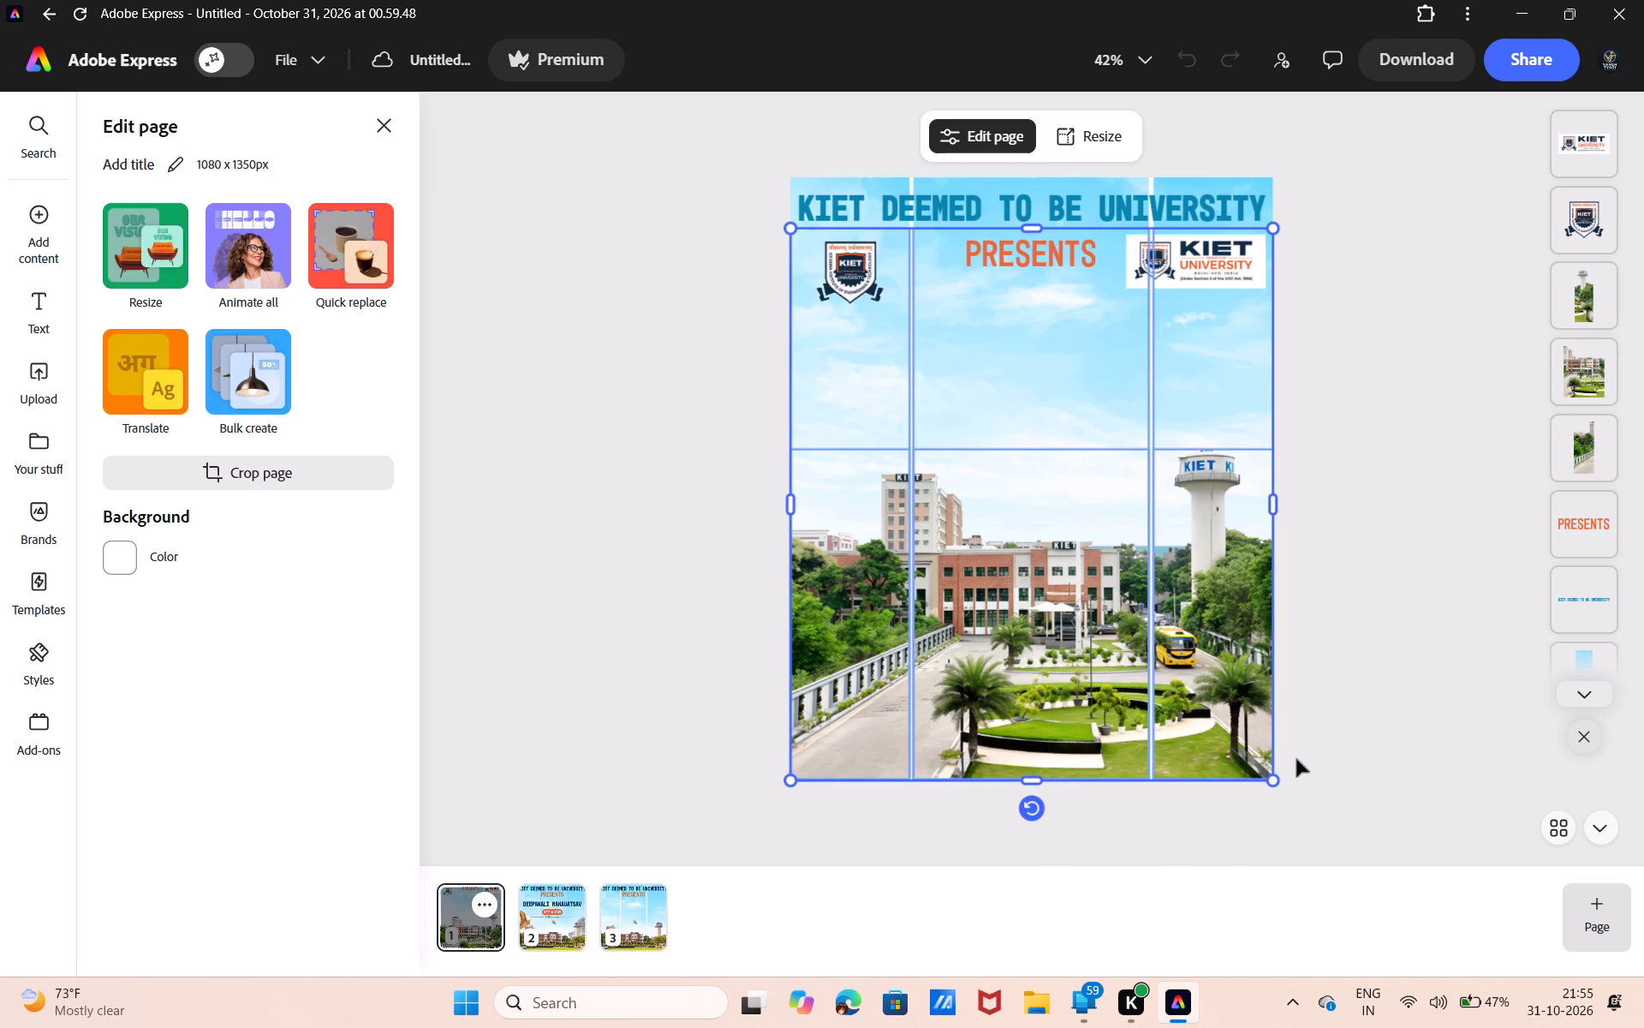
{"action": "left_click_drag", "start_coordinate": [1209, 752], "coordinate": [1214, 794]}
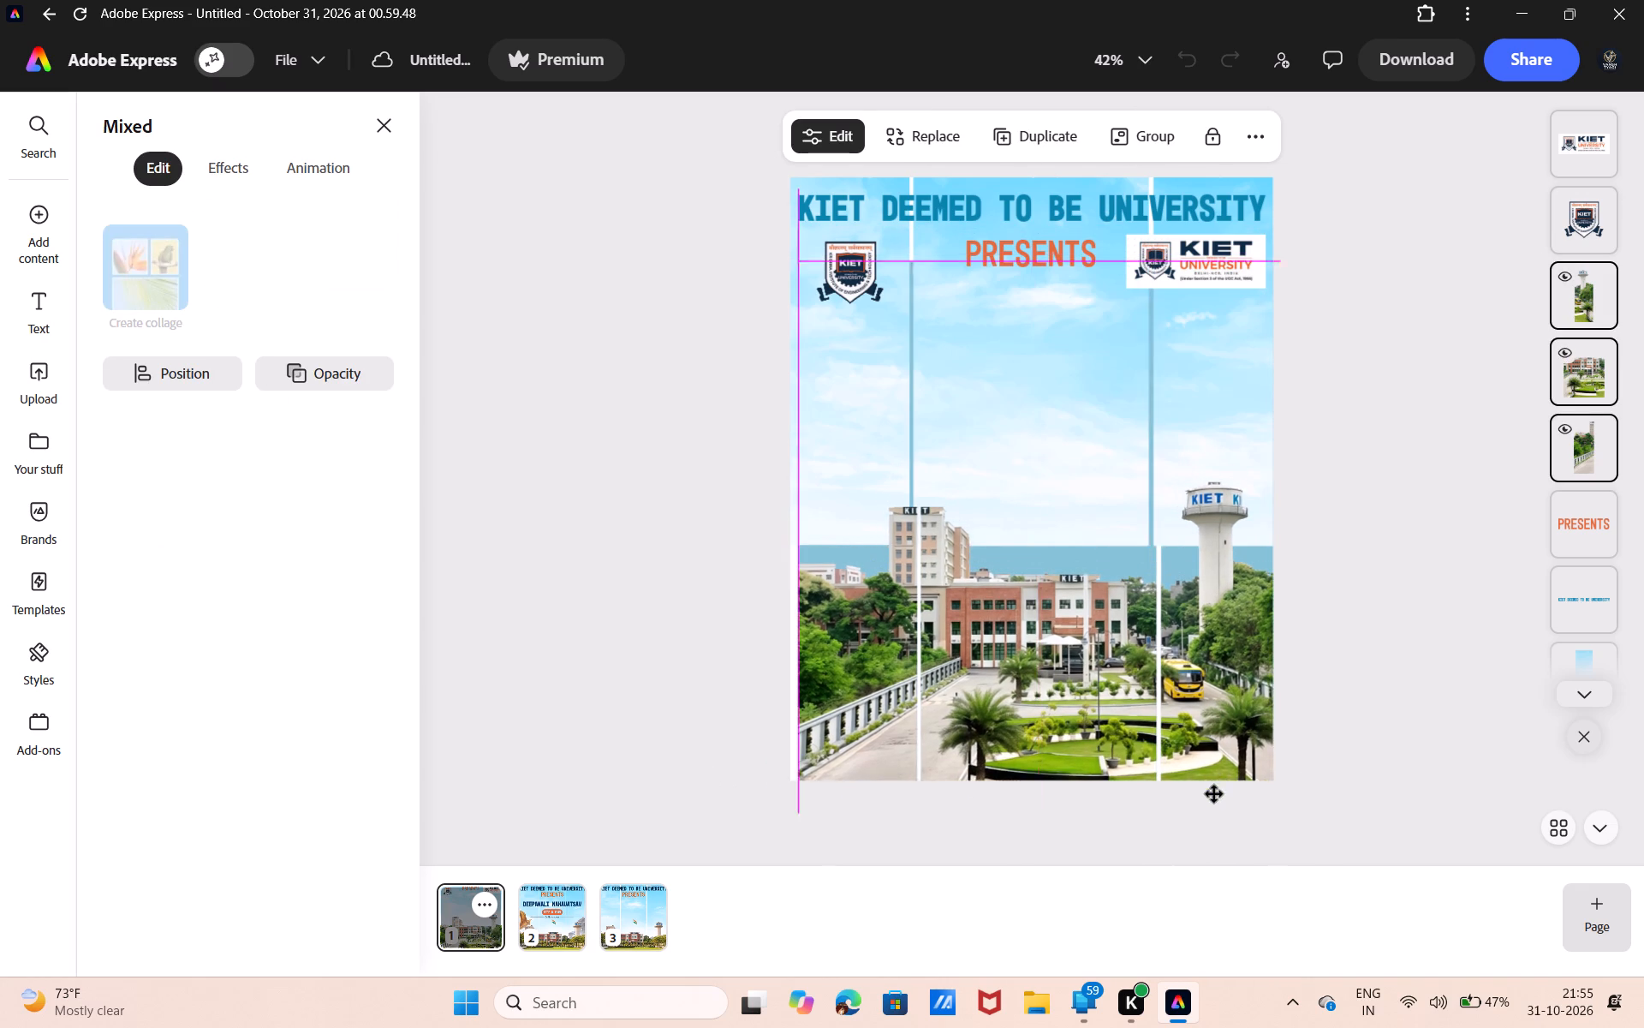
{"action": "left_click_drag", "start_coordinate": [1214, 794], "coordinate": [1211, 784]}
{"action": "left_click", "coordinate": [1072, 427]}
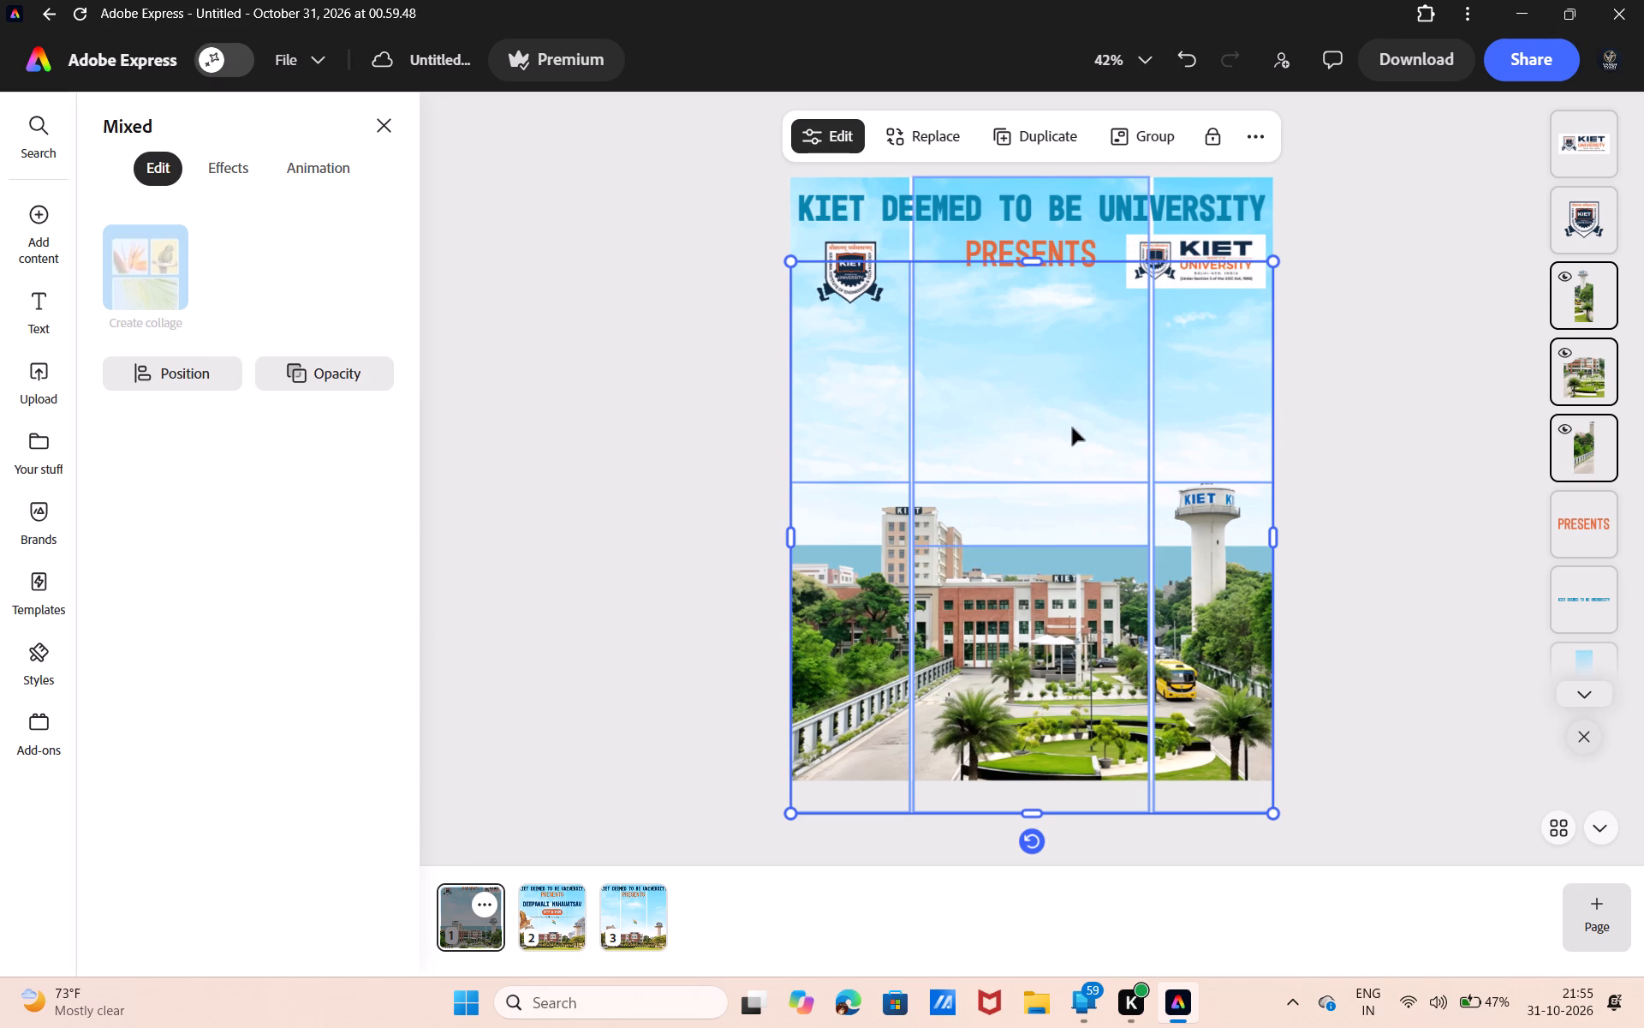
Move the three sky strips and their blue backing rectangles down together, and stretch their upper edge back to the page top.
{"action": "left_click_drag", "start_coordinate": [730, 375], "coordinate": [867, 385]}
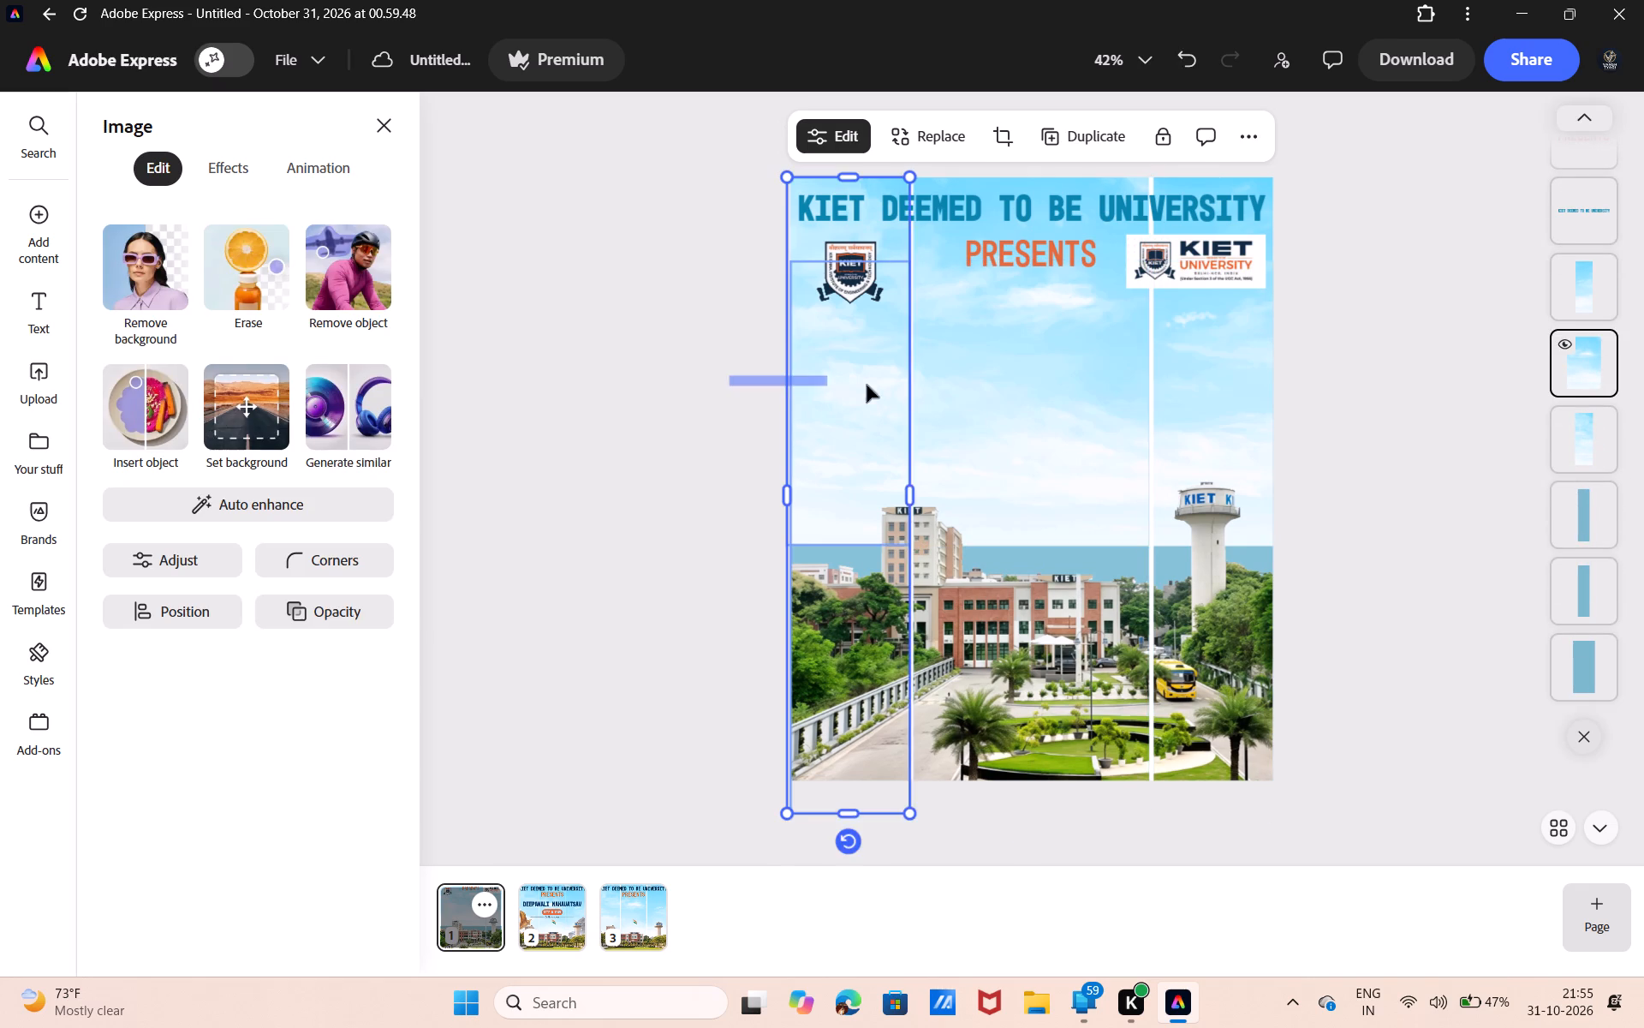
{"action": "left_click_drag", "start_coordinate": [867, 385], "coordinate": [1243, 379]}
{"action": "left_click_drag", "start_coordinate": [1243, 379], "coordinate": [1243, 403]}
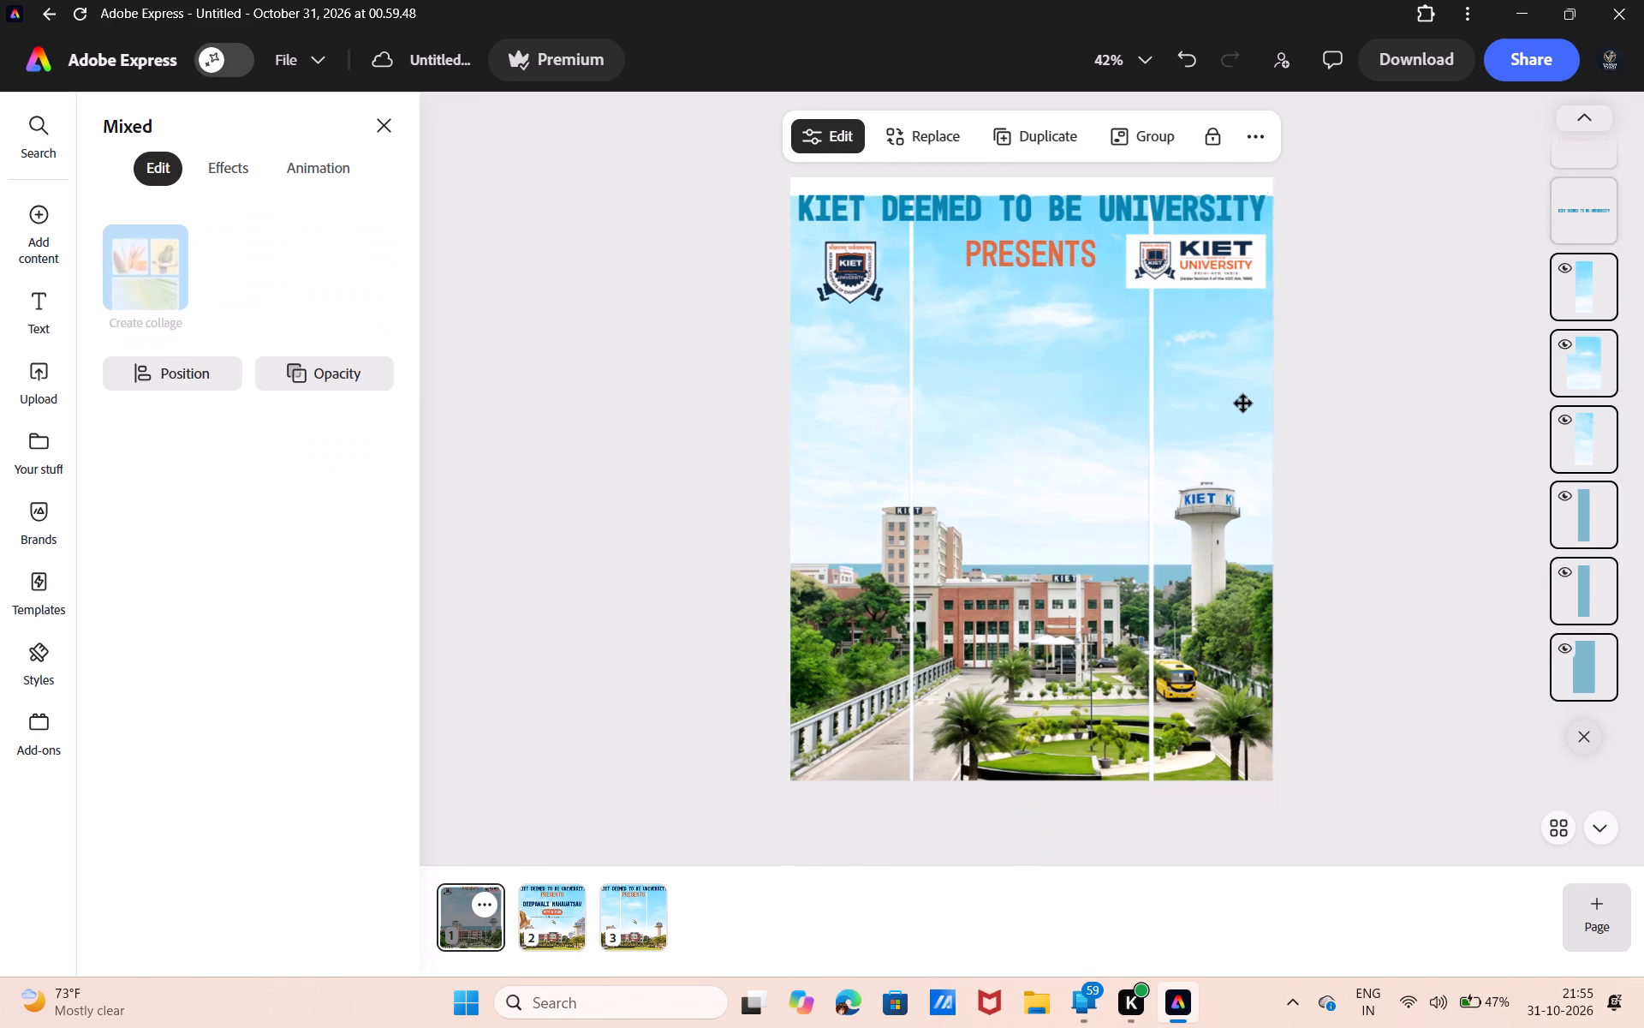
{"action": "left_click_drag", "start_coordinate": [1243, 403], "coordinate": [1245, 441]}
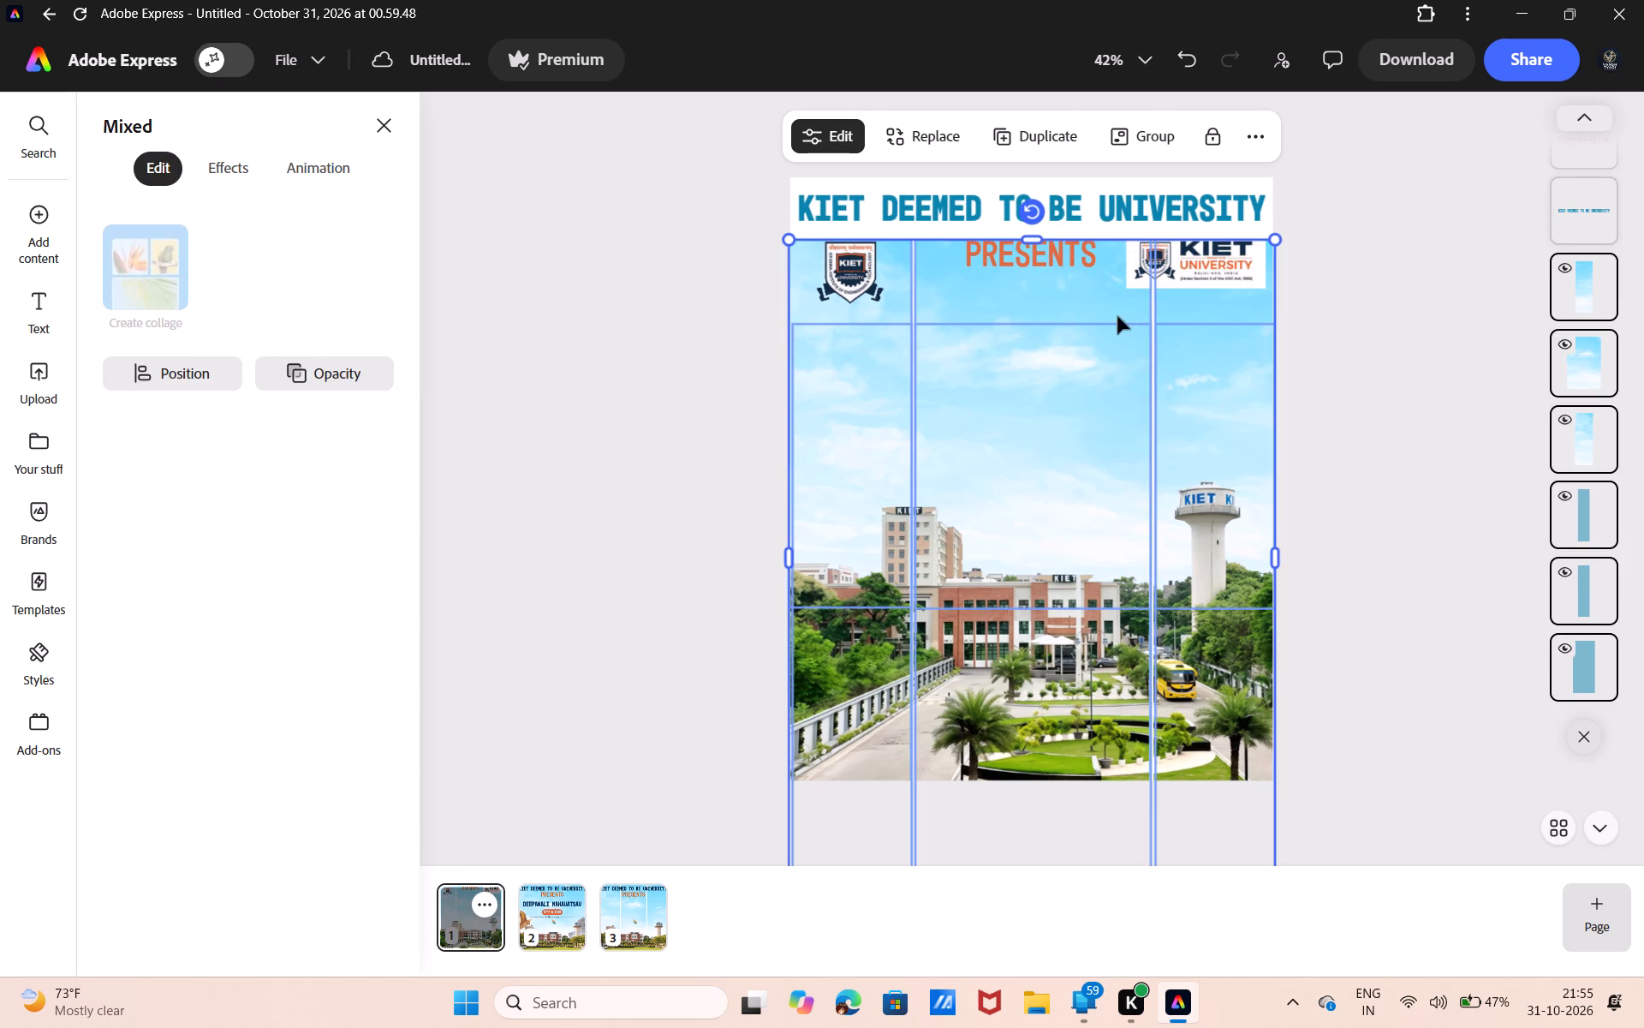
{"action": "left_click_drag", "start_coordinate": [1034, 236], "coordinate": [1033, 189]}
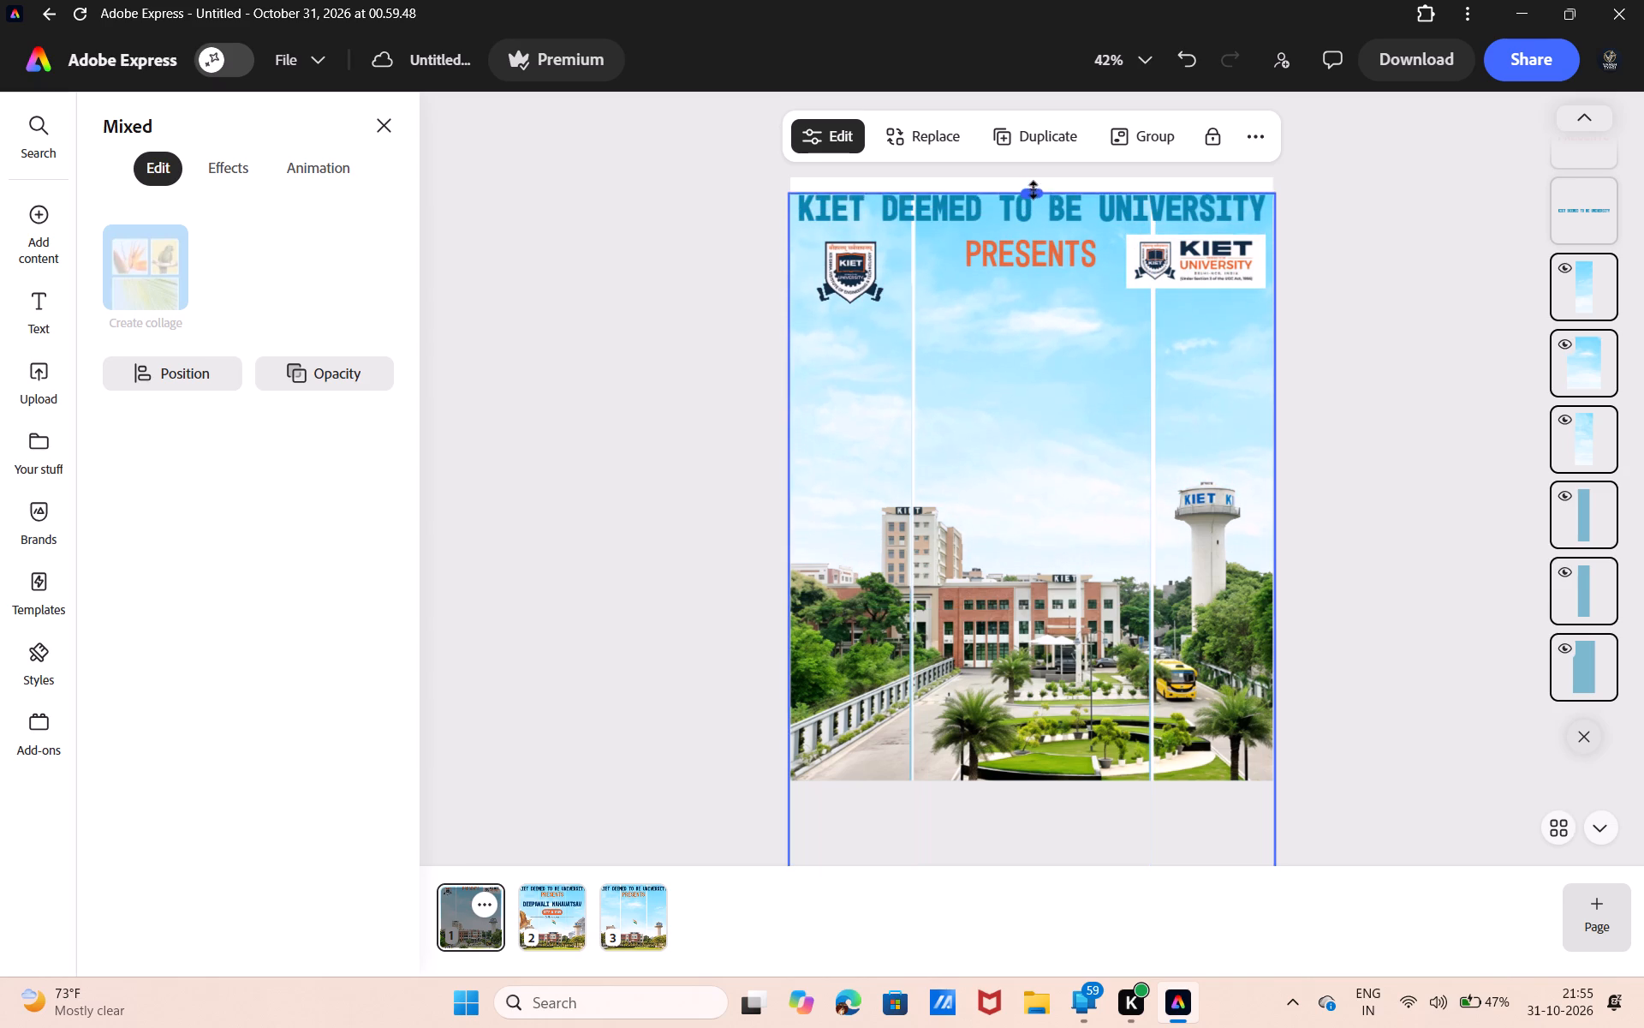
{"action": "left_click_drag", "start_coordinate": [1033, 189], "coordinate": [1033, 178]}
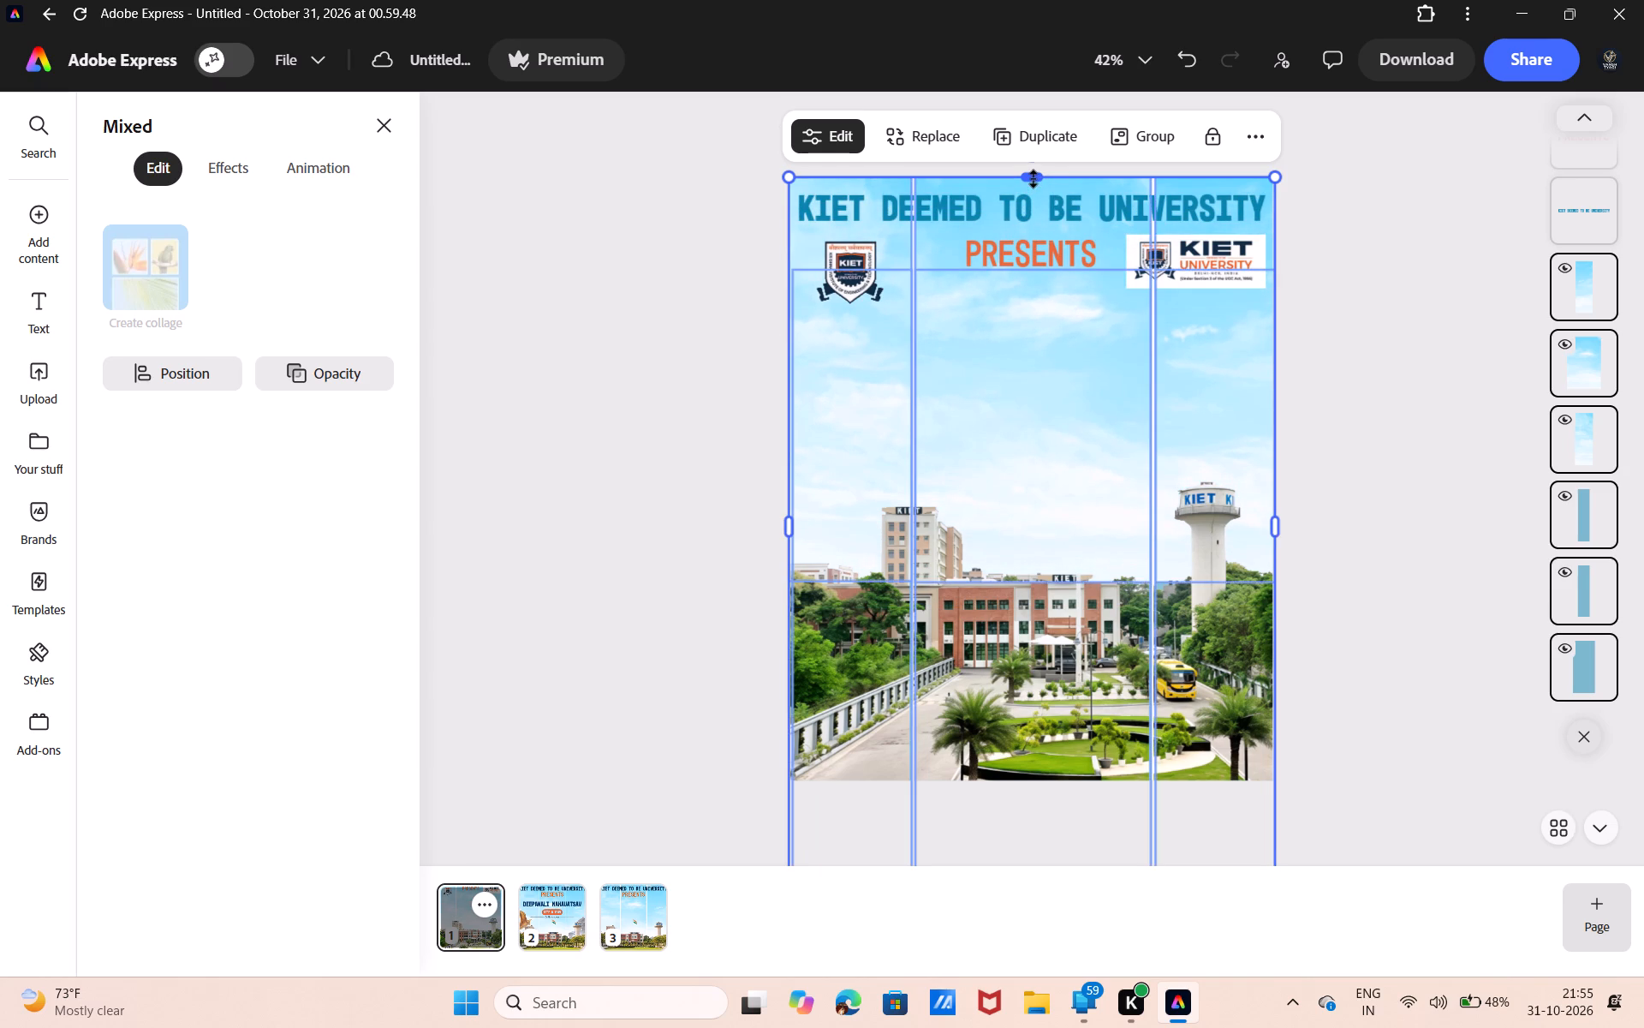
{"action": "left_click", "coordinate": [1343, 206]}
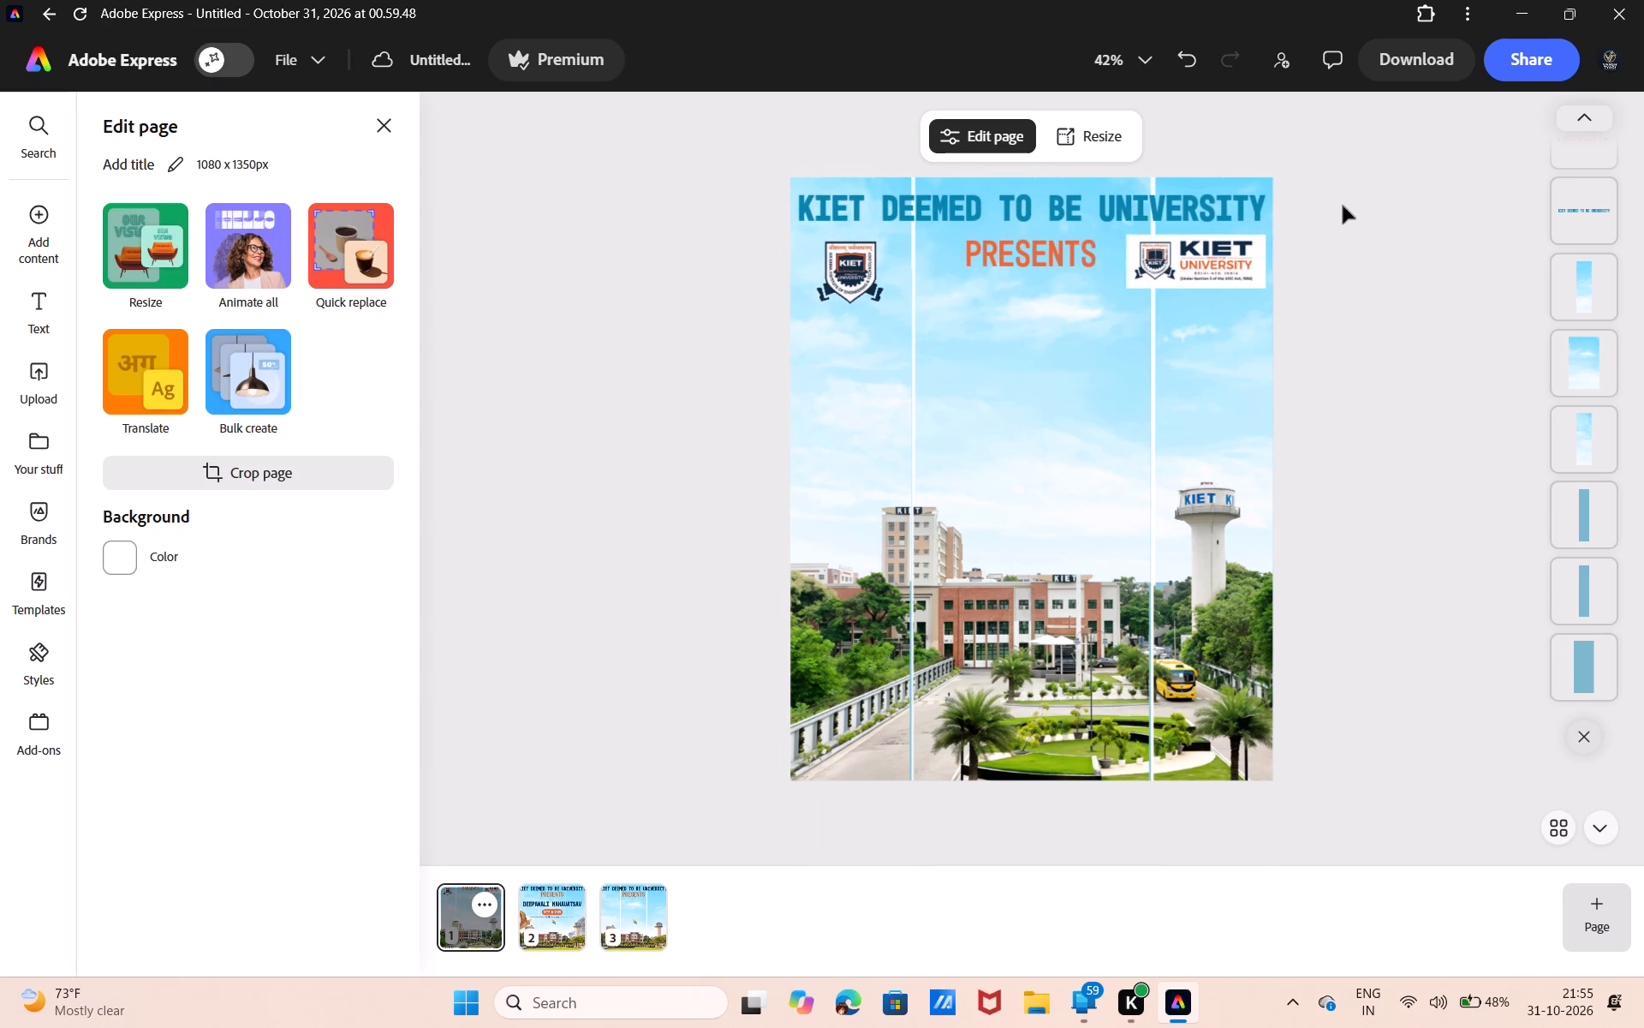
Lower the sky strips and blue backing rectangles a little more, and extend their upper edge to the page top again.
{"action": "left_click_drag", "start_coordinate": [628, 321], "coordinate": [1259, 341]}
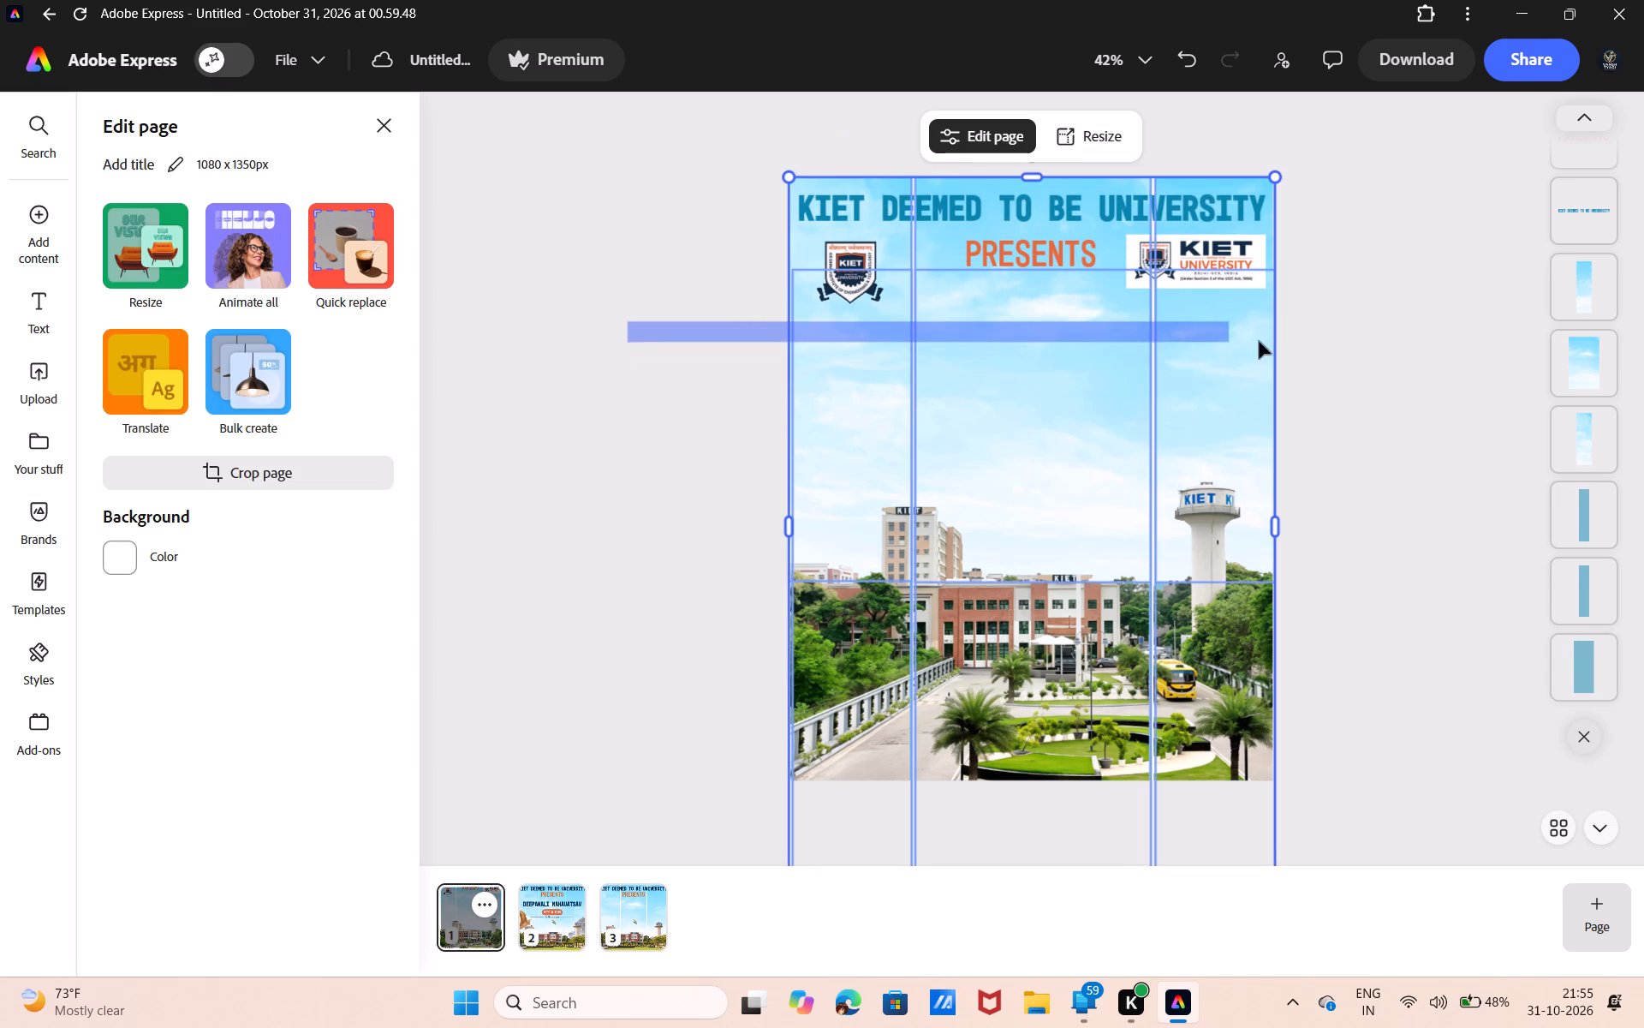
{"action": "left_click_drag", "start_coordinate": [1259, 341], "coordinate": [1316, 340]}
{"action": "left_click_drag", "start_coordinate": [1202, 361], "coordinate": [1204, 383]}
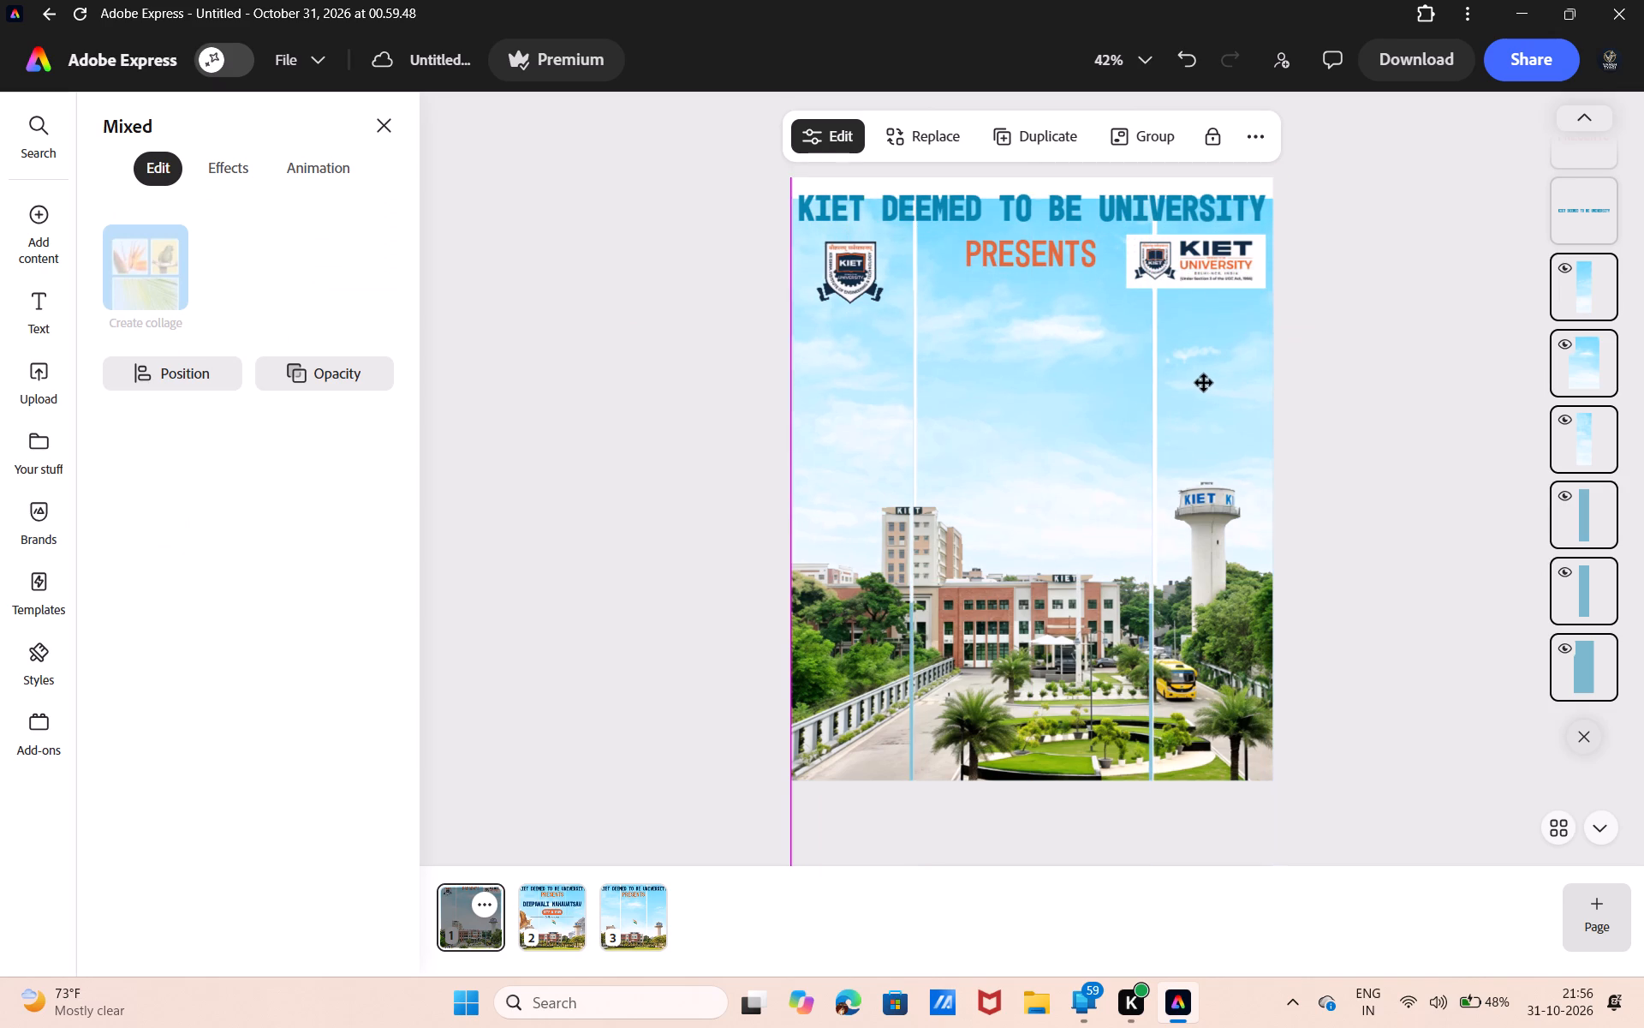
{"action": "left_click_drag", "start_coordinate": [1204, 383], "coordinate": [1205, 386]}
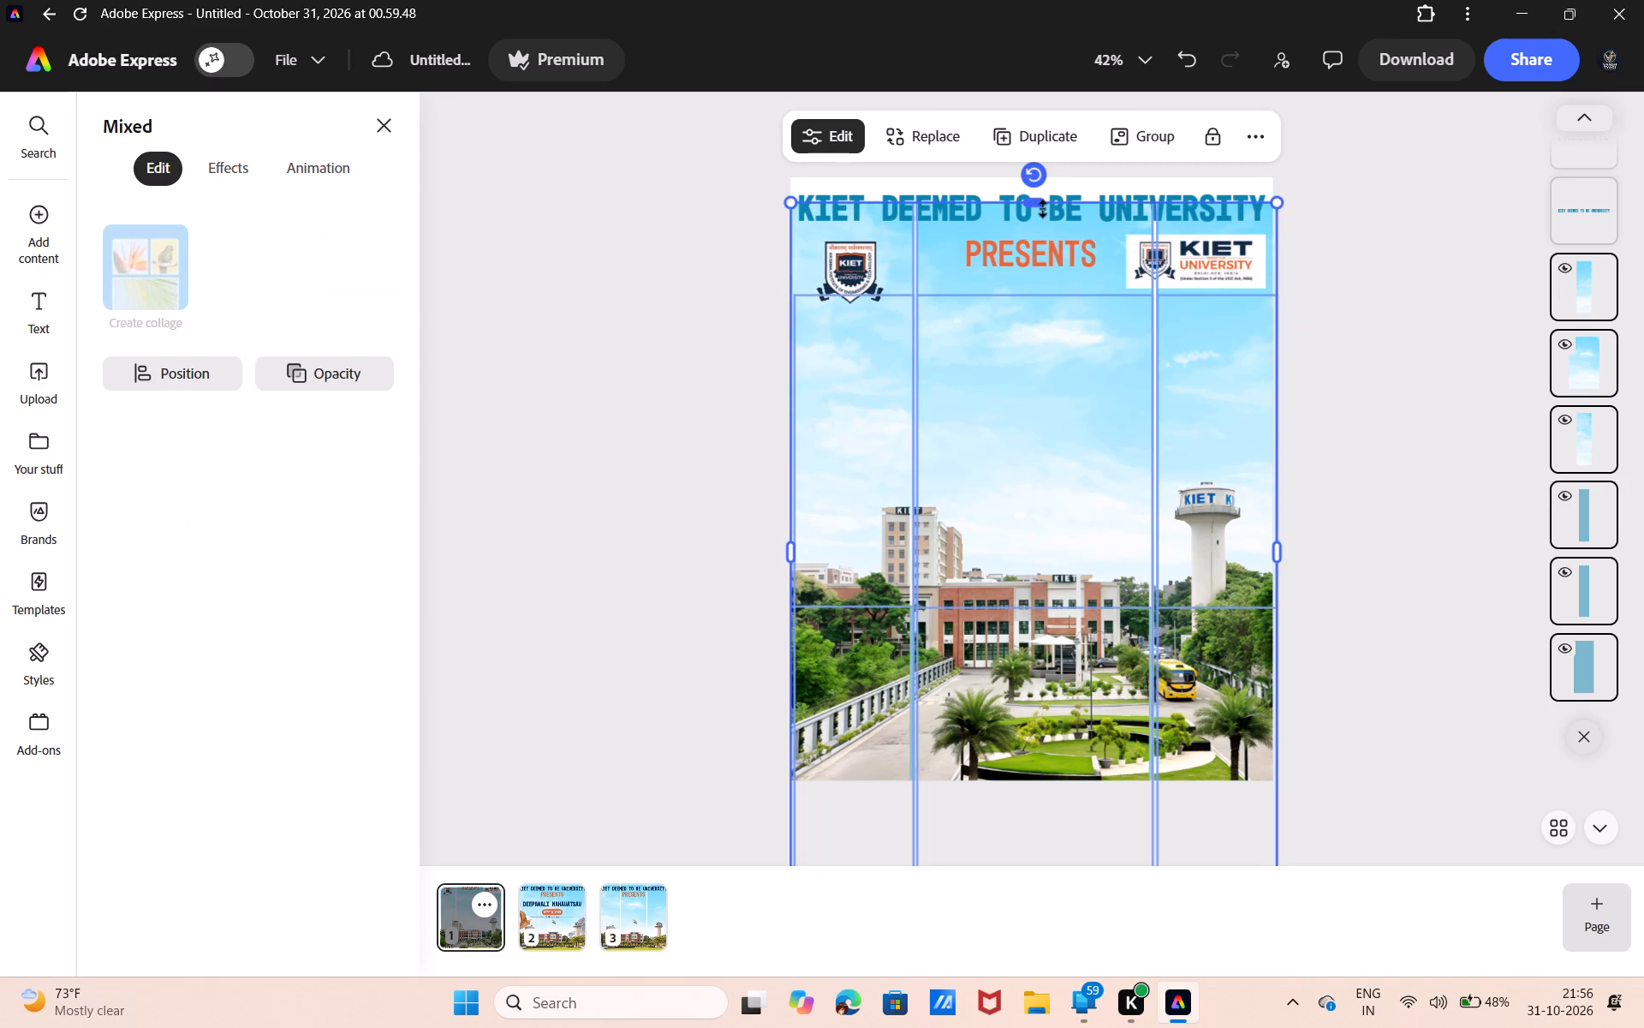
{"action": "left_click_drag", "start_coordinate": [1039, 203], "coordinate": [1039, 181]}
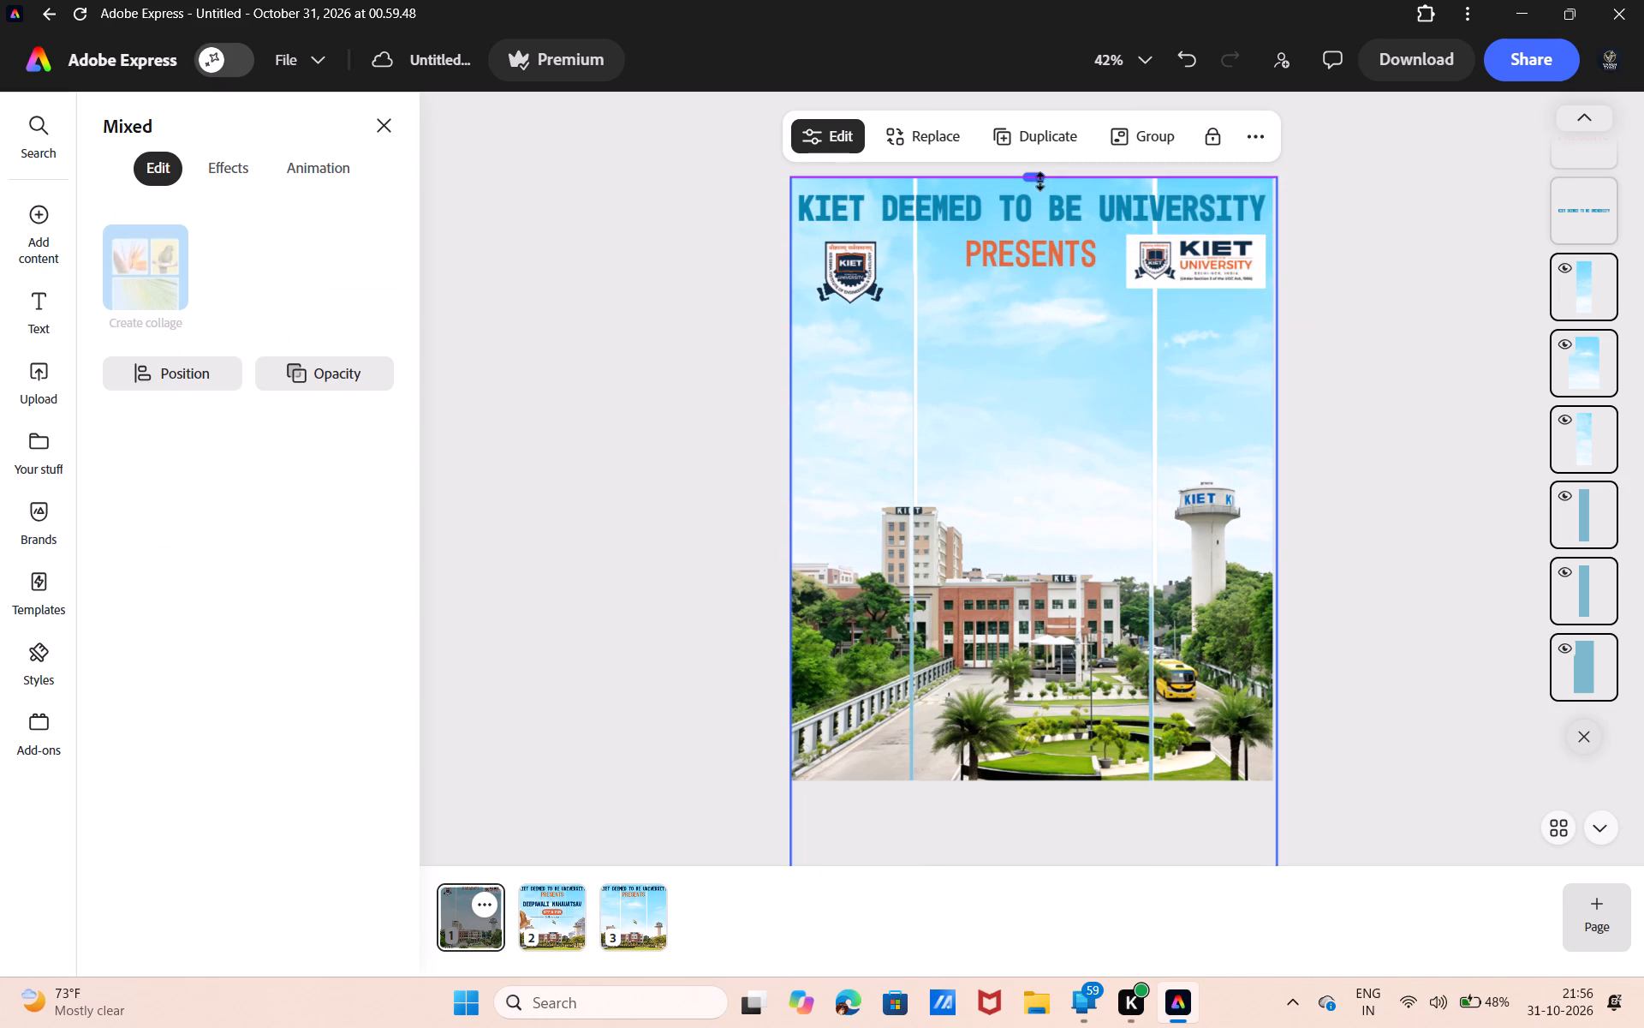
{"action": "left_click_drag", "start_coordinate": [1039, 181], "coordinate": [1039, 180]}
{"action": "left_click", "coordinate": [1334, 248]}
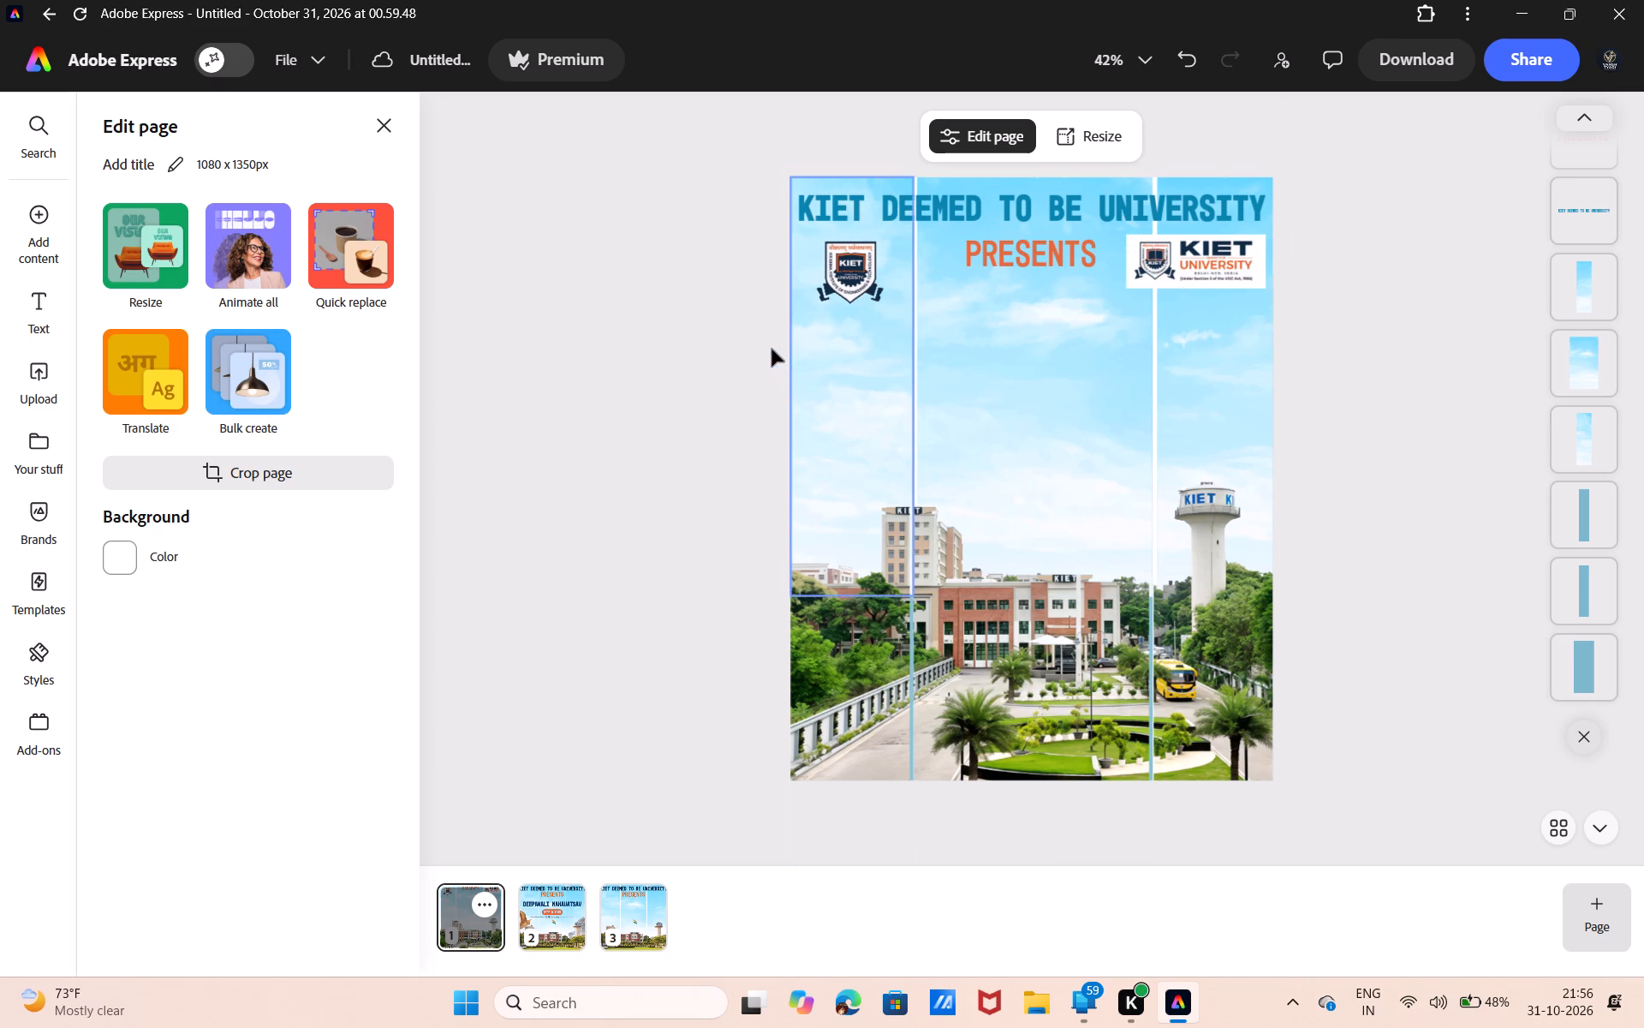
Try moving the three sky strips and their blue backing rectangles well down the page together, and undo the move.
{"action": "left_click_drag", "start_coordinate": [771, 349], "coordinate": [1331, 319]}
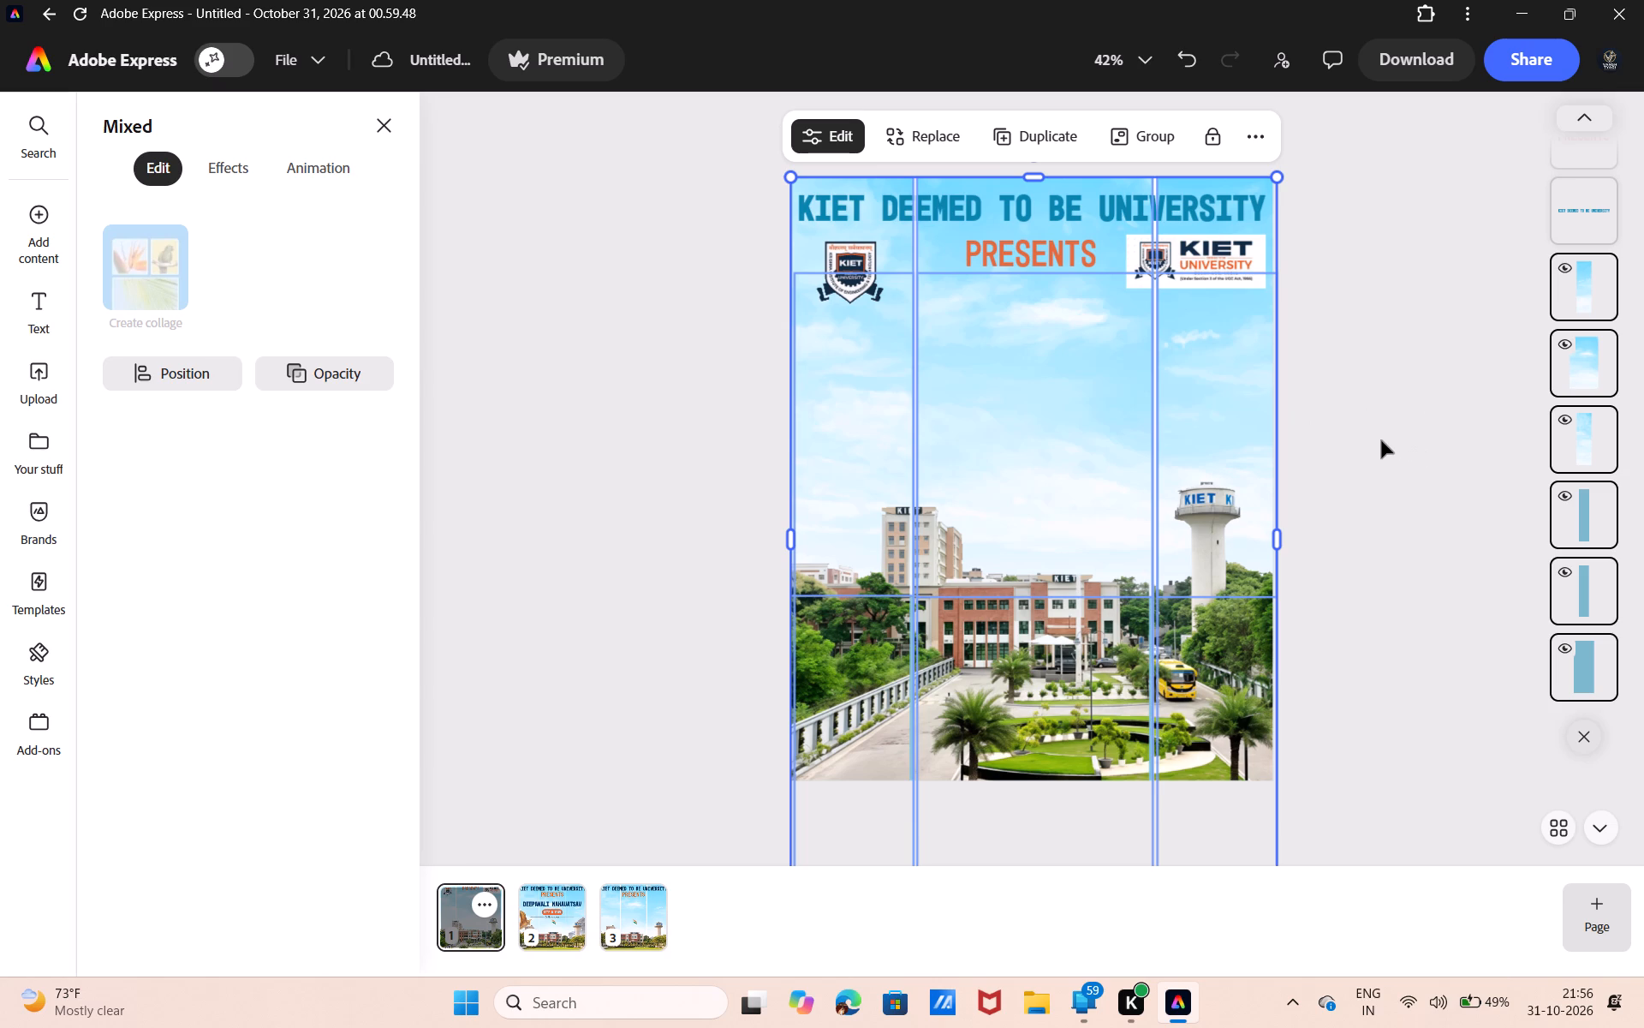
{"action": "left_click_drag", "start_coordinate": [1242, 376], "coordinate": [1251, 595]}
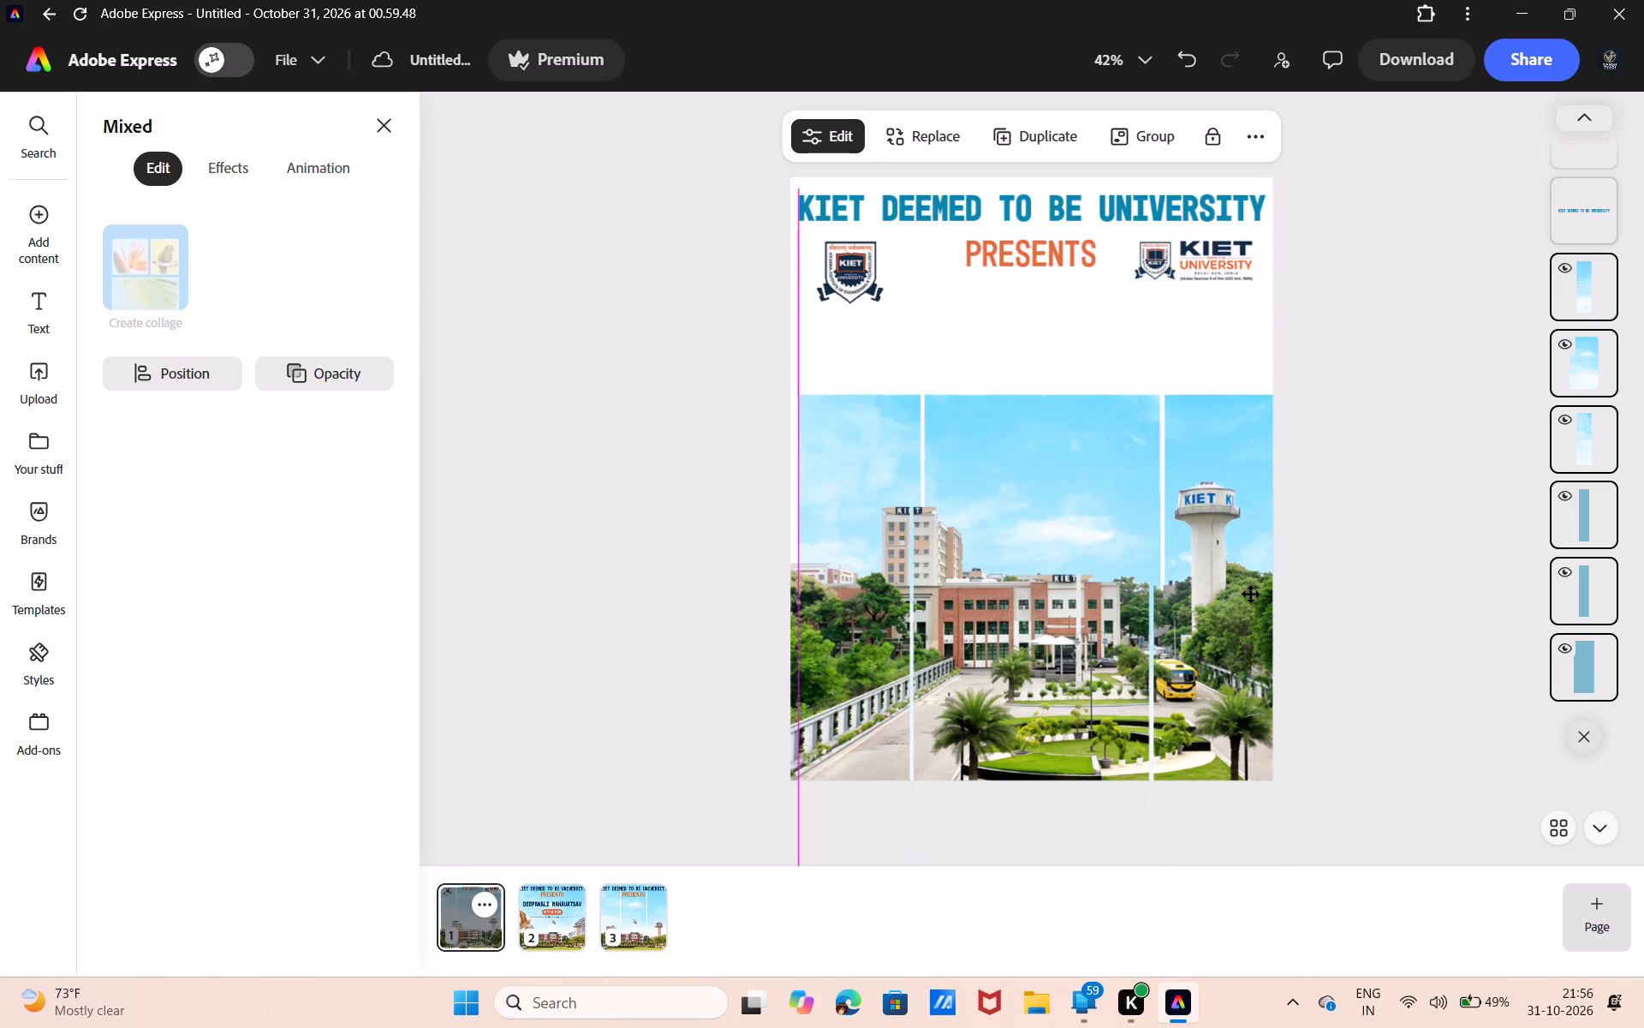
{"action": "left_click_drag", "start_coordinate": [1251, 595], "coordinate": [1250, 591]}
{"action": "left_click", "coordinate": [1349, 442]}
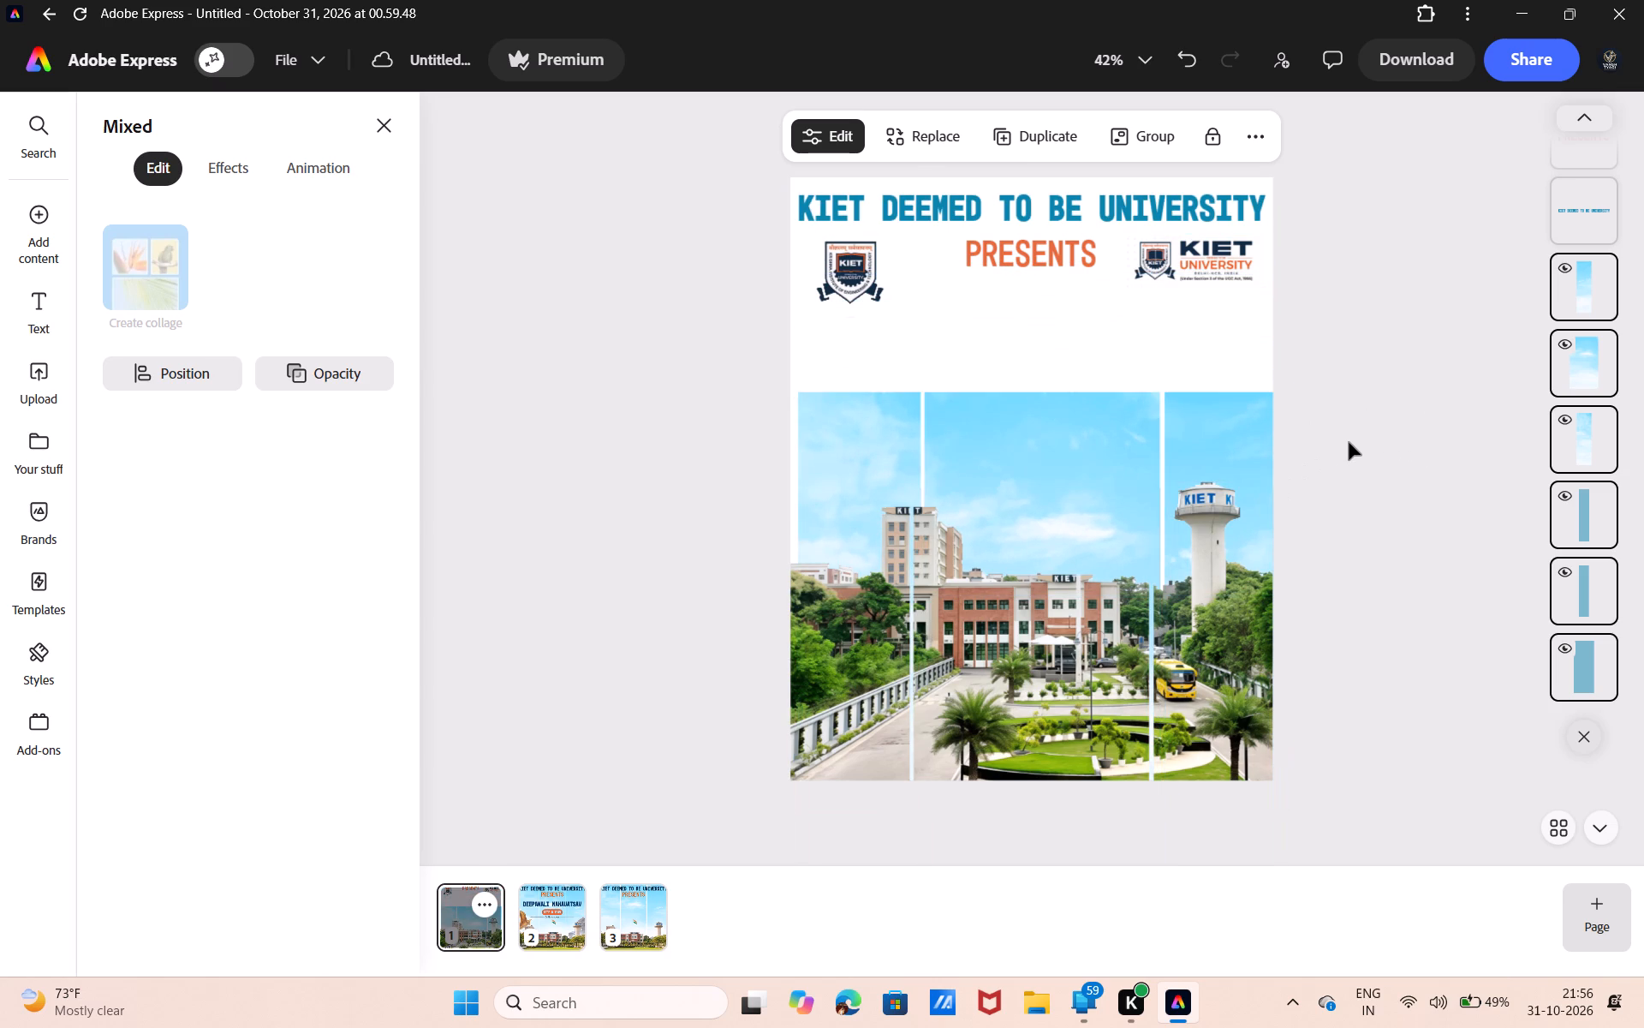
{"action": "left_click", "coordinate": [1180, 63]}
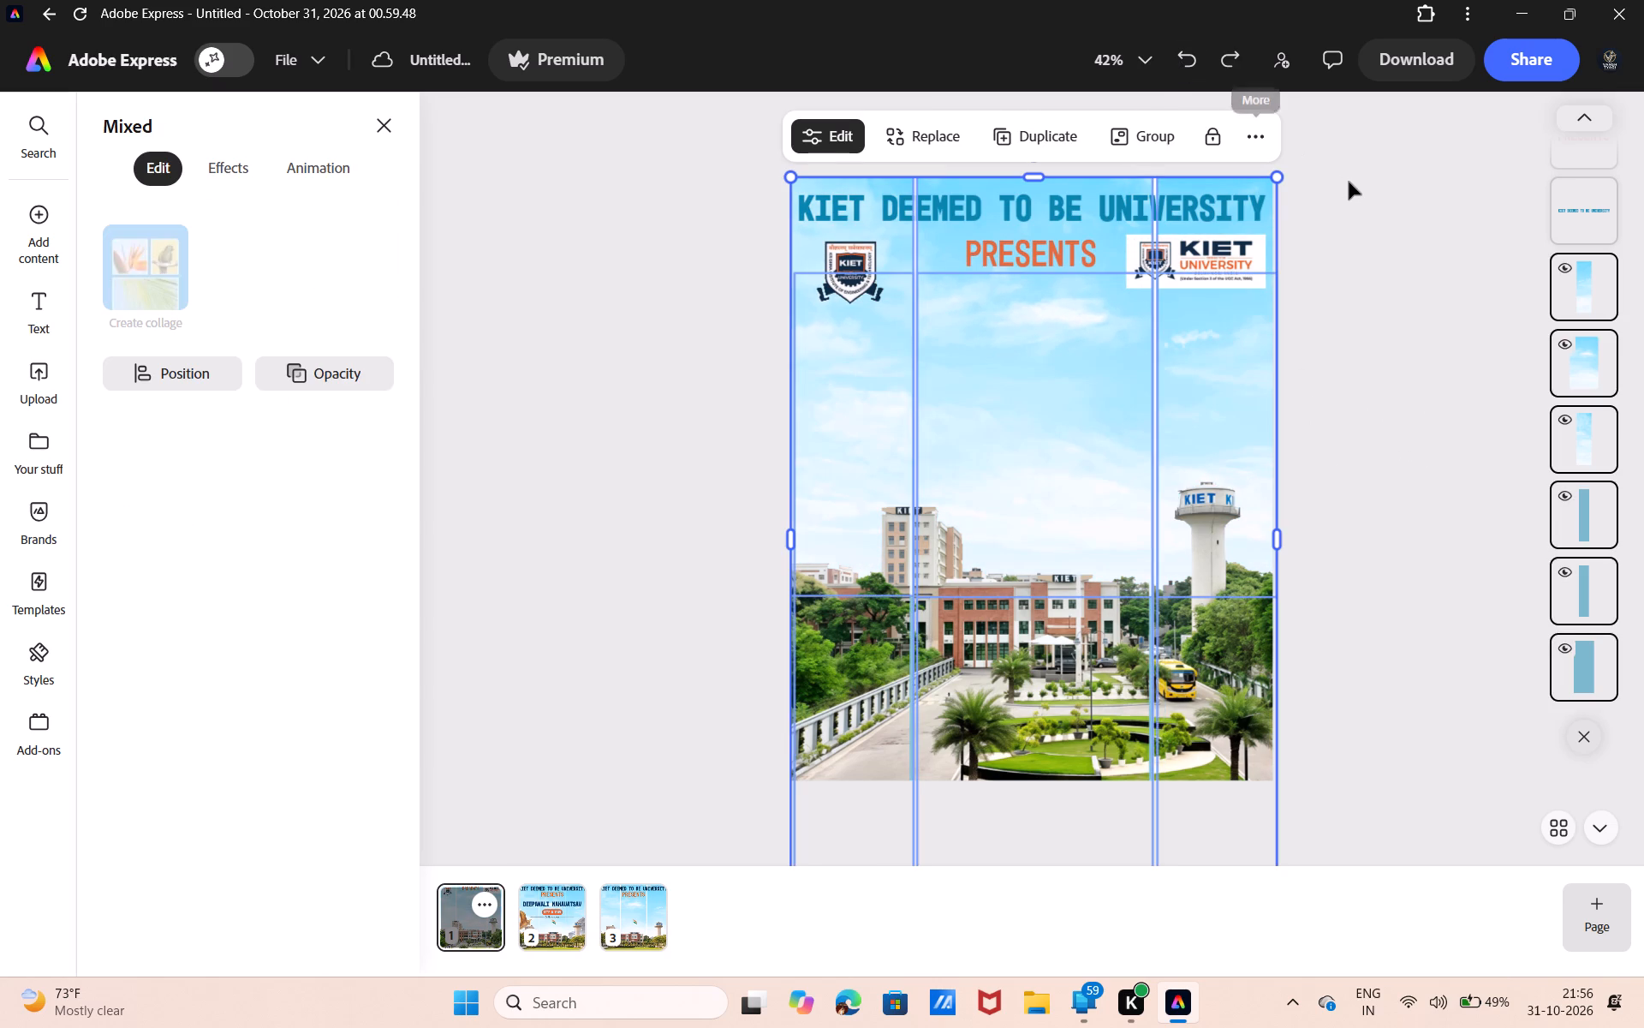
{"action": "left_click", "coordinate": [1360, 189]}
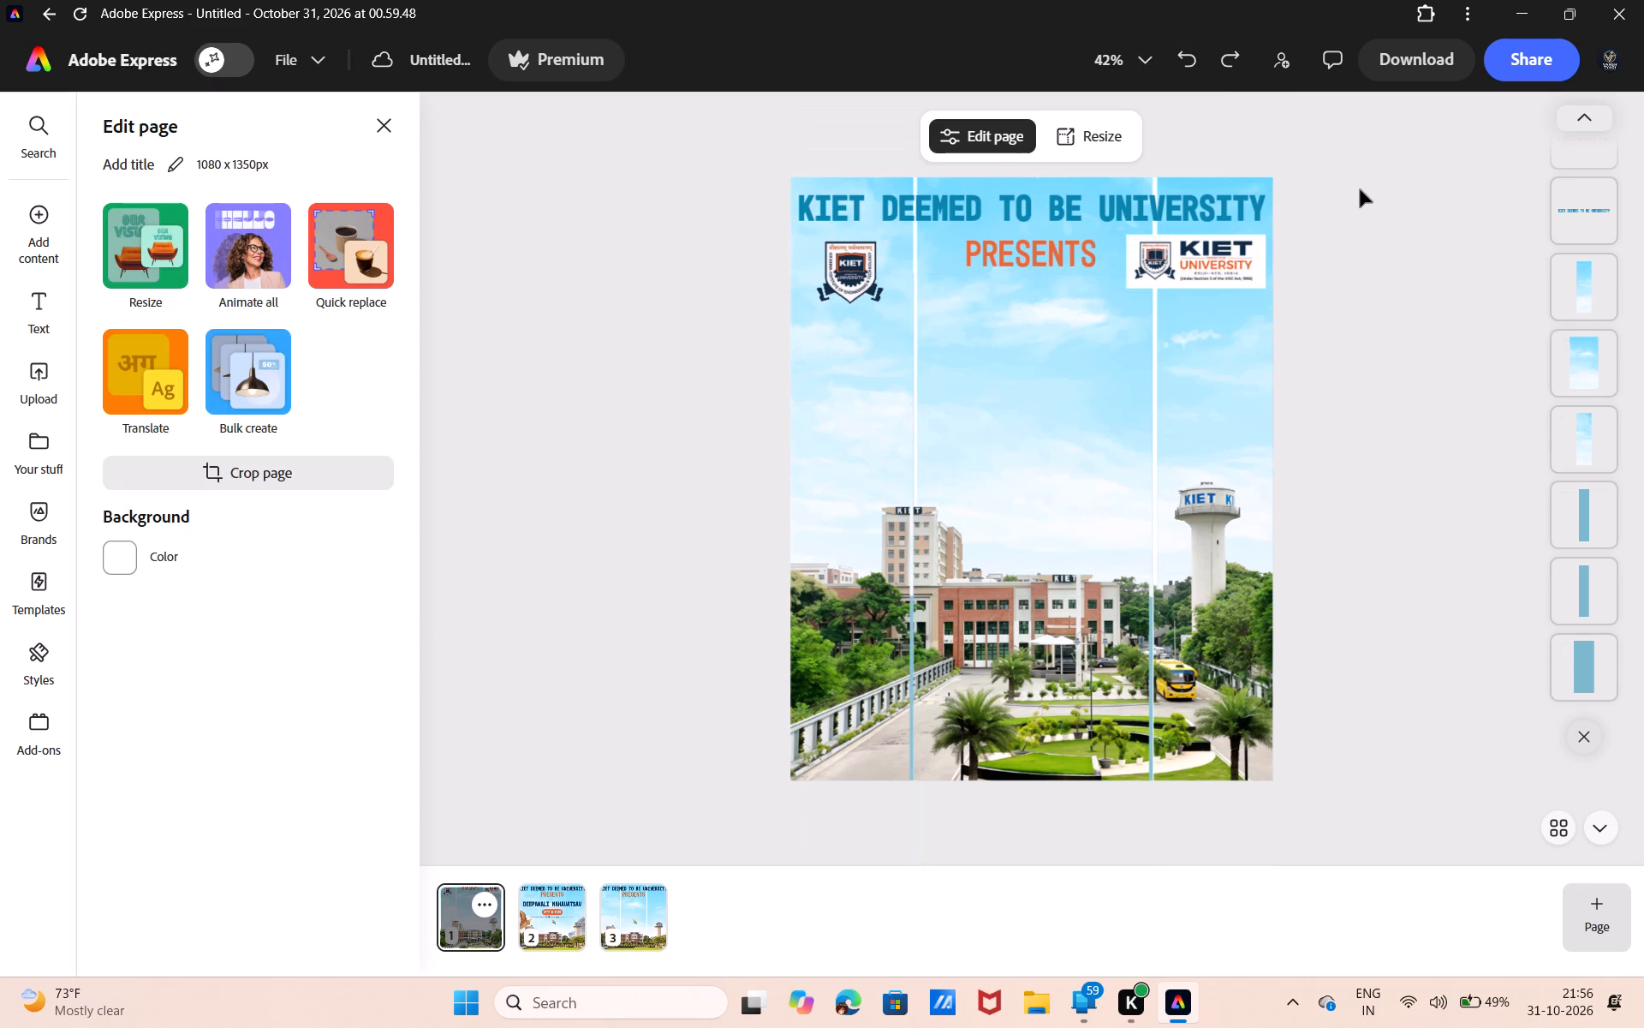
Delete the three blue backing rectangles behind the sky strips on page 1.
{"action": "left_click", "coordinate": [1576, 547]}
{"action": "key", "text": "BackSpace"}
{"action": "left_click", "coordinate": [1576, 595]}
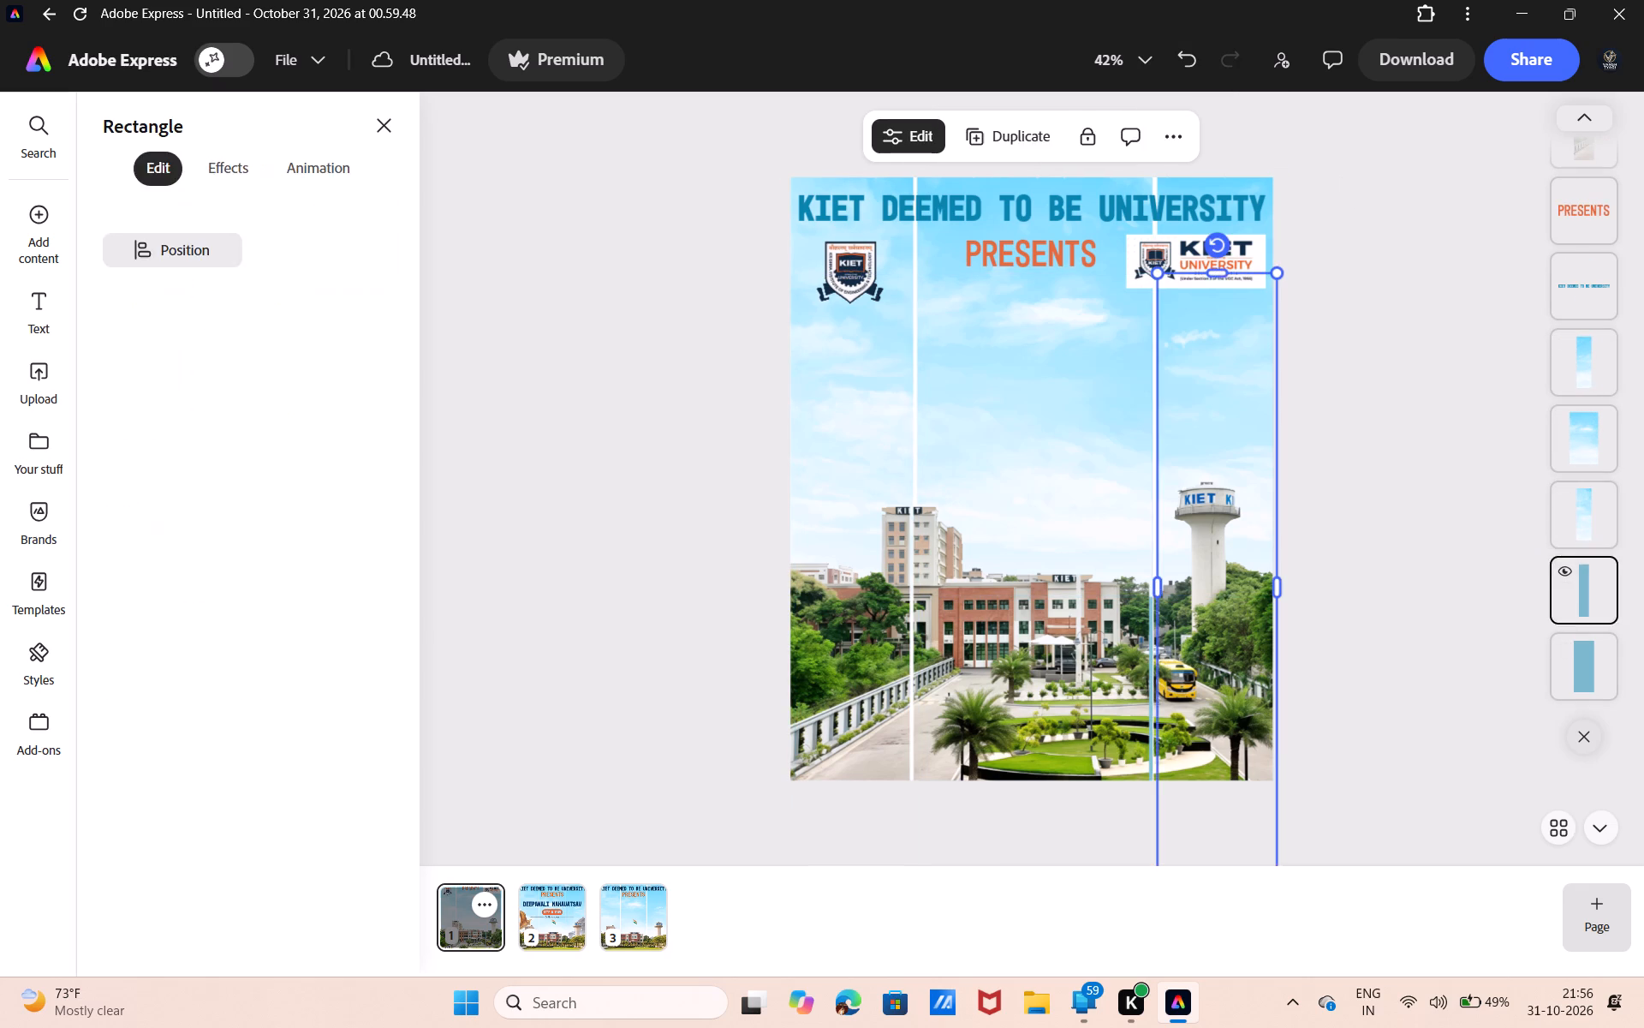
{"action": "key", "text": "BackSpace"}
{"action": "left_click", "coordinate": [1587, 656]}
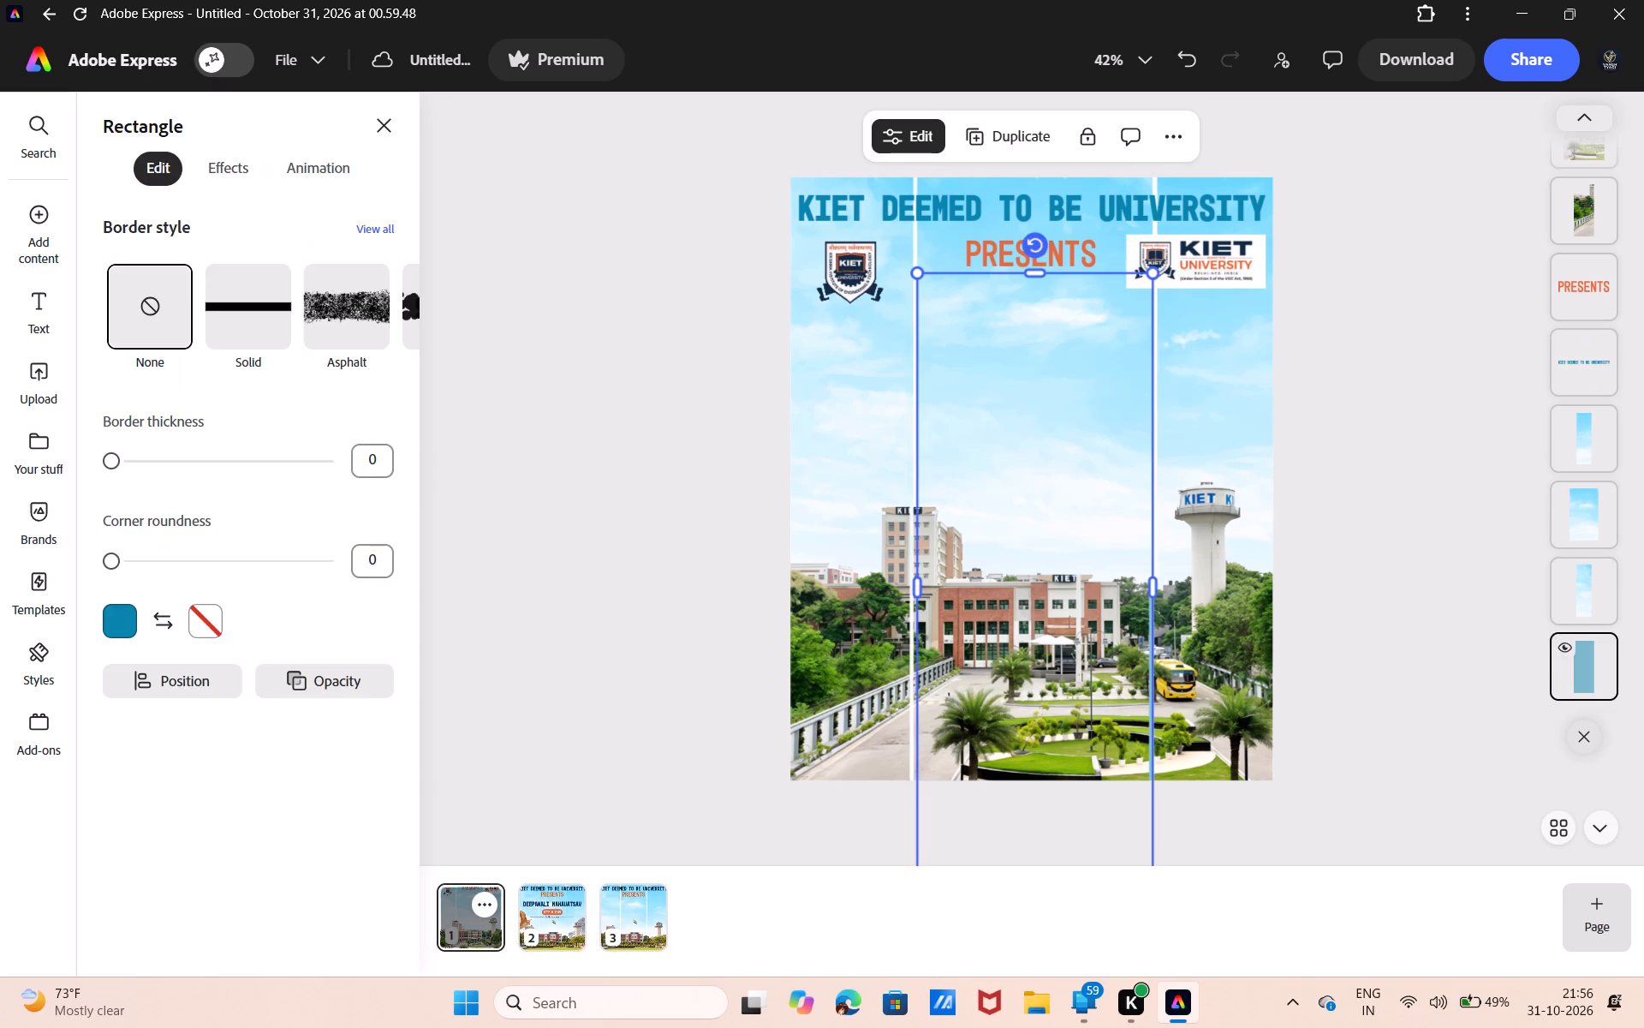
{"action": "key", "text": "BackSpace"}
{"action": "left_click", "coordinate": [1462, 654]}
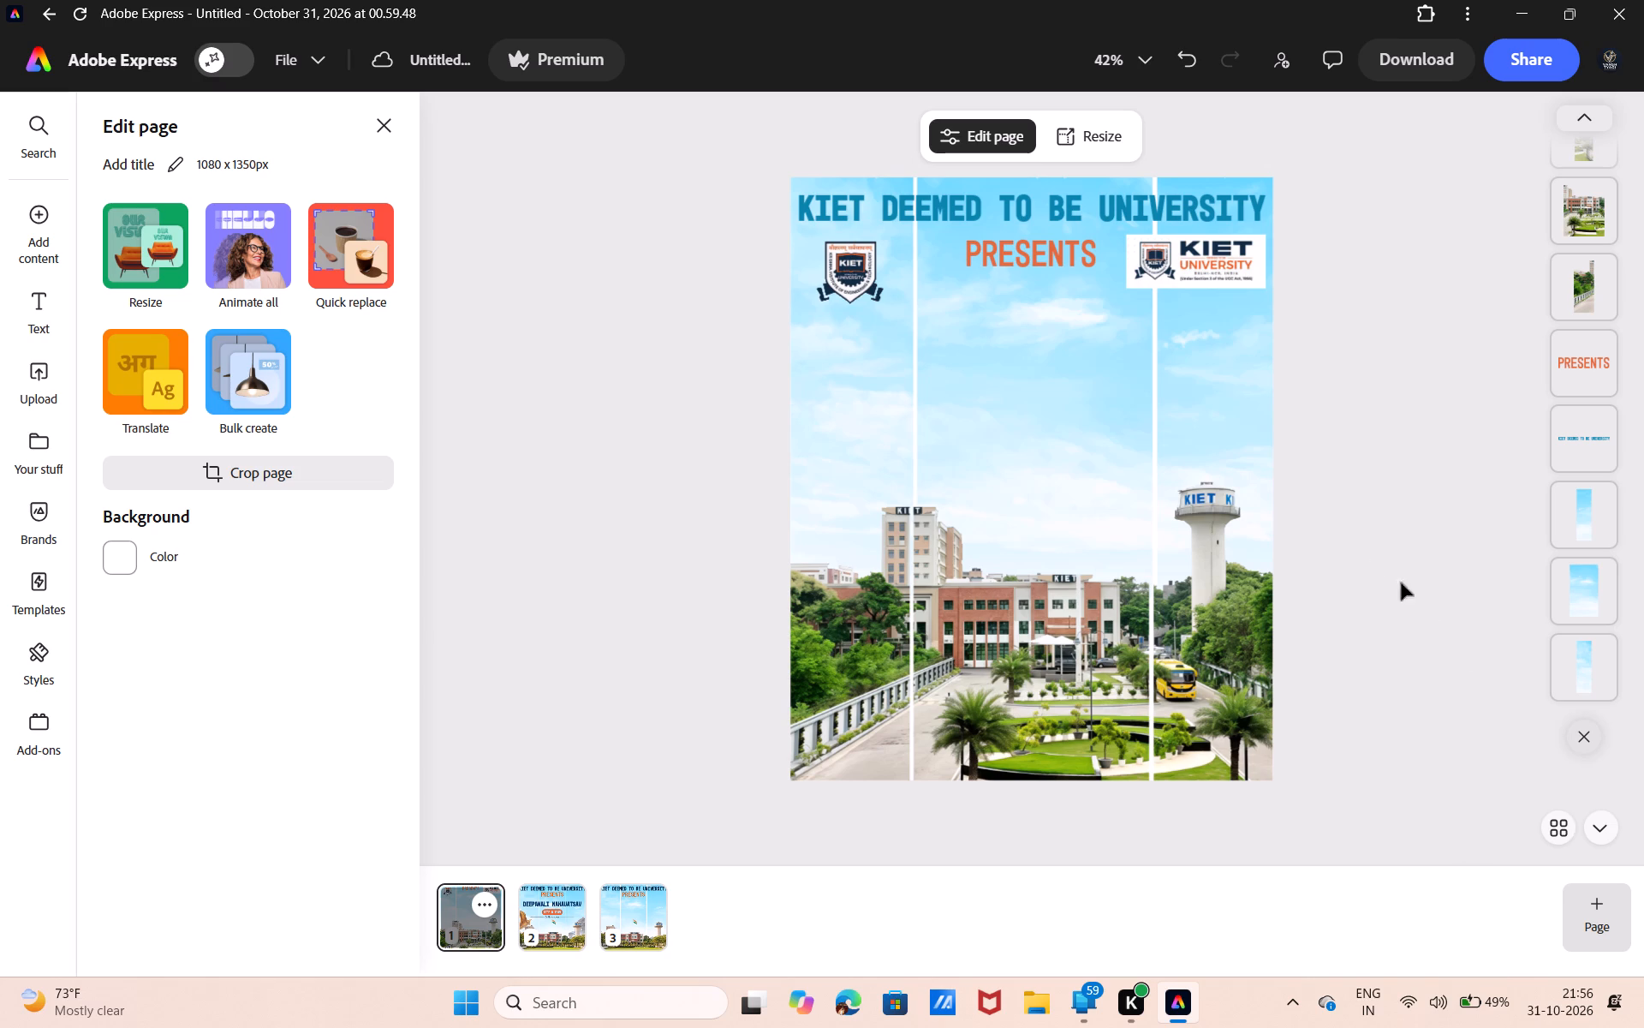
Recolour the "KIET DEEMED TO BE UNIVERSITY" heading with the dark navy blue already in use in the design.
{"action": "left_click", "coordinate": [1090, 207]}
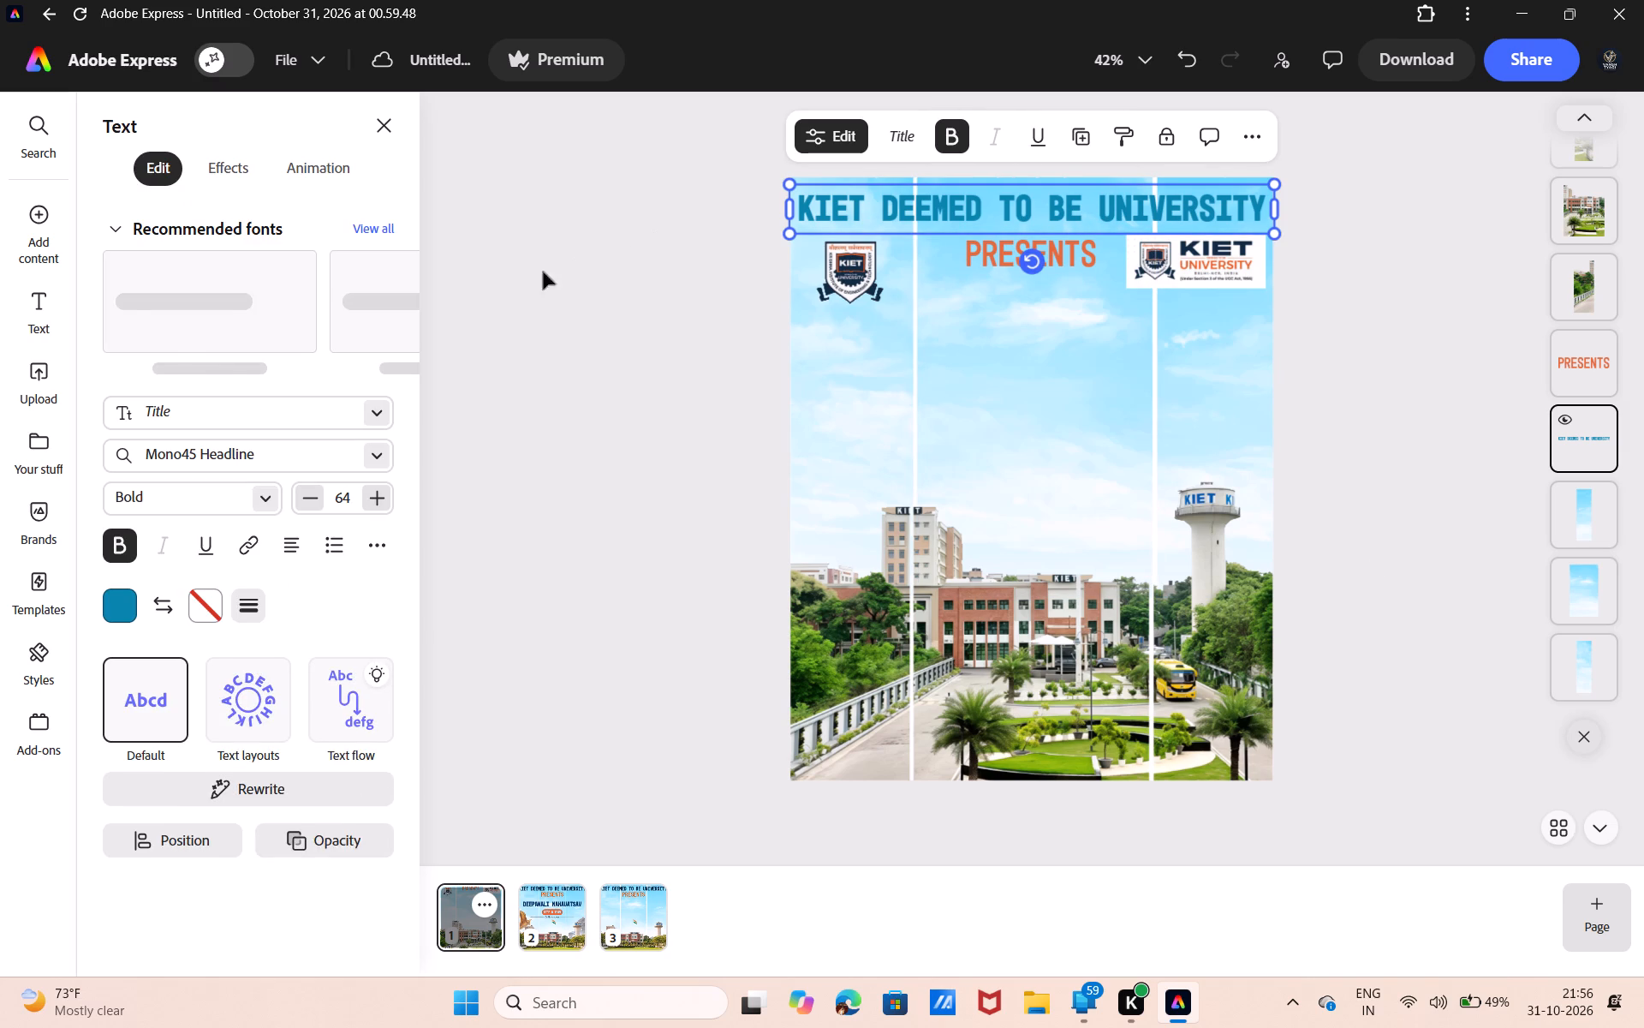
{"action": "left_click", "coordinate": [135, 597]}
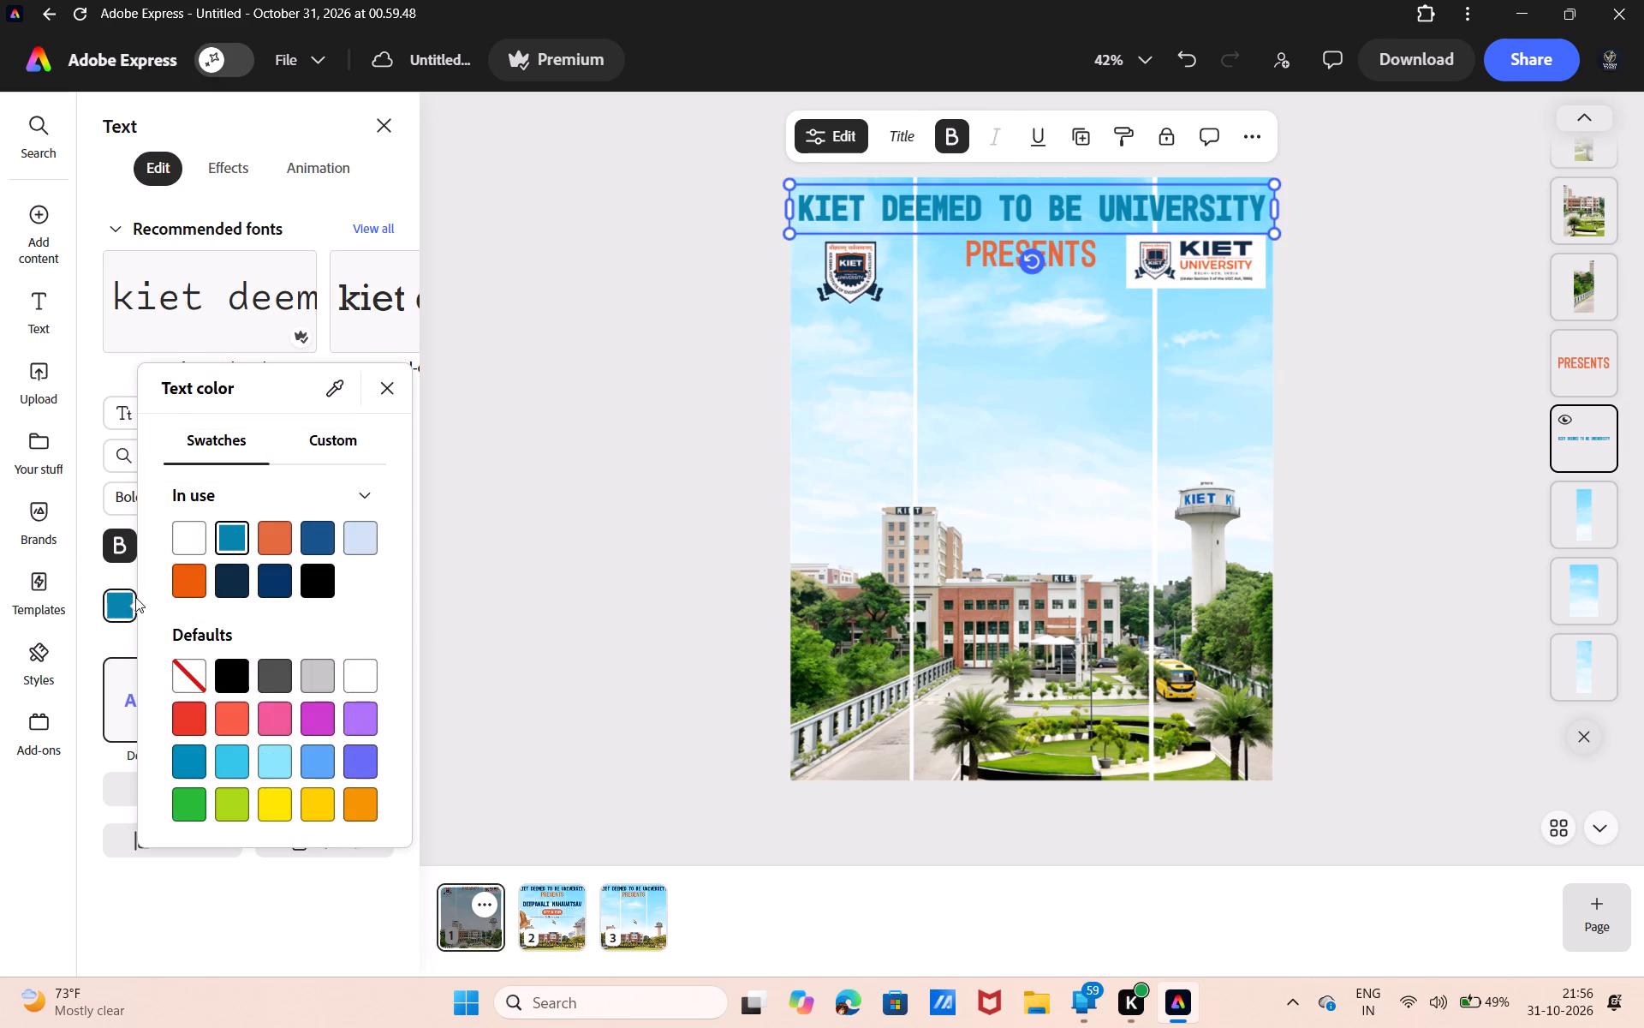
{"action": "left_click", "coordinate": [320, 527]}
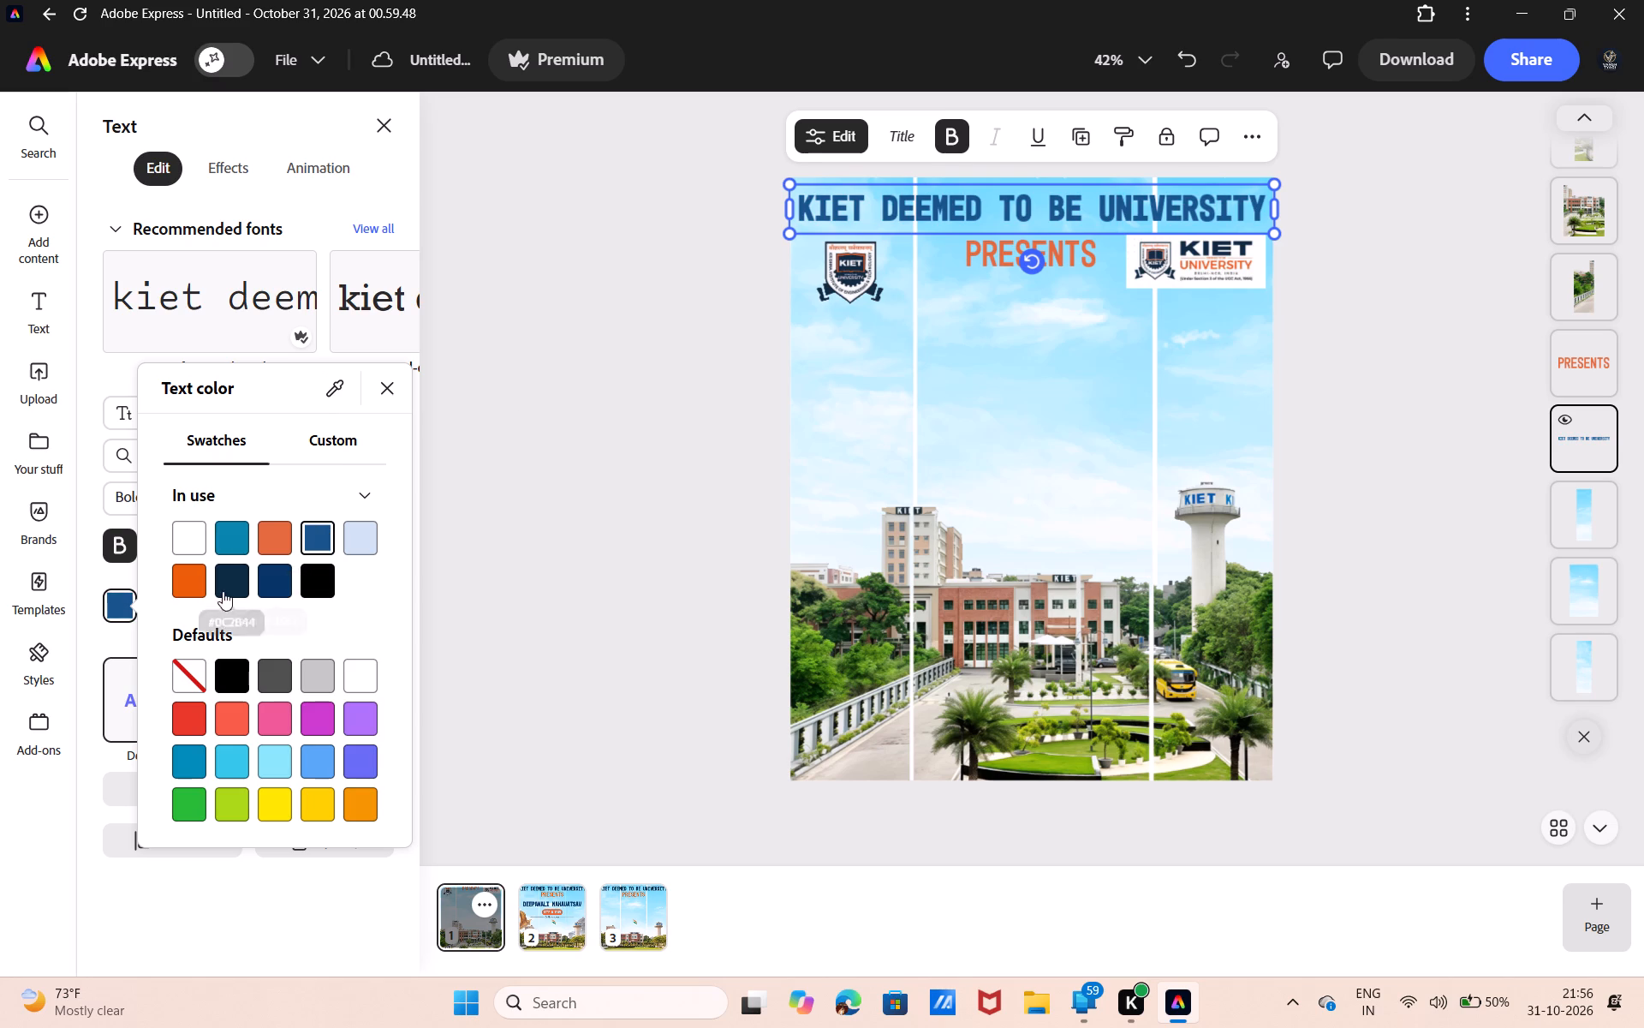
{"action": "left_click", "coordinate": [283, 574]}
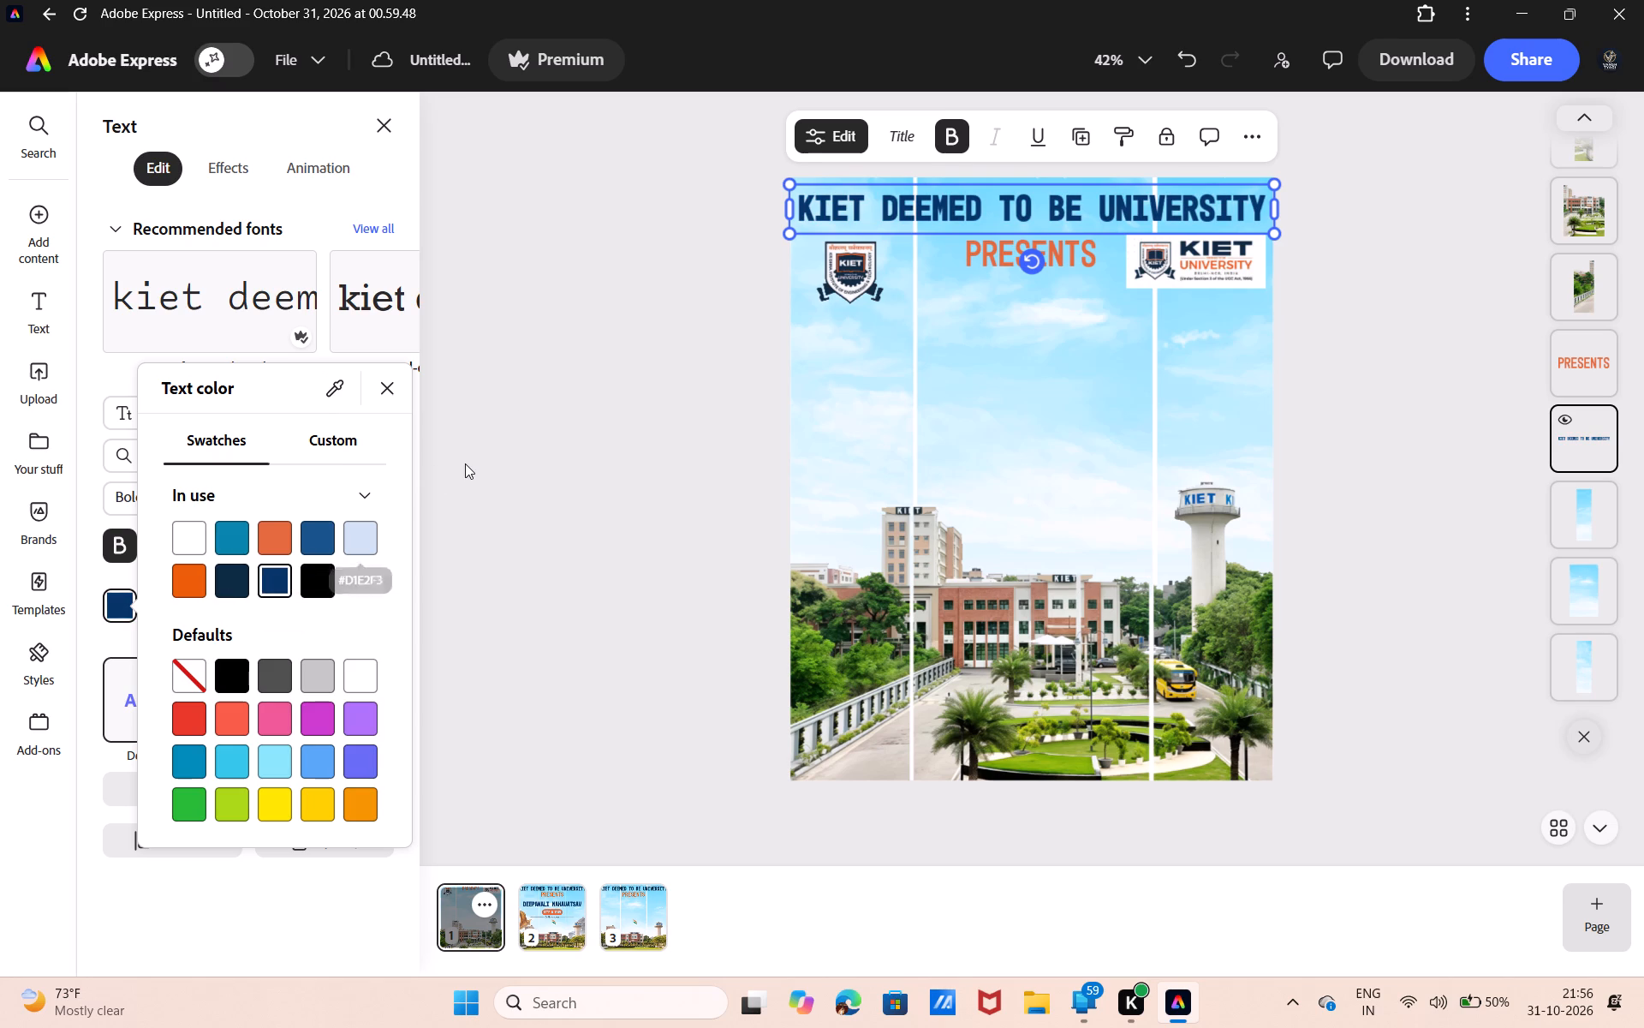
{"action": "left_click", "coordinate": [465, 463]}
{"action": "left_click", "coordinate": [573, 374]}
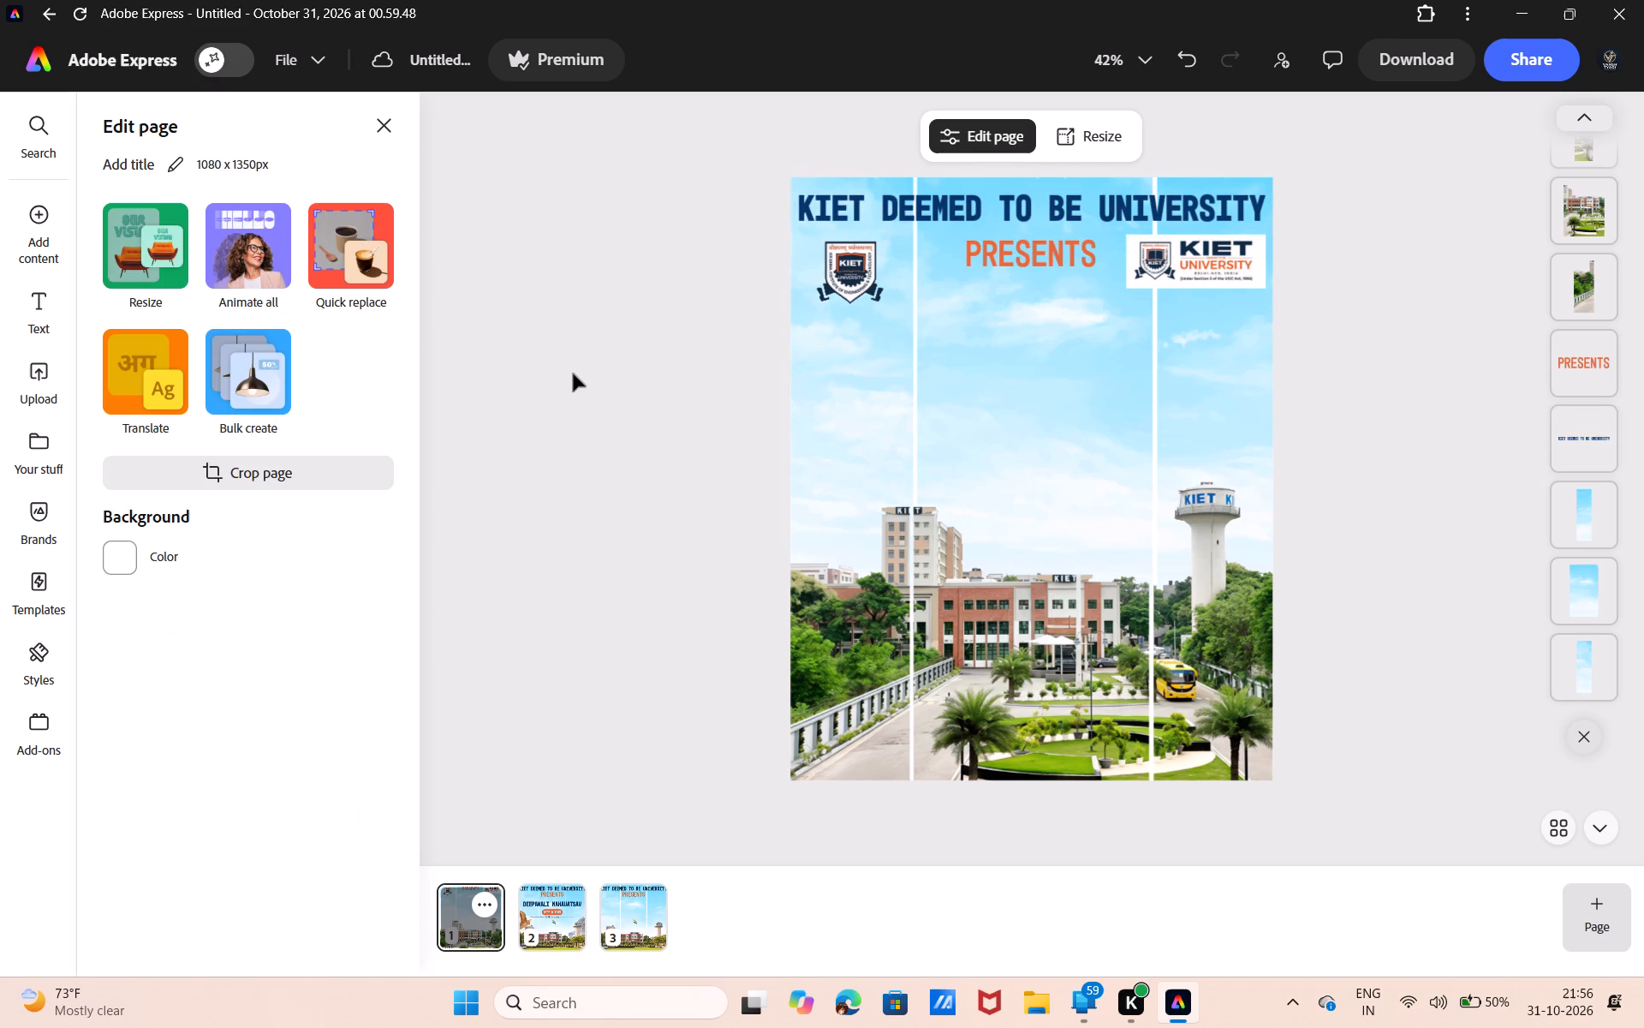
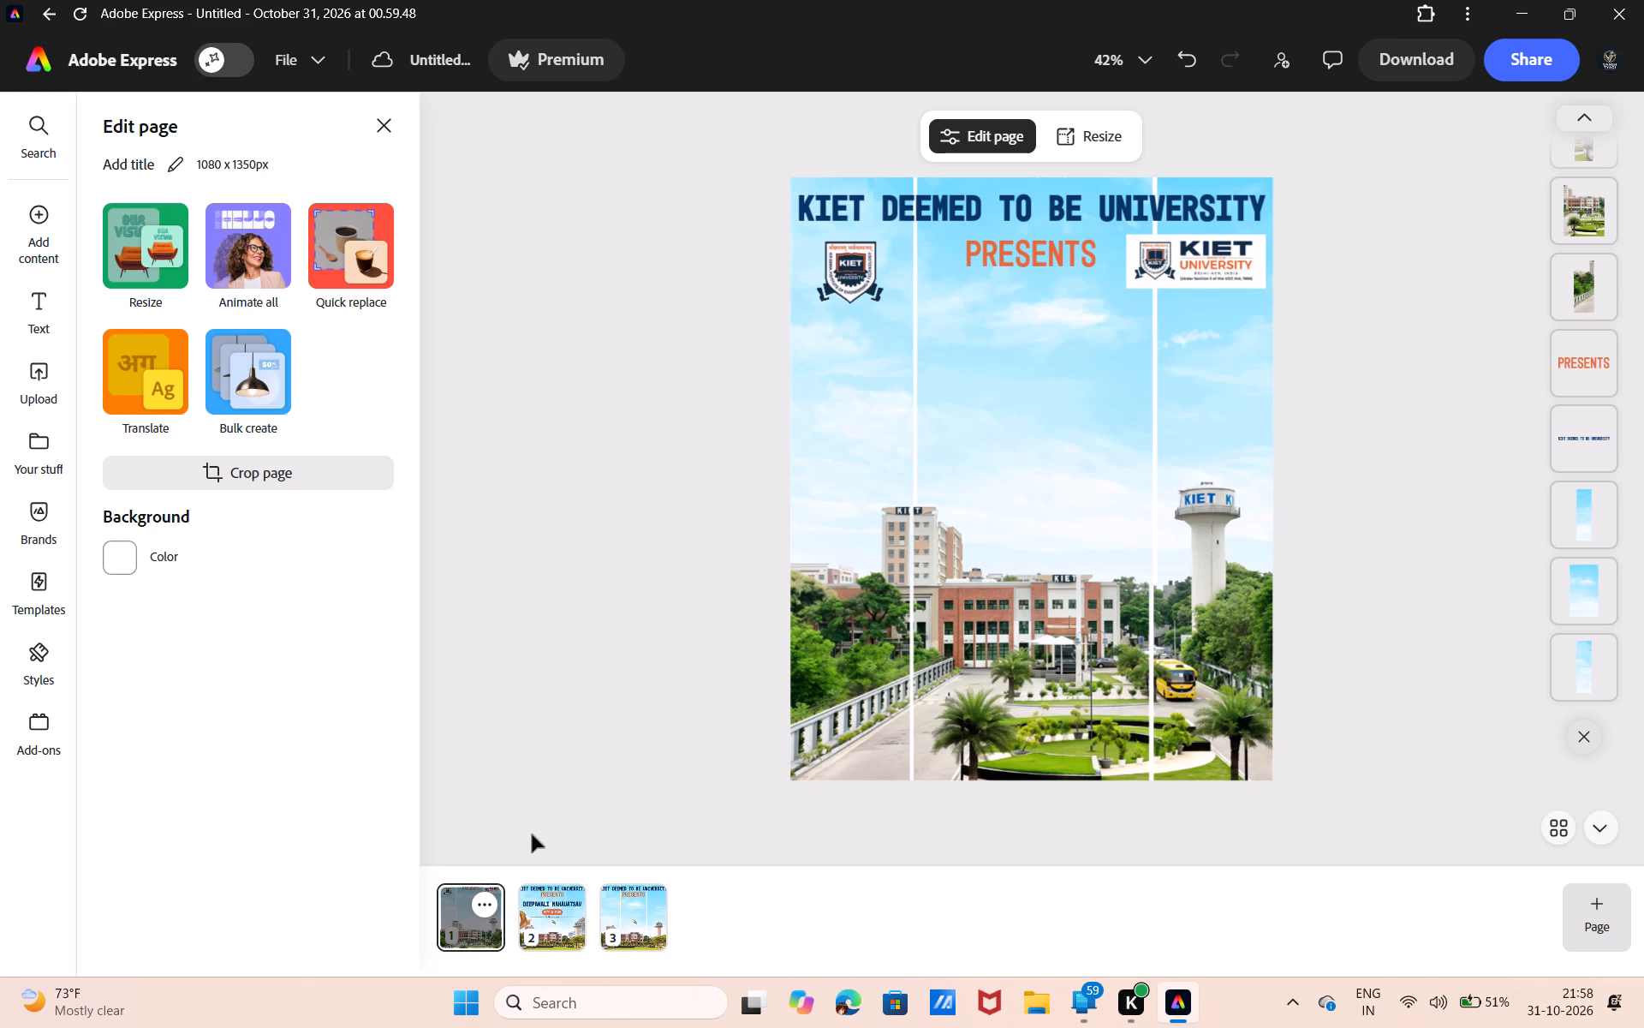
Review the banner layouts on pages 2 and 3, ending on the Deepawali Mahauatsav banner on page 2.
{"action": "left_click", "coordinate": [568, 939]}
{"action": "left_click", "coordinate": [640, 925]}
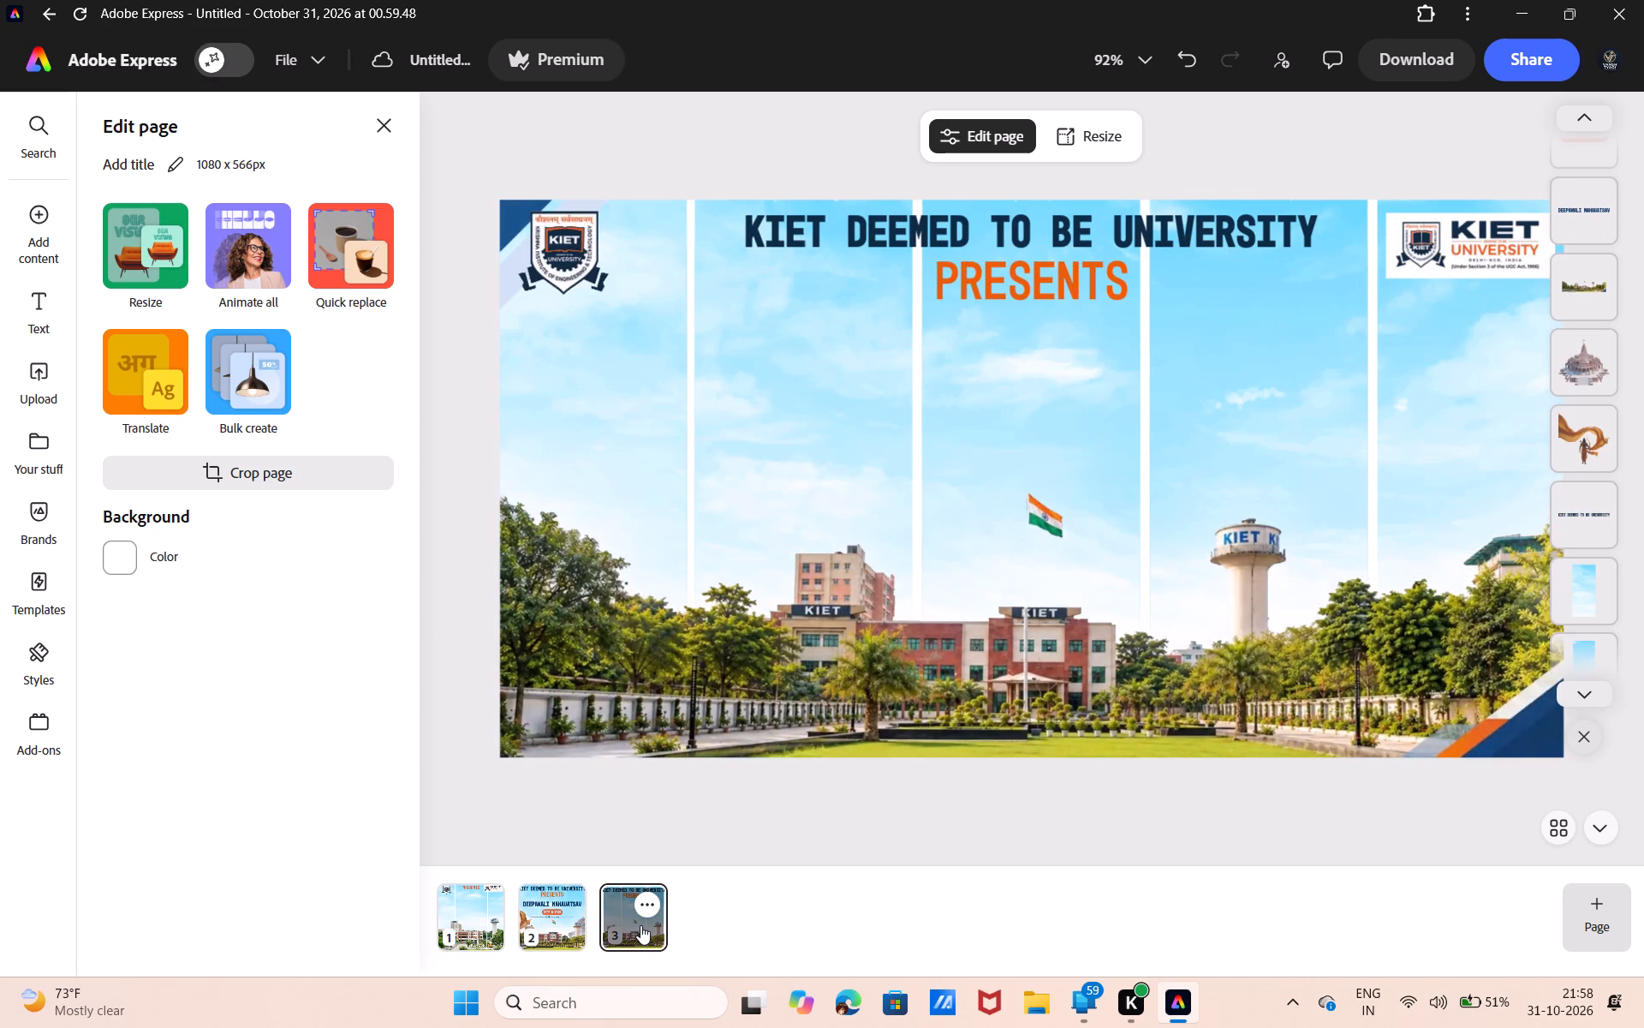
{"action": "left_click", "coordinate": [563, 928]}
{"action": "scroll", "coordinate": [563, 928], "scroll_direction": "down", "scroll_amount": 3}
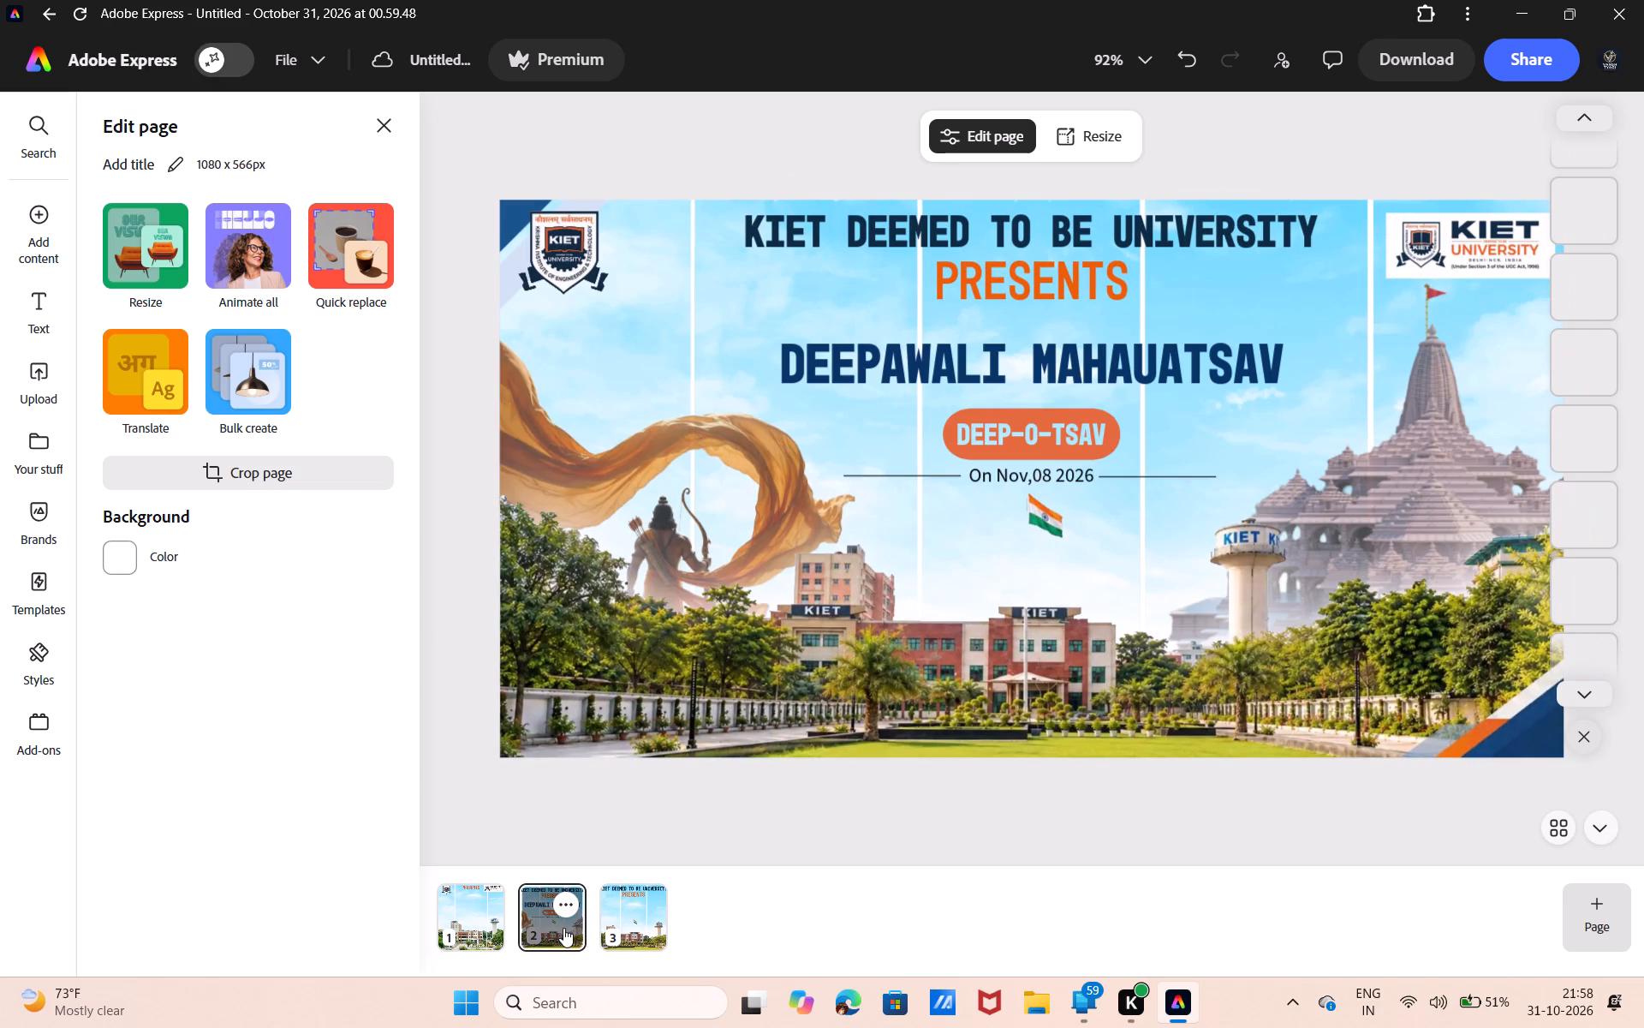
{"action": "scroll", "coordinate": [563, 928], "scroll_direction": "down", "scroll_amount": 2}
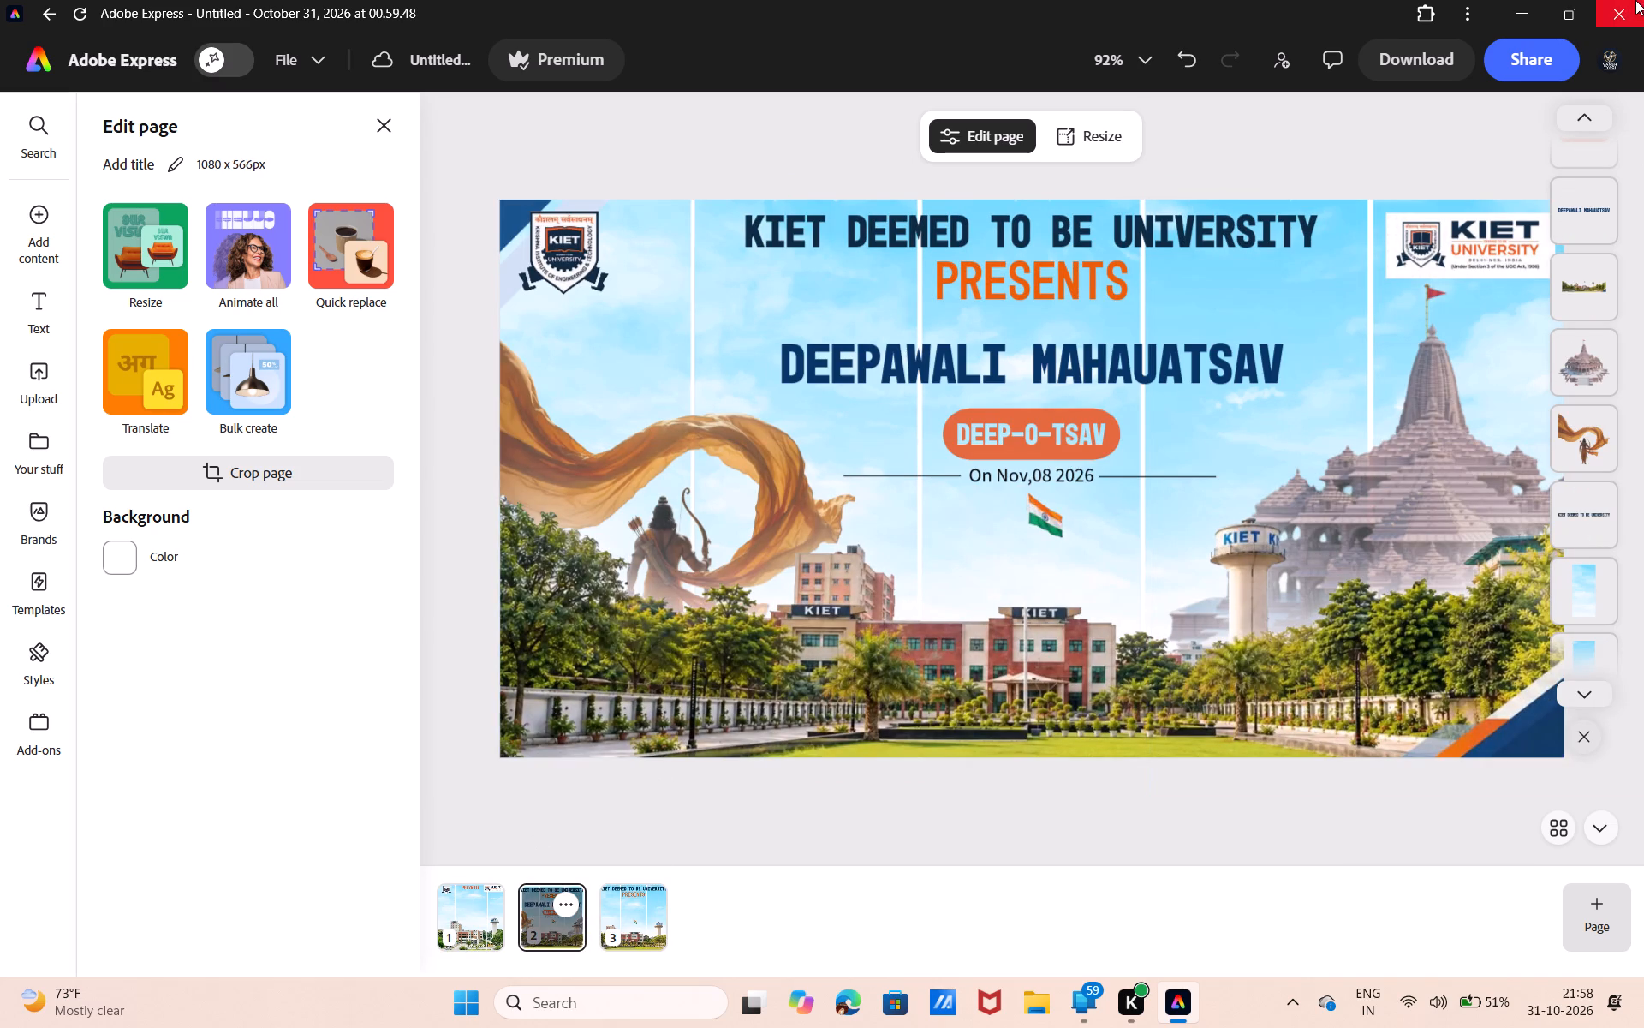
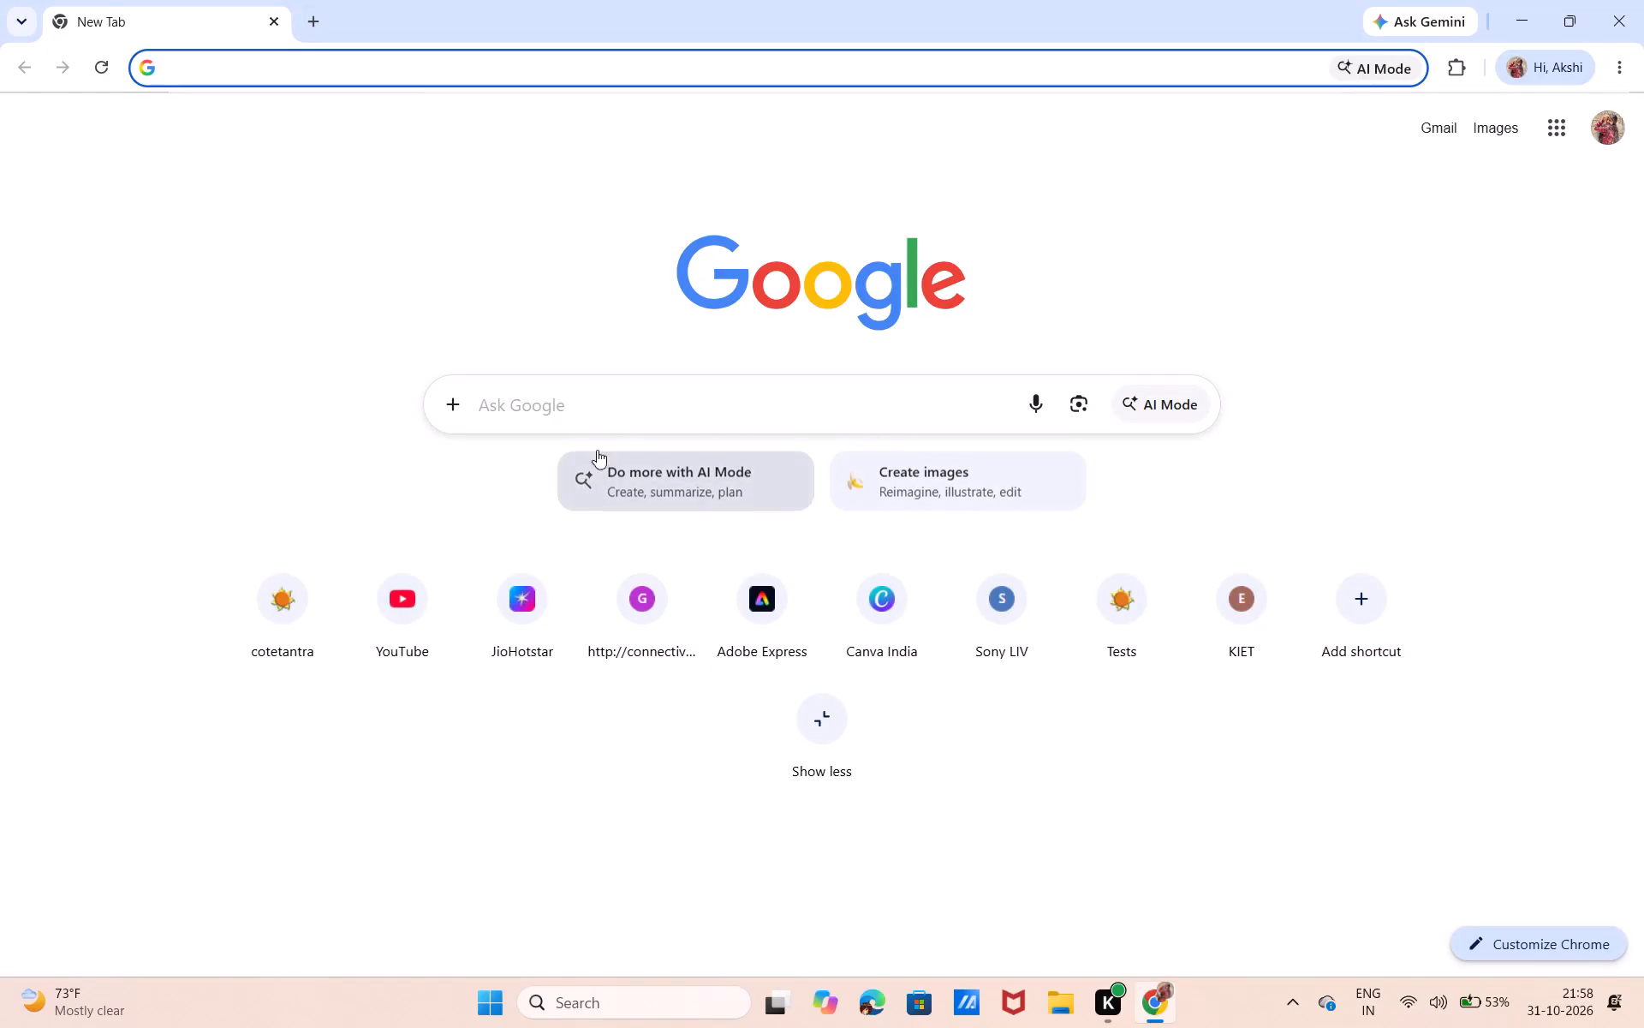
In the new Chrome window, run a Google search for "whatsapp" using the suggested query.
{"action": "left_click", "coordinate": [585, 404]}
{"action": "left_click", "coordinate": [511, 468]}
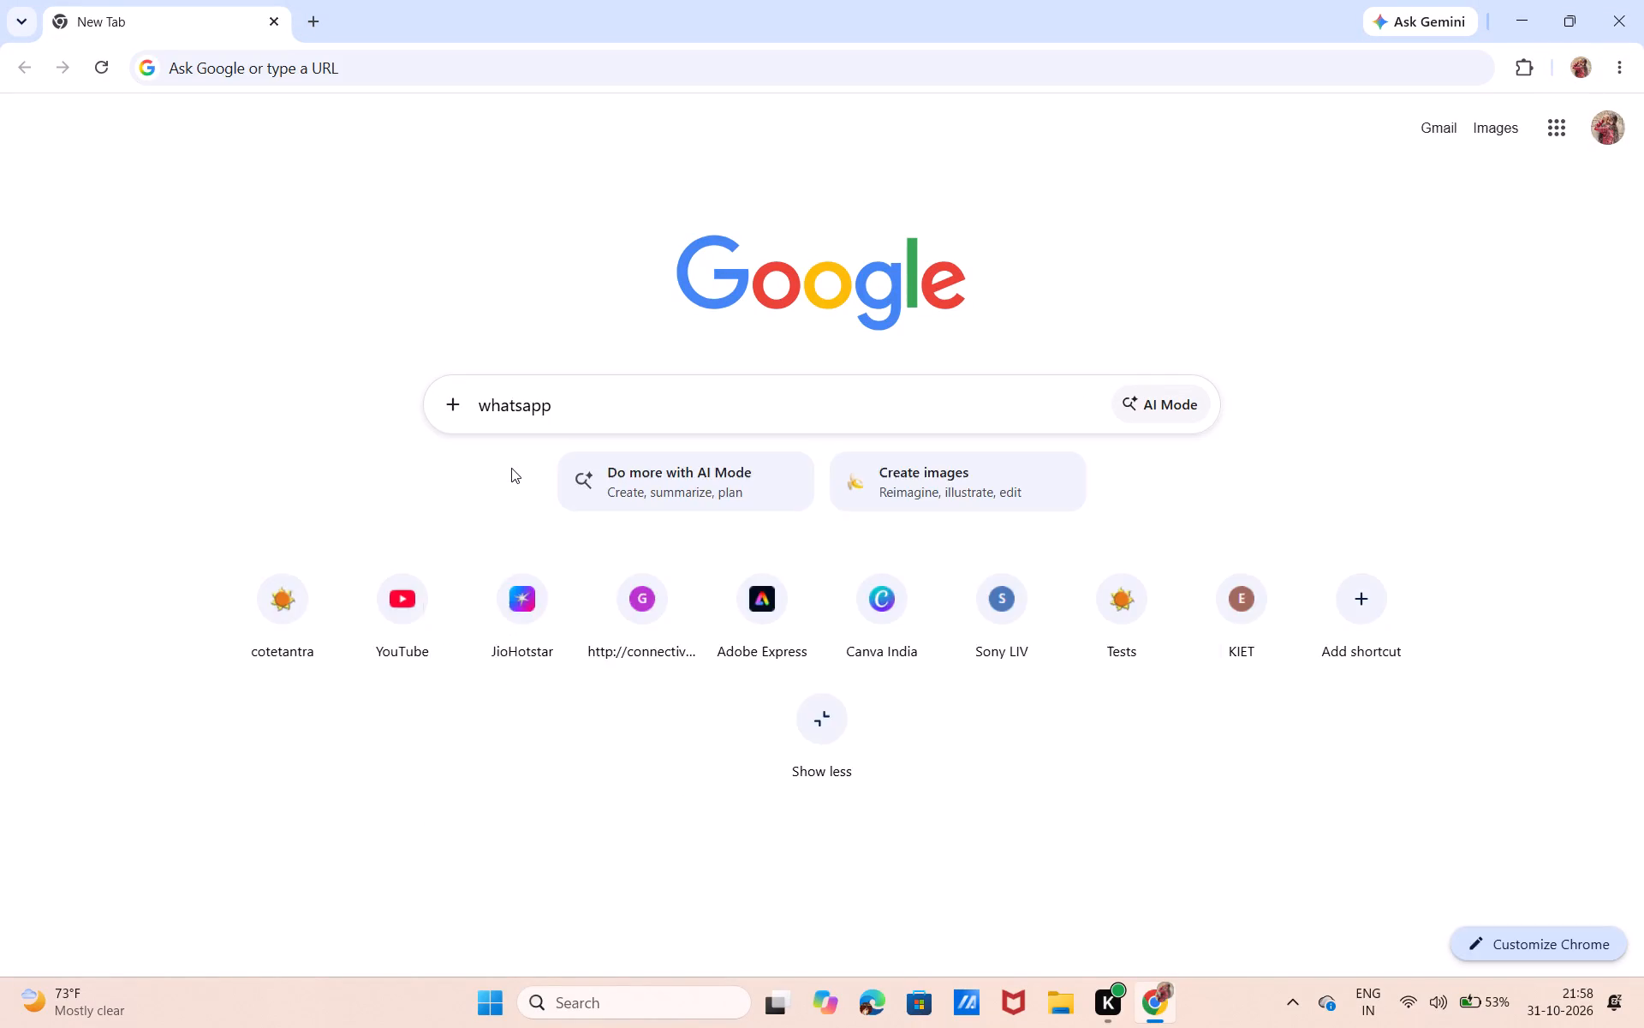